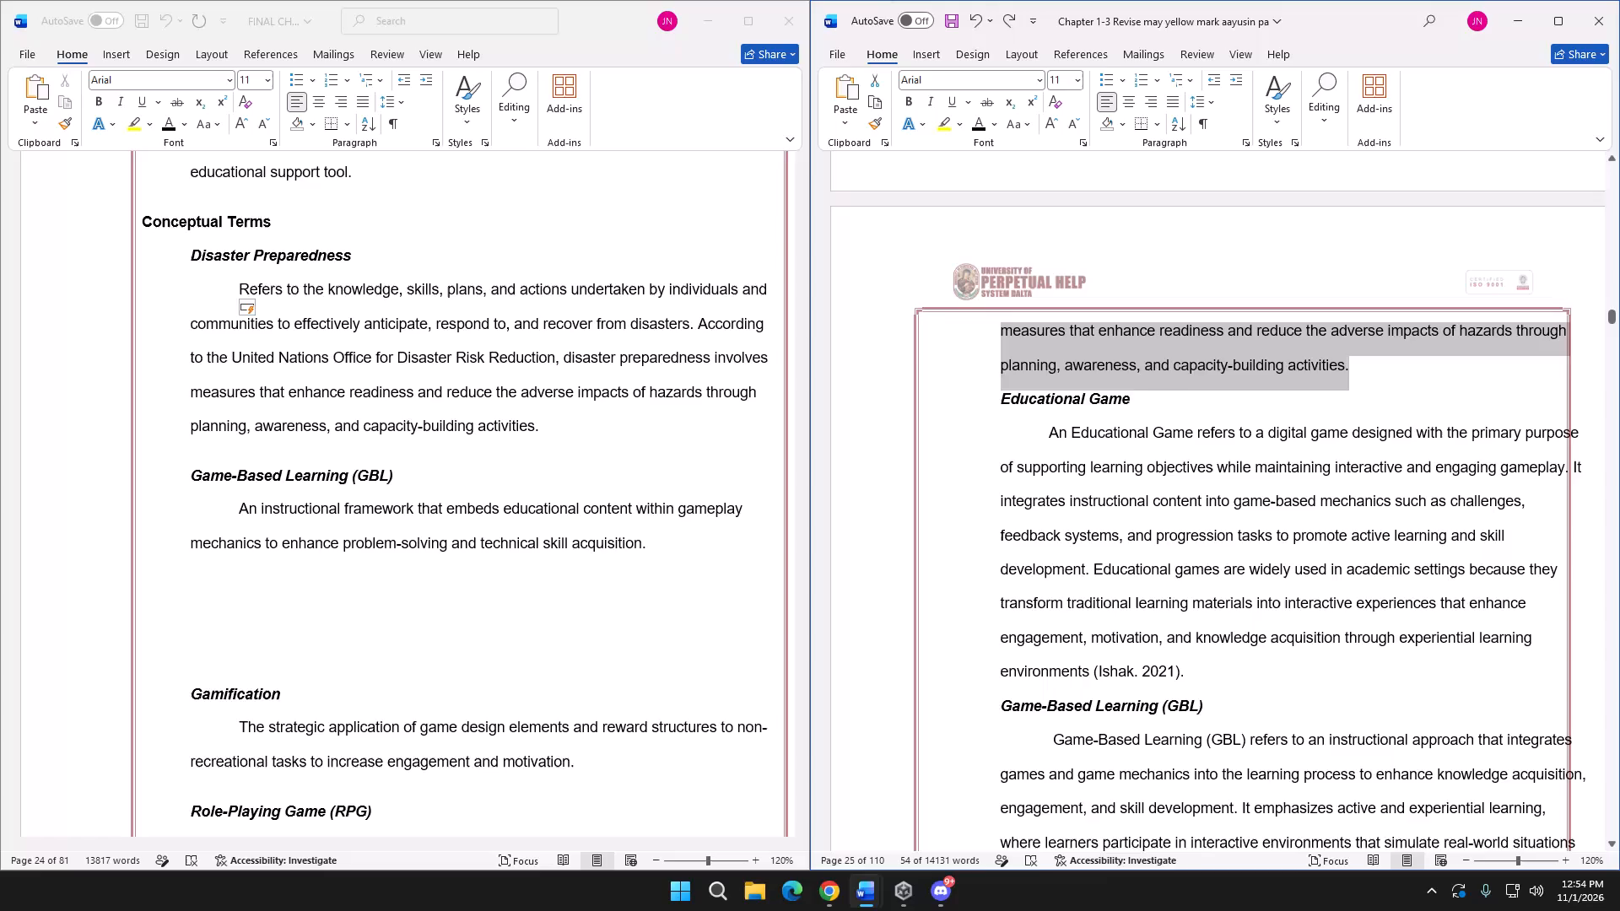
Compare the Conceptual Terms section, from Disaster Preparedness to Game-Based Learning, between the final chapter document and the Chapter 1-3 revision.
left_click(825, 407)
left_click(856, 460)
left_click(899, 515)
left_click(958, 545)
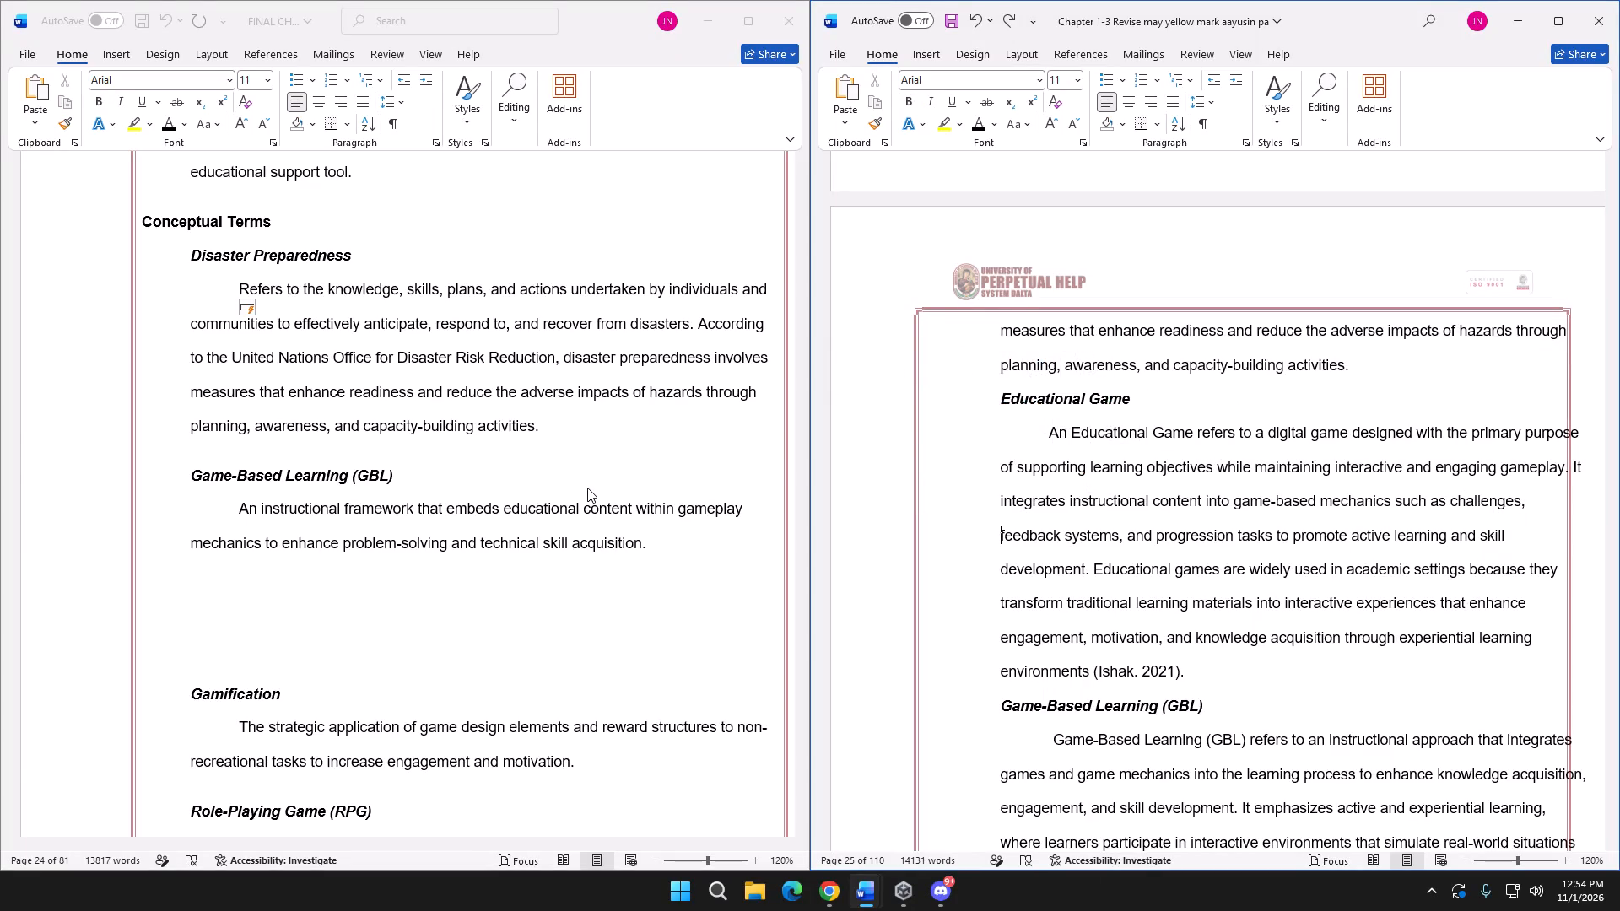
scroll(587, 488, "up", 2)
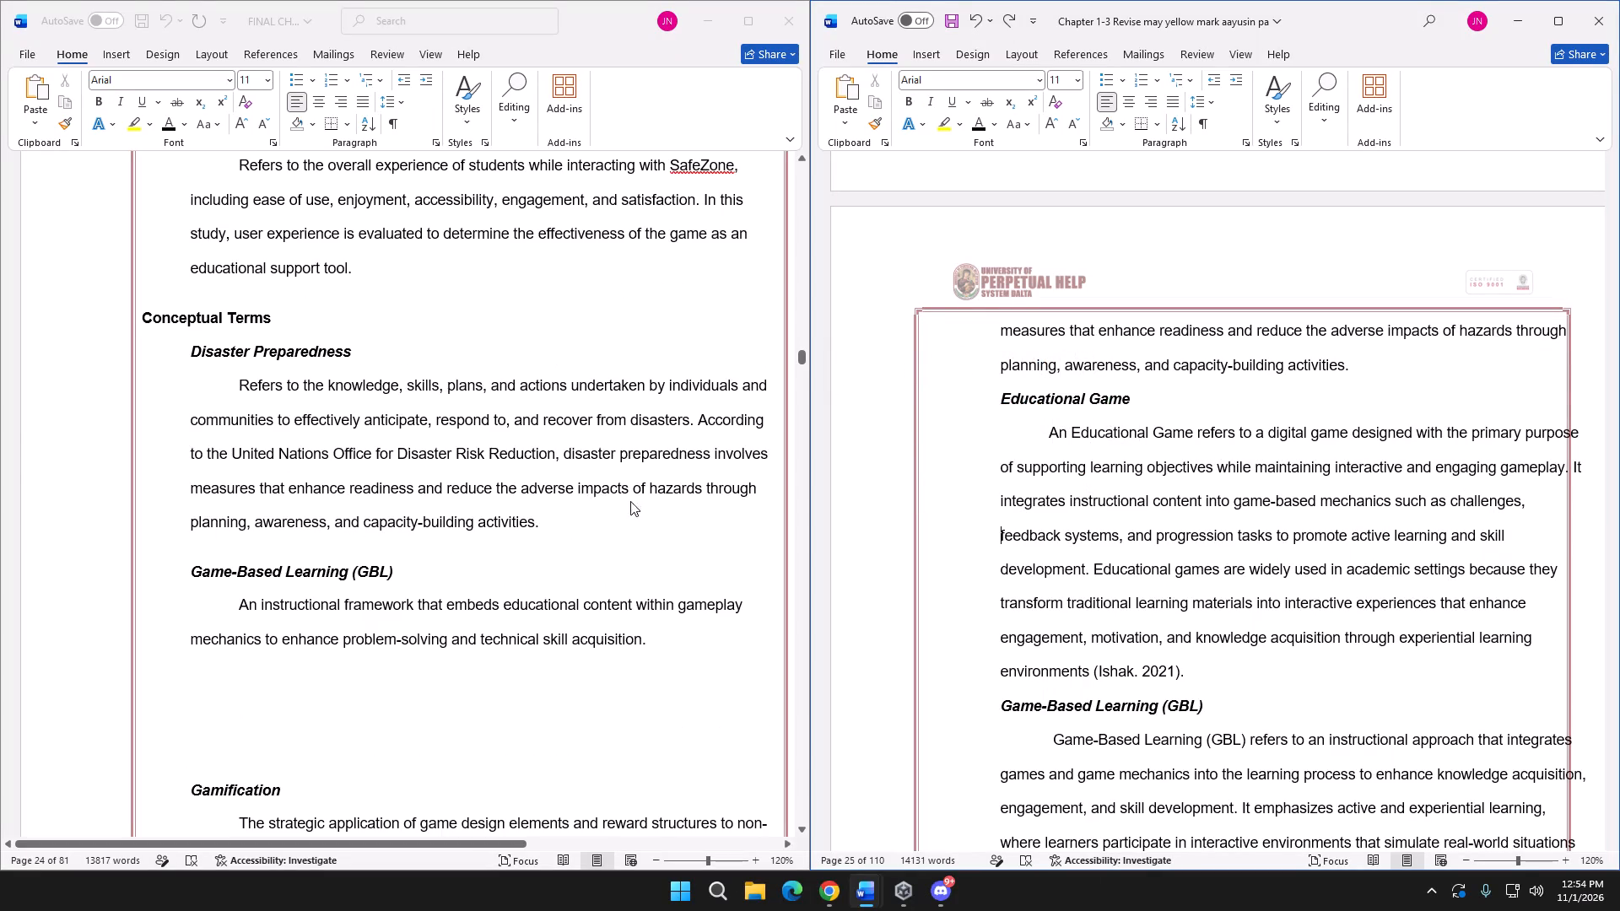
scroll(624, 513, "down", 3)
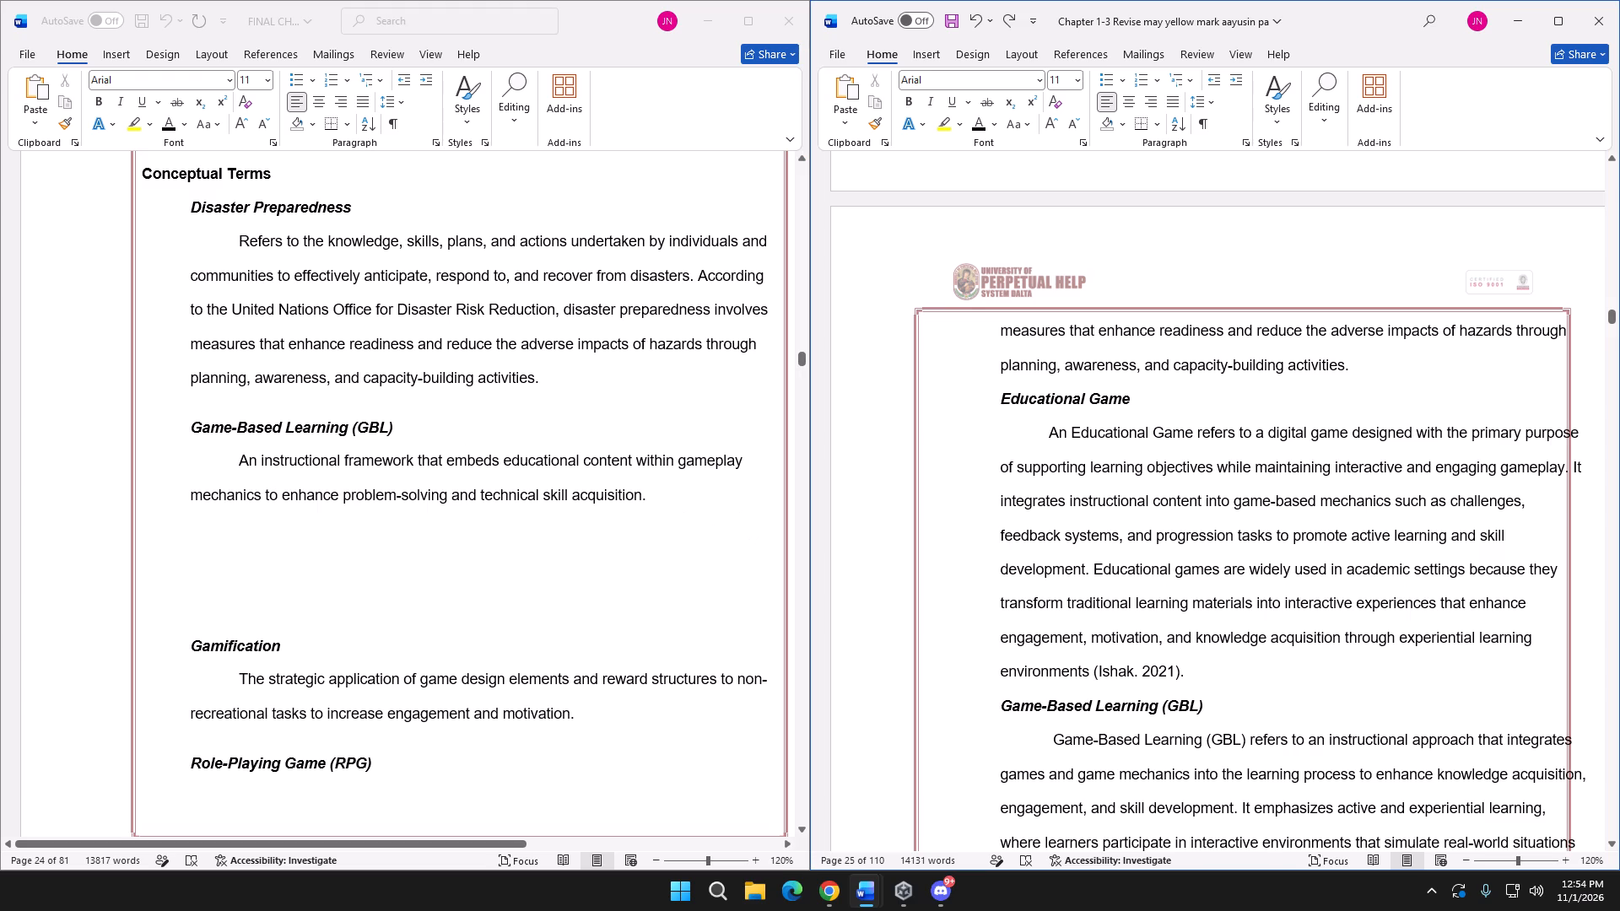
scroll(1089, 585, "up", 8)
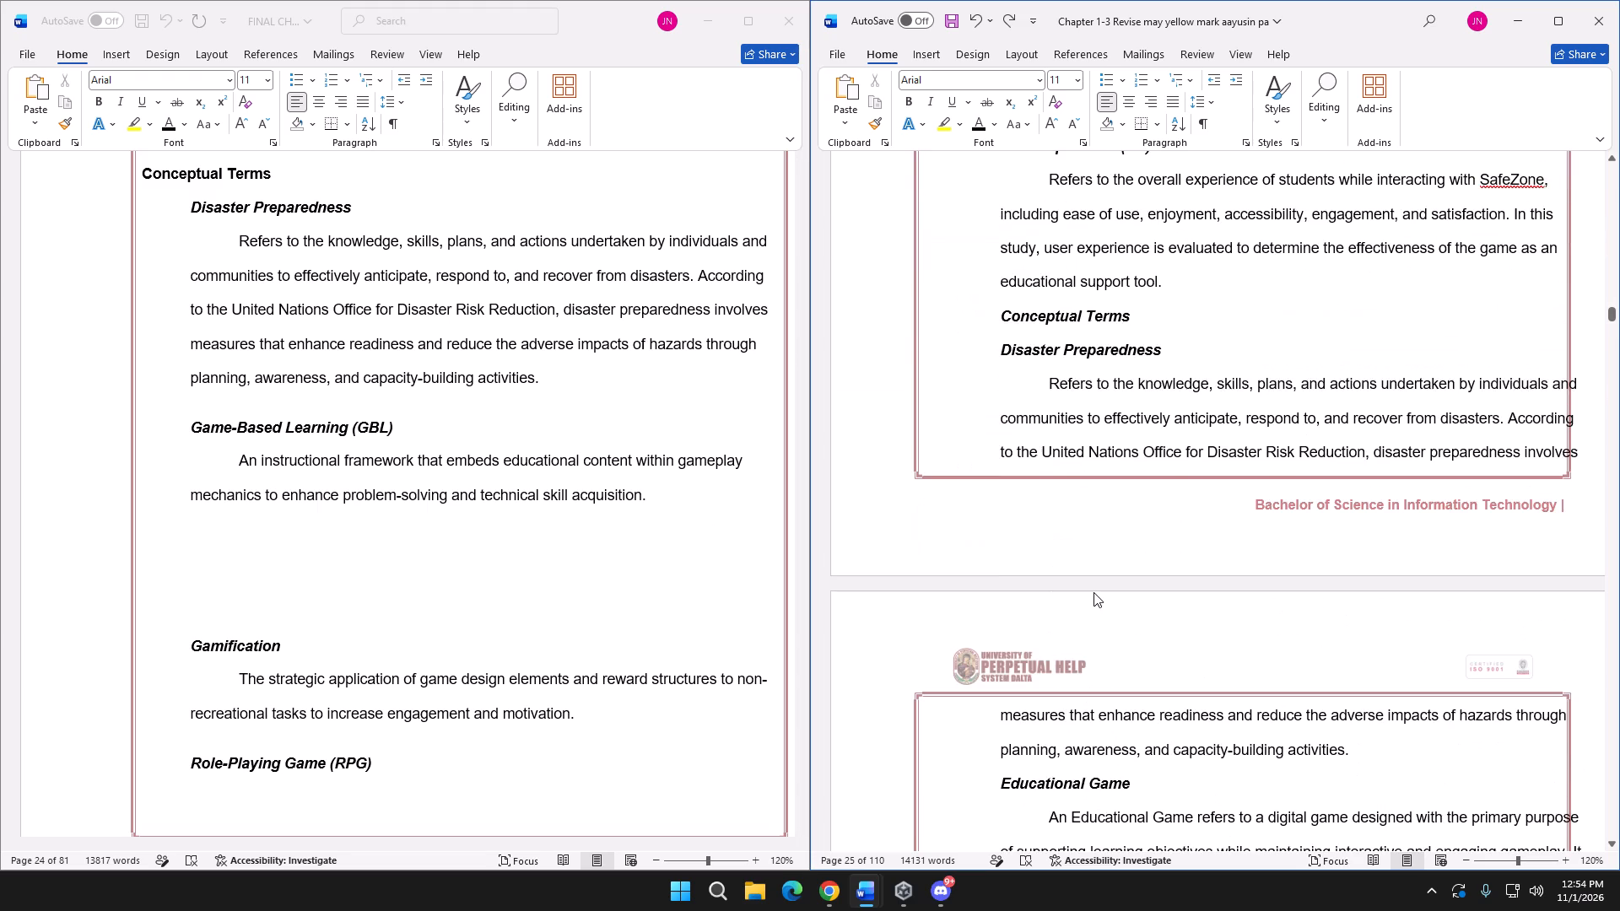
scroll(1093, 592, "up", 3)
scroll(1093, 592, "down", 6)
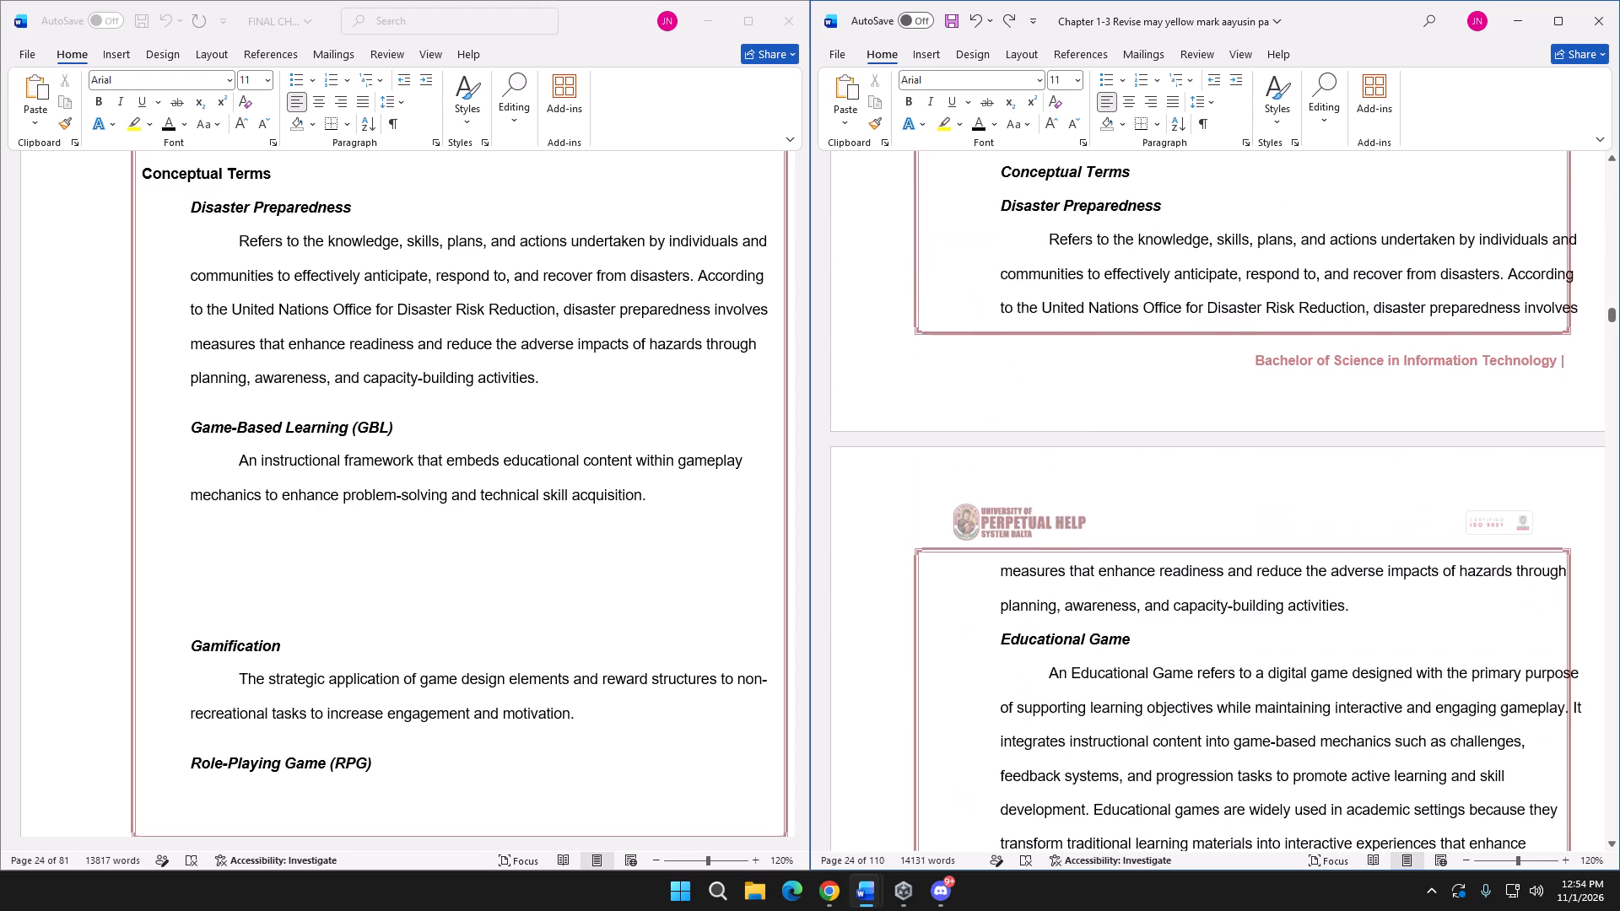
scroll(1093, 594, "down", 5)
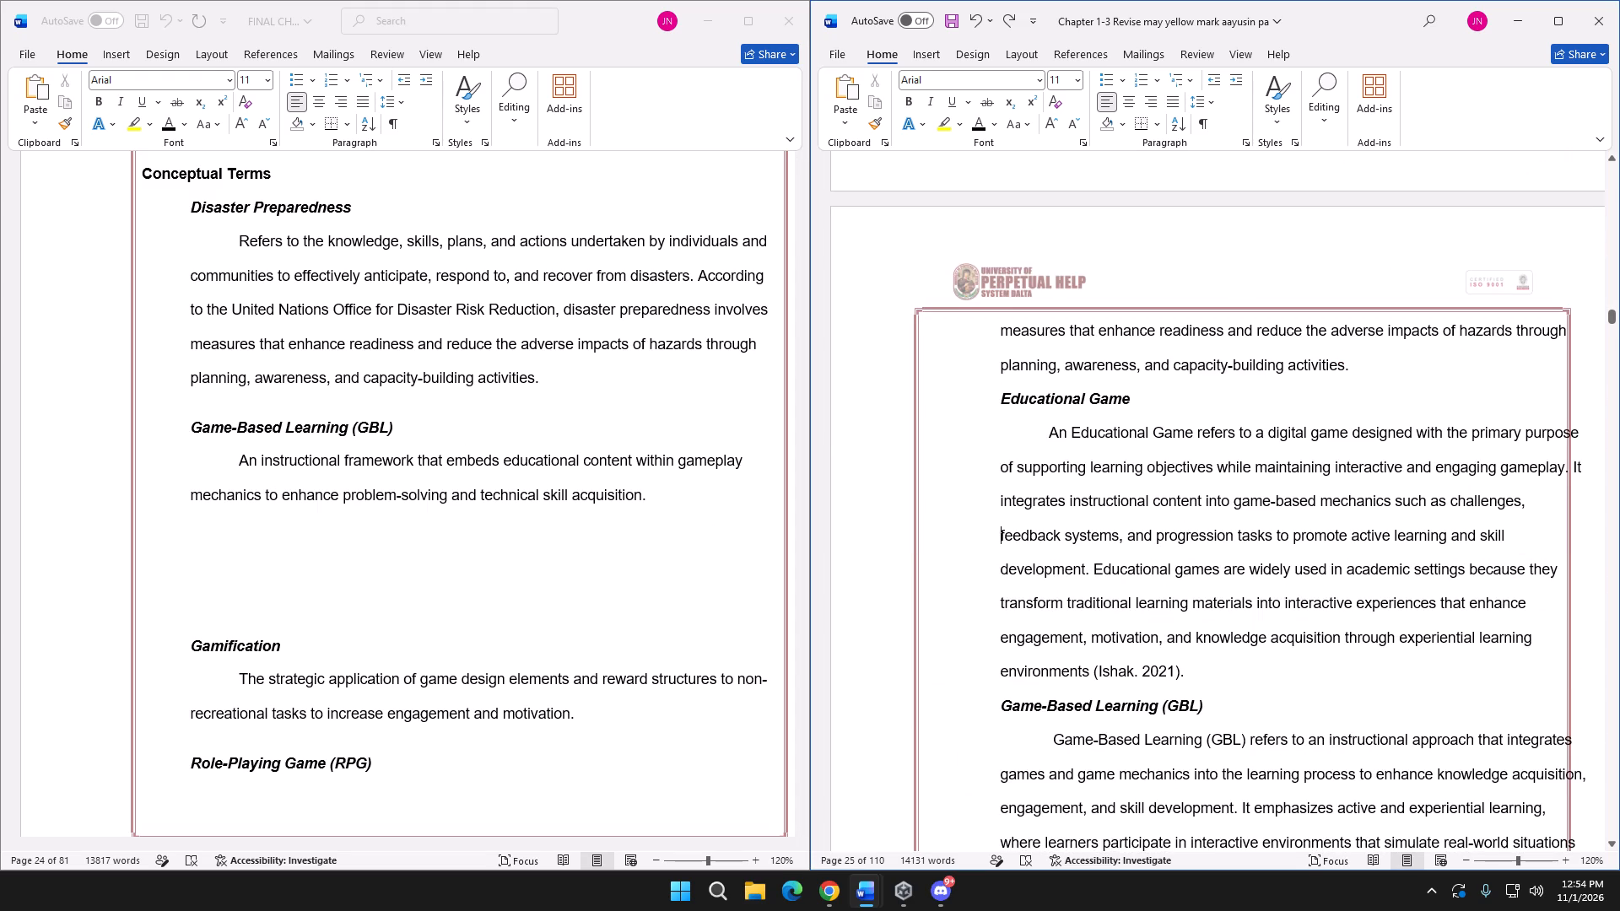
scroll(1092, 594, "up", 1)
scroll(555, 477, "up", 1)
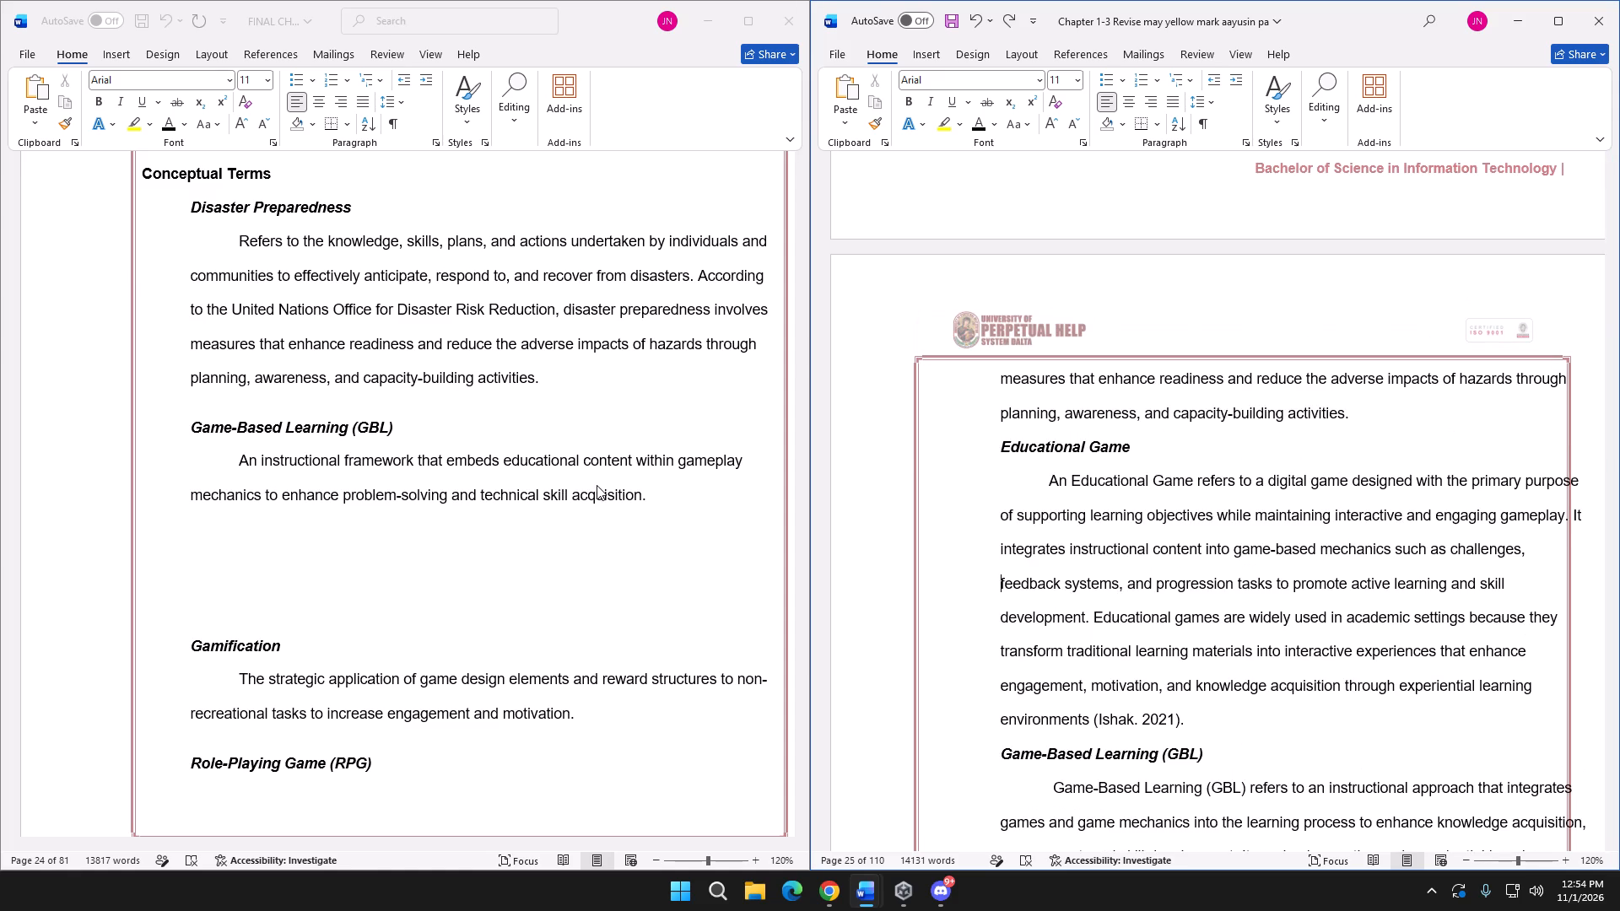
scroll(1109, 574, "up", 4)
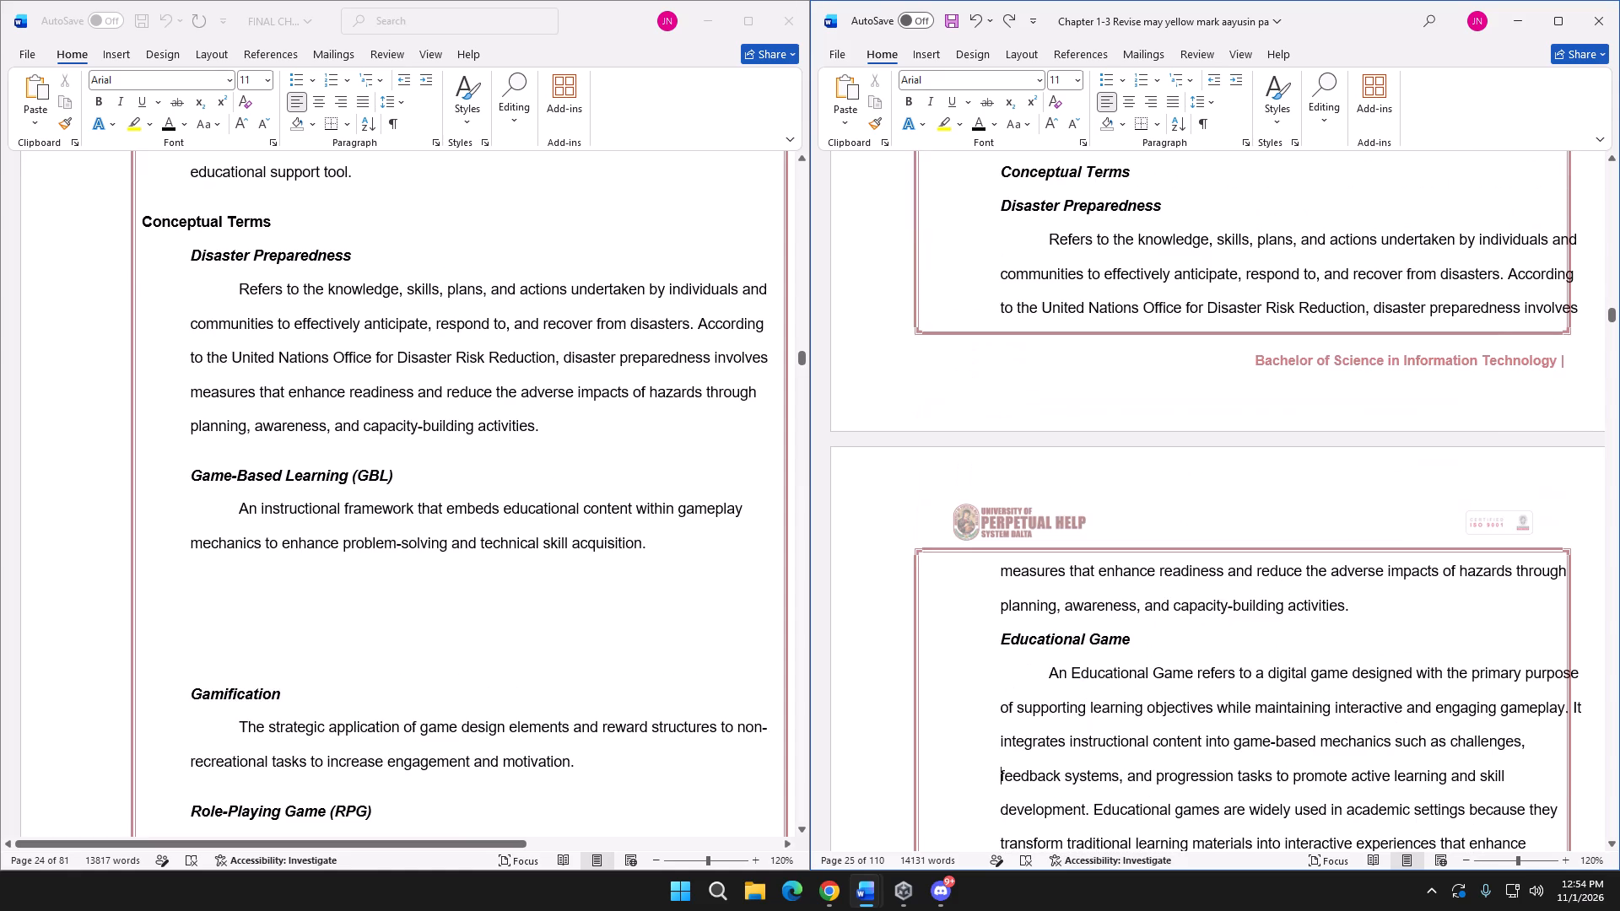
scroll(1110, 577, "down", 3)
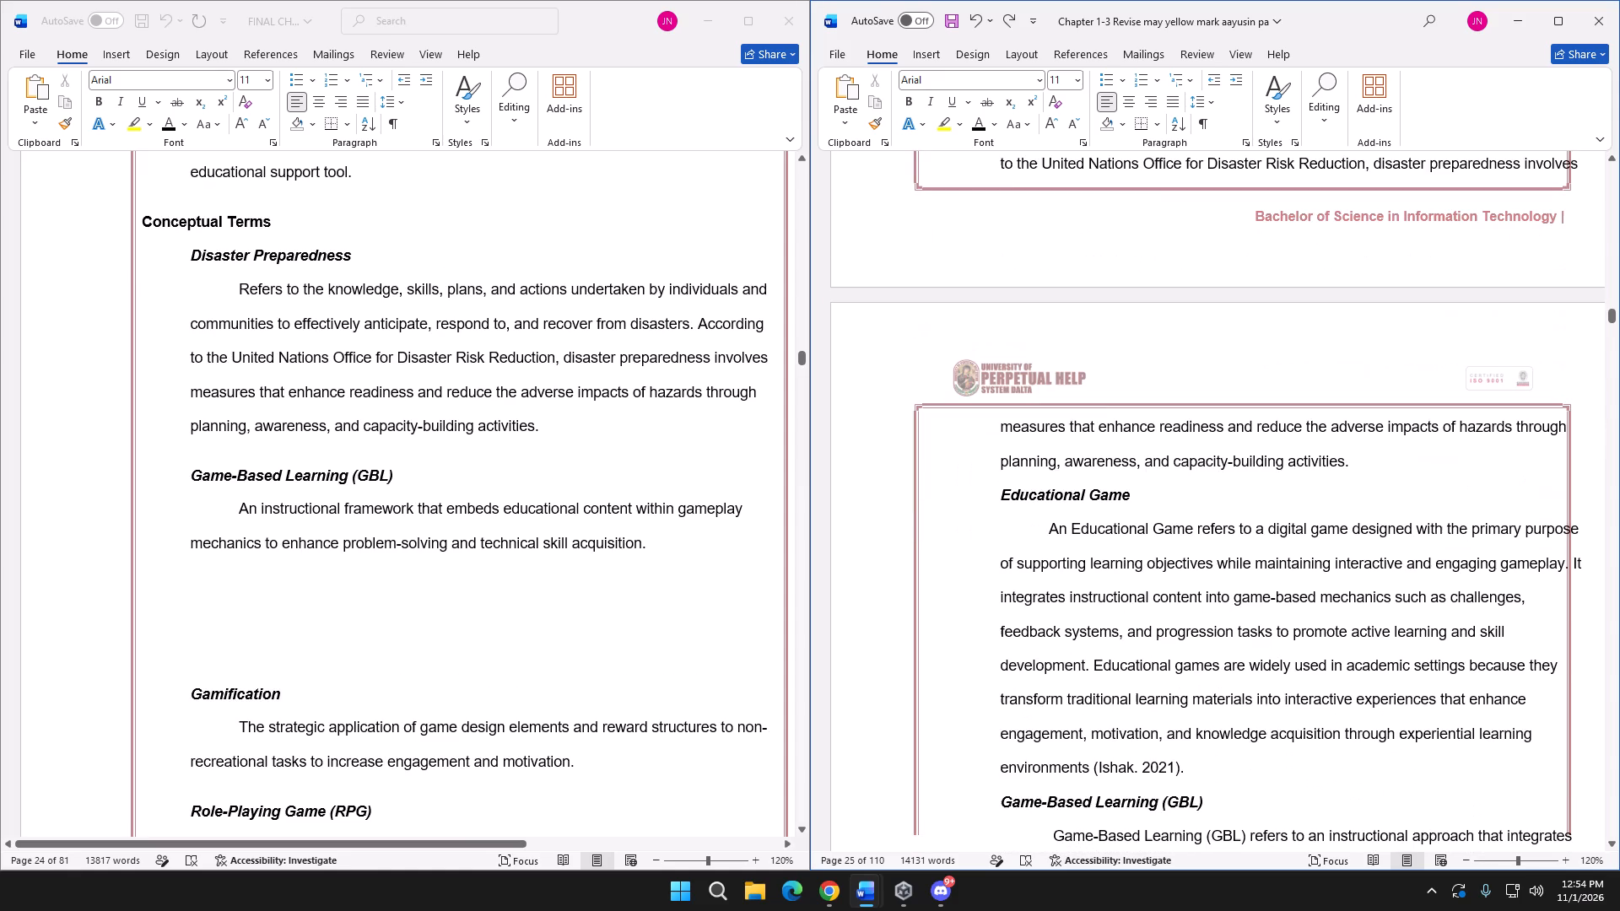
scroll(1107, 577, "up", 5)
scroll(1104, 577, "down", 2)
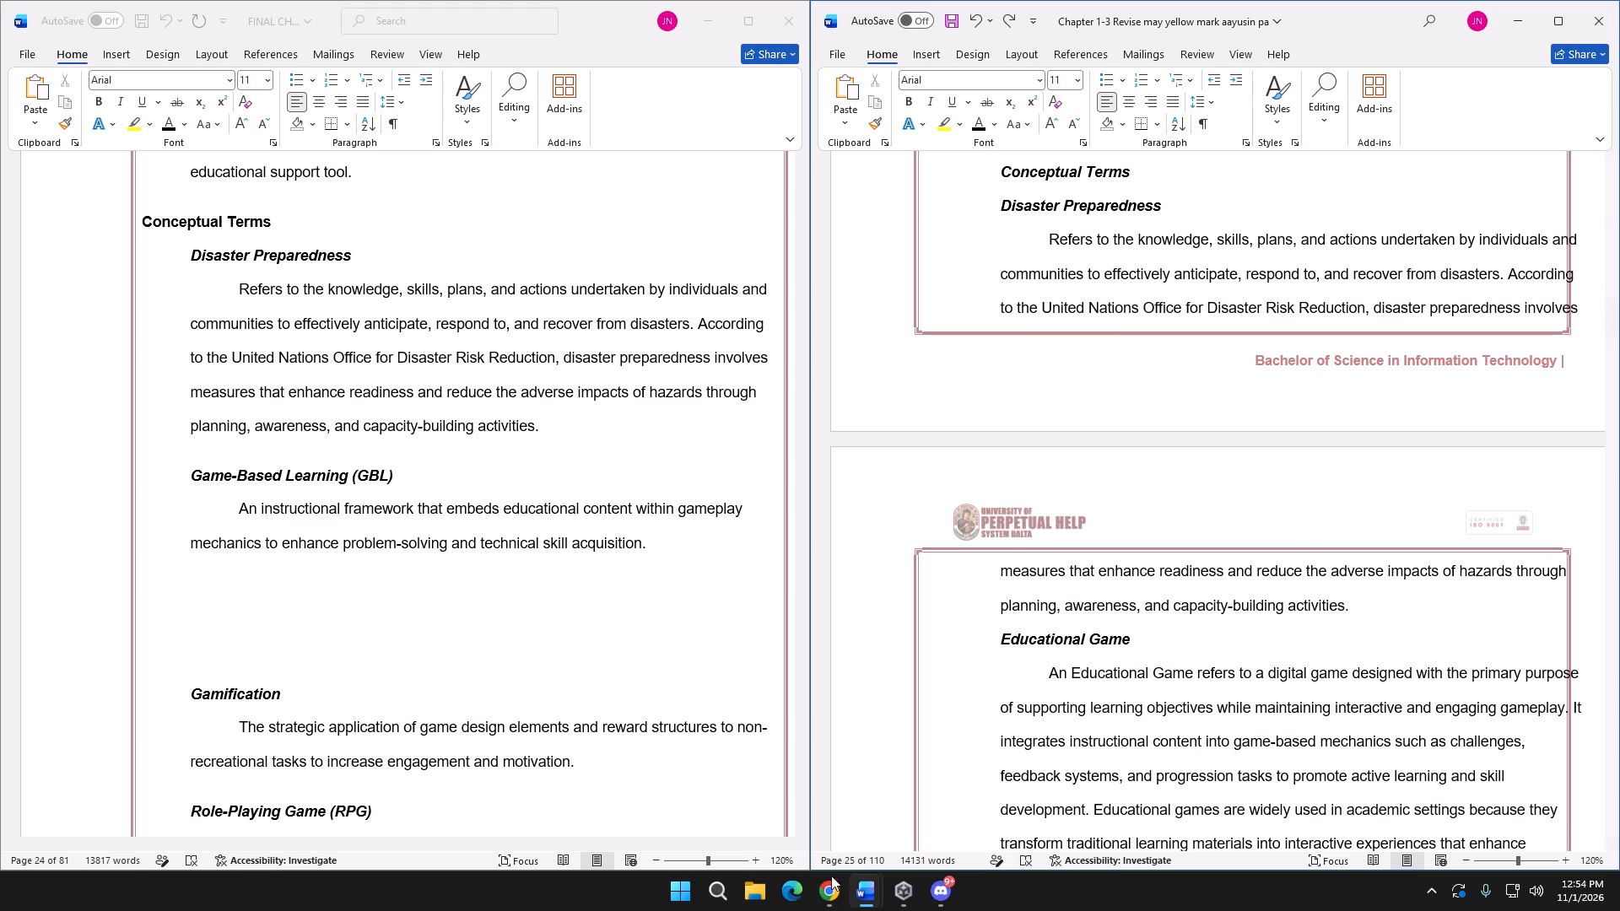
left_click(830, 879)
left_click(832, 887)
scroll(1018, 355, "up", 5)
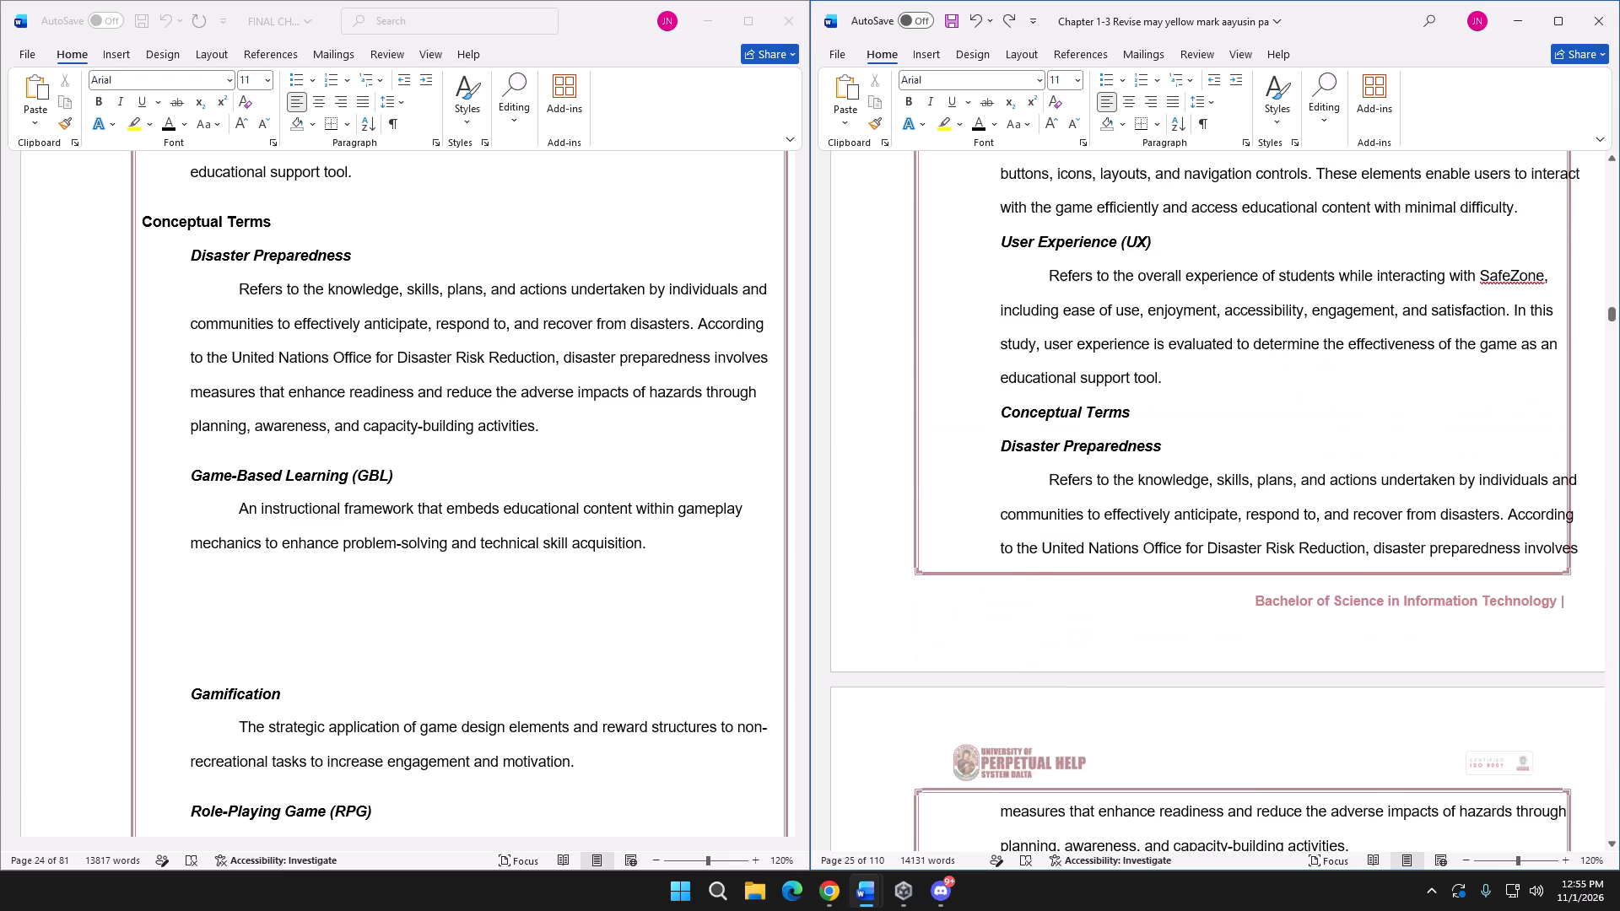
Examine the Chapter 1-3 revision from User Interface (UI) to Educational Game against the final chapter document's Conceptual Terms section.
scroll(1019, 359, "up", 4)
scroll(1020, 360, "down", 12)
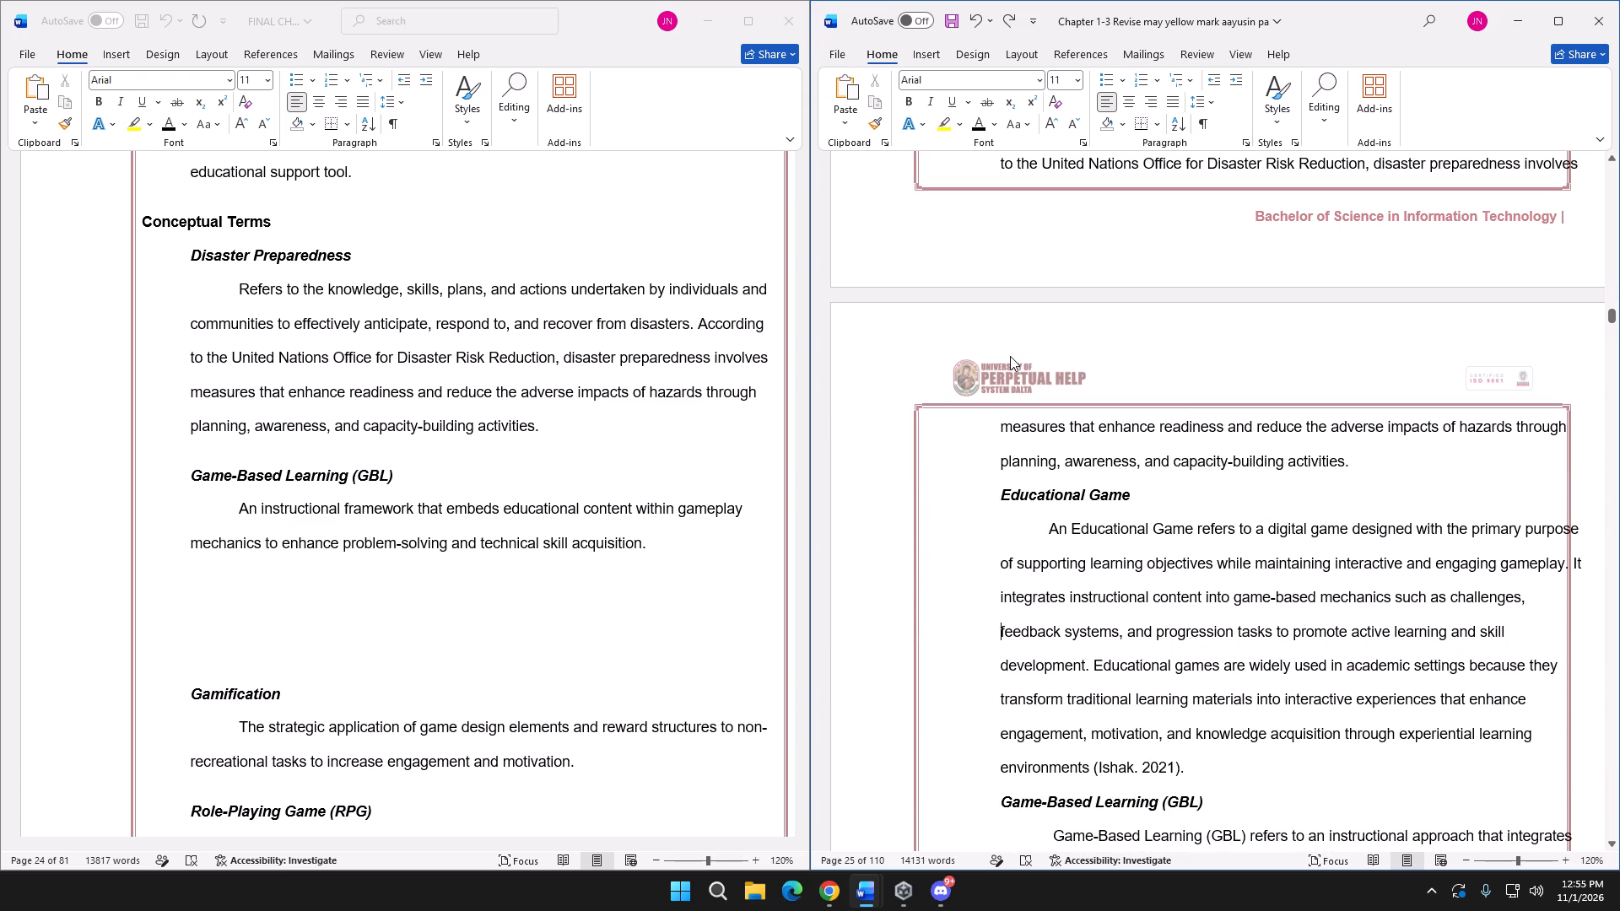
scroll(998, 457, "up", 6)
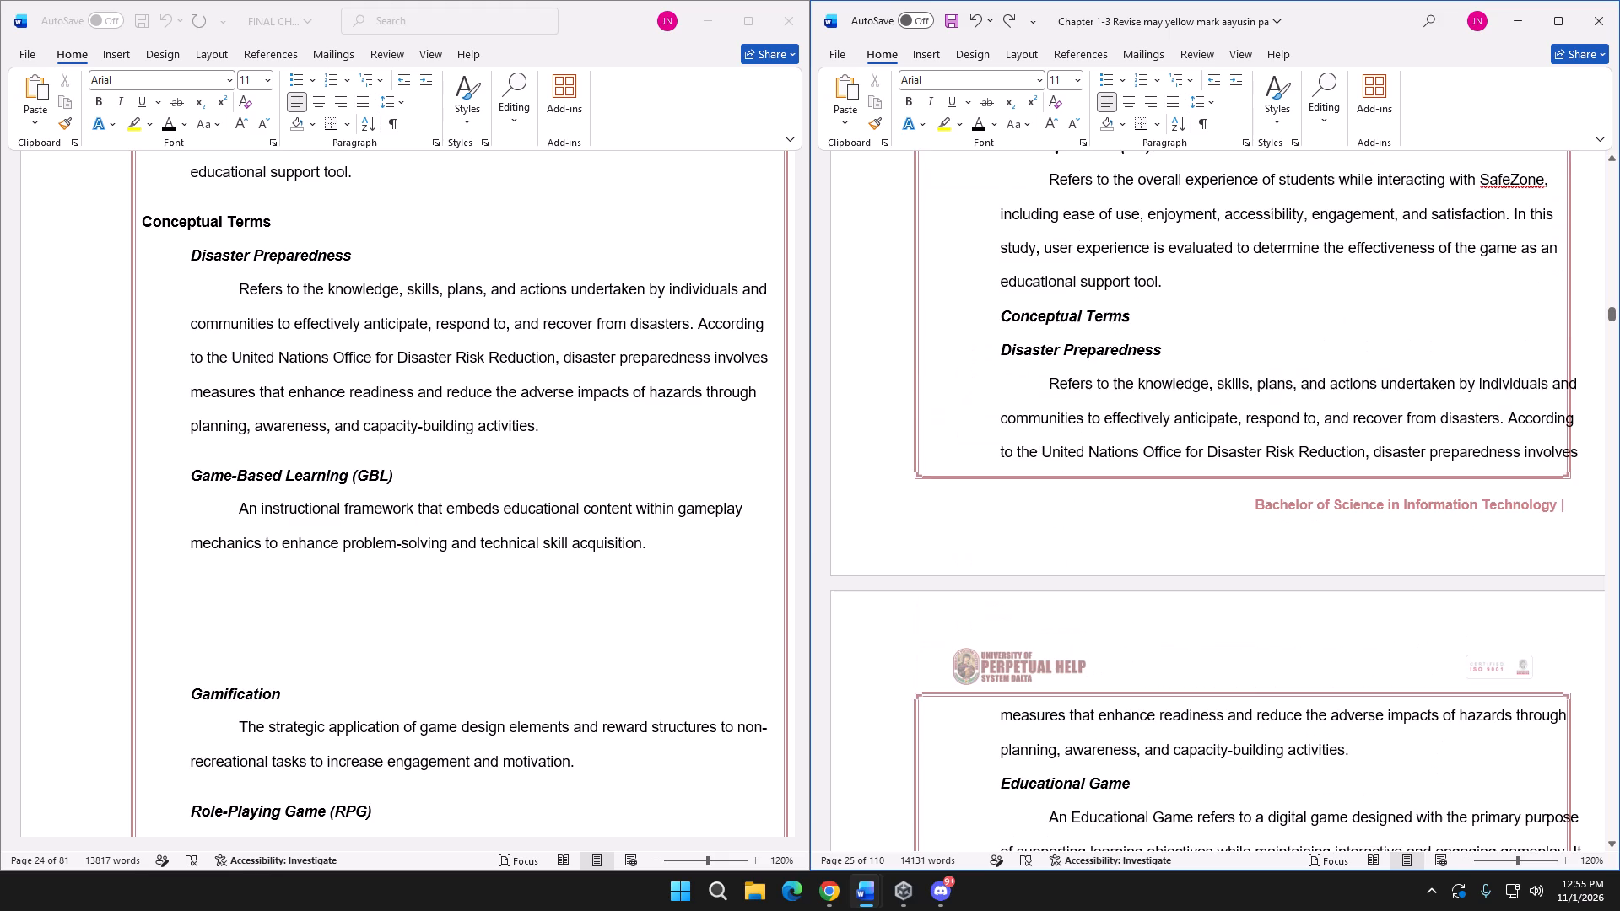
scroll(998, 457, "up", 7)
scroll(1027, 467, "down", 3)
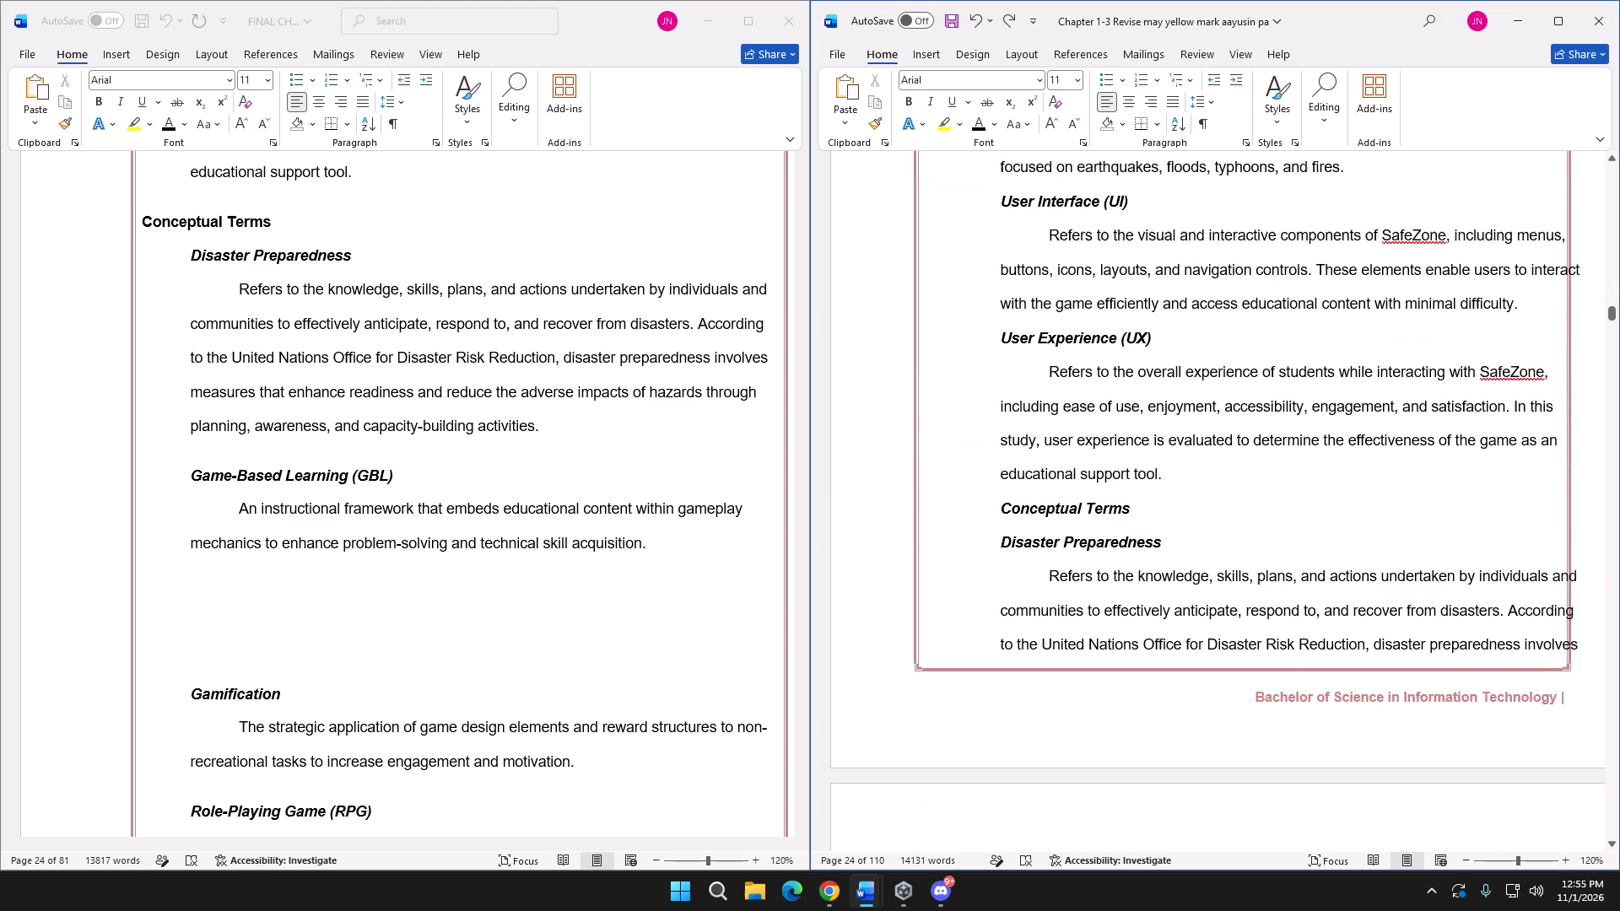
scroll(1027, 467, "down", 9)
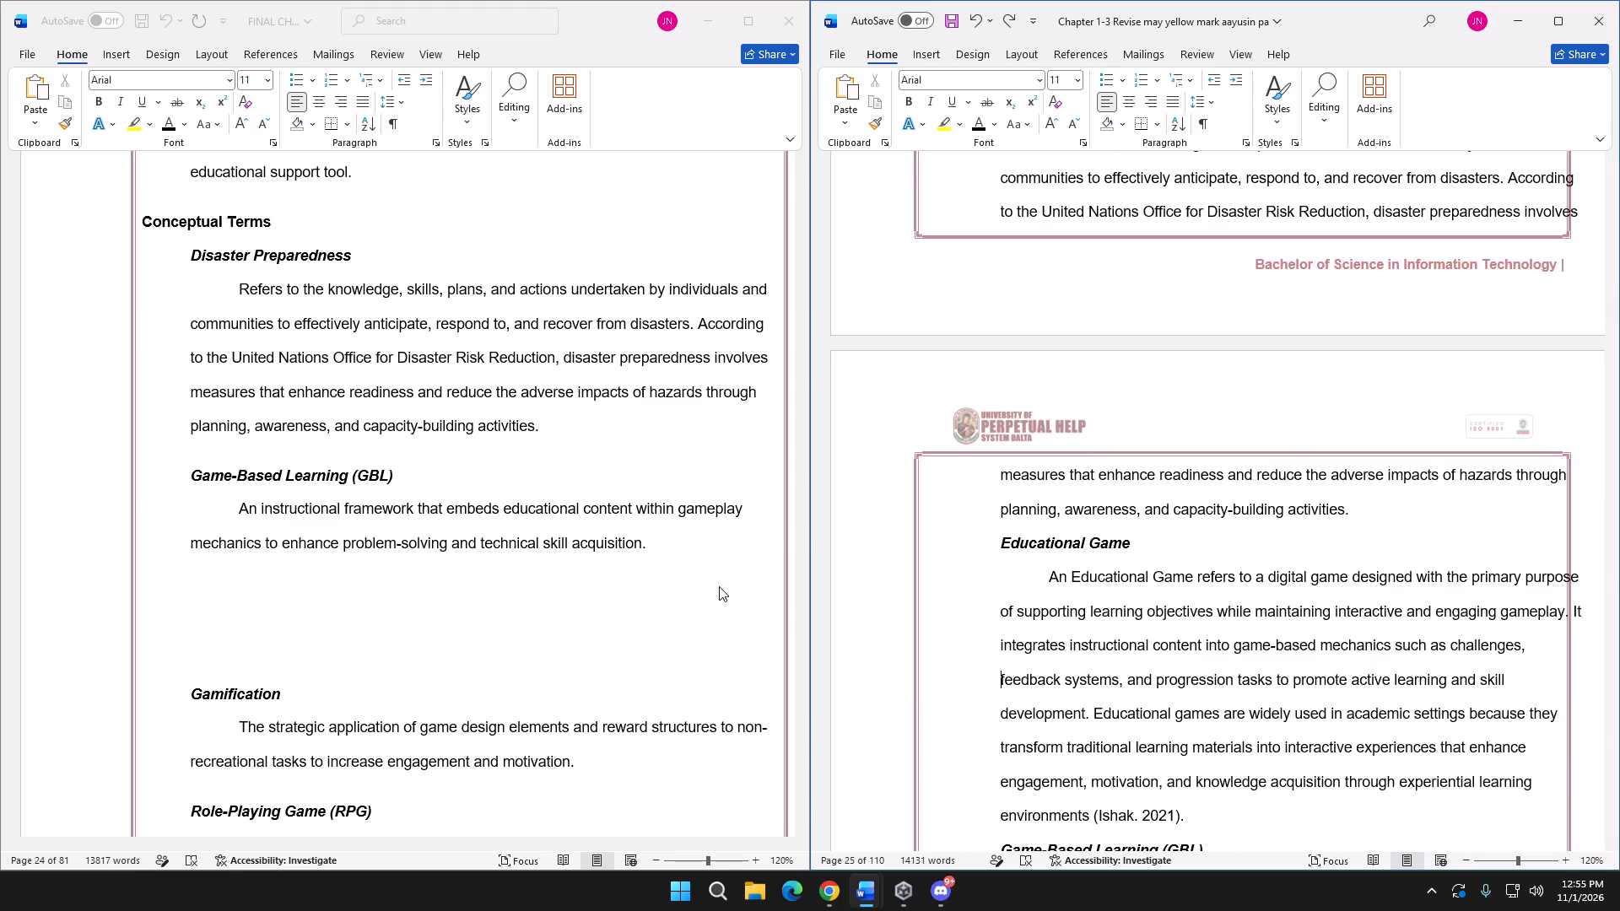
scroll(1041, 530, "up", 6)
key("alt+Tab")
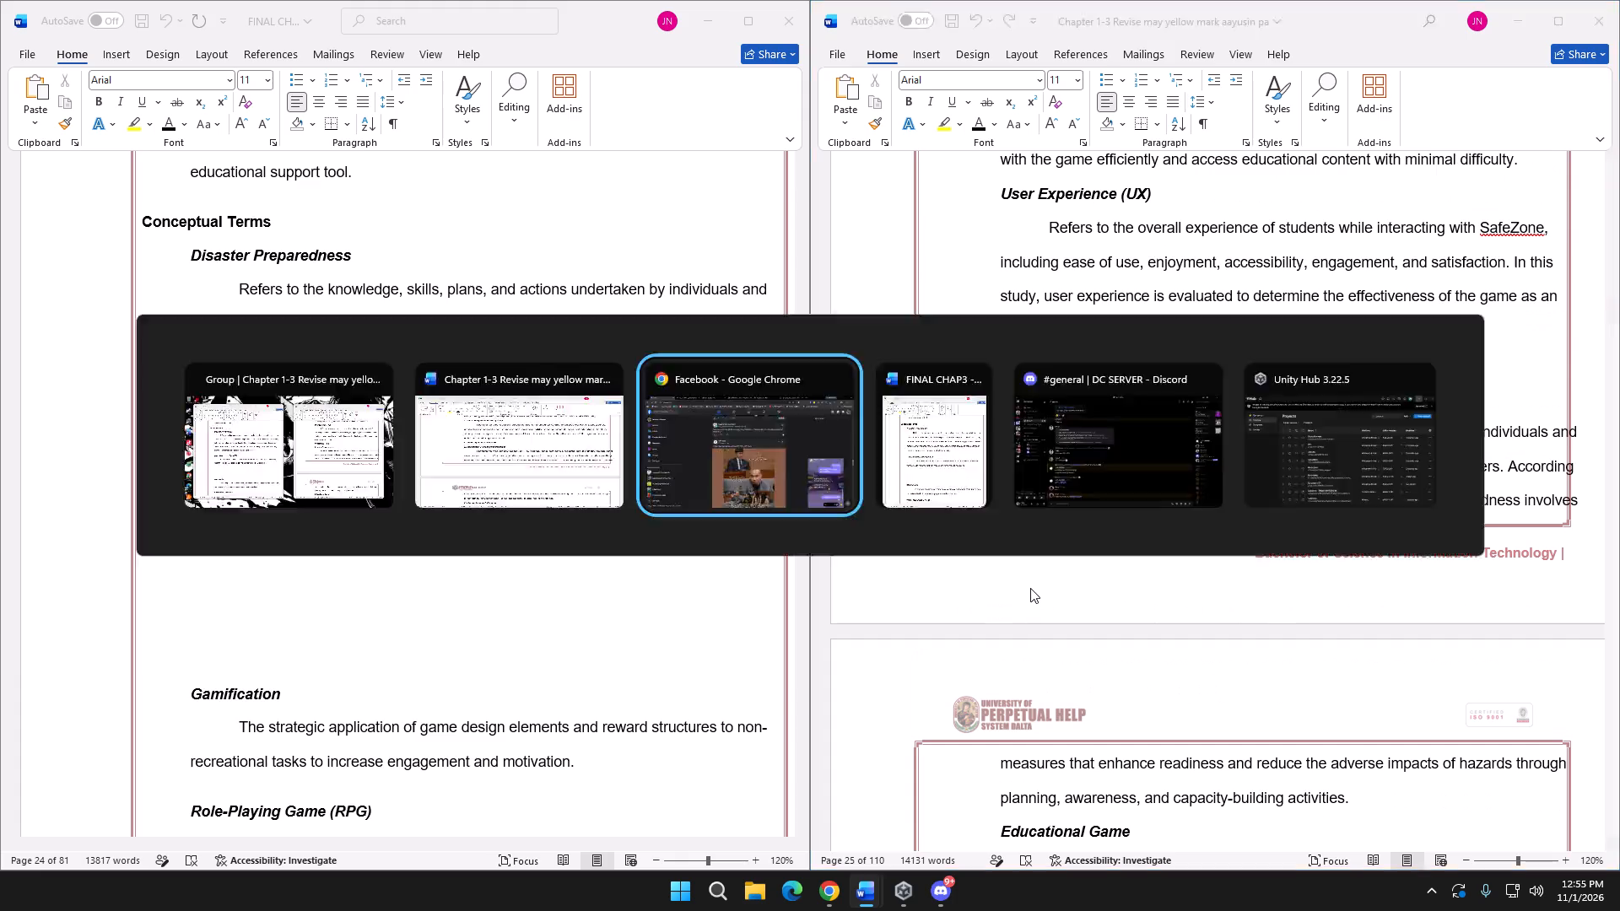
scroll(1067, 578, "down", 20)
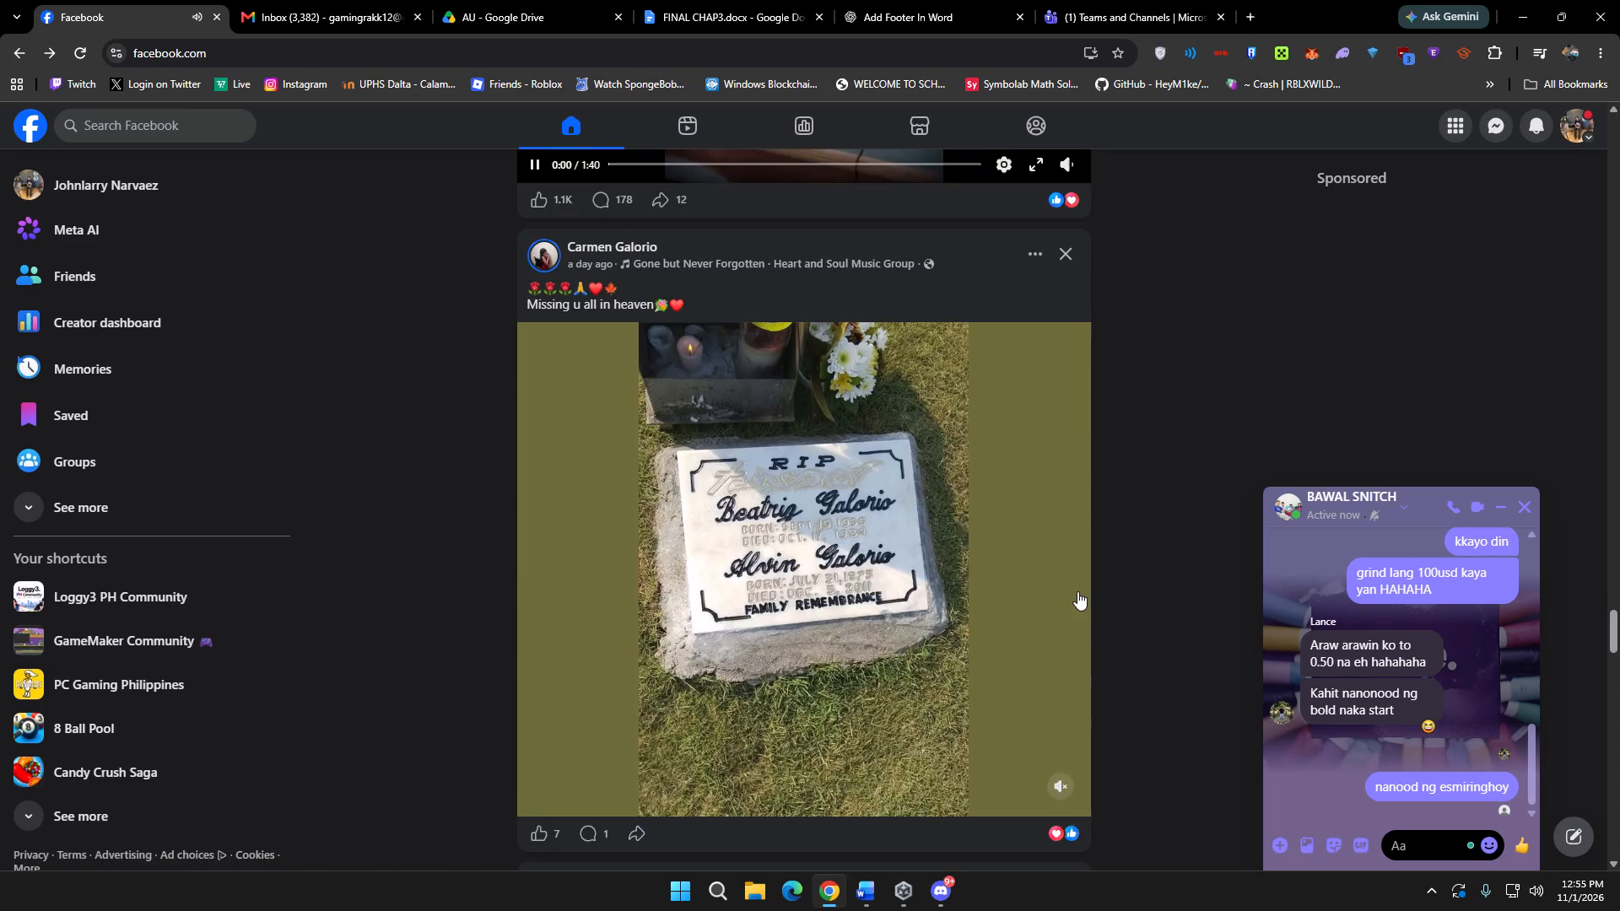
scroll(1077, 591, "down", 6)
Return to the side-by-side Word documents and compare their Disaster Preparedness entries and the conceptual terms that follow.
key("alt+Tab")
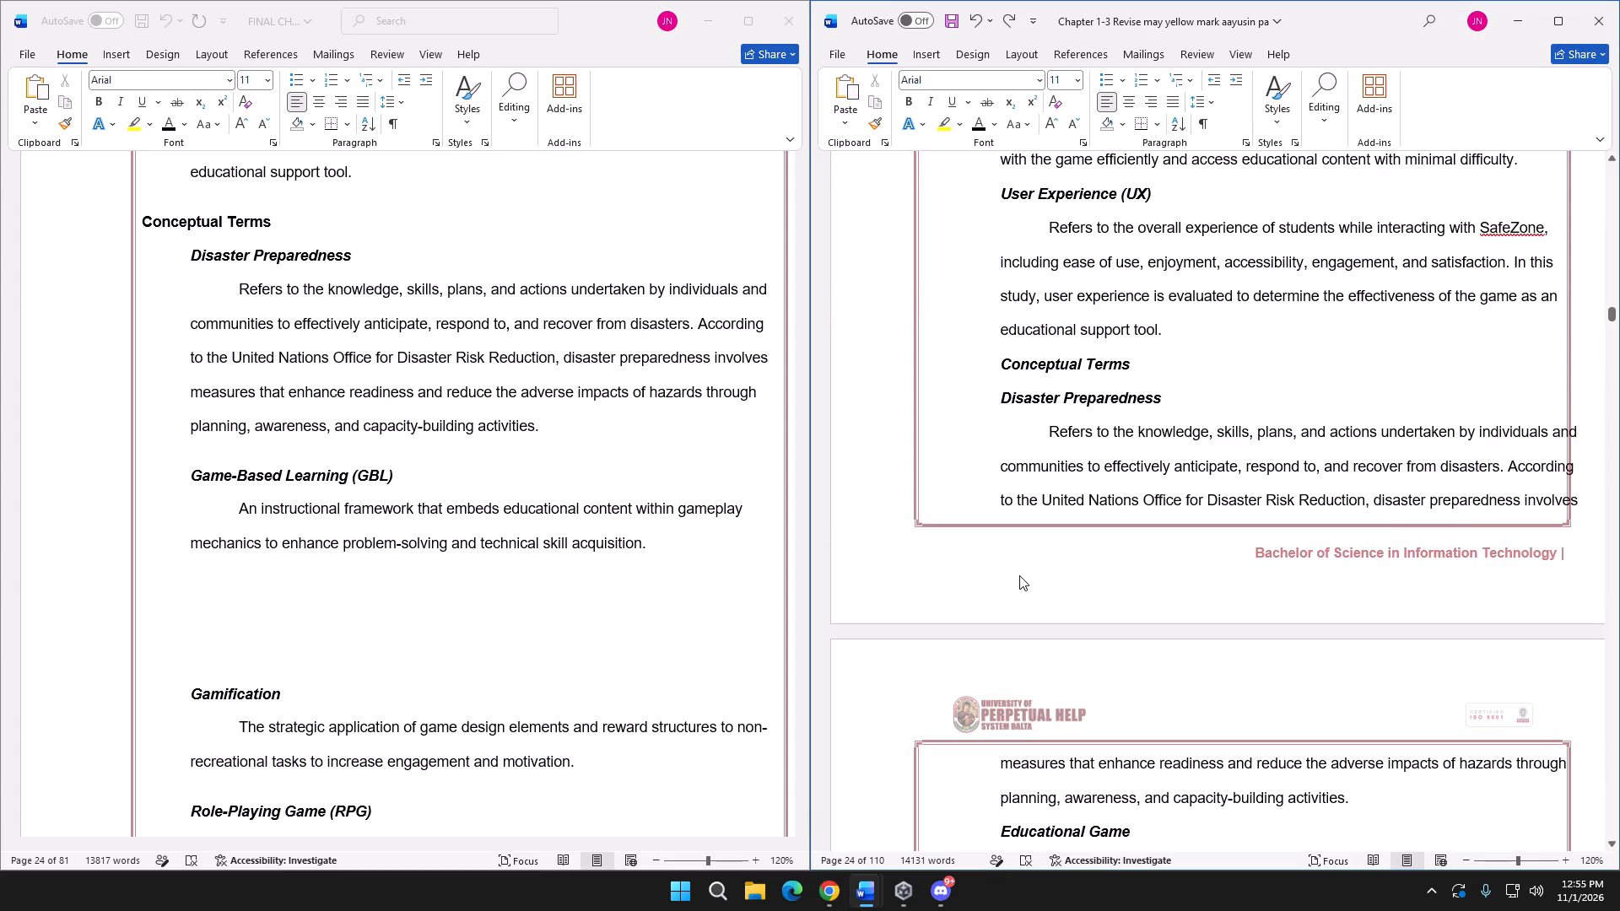
left_click(785, 140)
left_click(801, 356)
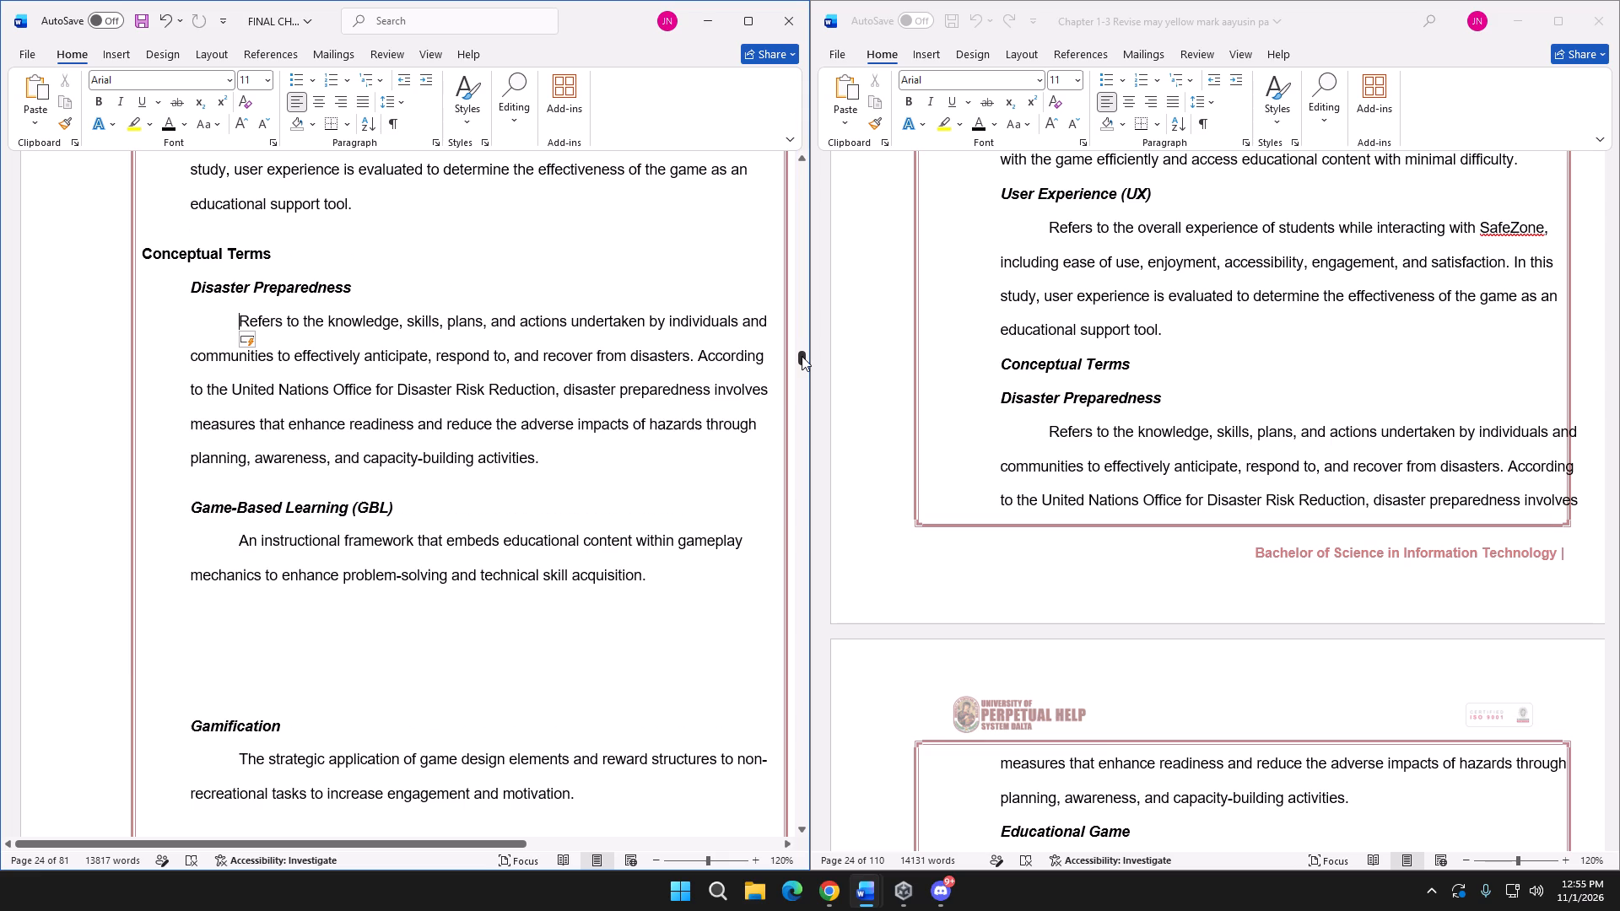
scroll(687, 426, "up", 2)
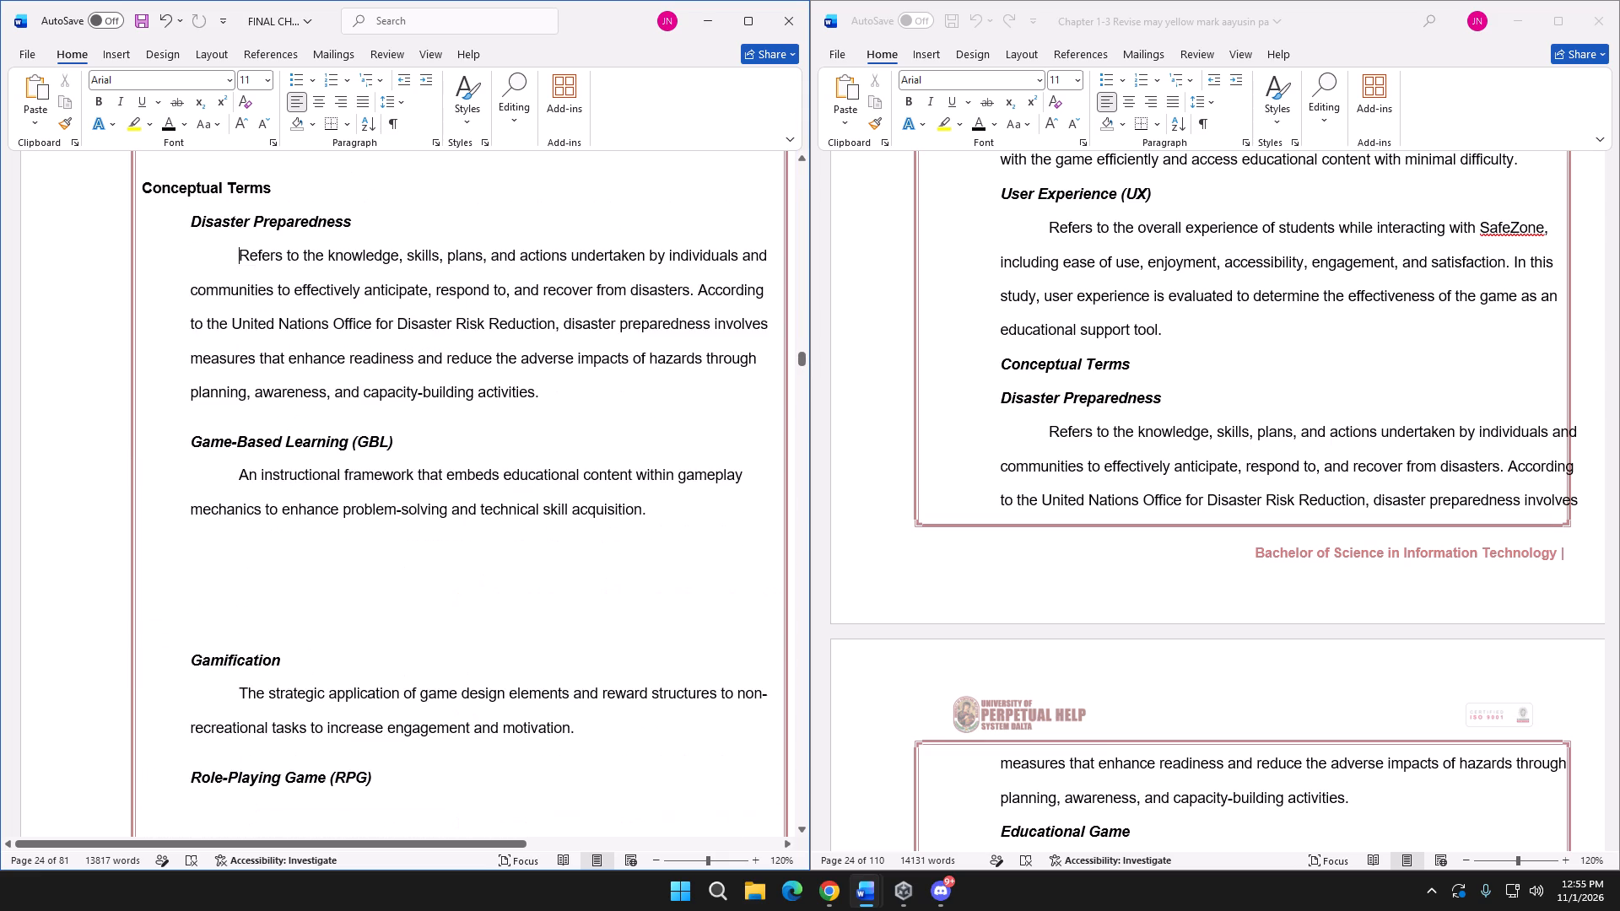
scroll(687, 427, "down", 1)
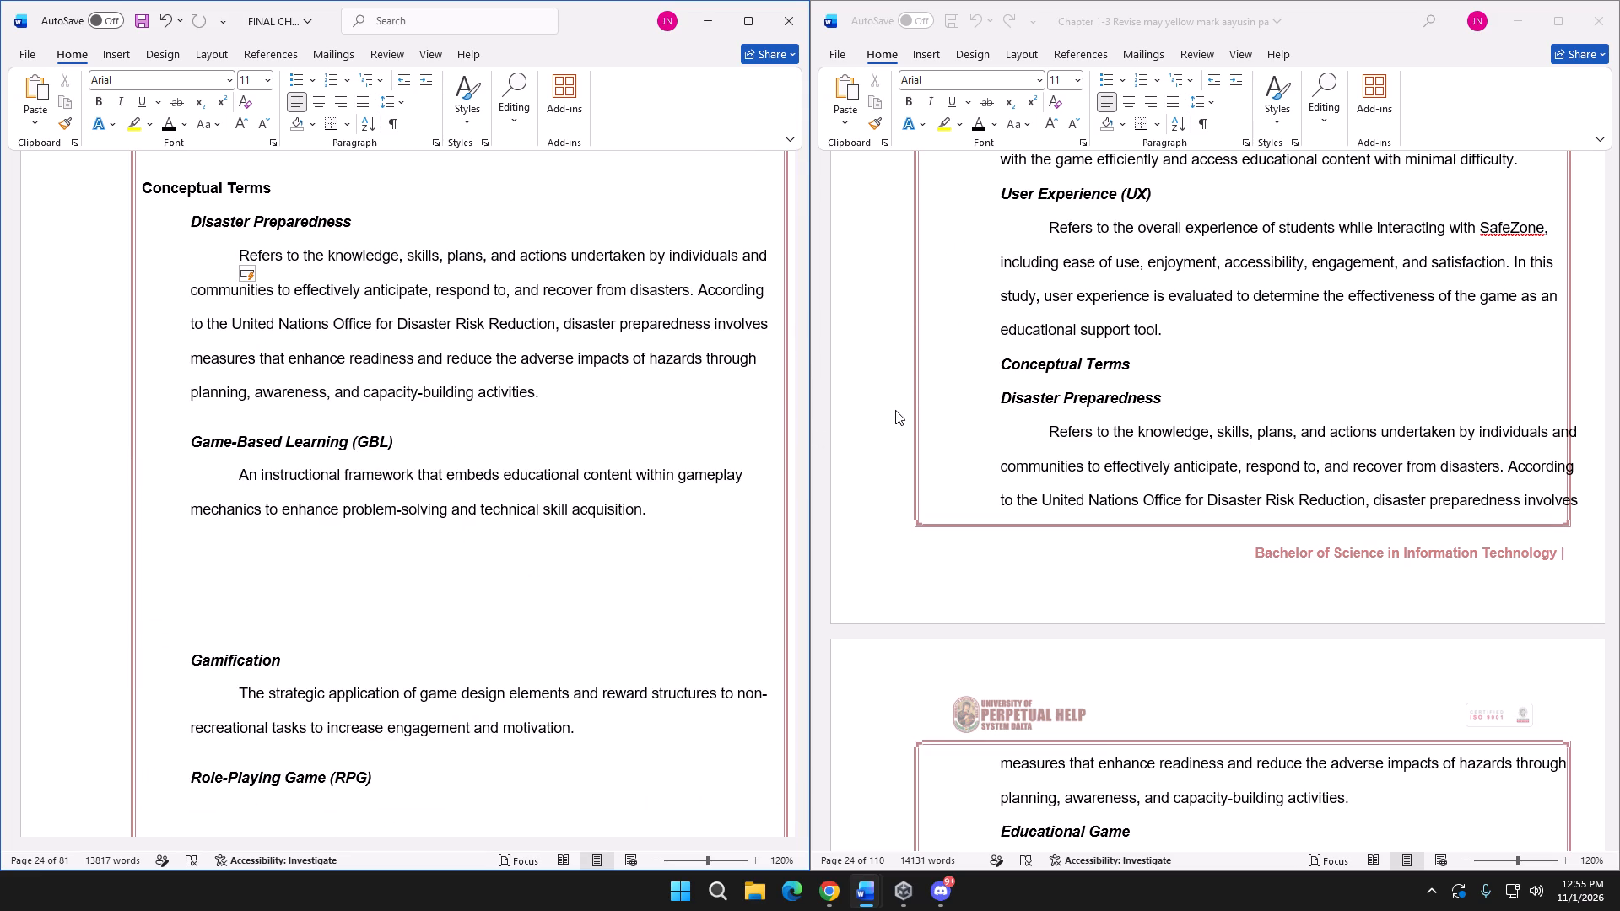
scroll(853, 466, "up", 2)
scroll(911, 502, "up", 3)
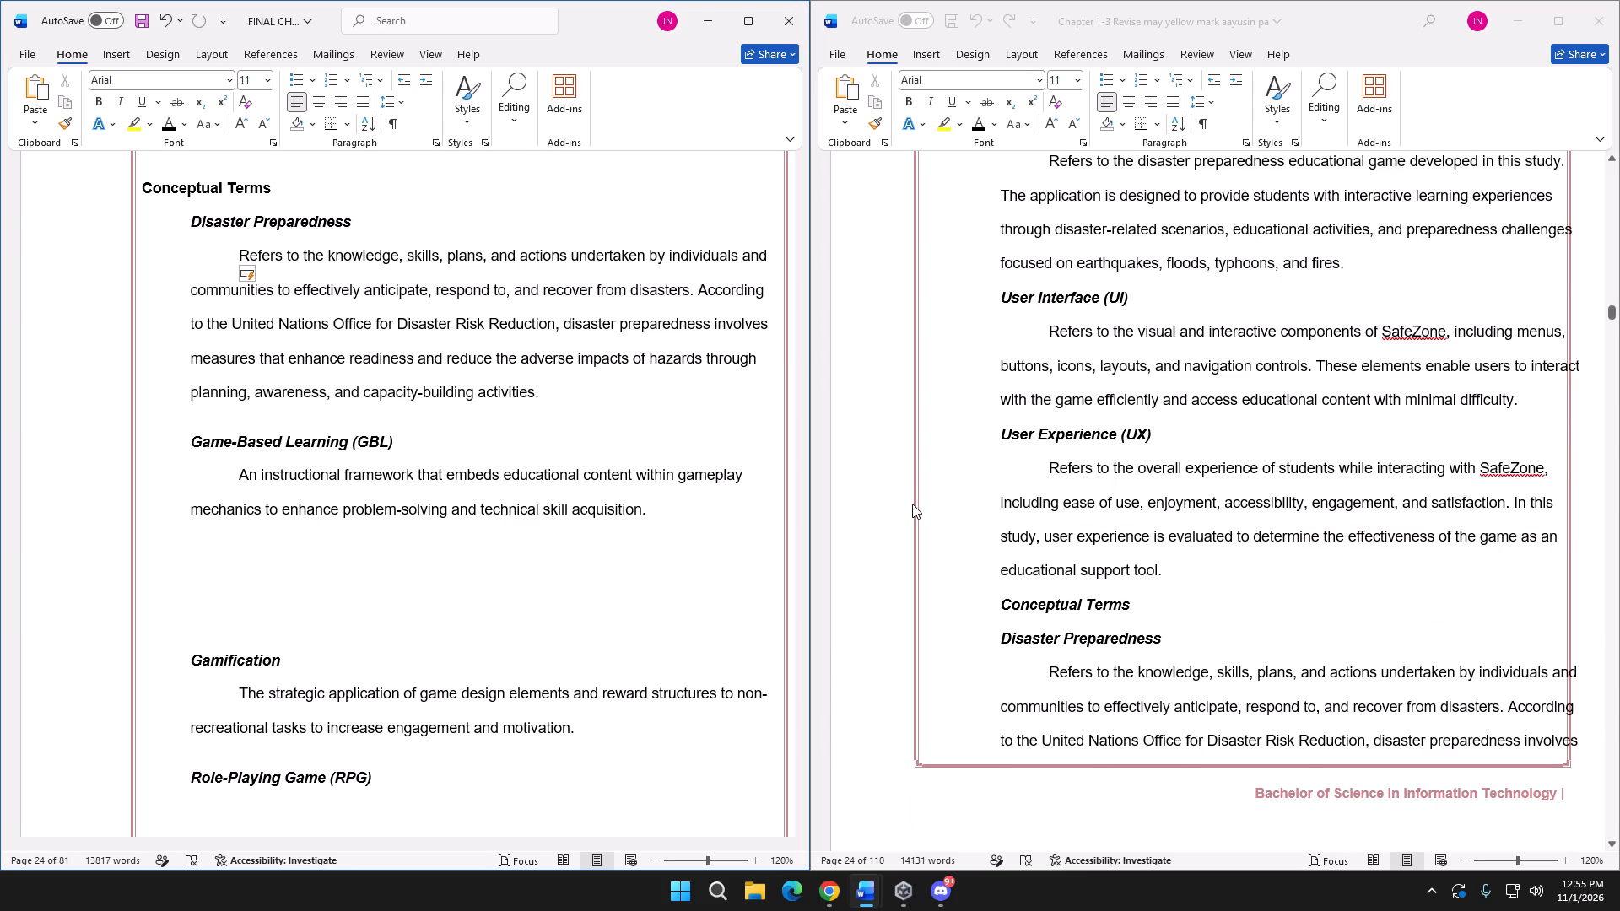
scroll(912, 504, "up", 4)
scroll(934, 558, "down", 15)
scroll(568, 504, "up", 2)
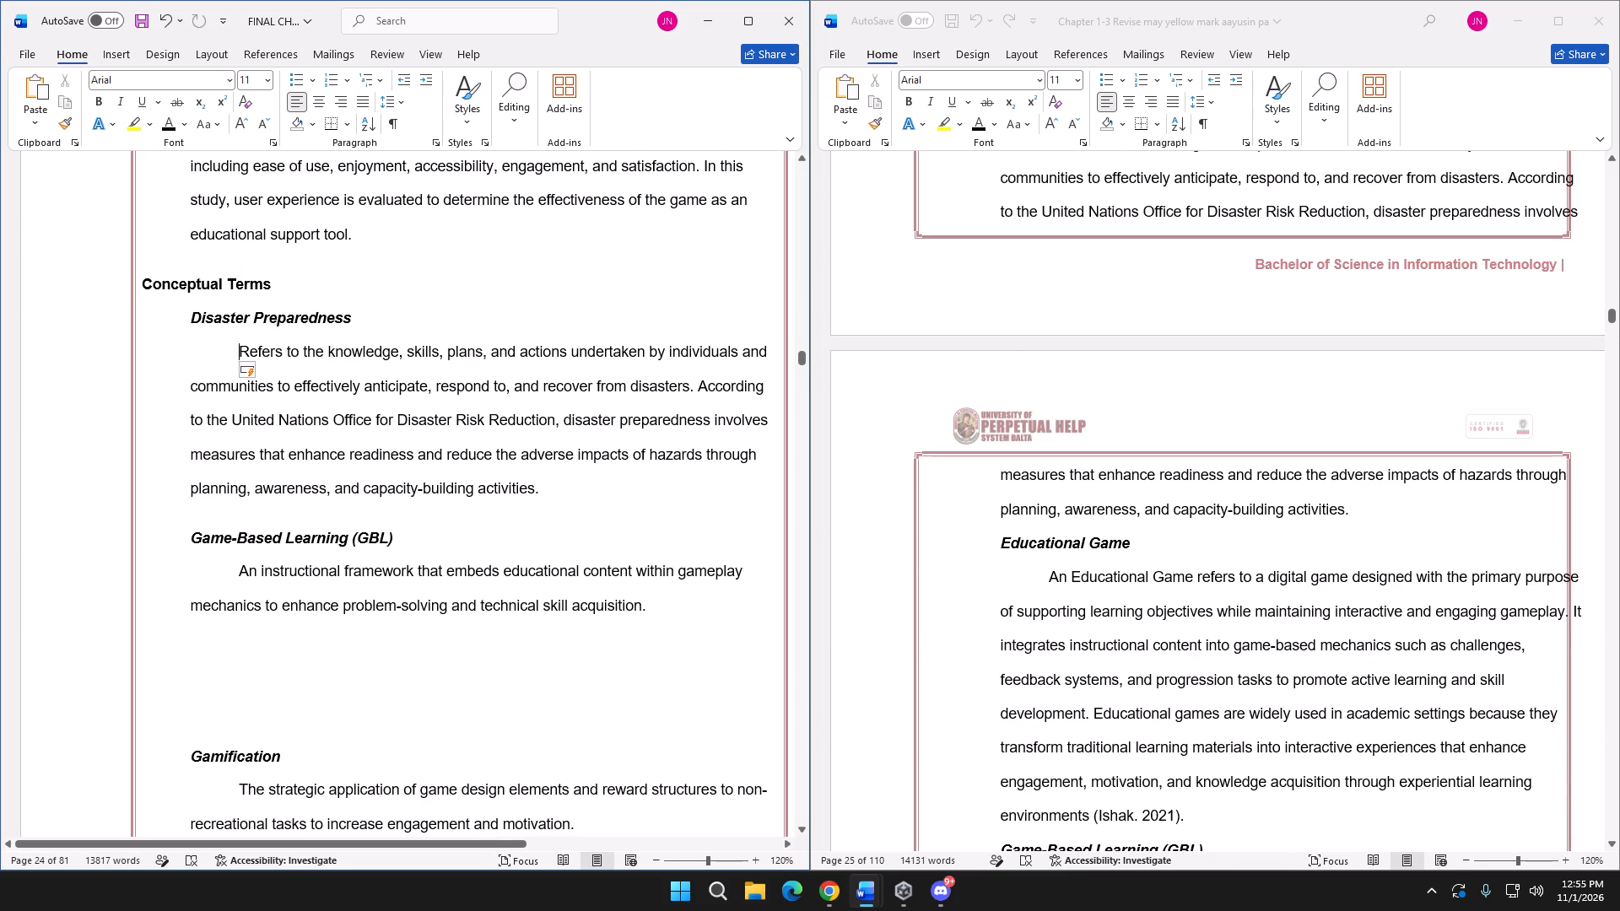
scroll(567, 509, "down", 3)
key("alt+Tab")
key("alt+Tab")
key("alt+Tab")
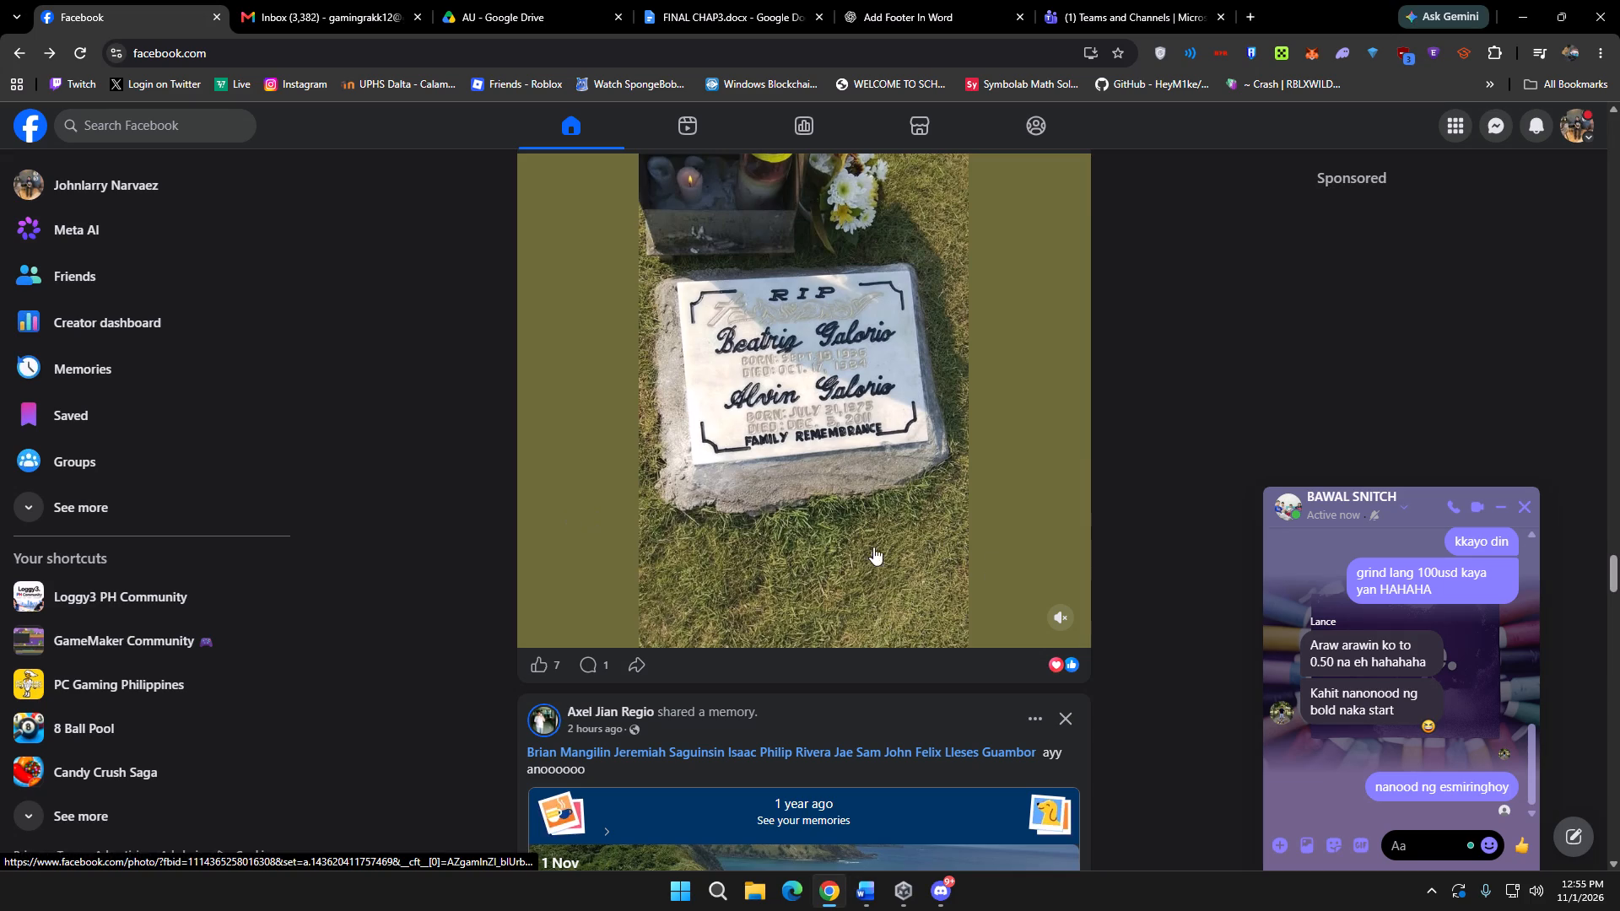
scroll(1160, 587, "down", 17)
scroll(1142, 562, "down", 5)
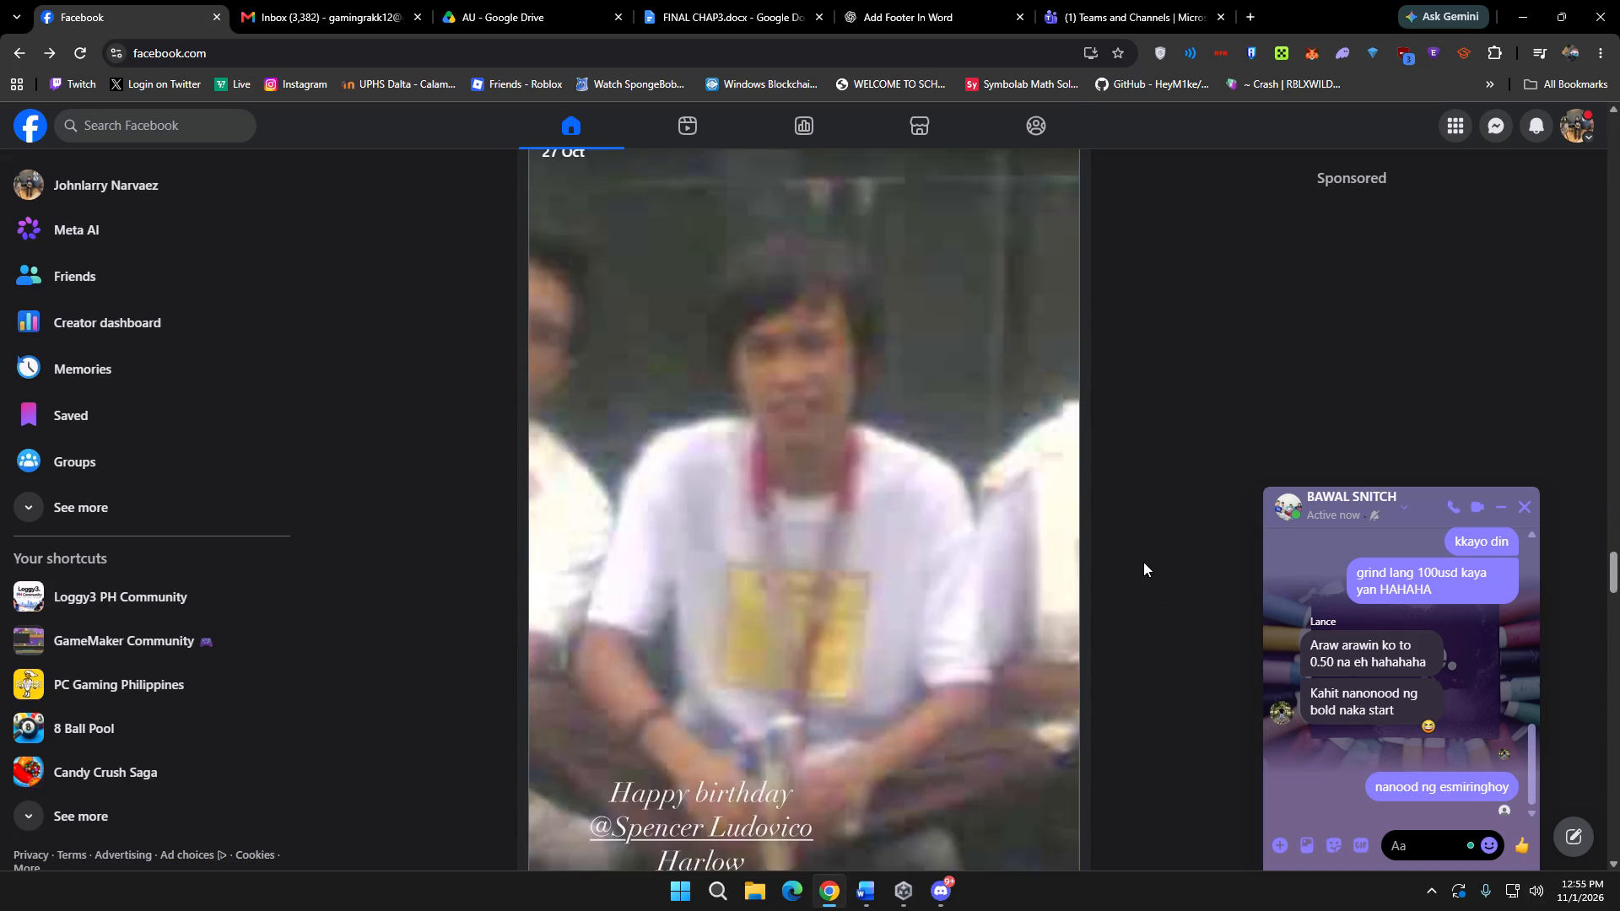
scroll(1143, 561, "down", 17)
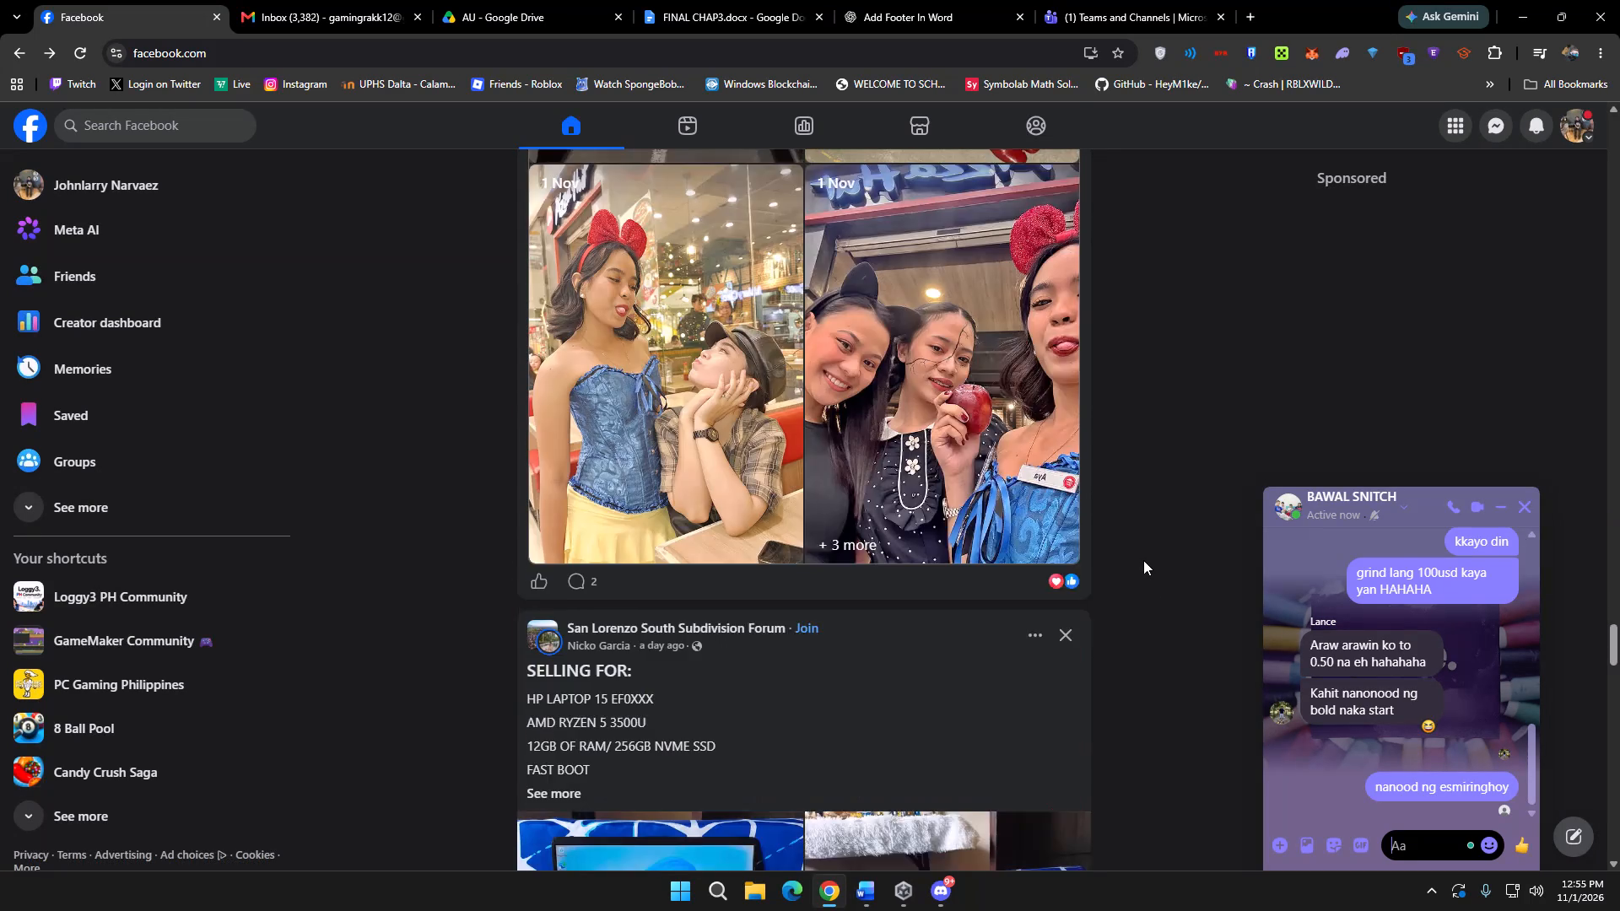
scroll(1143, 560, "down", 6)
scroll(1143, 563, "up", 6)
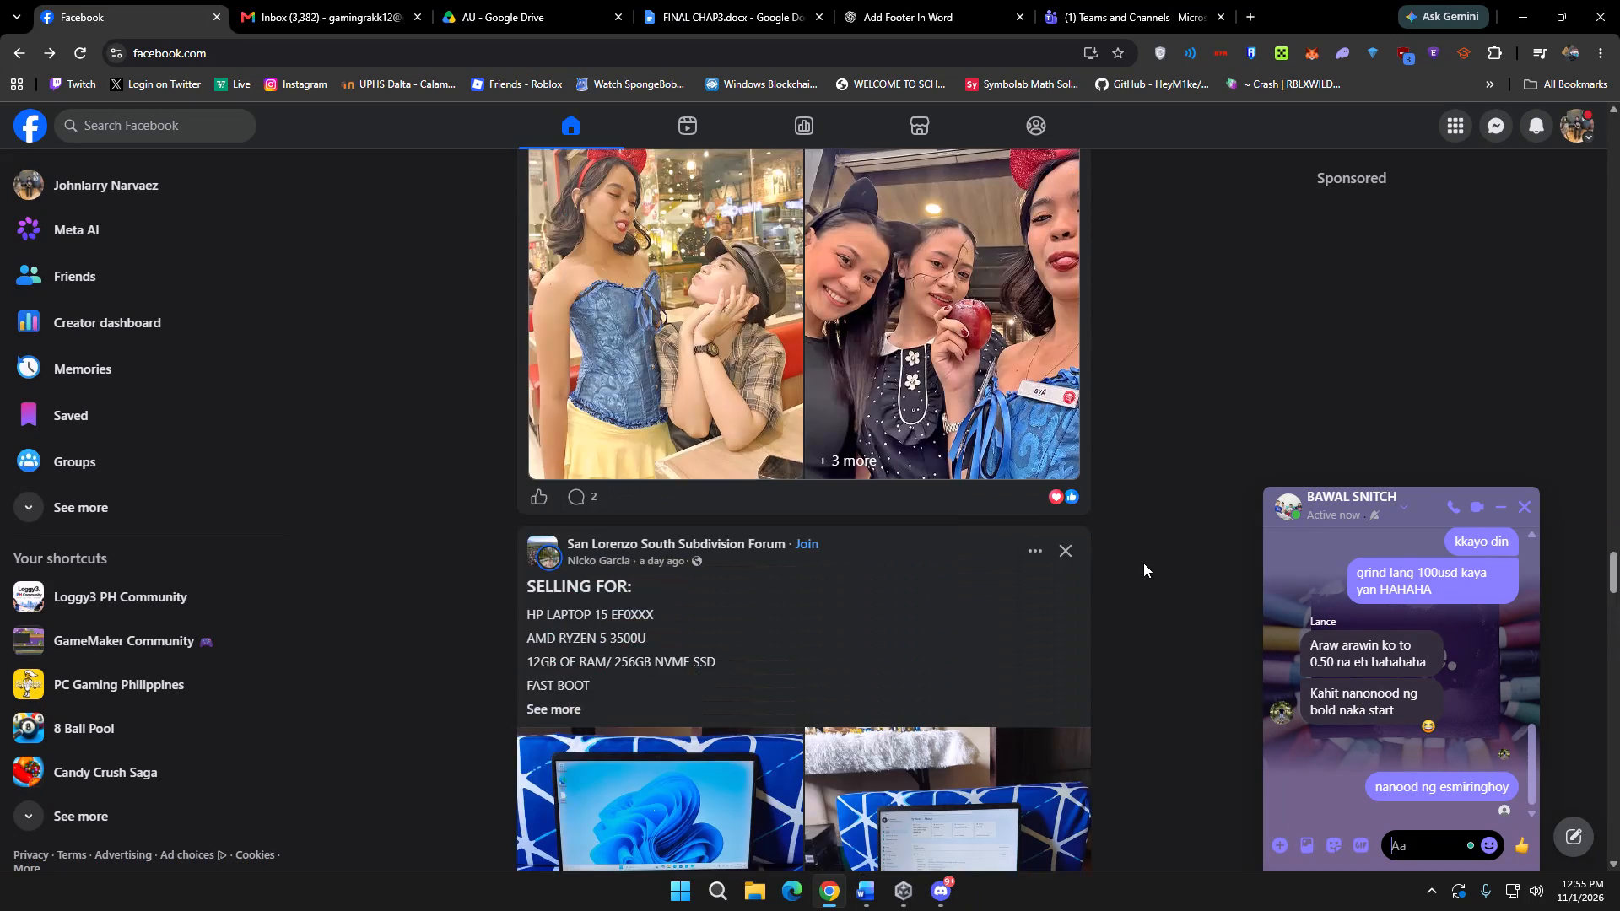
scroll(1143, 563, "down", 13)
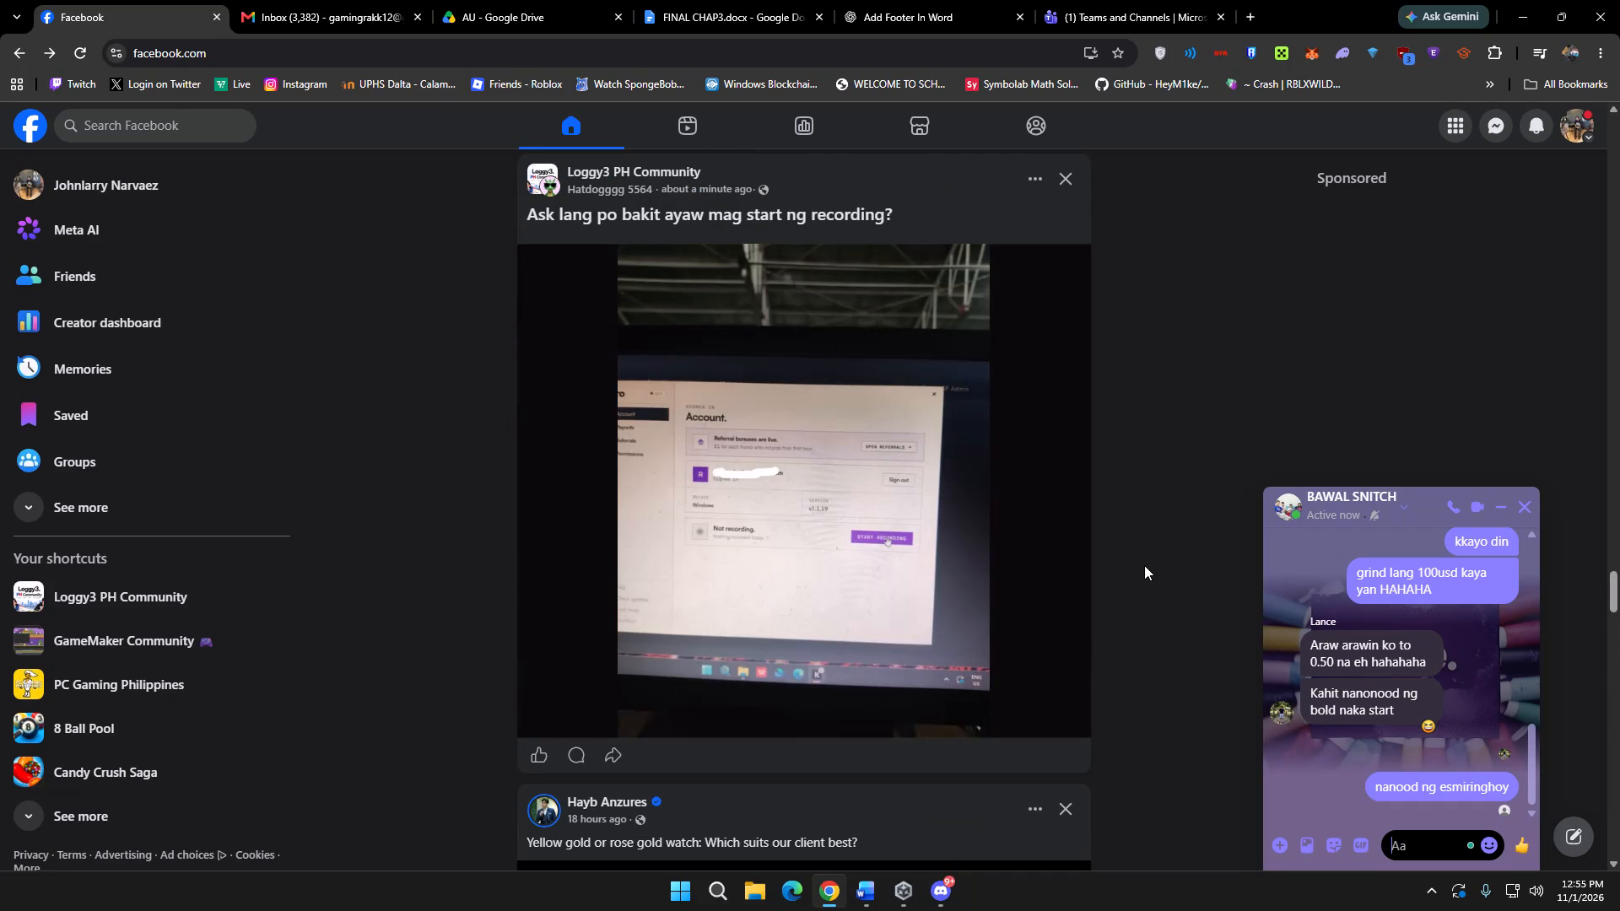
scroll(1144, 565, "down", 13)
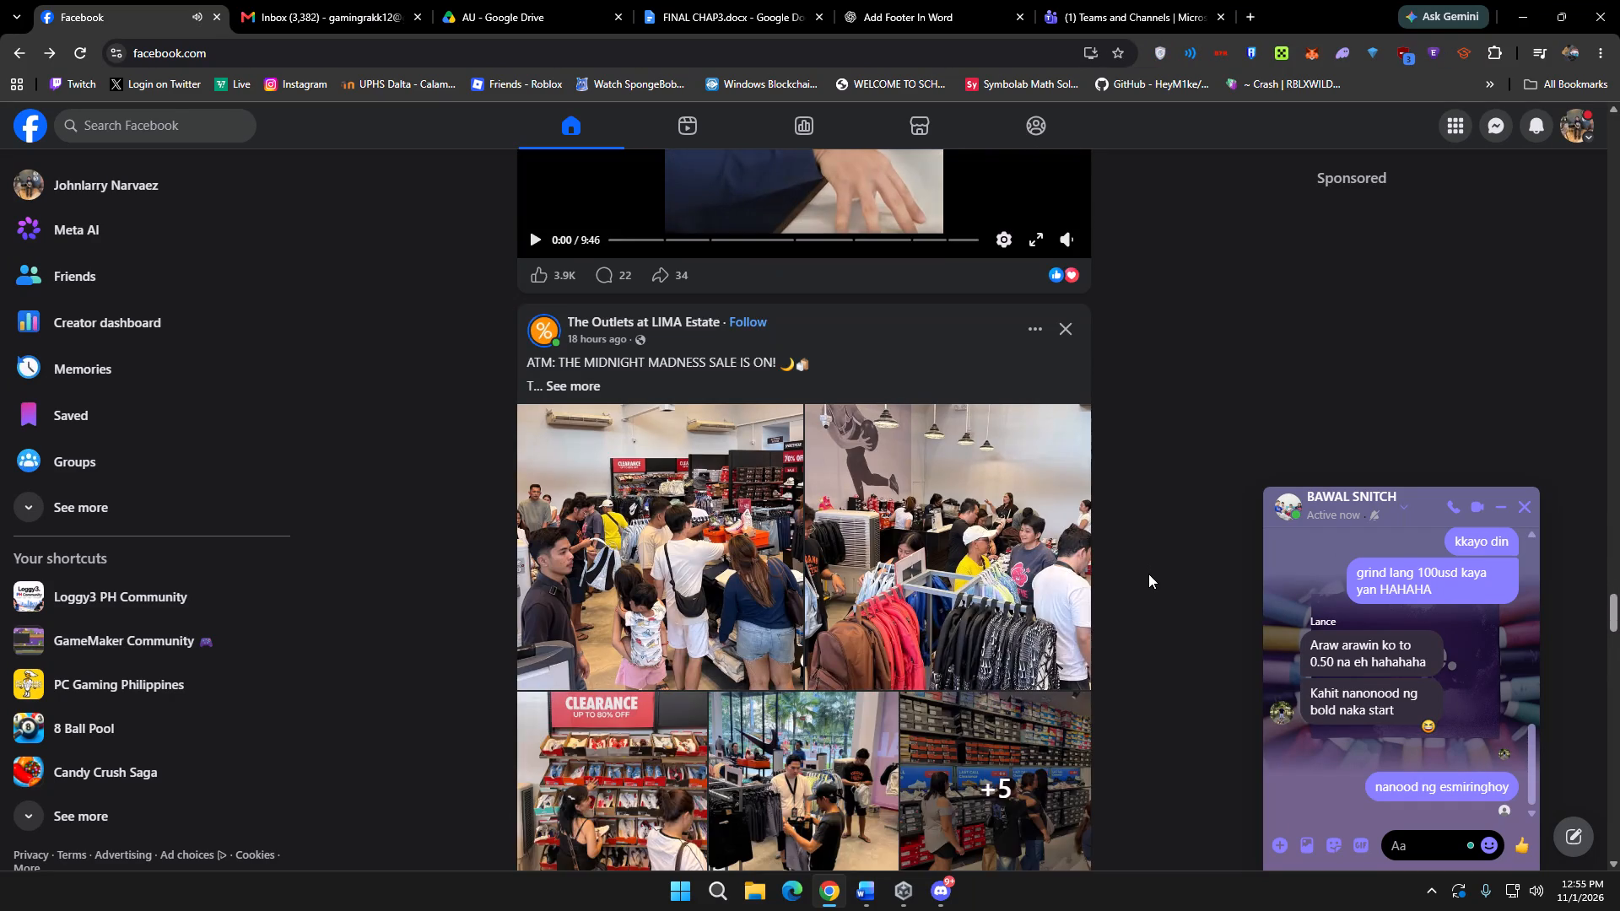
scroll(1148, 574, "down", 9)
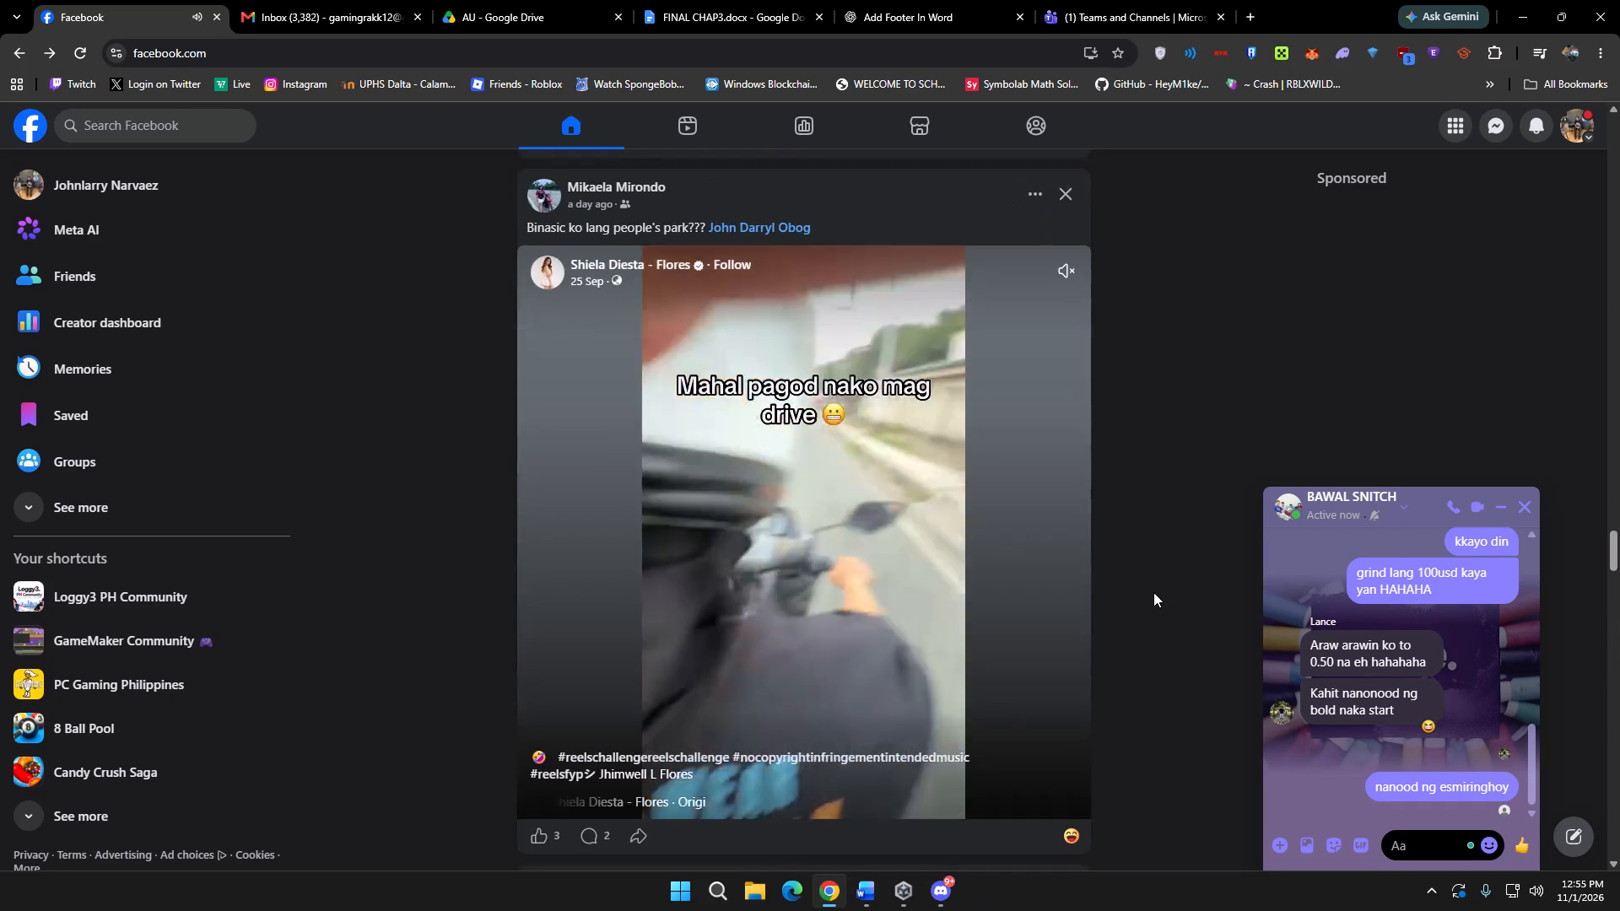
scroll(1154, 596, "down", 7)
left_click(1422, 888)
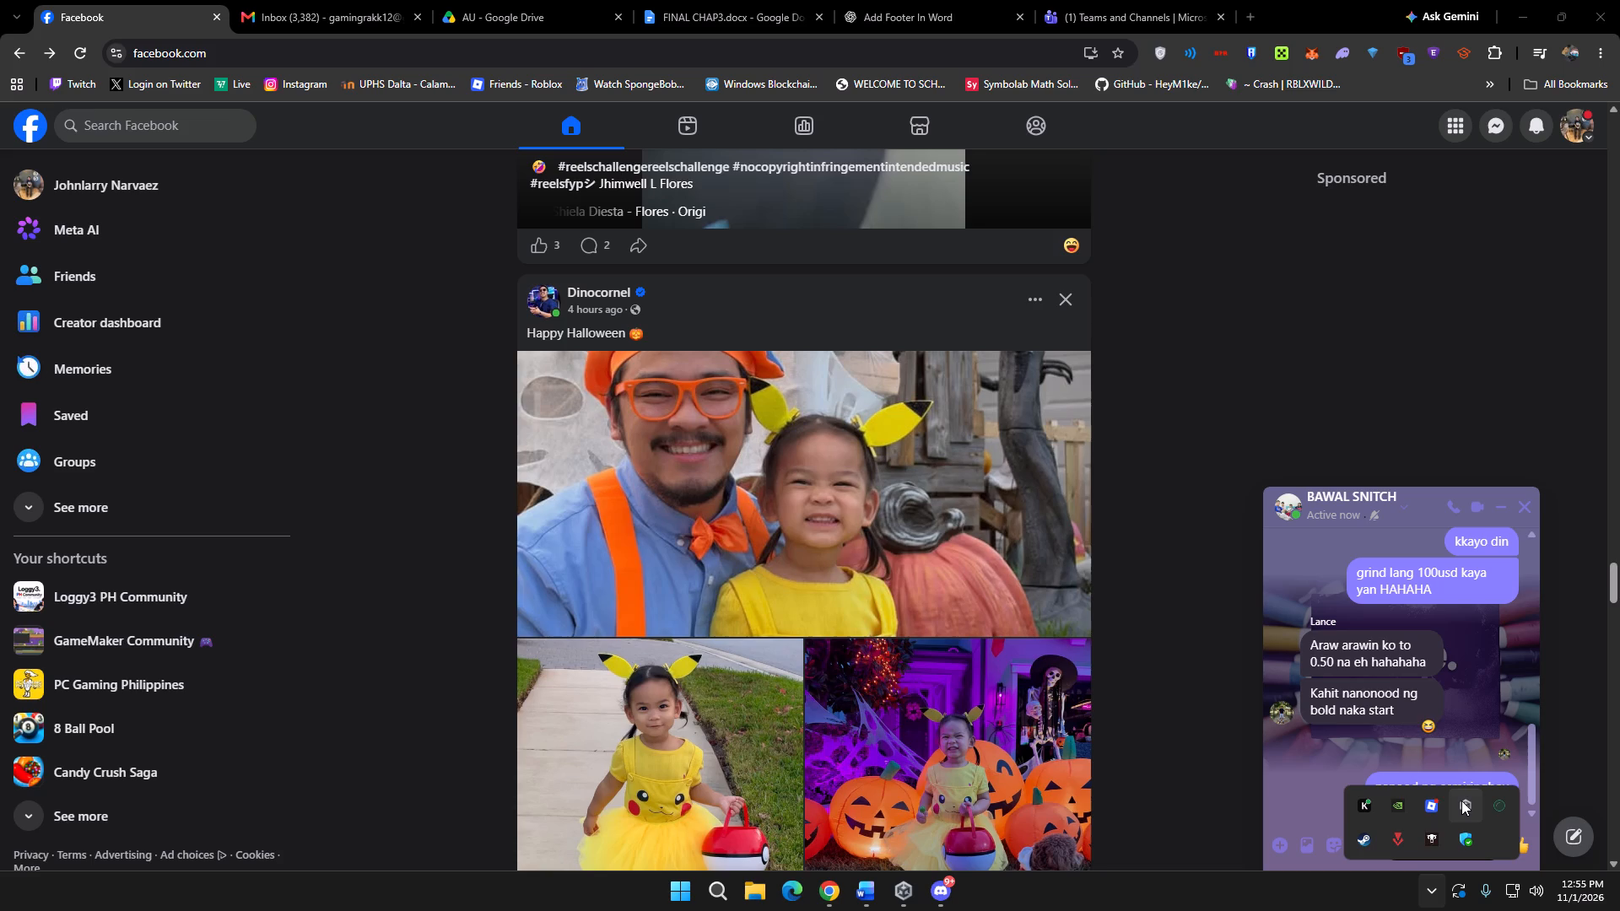
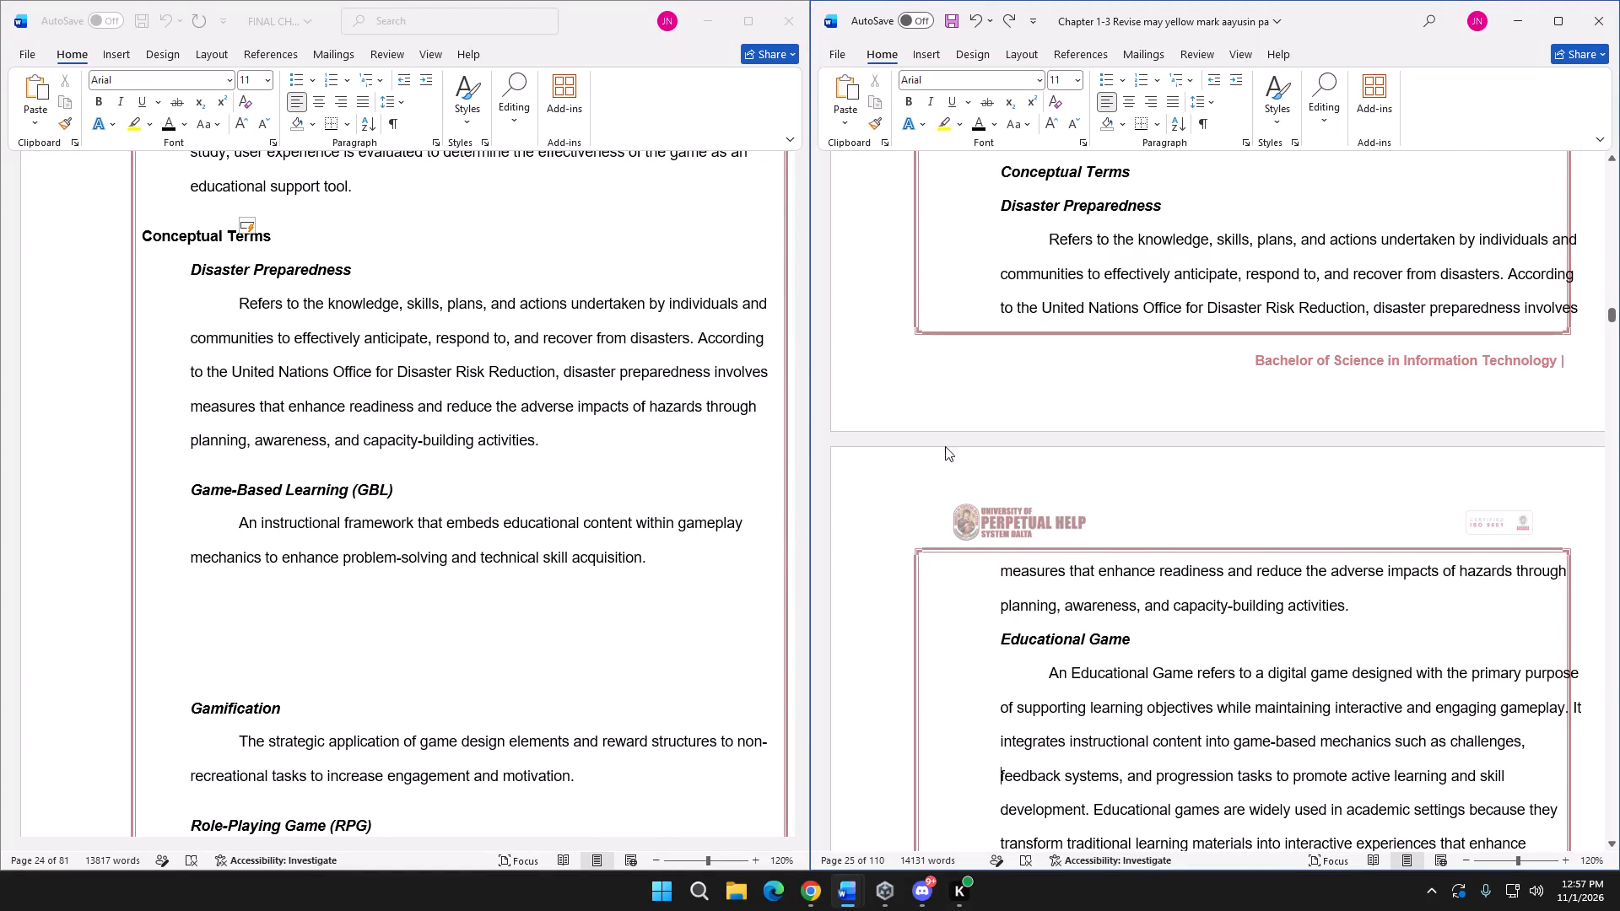
Review the definitions from Student through Educational Game in the Chapter 1-3 revision against the final document's Conceptual Terms.
scroll(958, 451, "down", 2)
scroll(964, 488, "up", 2)
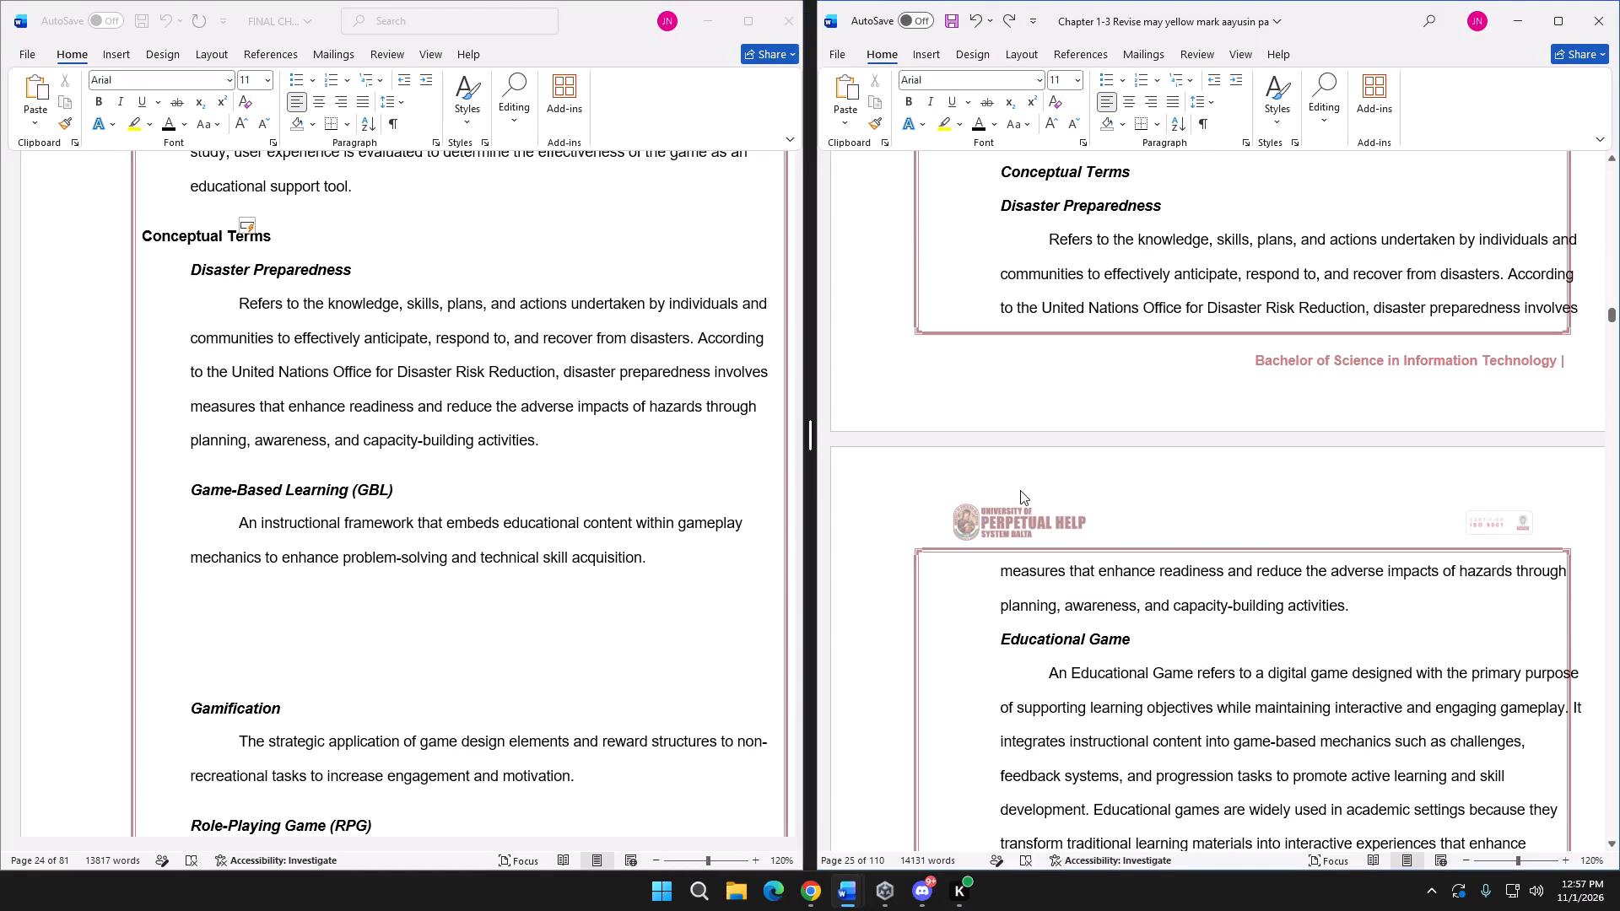
scroll(1023, 497, "up", 2)
scroll(1025, 501, "down", 3)
scroll(1026, 501, "up", 6)
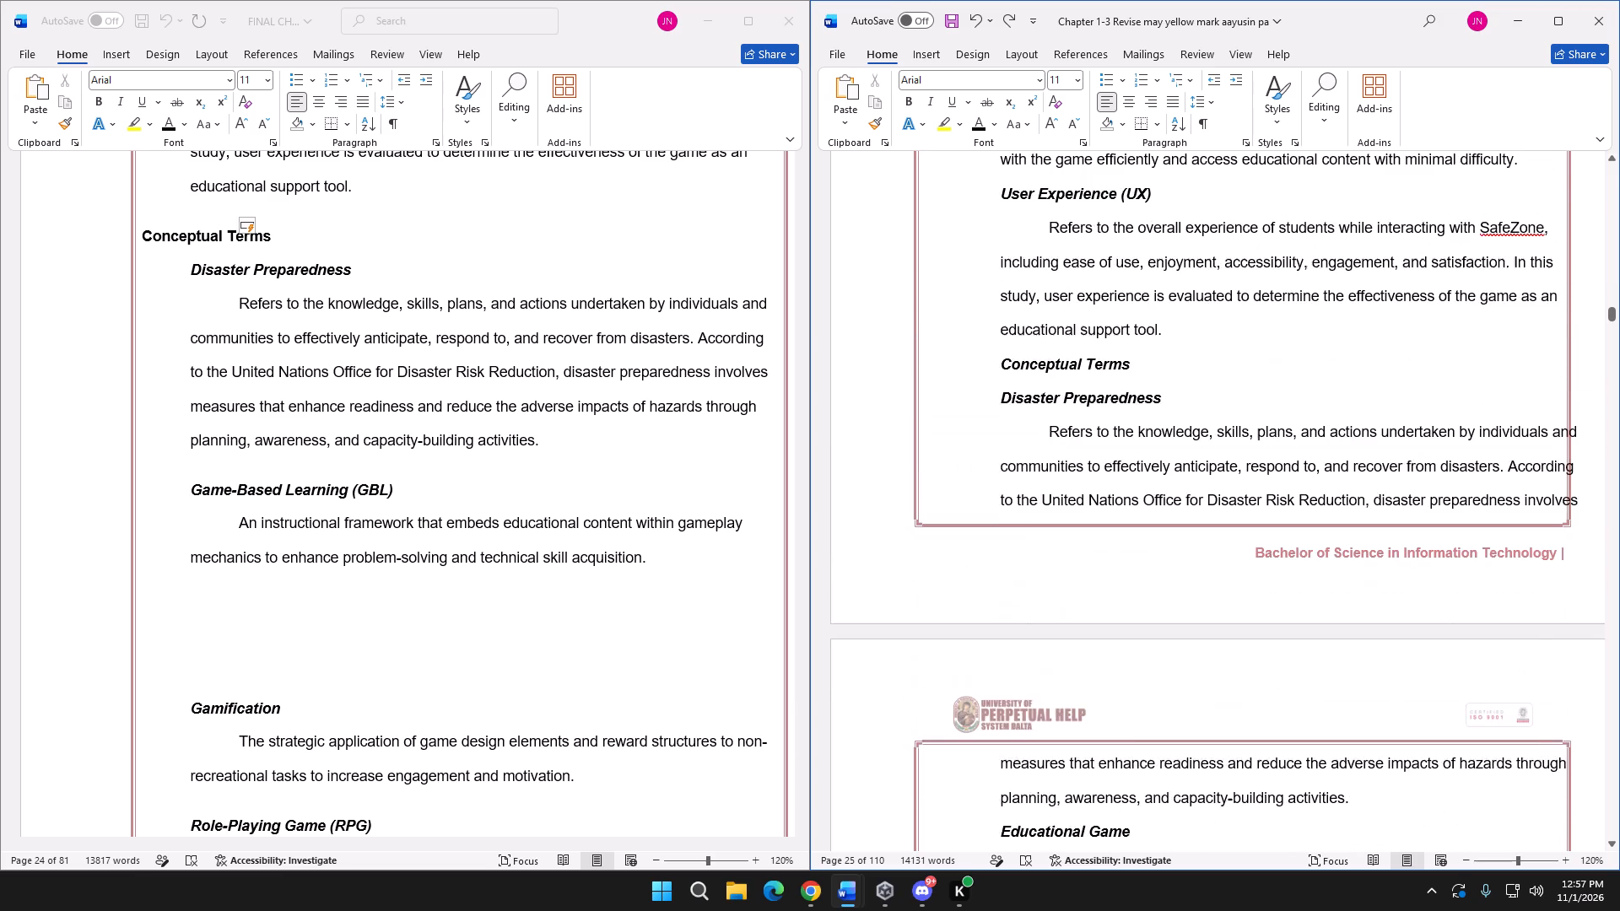
scroll(1019, 461, "down", 2)
scroll(1019, 461, "up", 12)
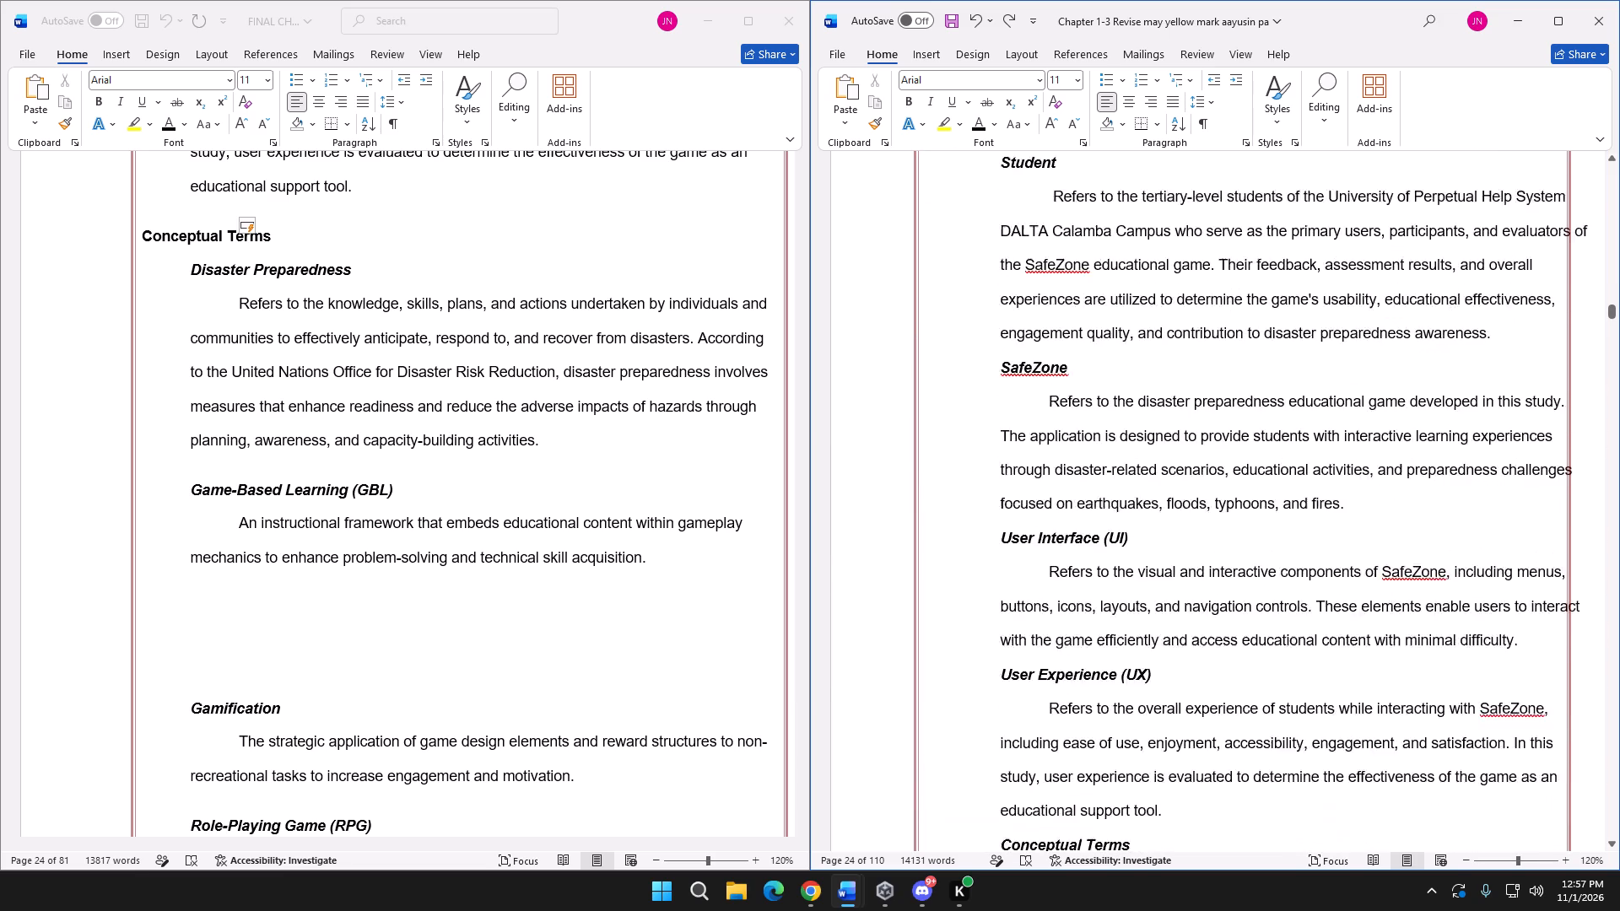
scroll(987, 483, "down", 15)
scroll(985, 488, "up", 1)
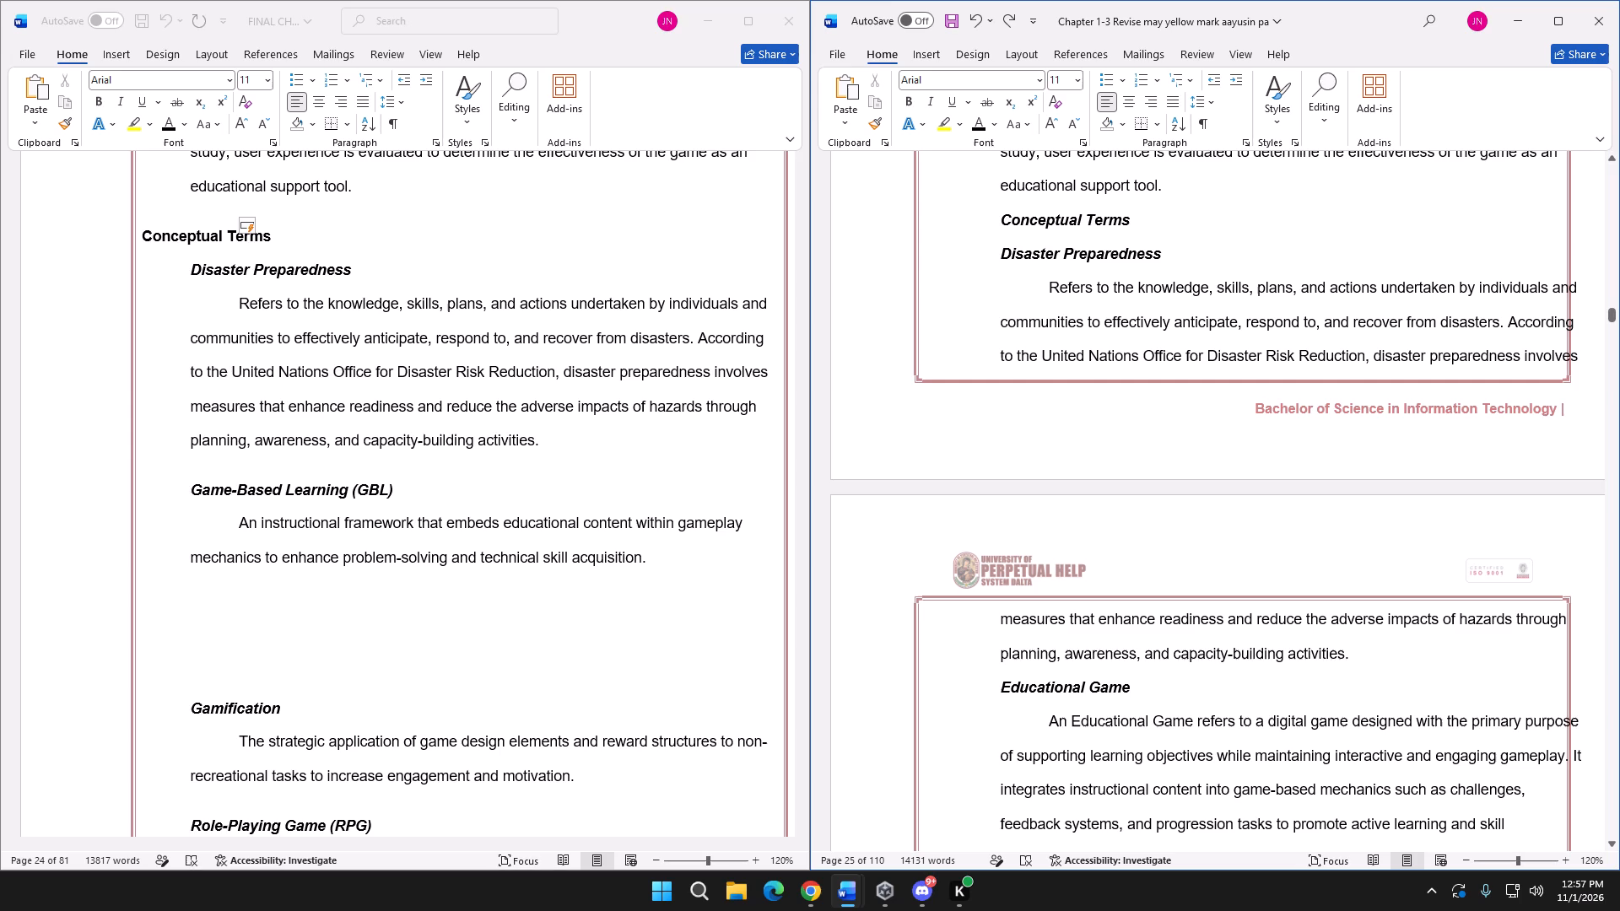
scroll(1055, 386, "down", 2)
Replace the final document's Game-Based Learning (GBL) entry with the Educational Game heading and definition copied from the Chapter 1-3 revision.
left_click(1019, 587)
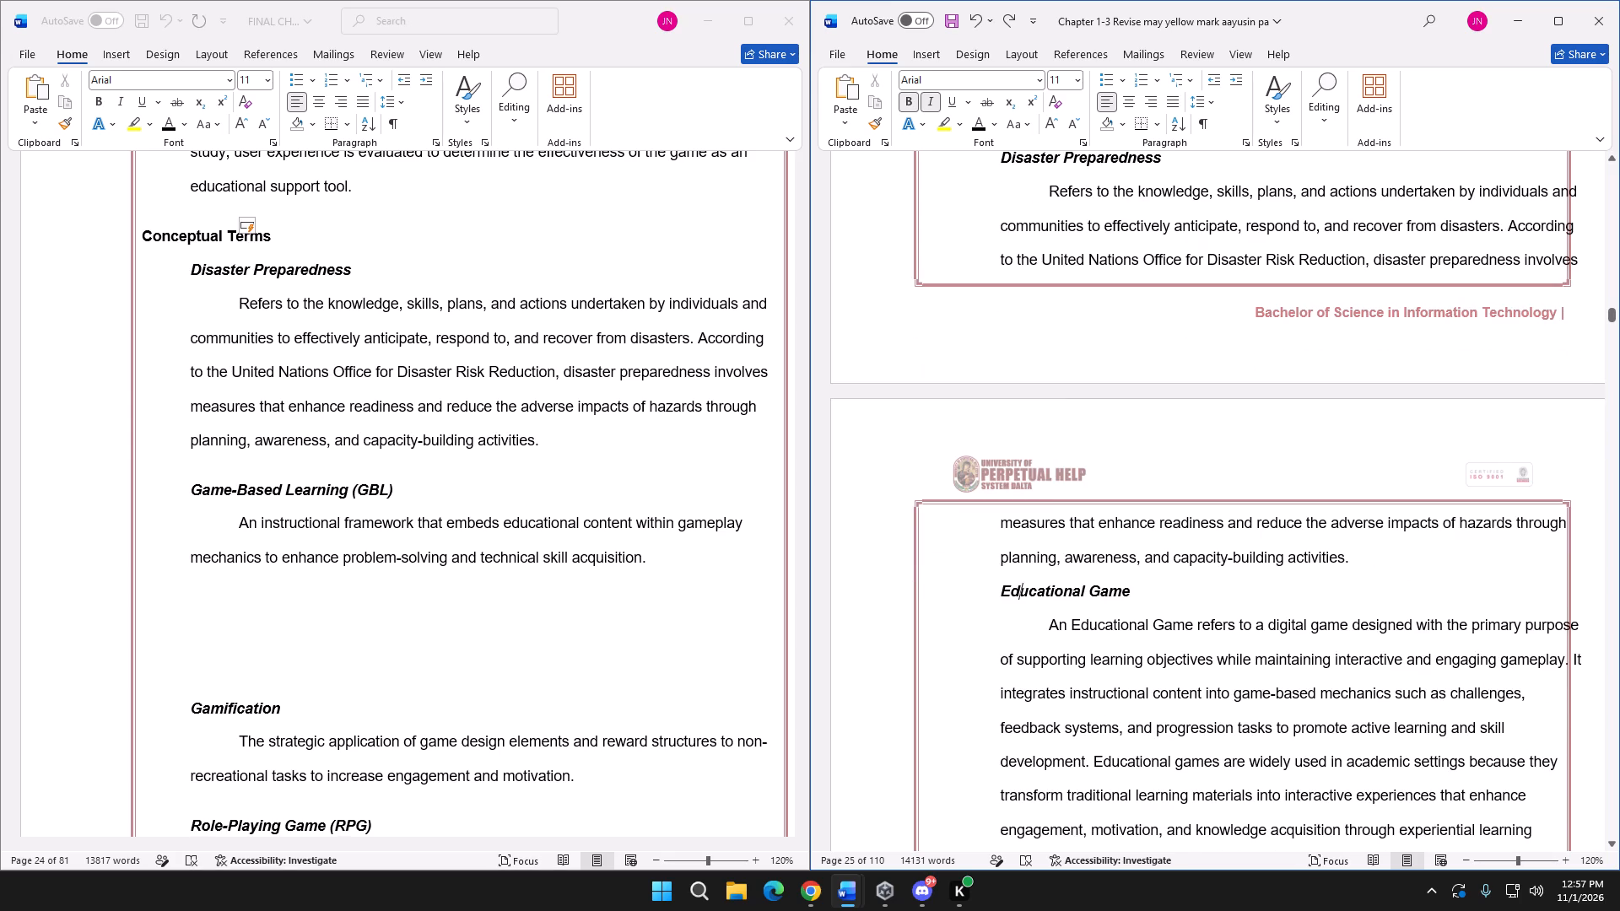
left_click_drag(998, 593, 1173, 574)
scroll(1179, 583, "down", 3)
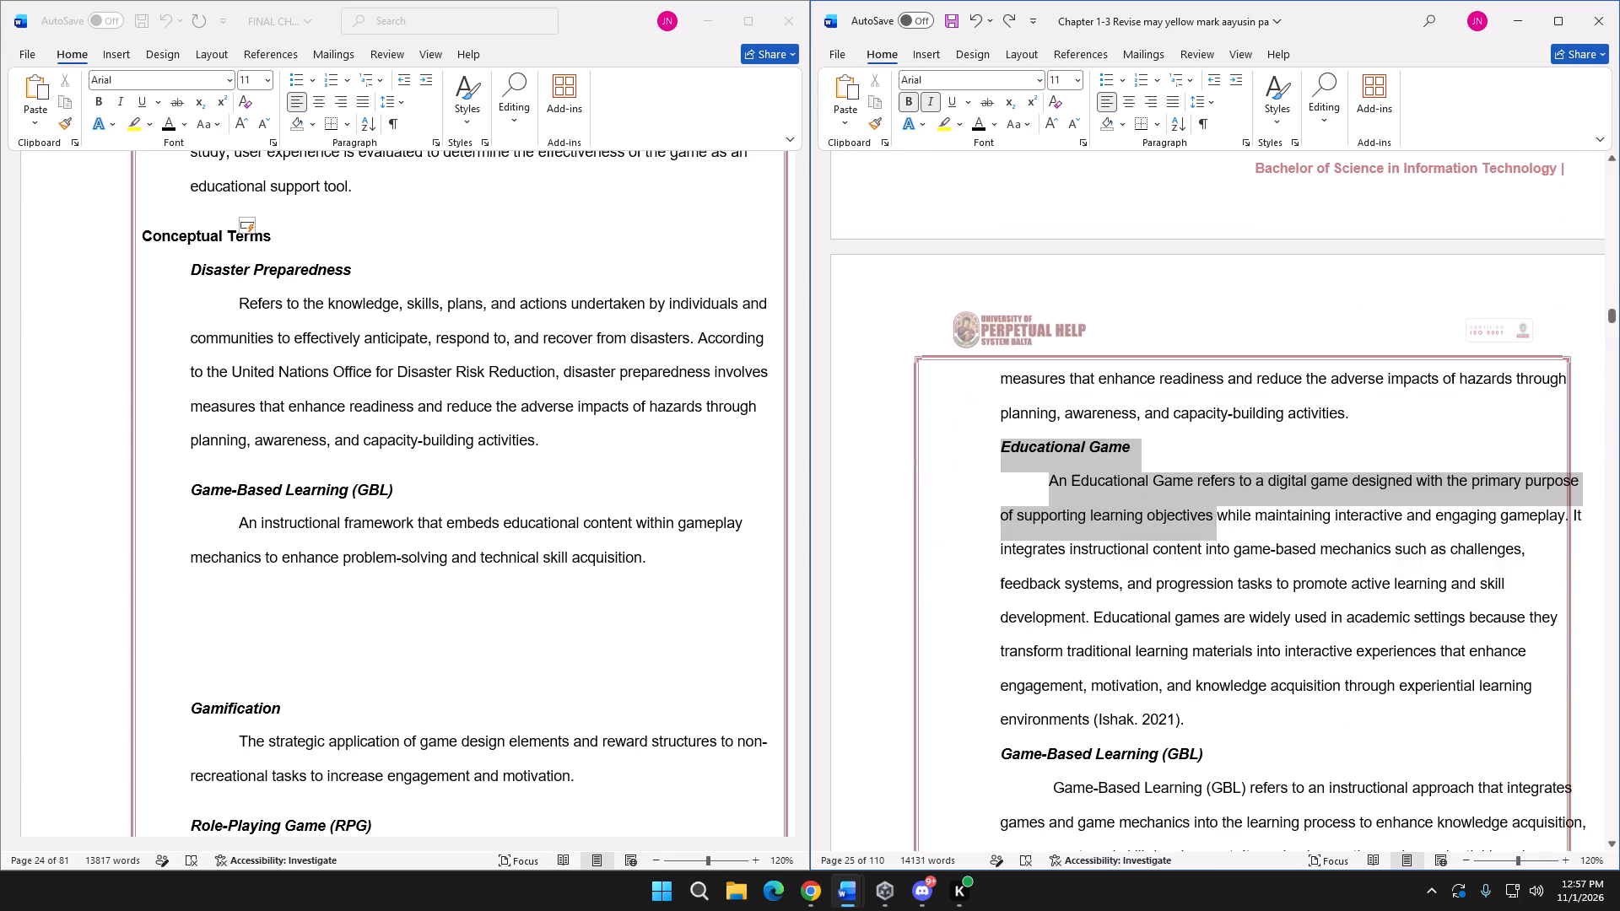
left_click_drag(1173, 574, 1181, 725)
key("ctrl+c")
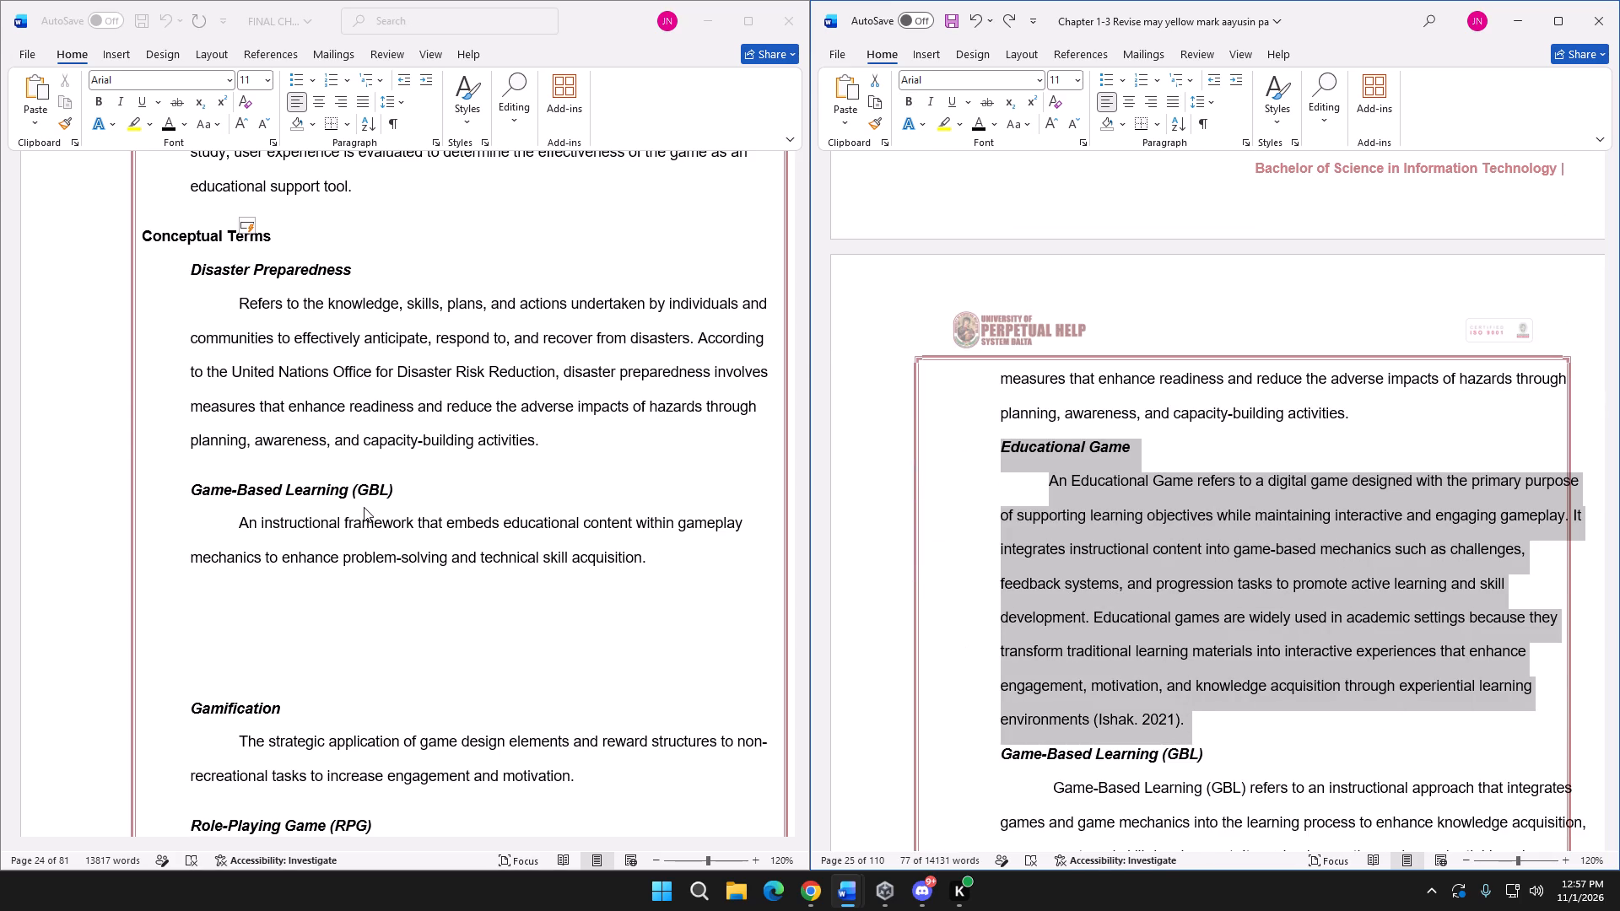
left_click(364, 507)
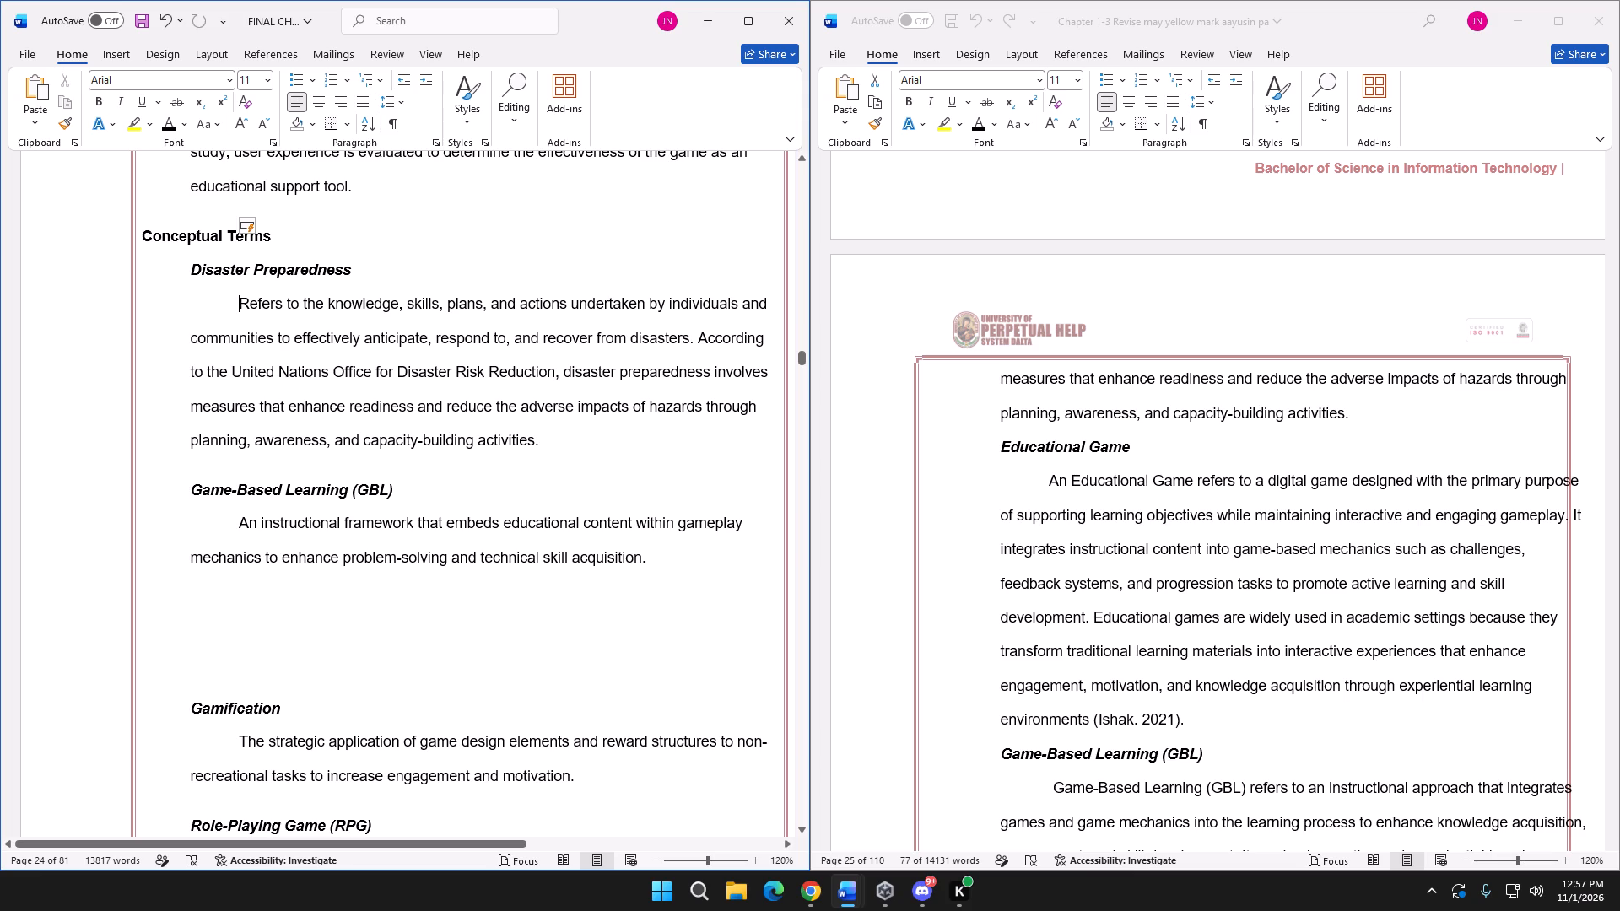
left_click_drag(189, 492, 646, 577)
key("ctrl+v")
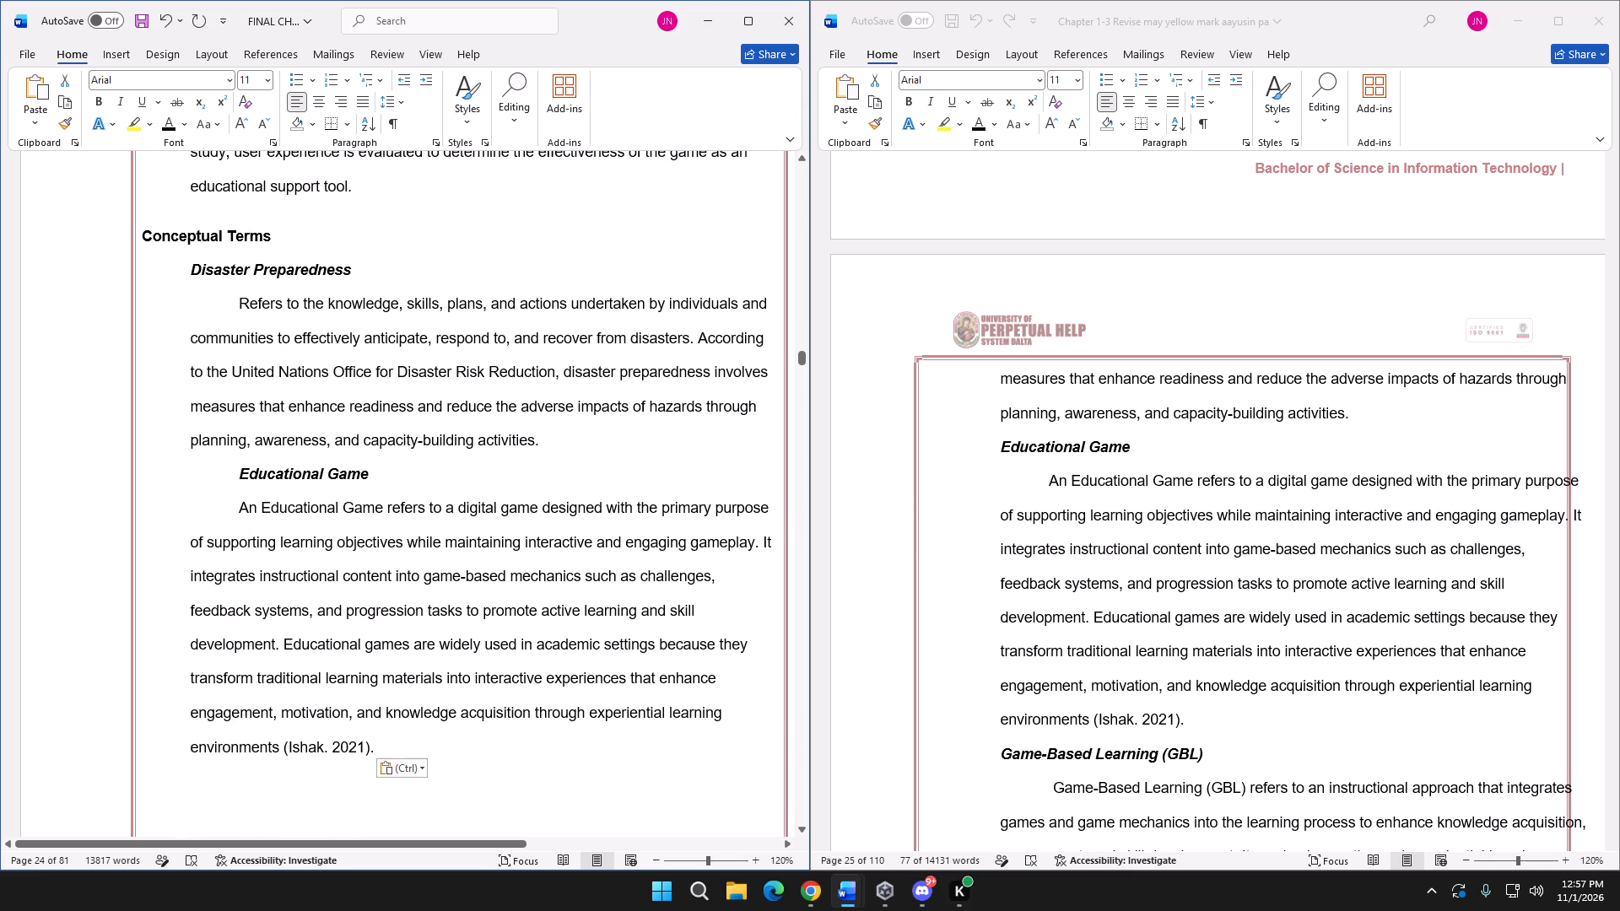
Remove the extra indent from the Educational Game heading so it aligns with the Disaster Preparedness heading.
left_click(240, 473)
key("BackSpace")
key("Tab")
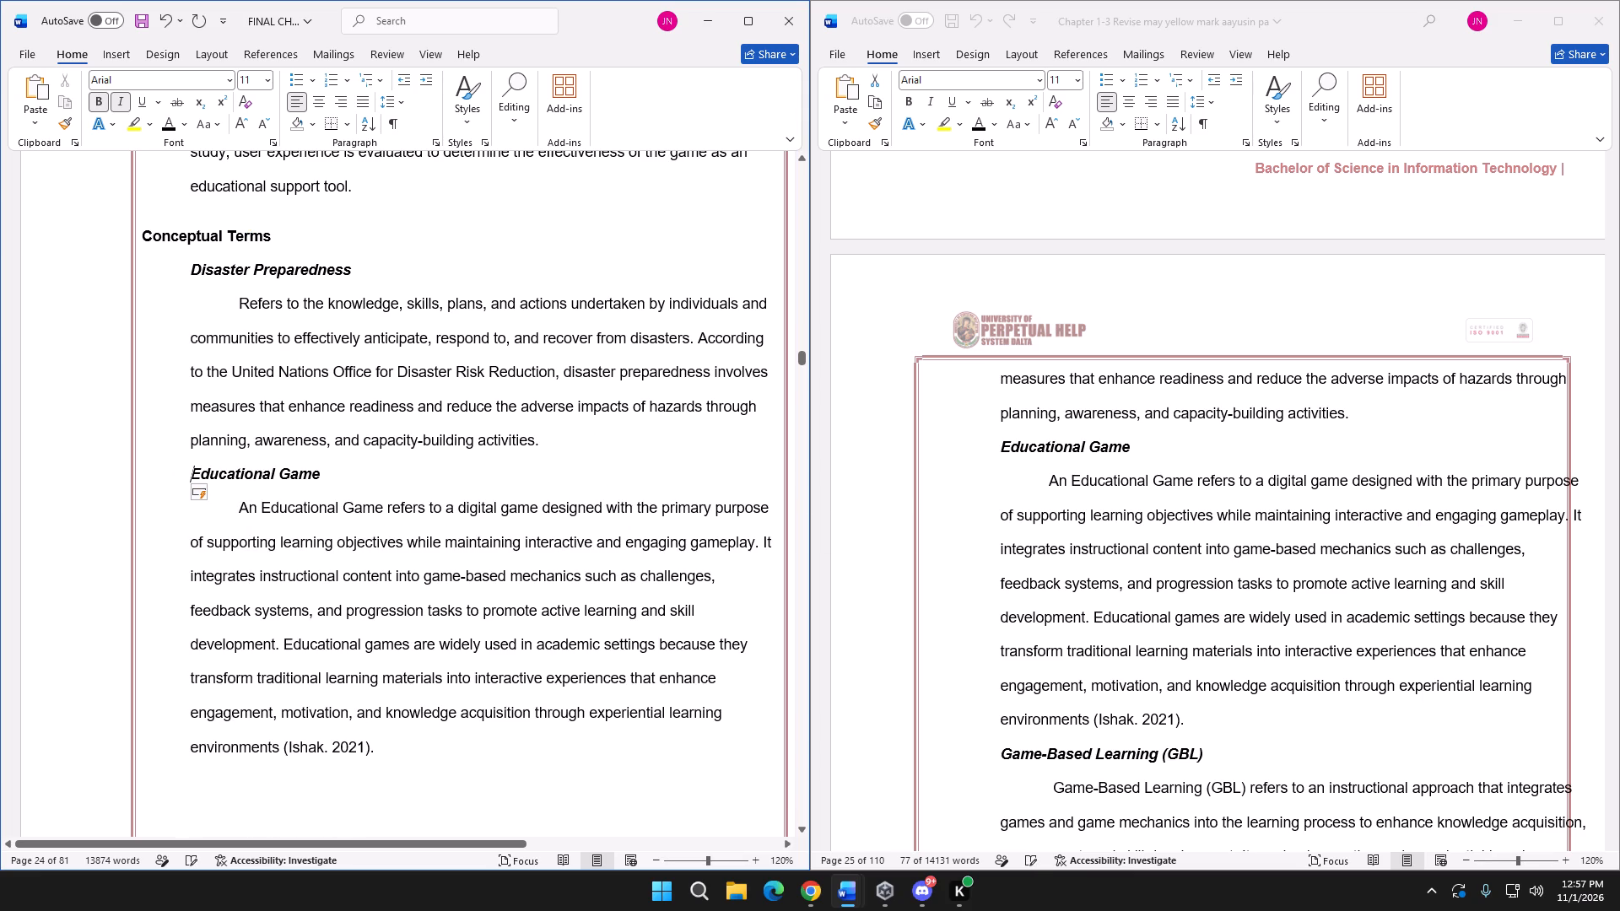
Replace the final document's Gamification entry with the Game-Based Learning (GBL) heading and definition copied from the Chapter 1-3 revision.
scroll(345, 486, "down", 3)
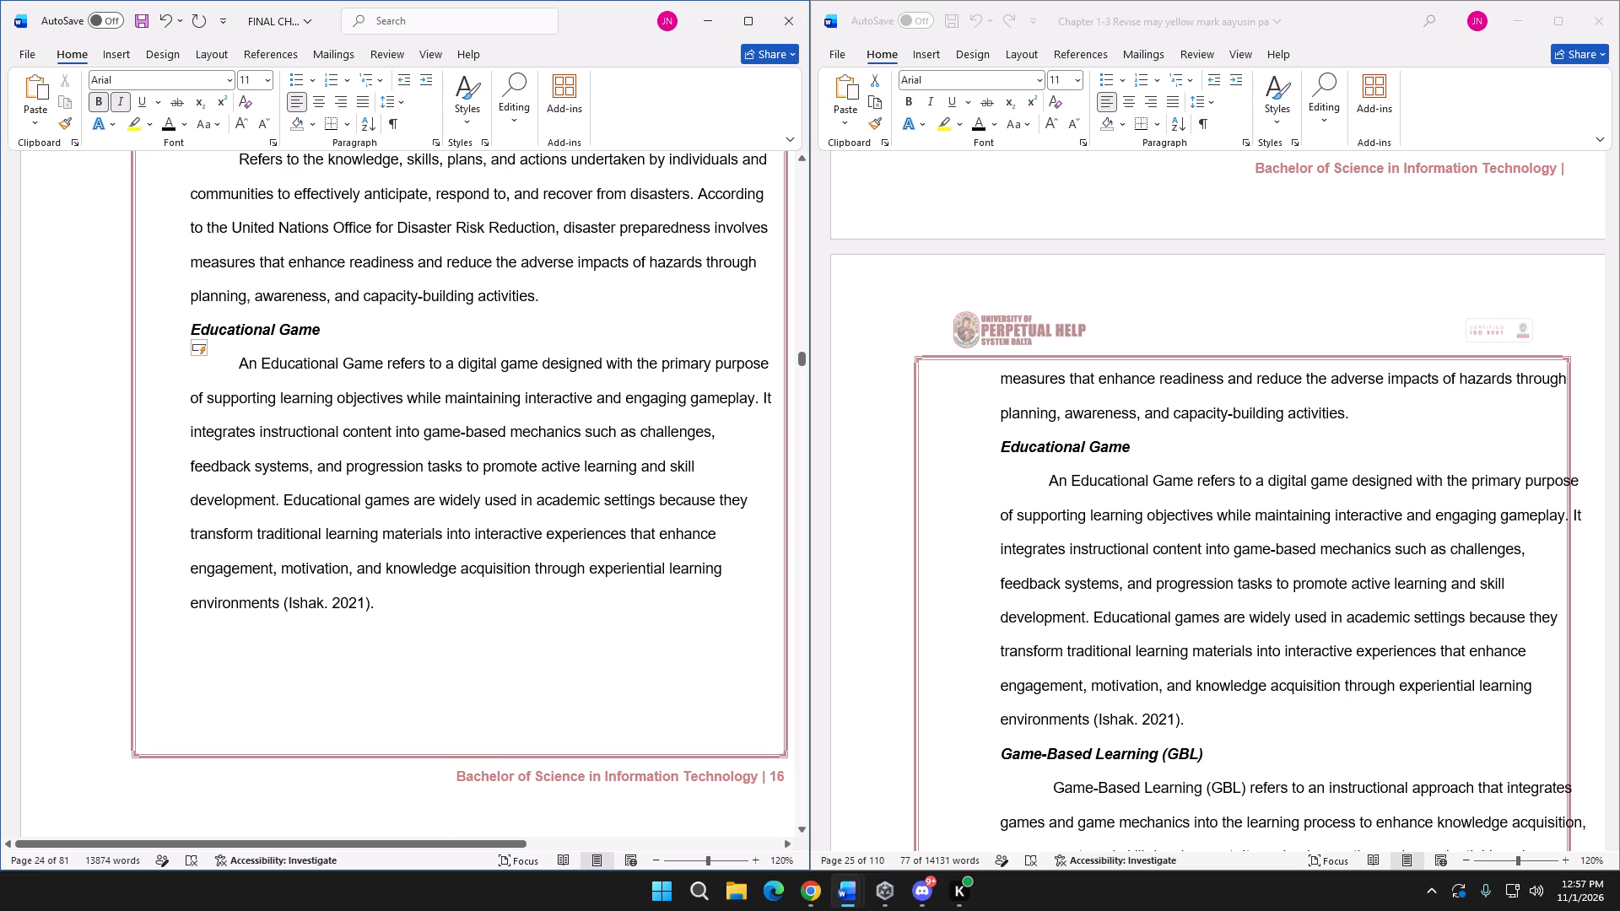
scroll(967, 607, "down", 3)
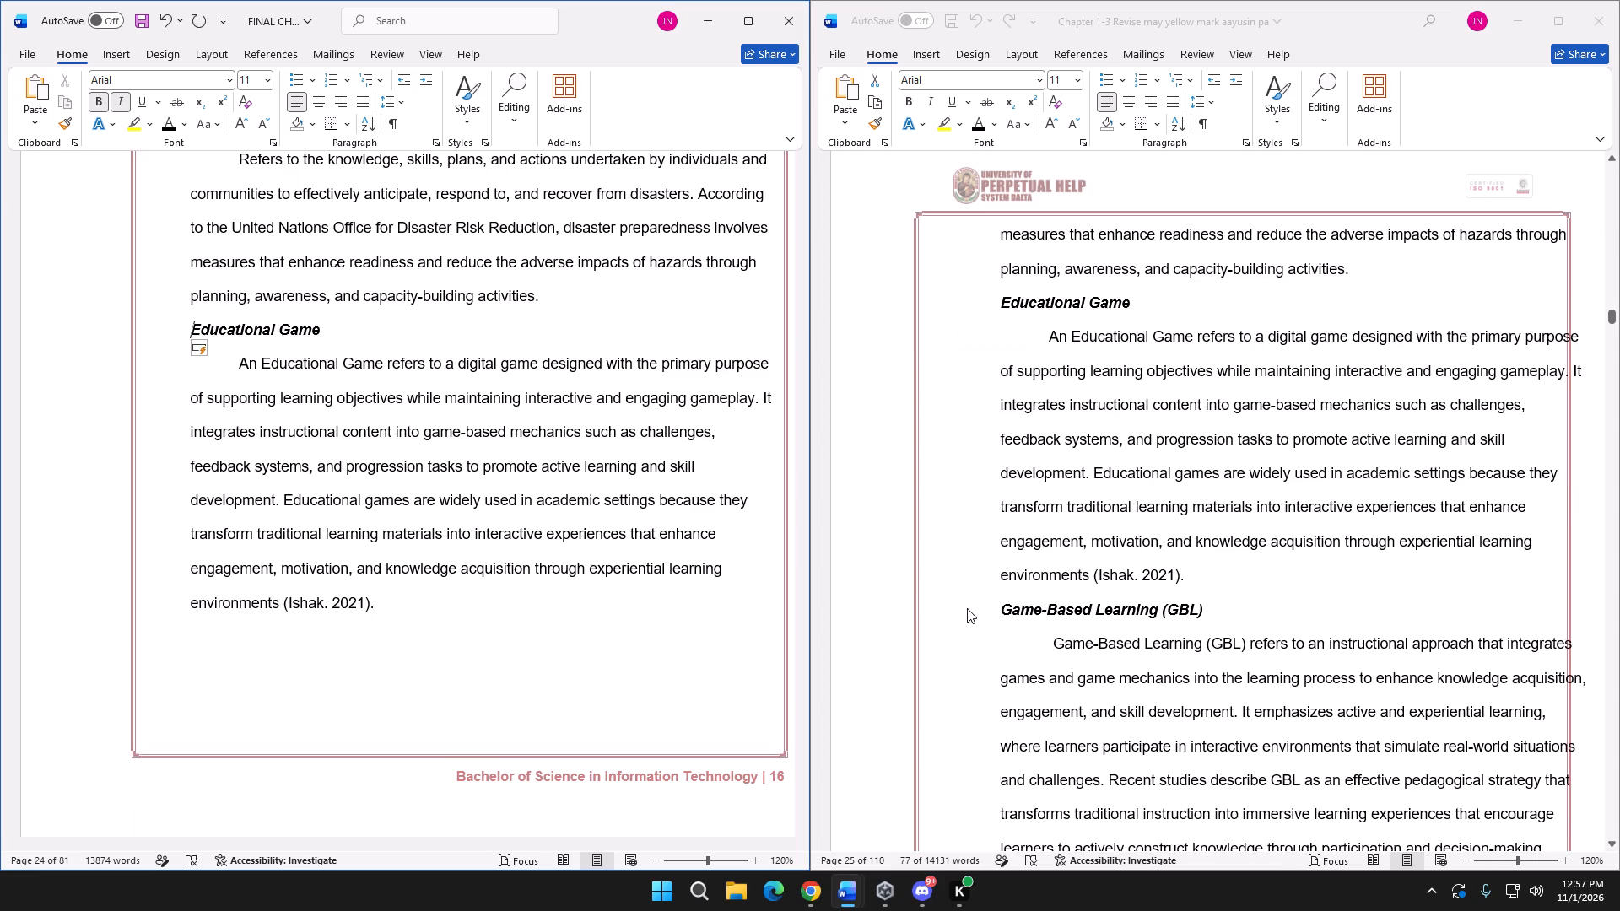
scroll(968, 608, "down", 3)
scroll(587, 542, "down", 11)
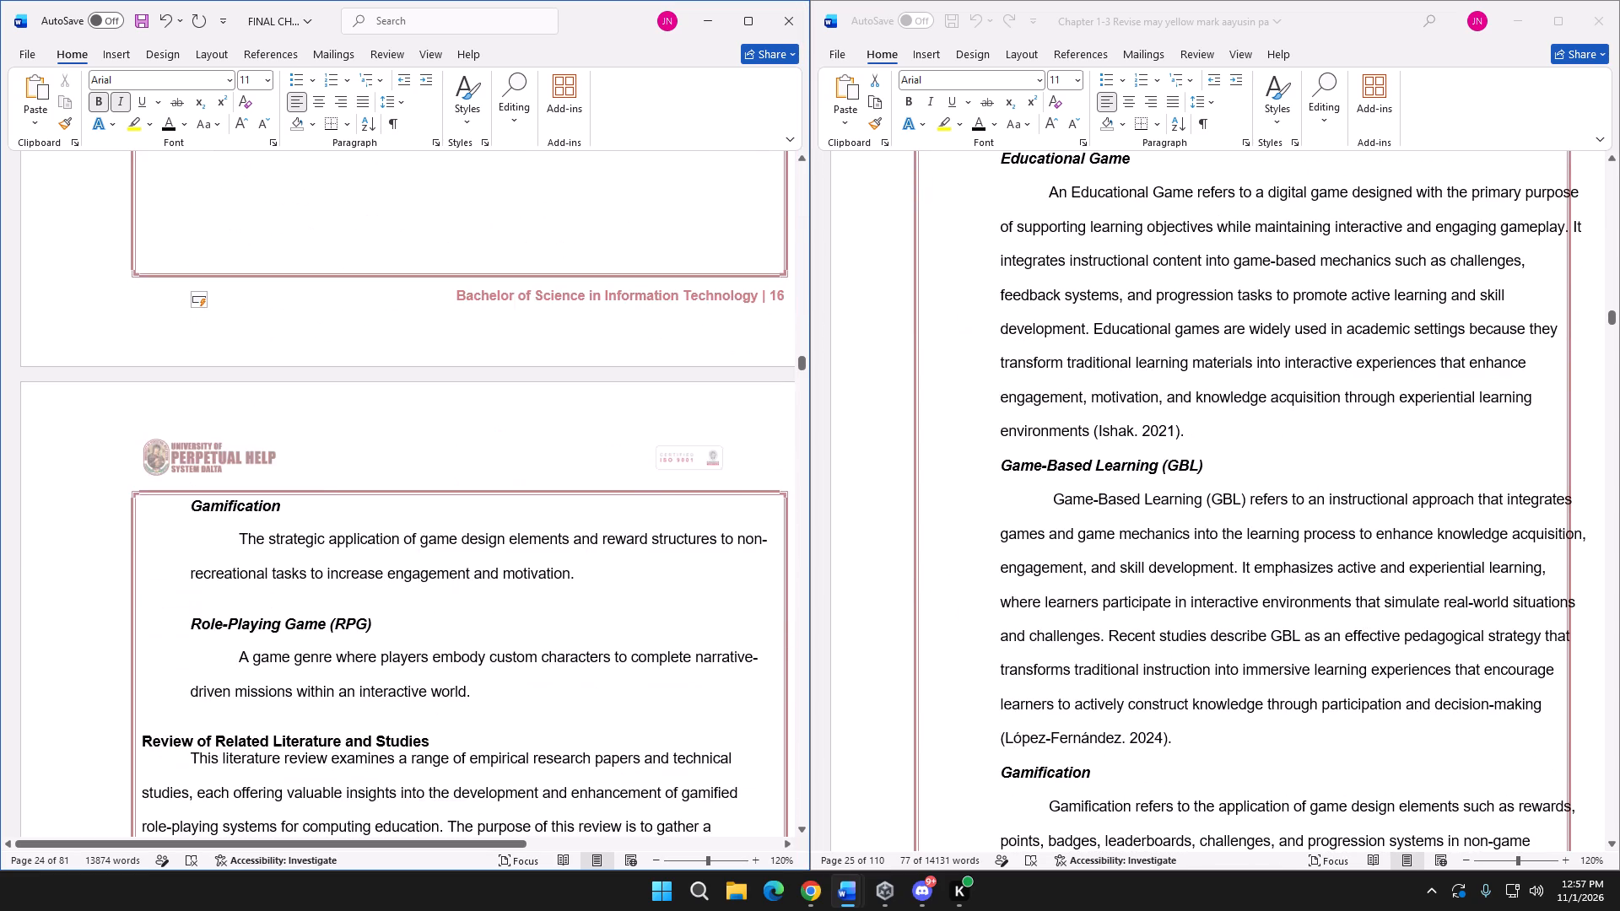
left_click(998, 469)
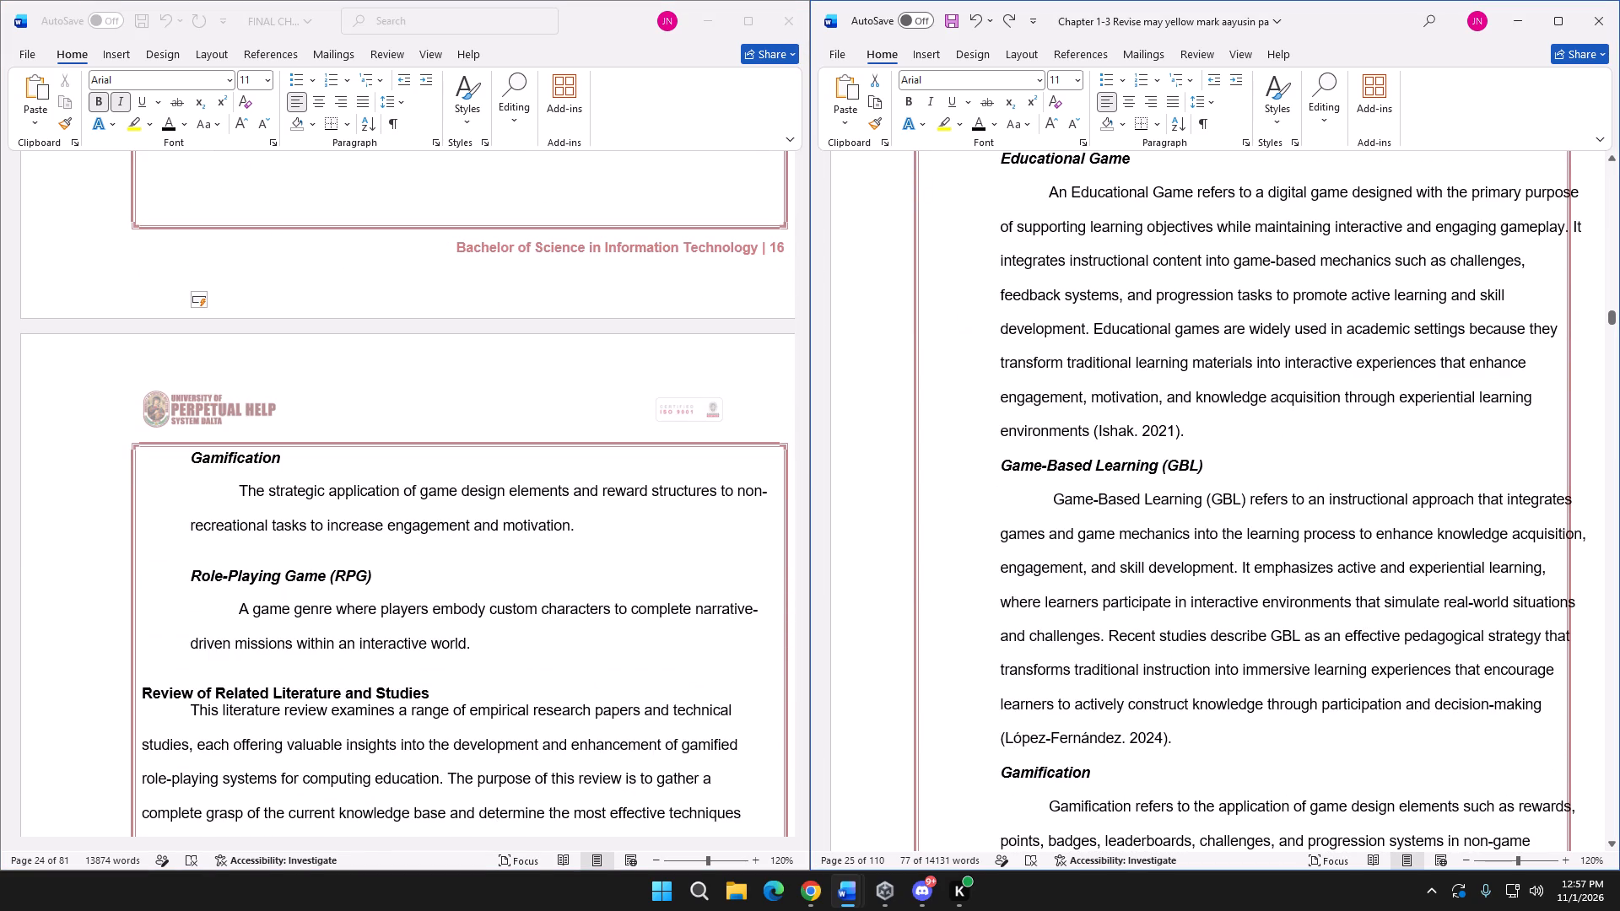
left_click(1002, 475)
left_click_drag(1001, 468, 1188, 738)
key("ctrl+c")
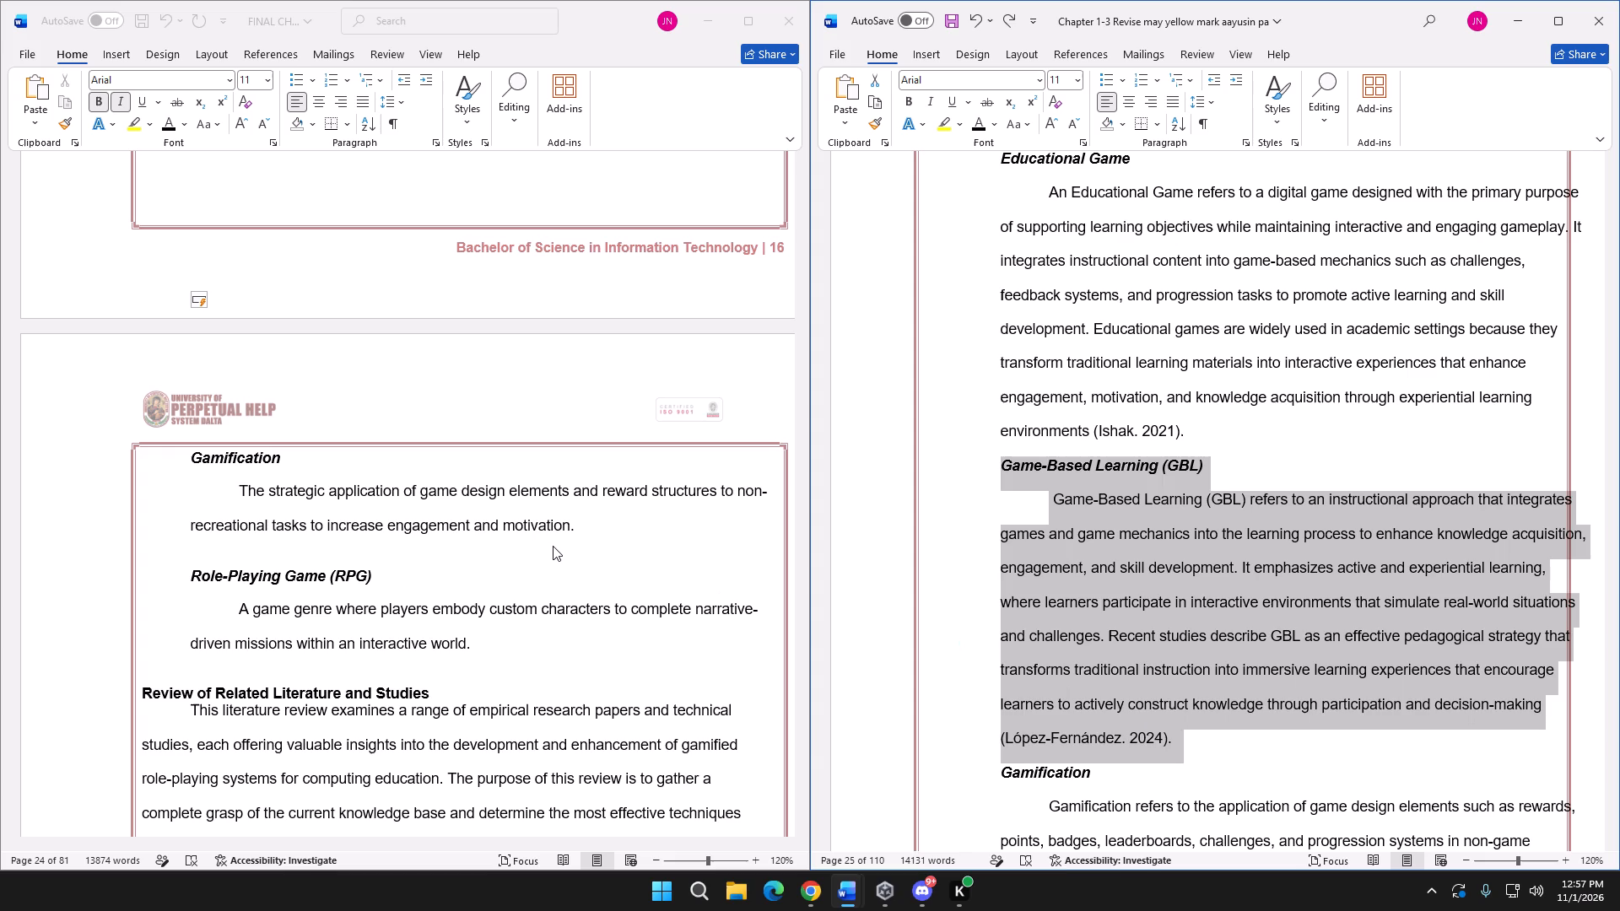
left_click(183, 463)
left_click_drag(188, 455, 566, 539)
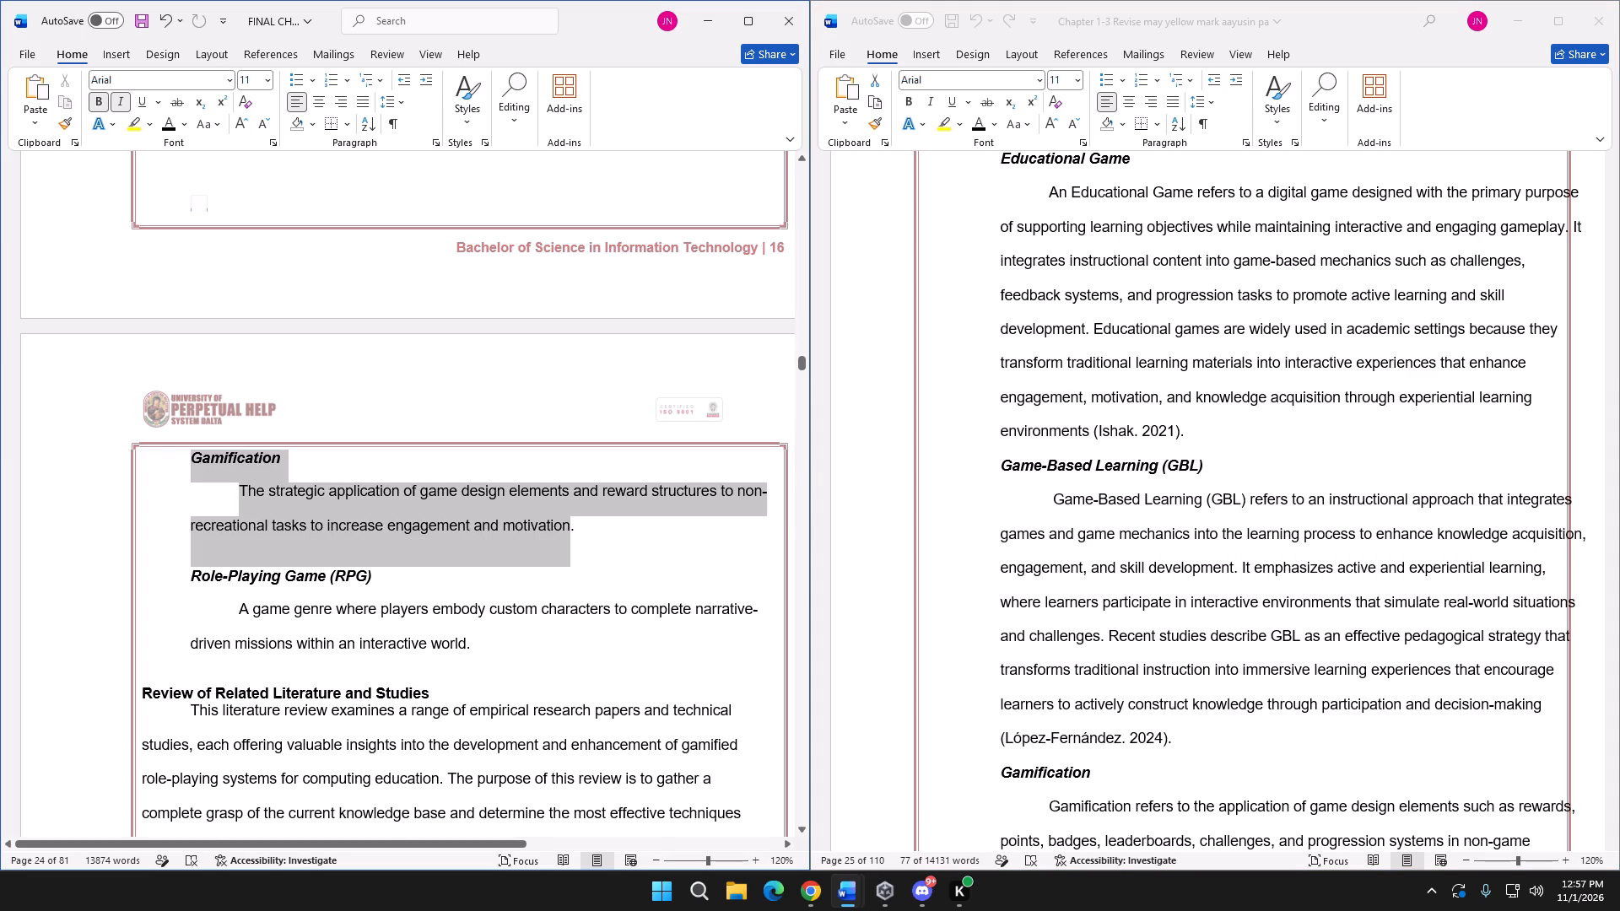
left_click_drag(566, 539, 573, 539)
key("ctrl+v")
left_click(564, 642)
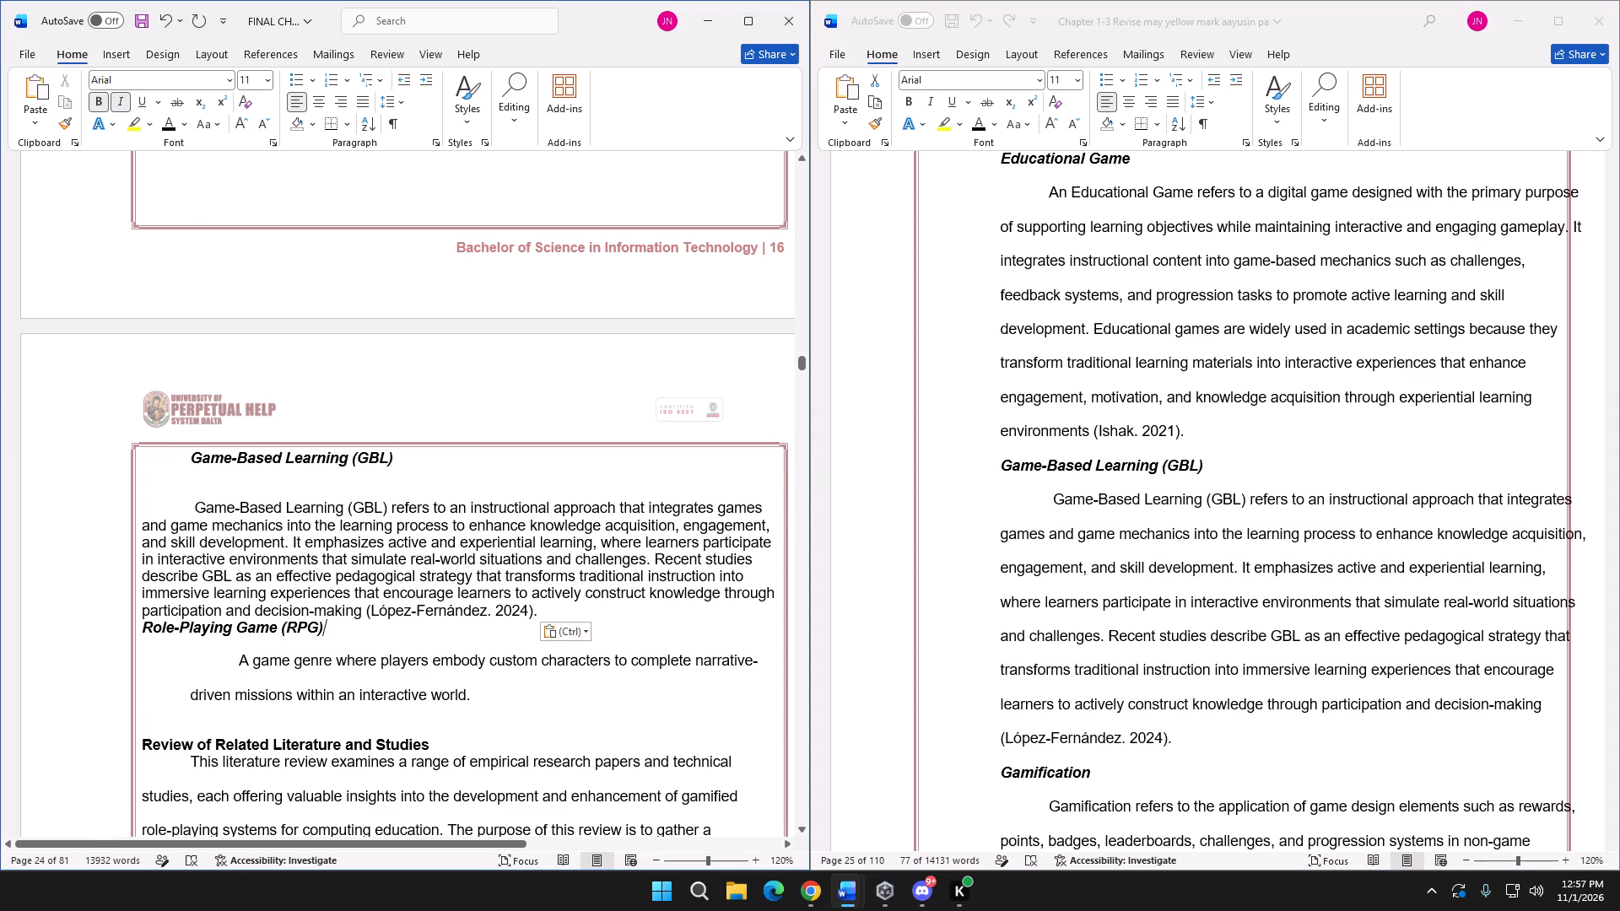
left_click(563, 636)
left_click(563, 636)
Set the Game-Based Learning definition paragraph to double line spacing with 0 pt spacing before and after.
left_click_drag(537, 611, 513, 610)
left_click_drag(513, 610, 197, 511)
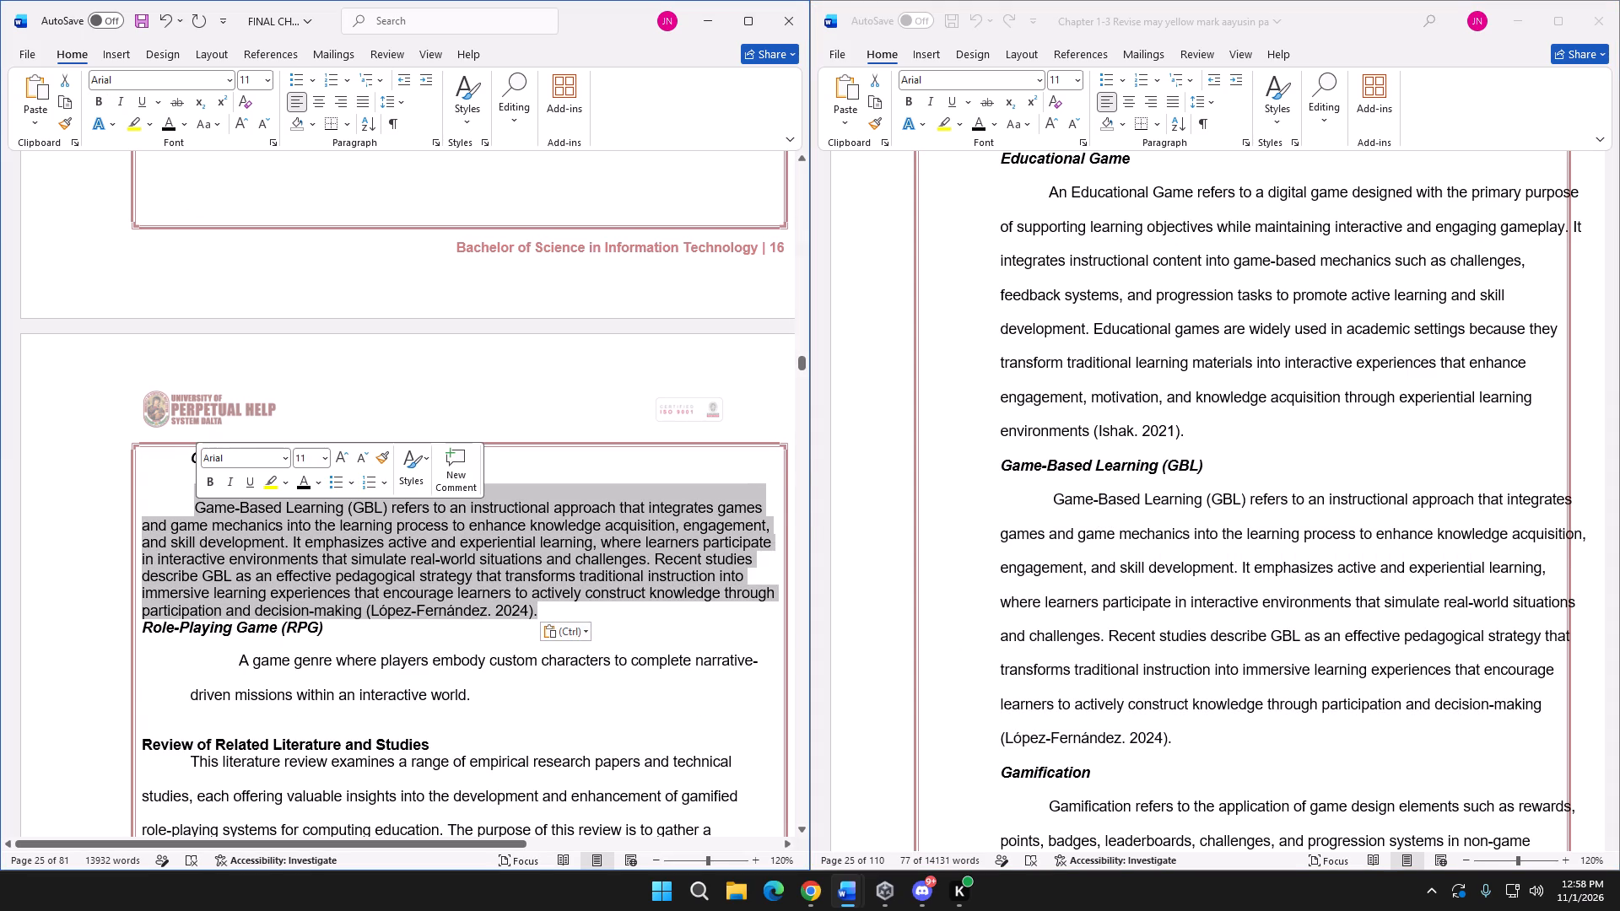
left_click(437, 143)
left_click(1344, 536)
left_click(1331, 568)
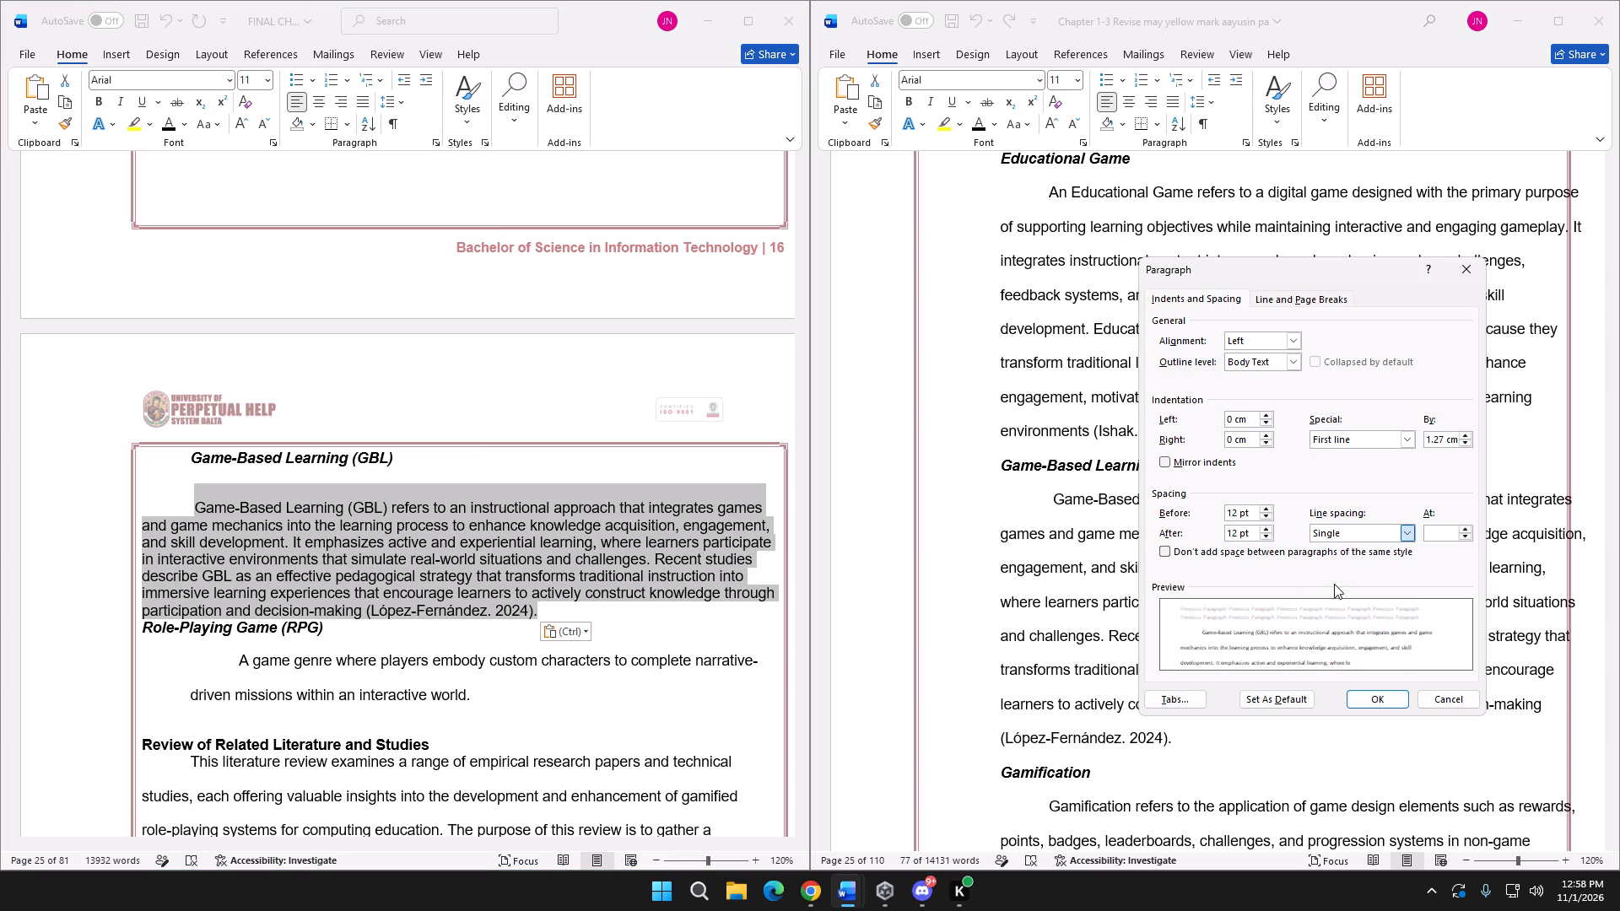
left_click_drag(1234, 514, 1188, 515)
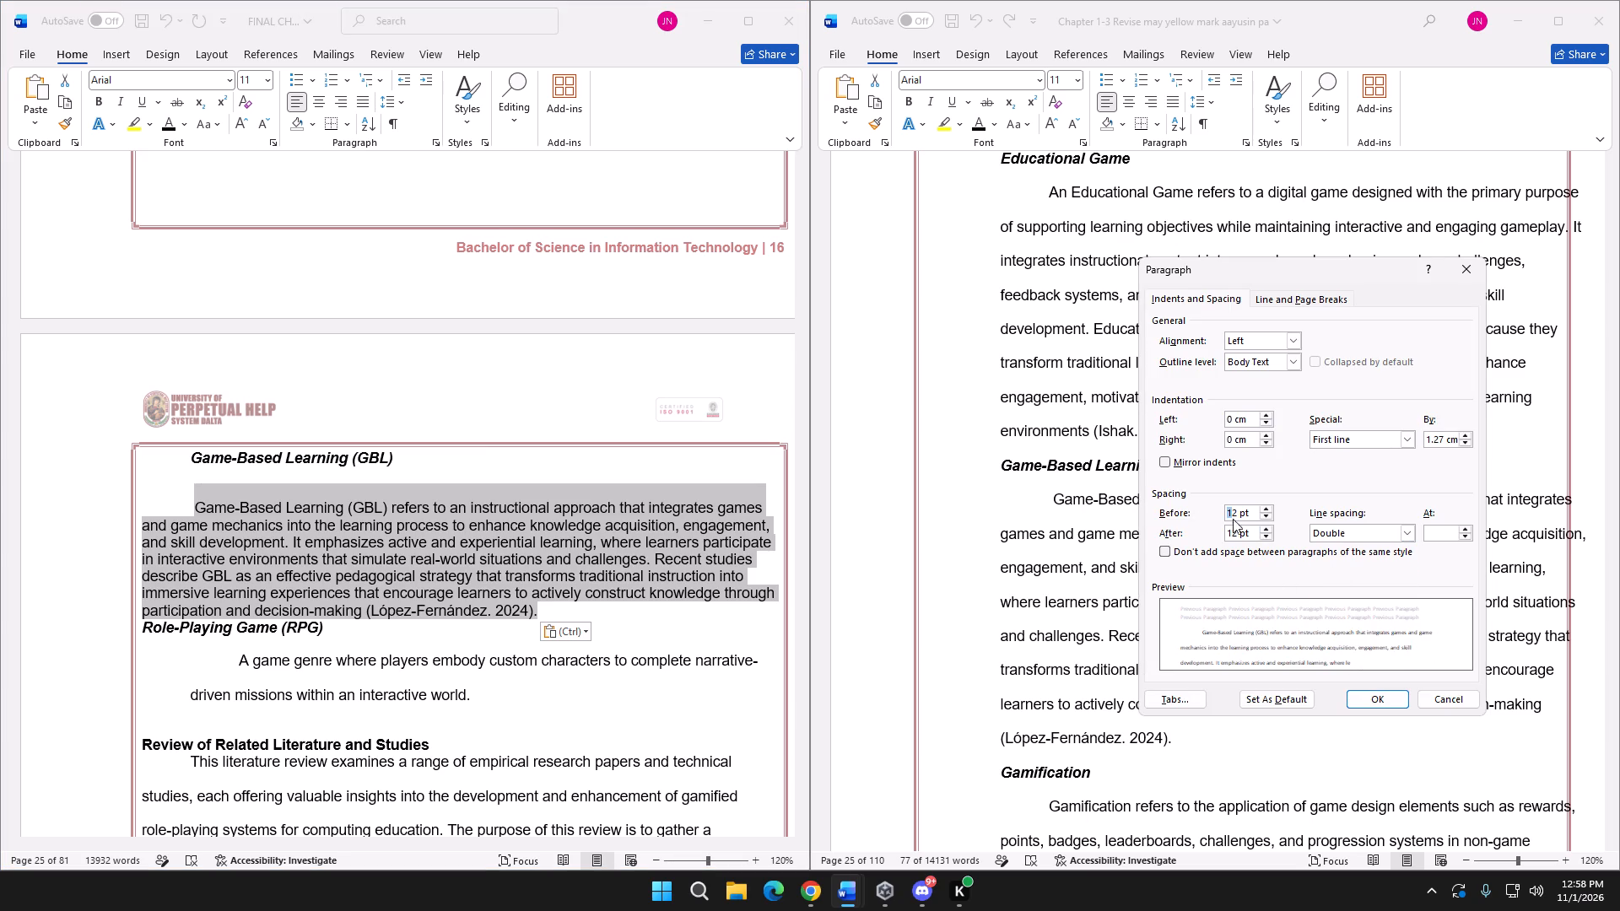
left_click(1237, 515)
left_click_drag(1237, 515, 1201, 515)
key("0")
left_click_drag(1238, 534, 1200, 536)
key("0")
left_click(1369, 696)
left_click(465, 559)
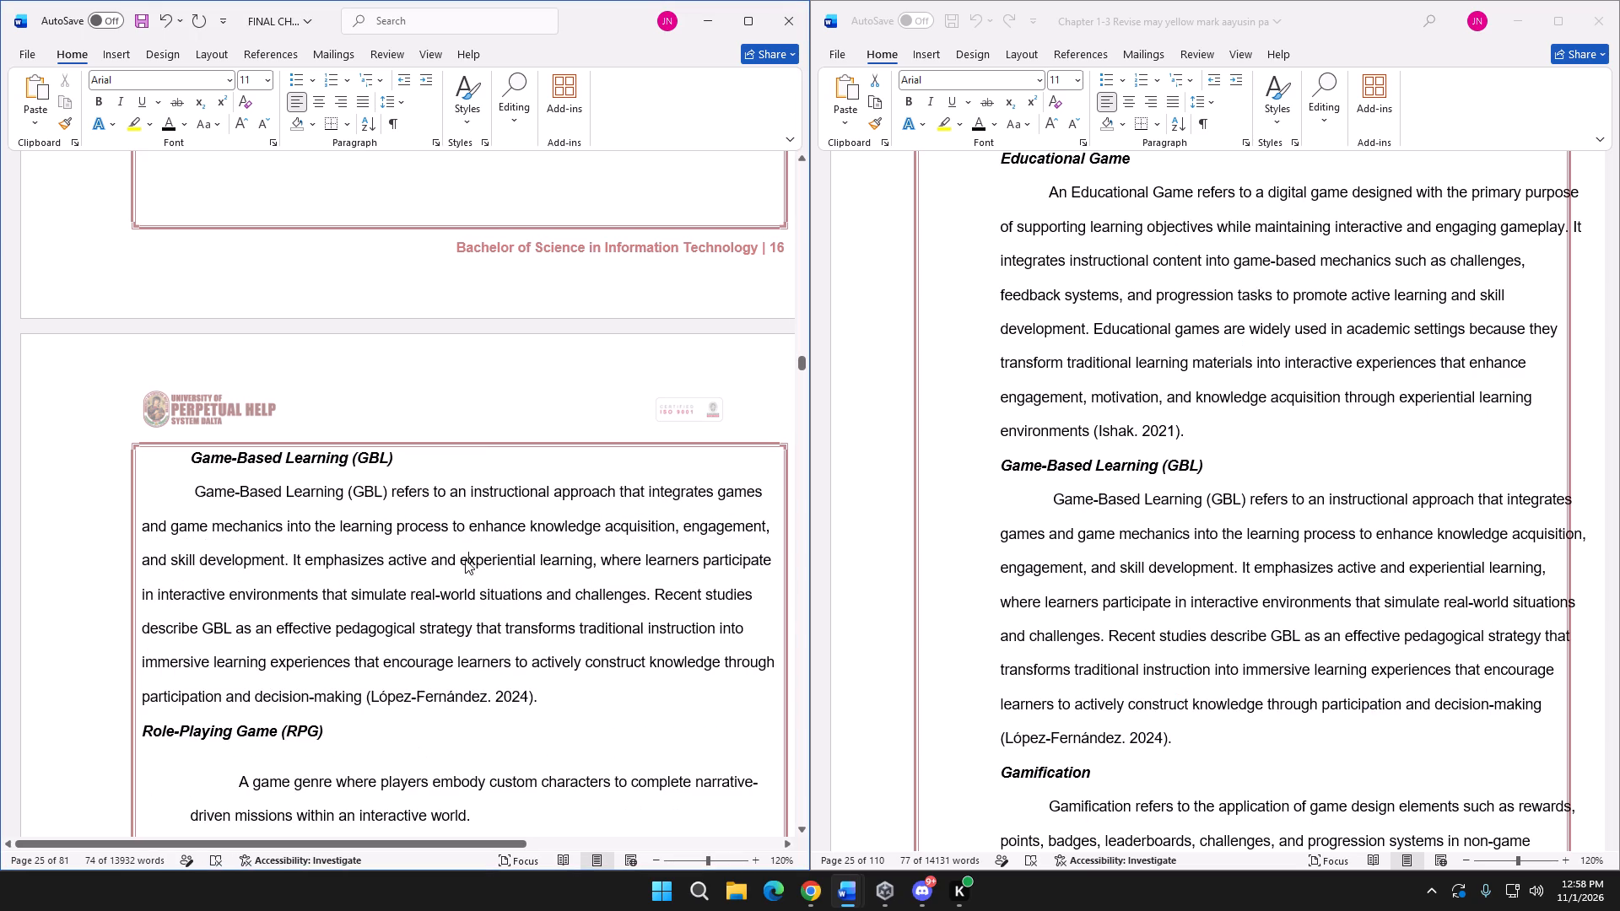
Indent the Game-Based Learning definition to its heading's level and add a first-line indent matching the other definitions.
left_click(191, 495)
left_click(139, 531)
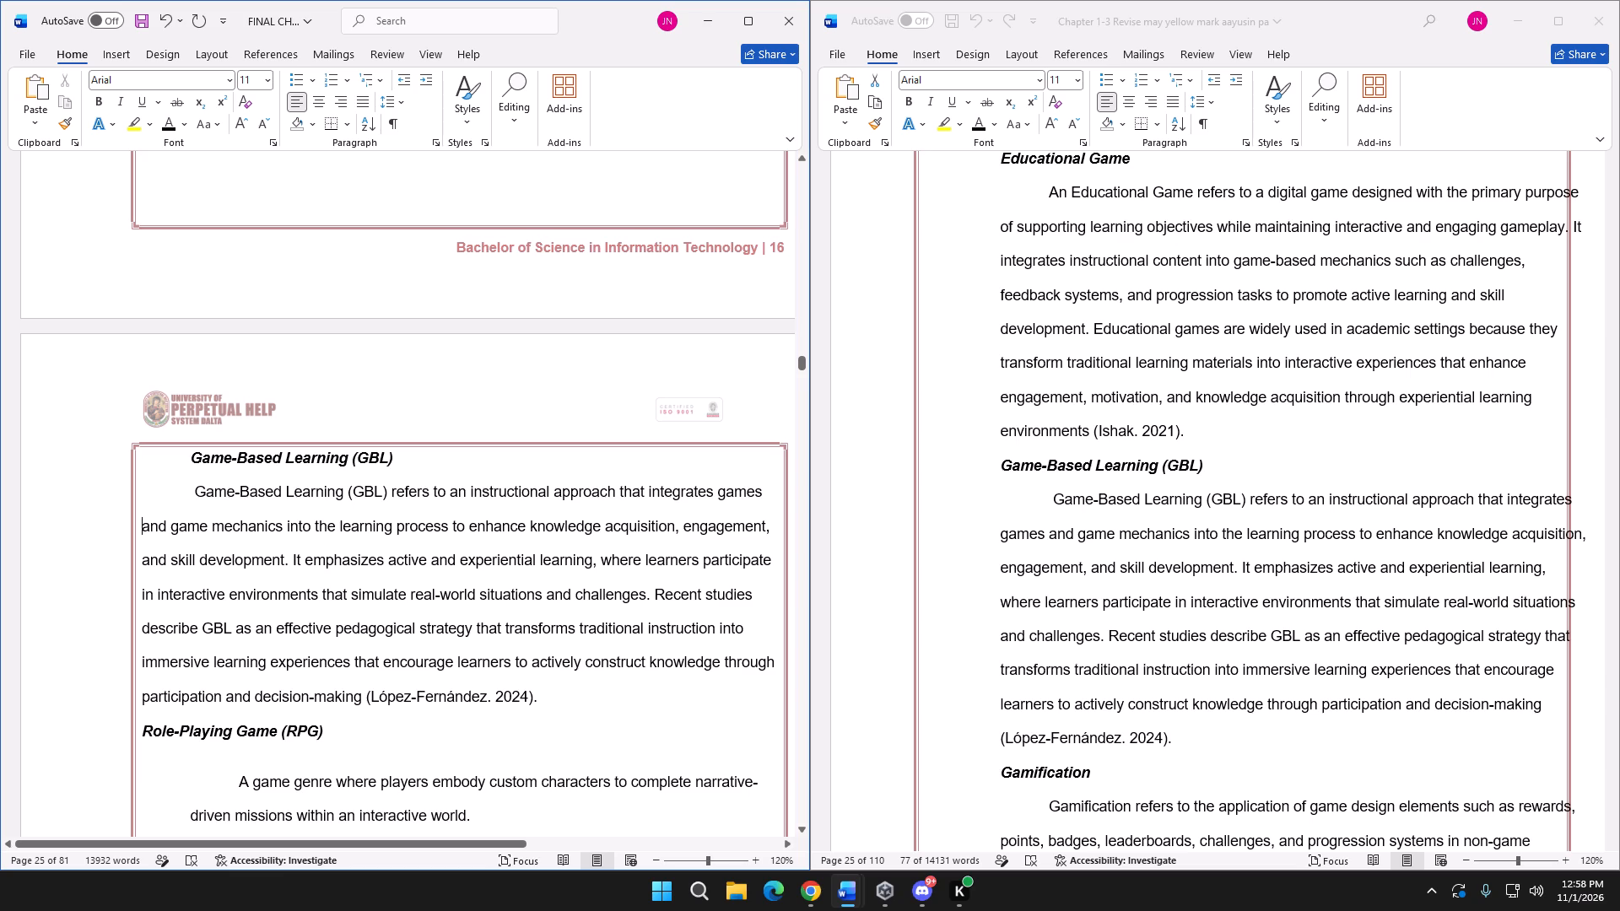
key("Tab")
scroll(251, 583, "up", 5)
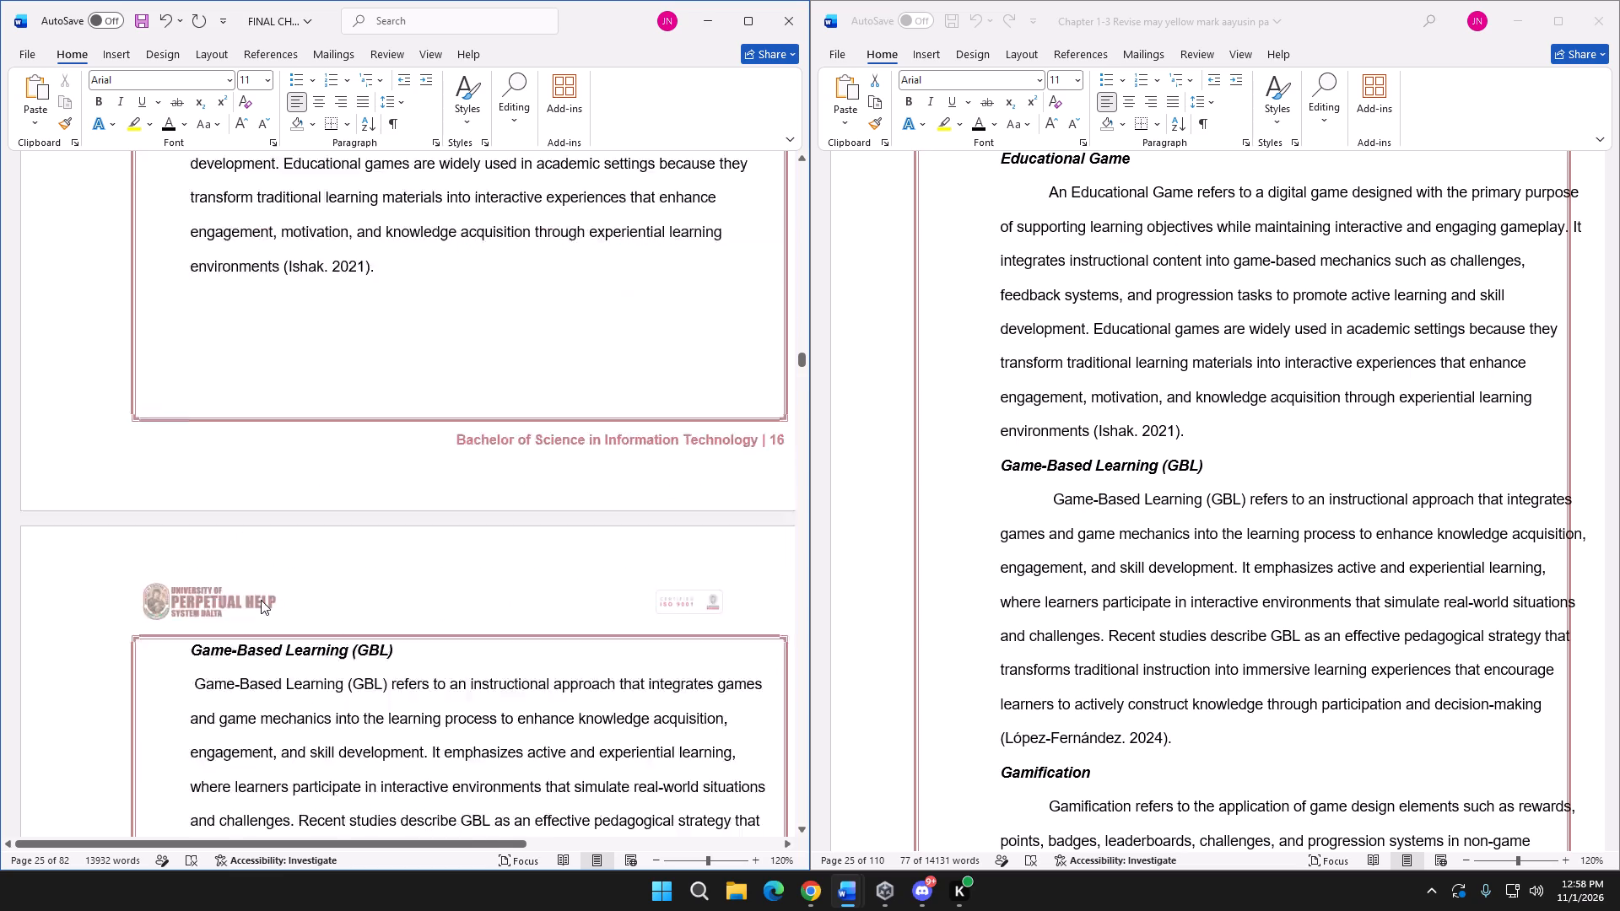
scroll(261, 600, "up", 5)
scroll(271, 604, "down", 8)
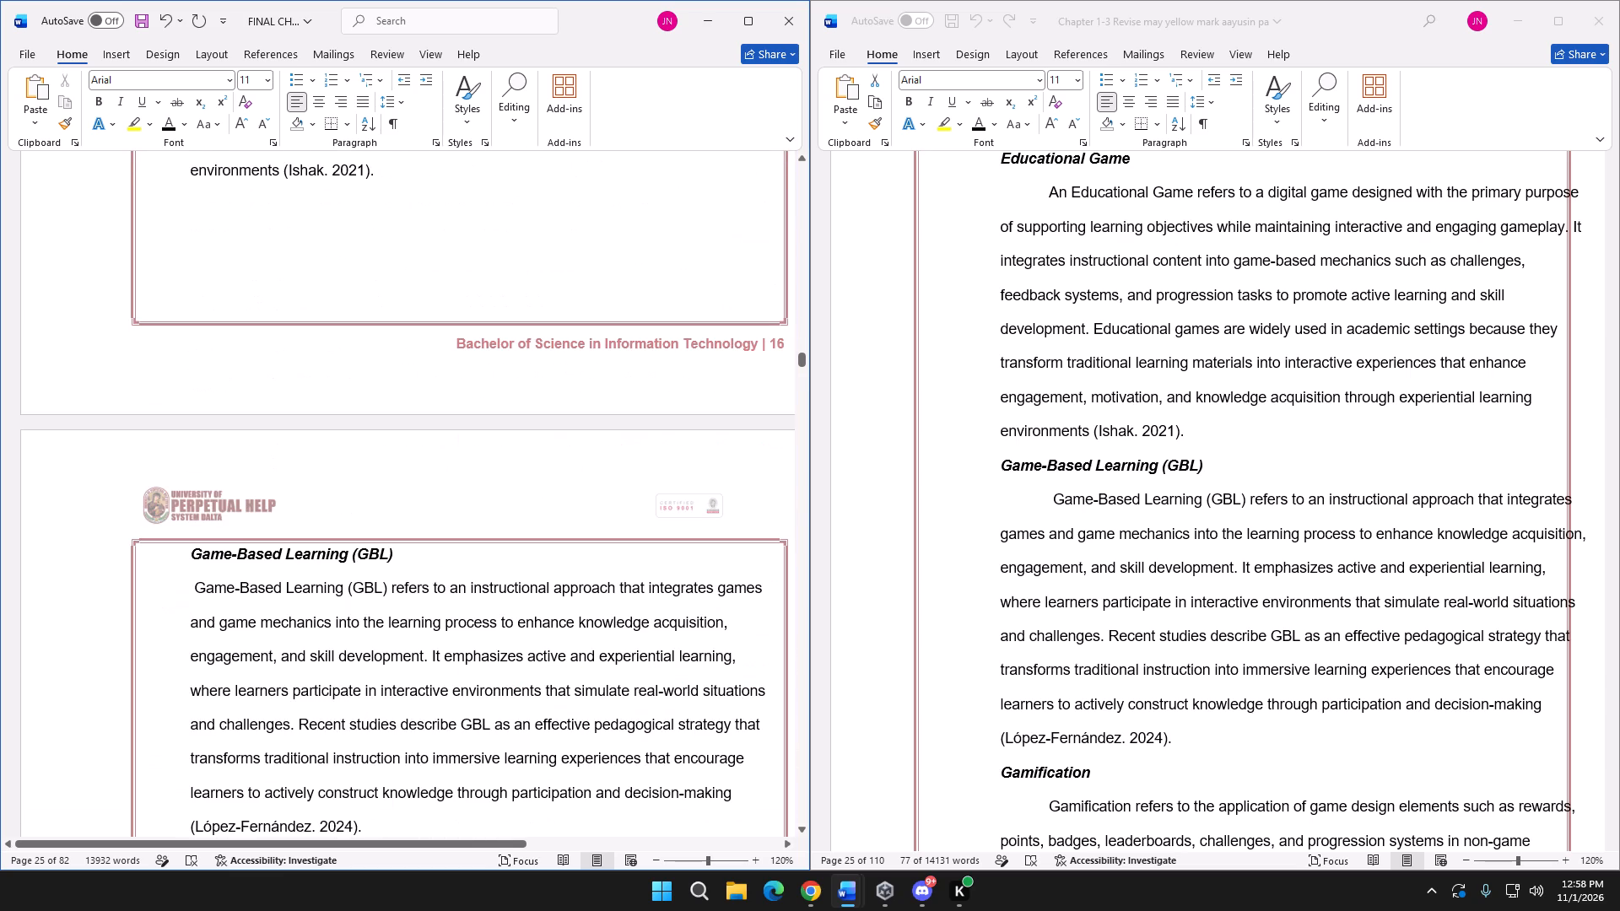
left_click(197, 589)
key("Tab")
Replace the final document's Role-Playing Game (RPG) entry with the Gamification heading and definition copied from the Chapter 1-3 revision.
scroll(318, 611, "down", 7)
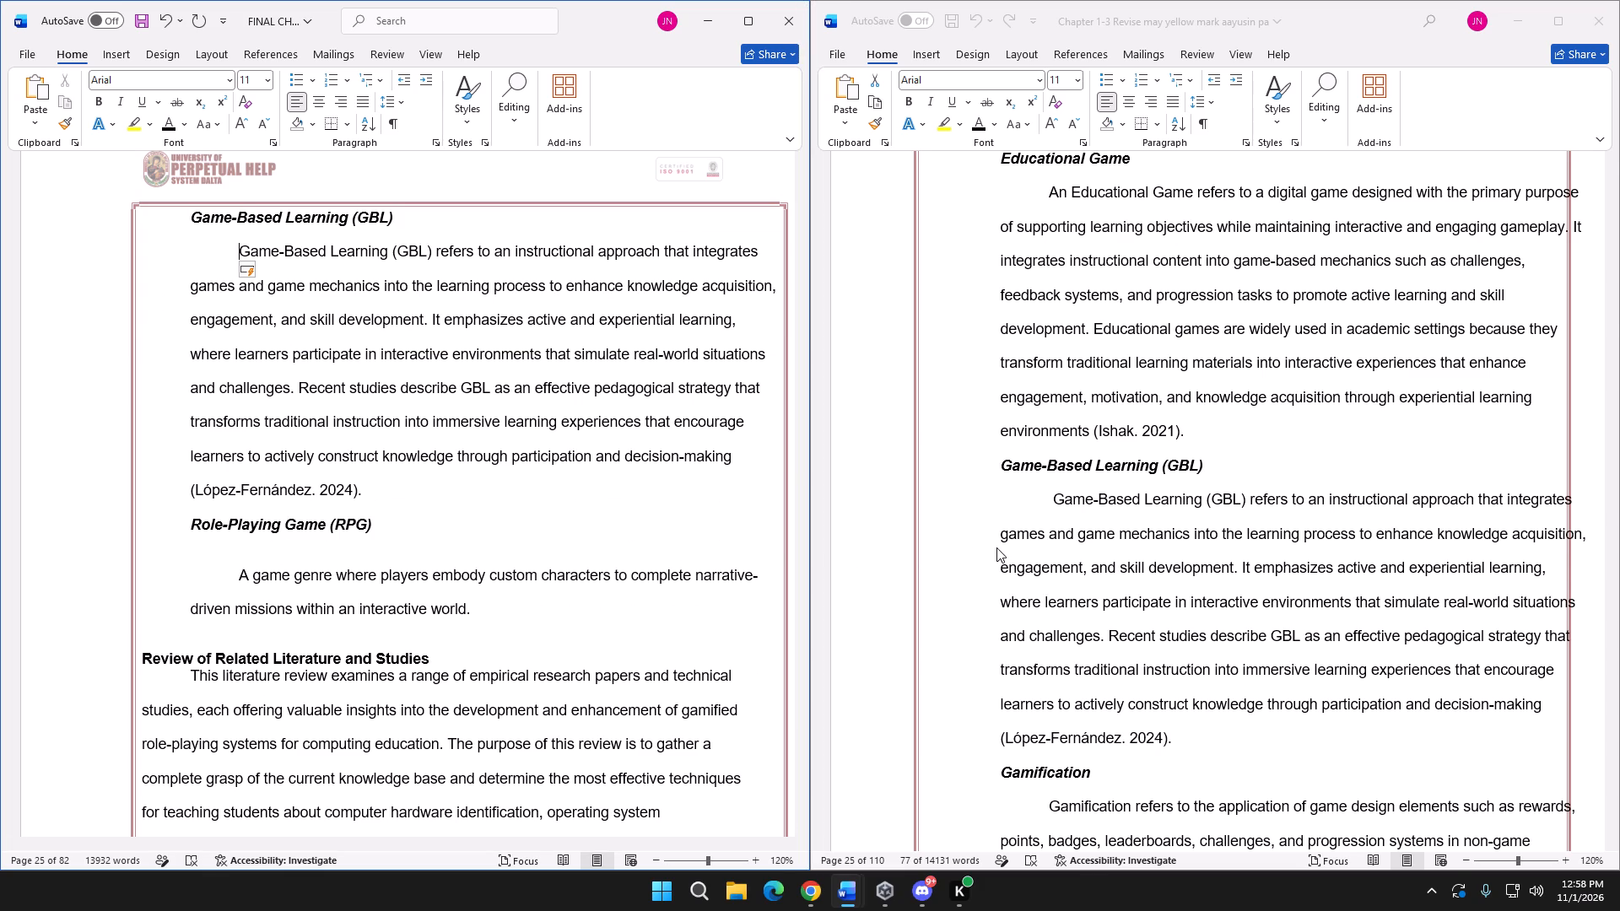
scroll(996, 547, "down", 5)
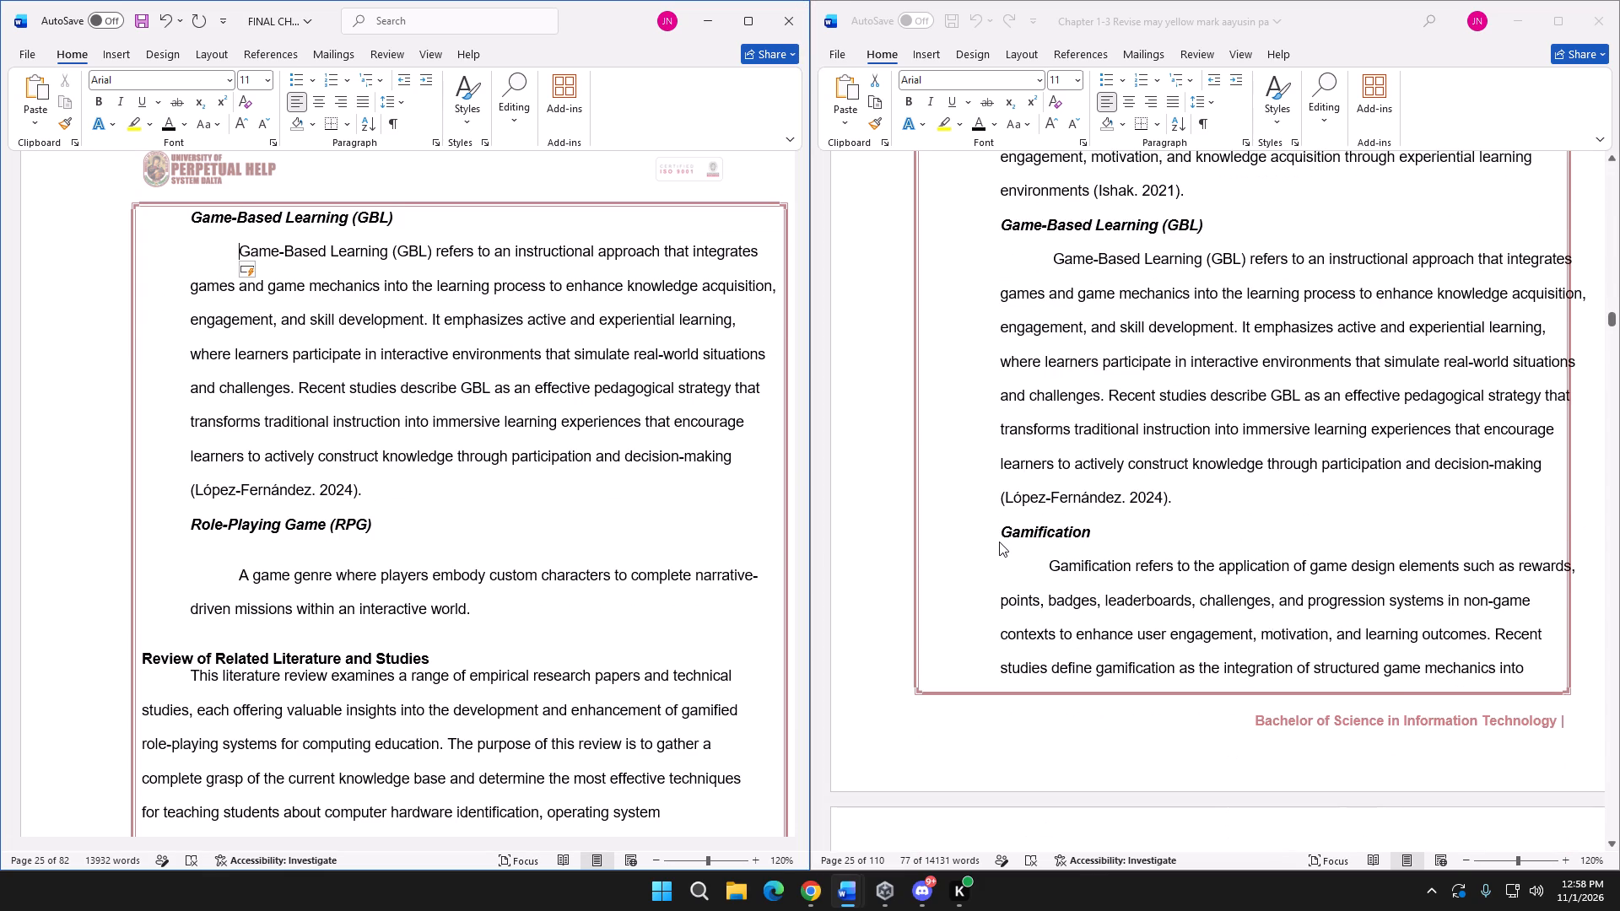
left_click(1001, 536)
left_click(1005, 534)
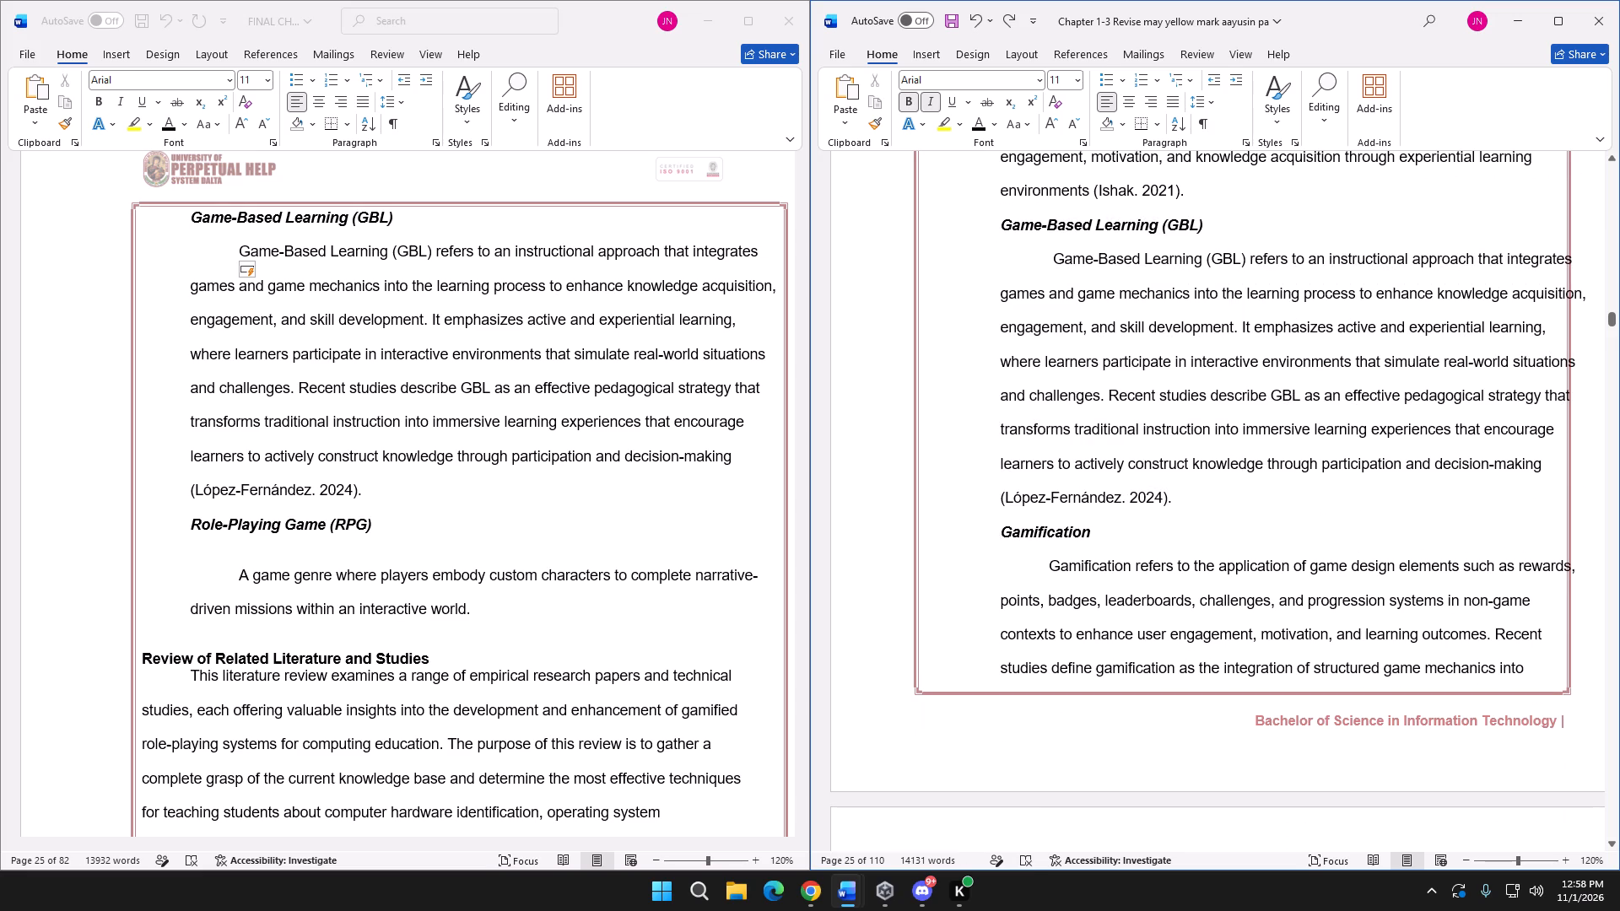
left_click_drag(1004, 534, 1220, 650)
scroll(1386, 623, "down", 5)
scroll(1299, 640, "down", 3)
key("ctrl+c")
scroll(430, 535, "up", 2)
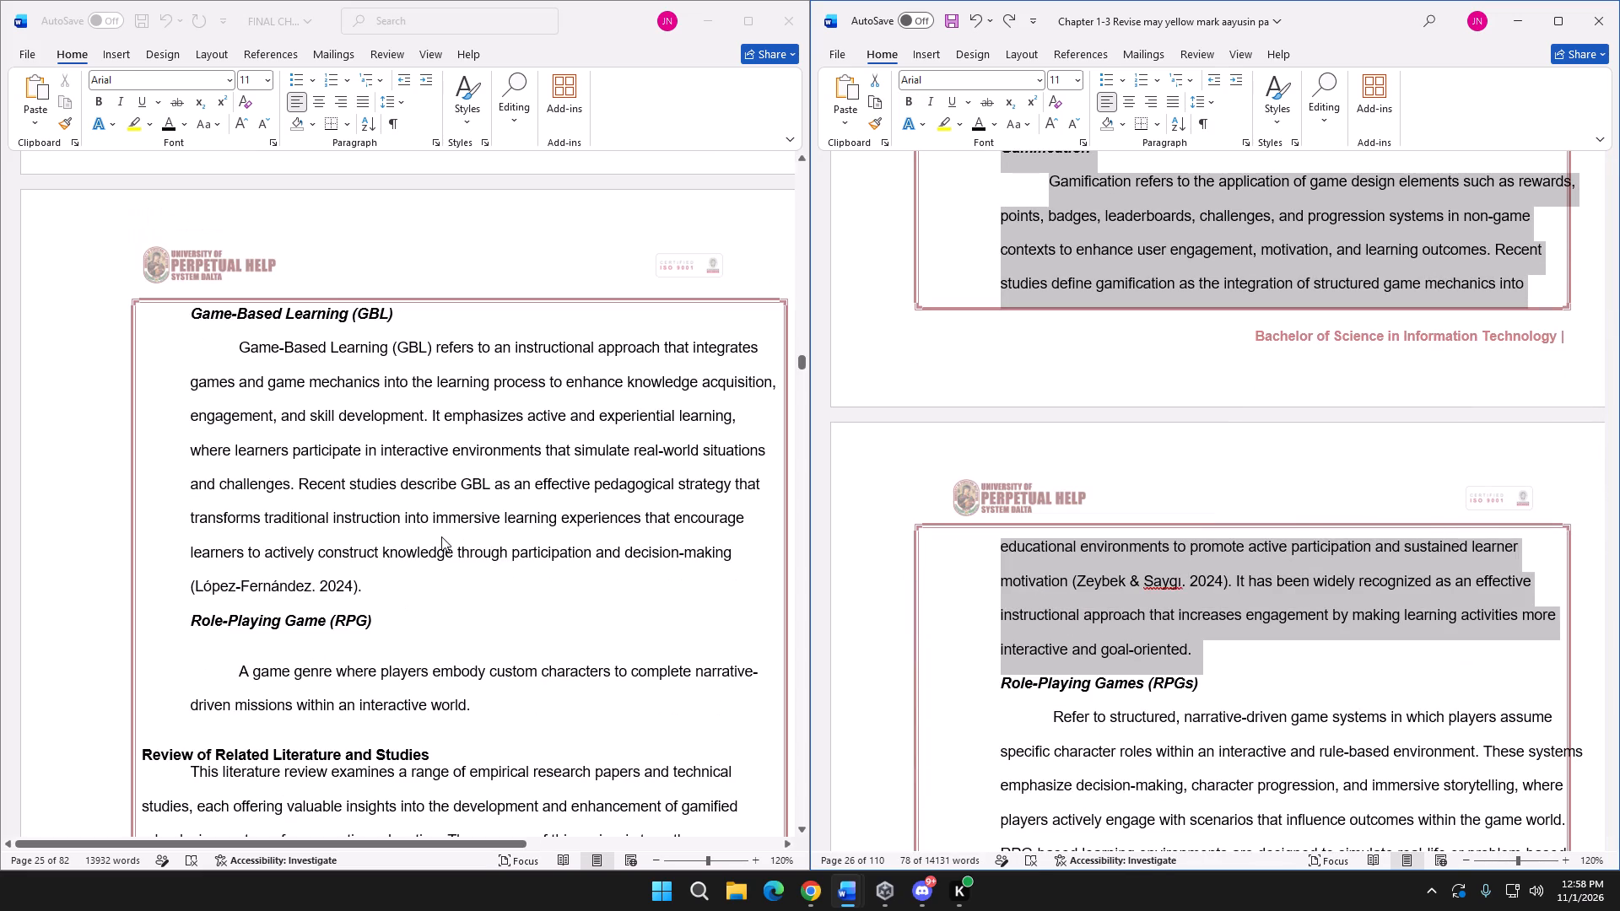
scroll(1038, 514, "up", 2)
scroll(1039, 514, "down", 2)
scroll(1033, 515, "up", 1)
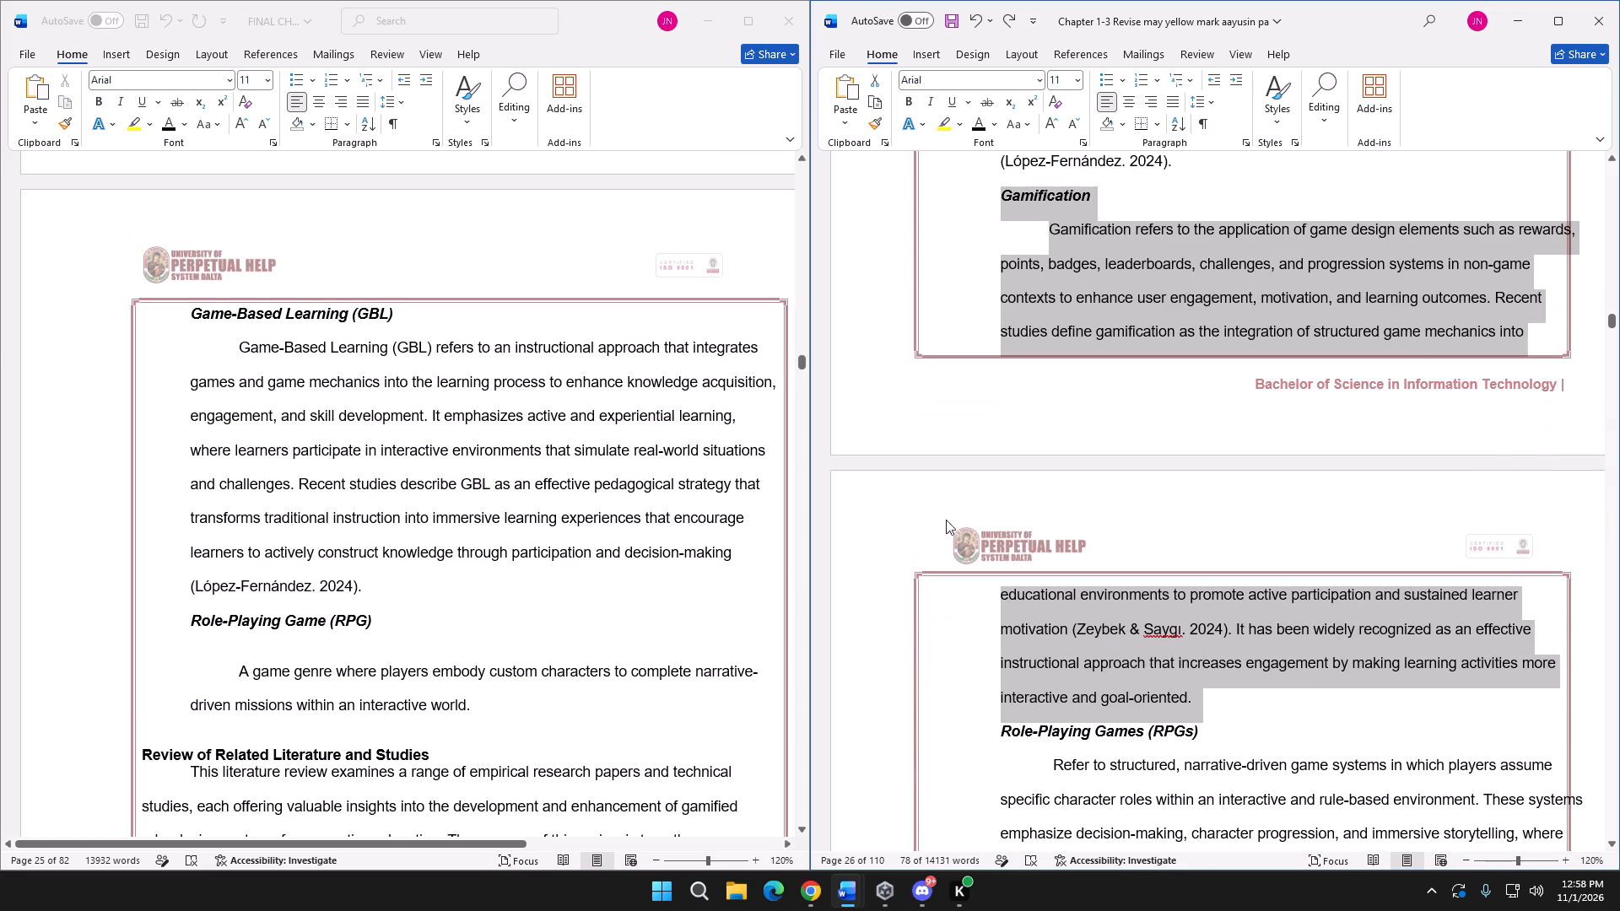
left_click(215, 367)
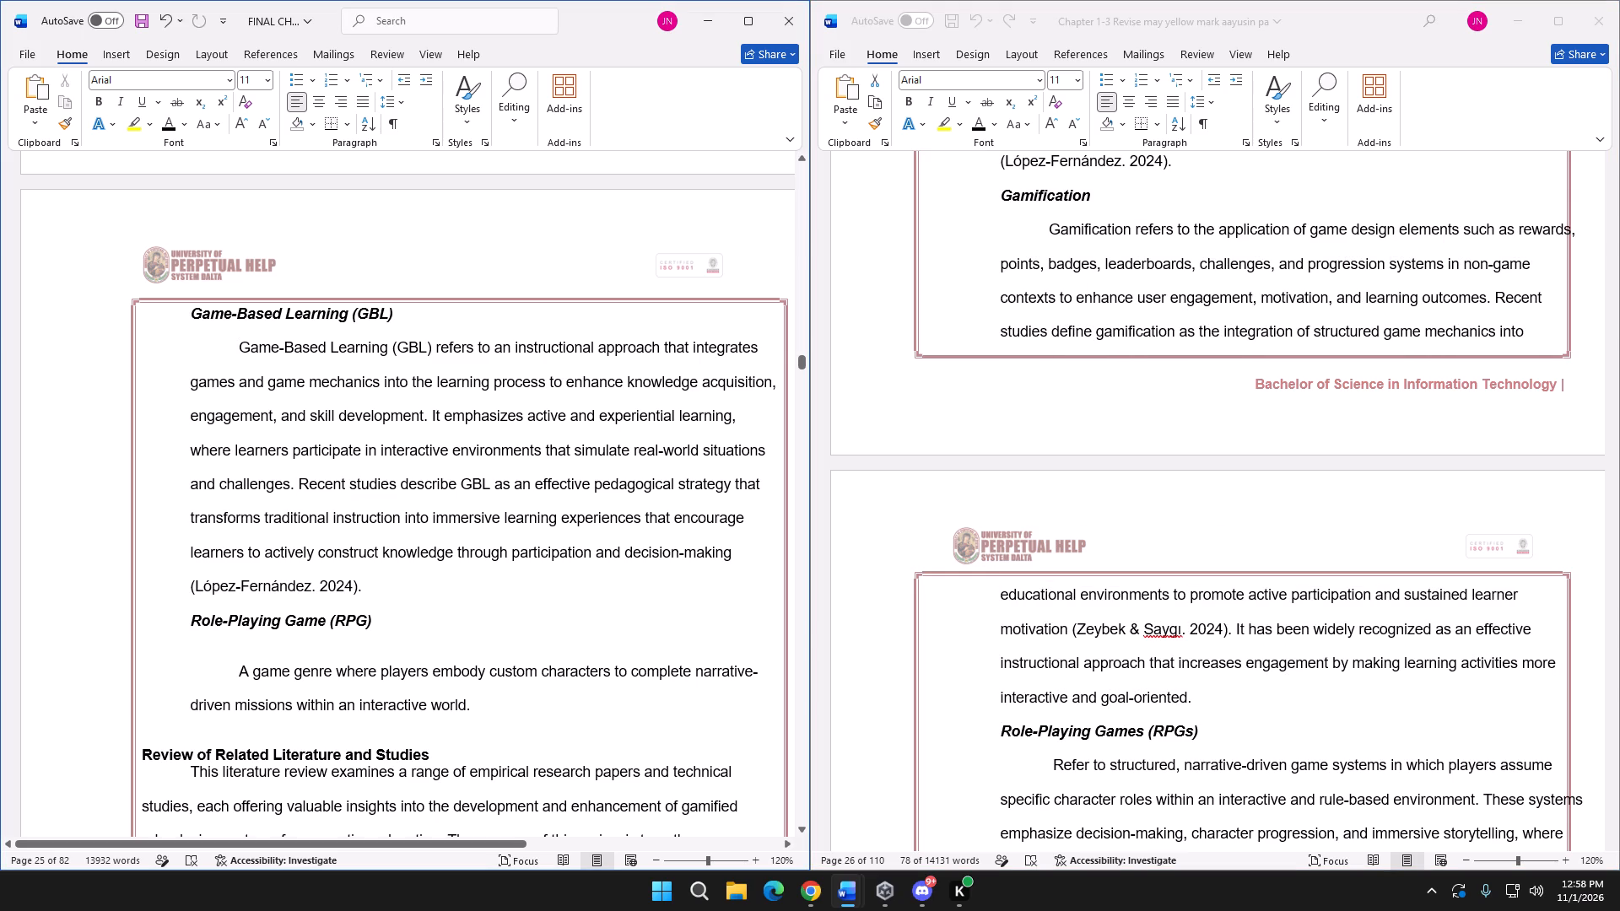
scroll(322, 488, "down", 2)
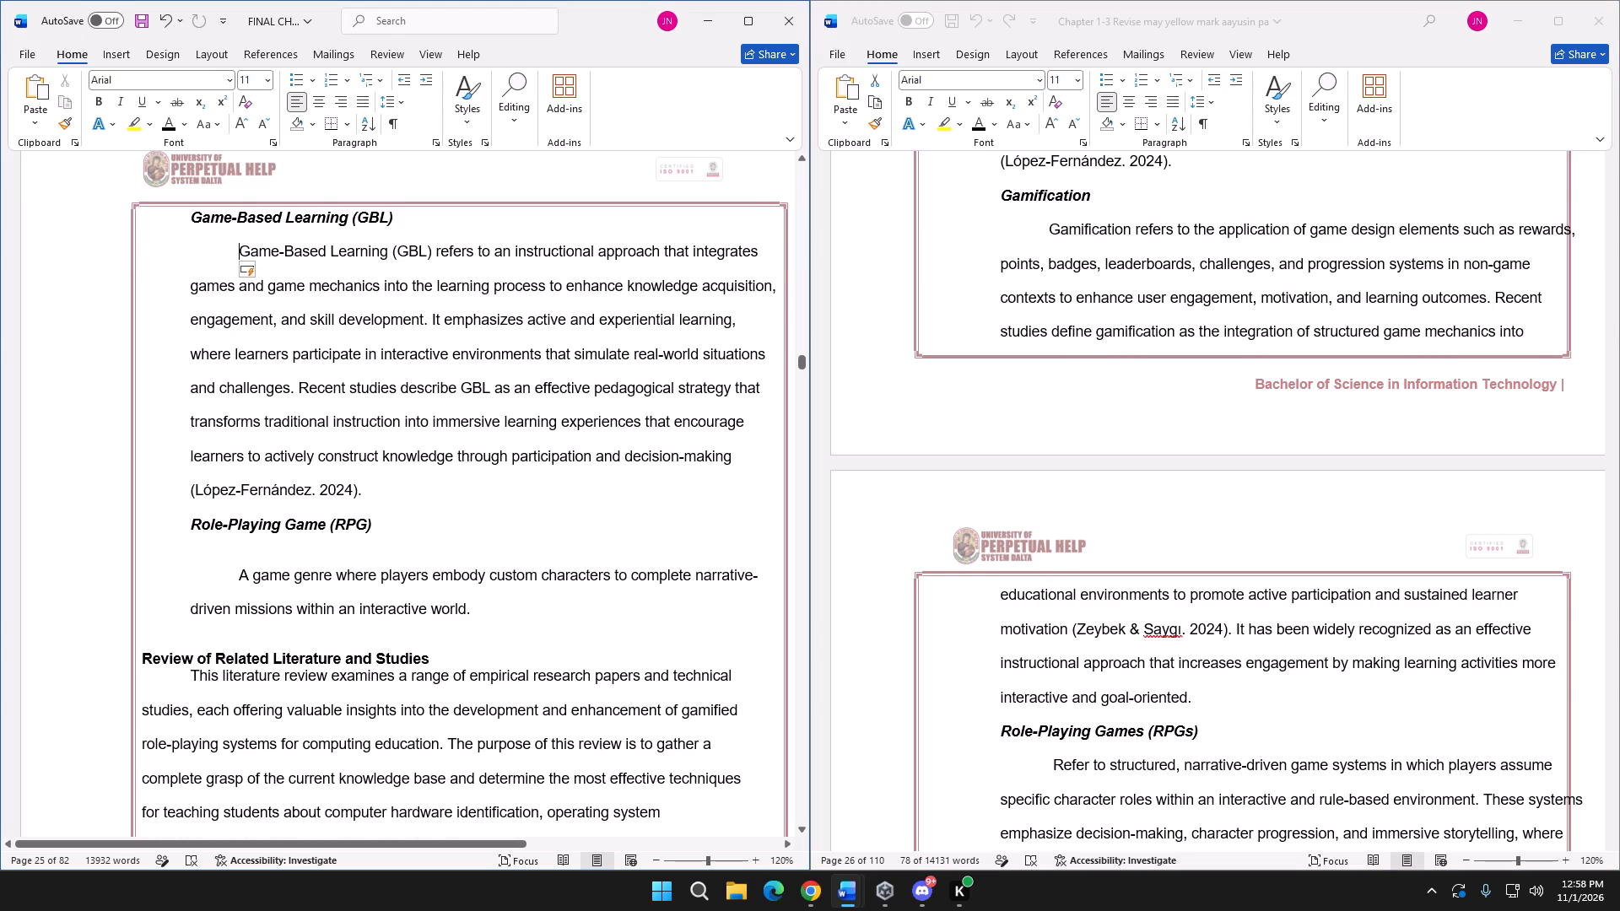
left_click_drag(193, 526, 491, 606)
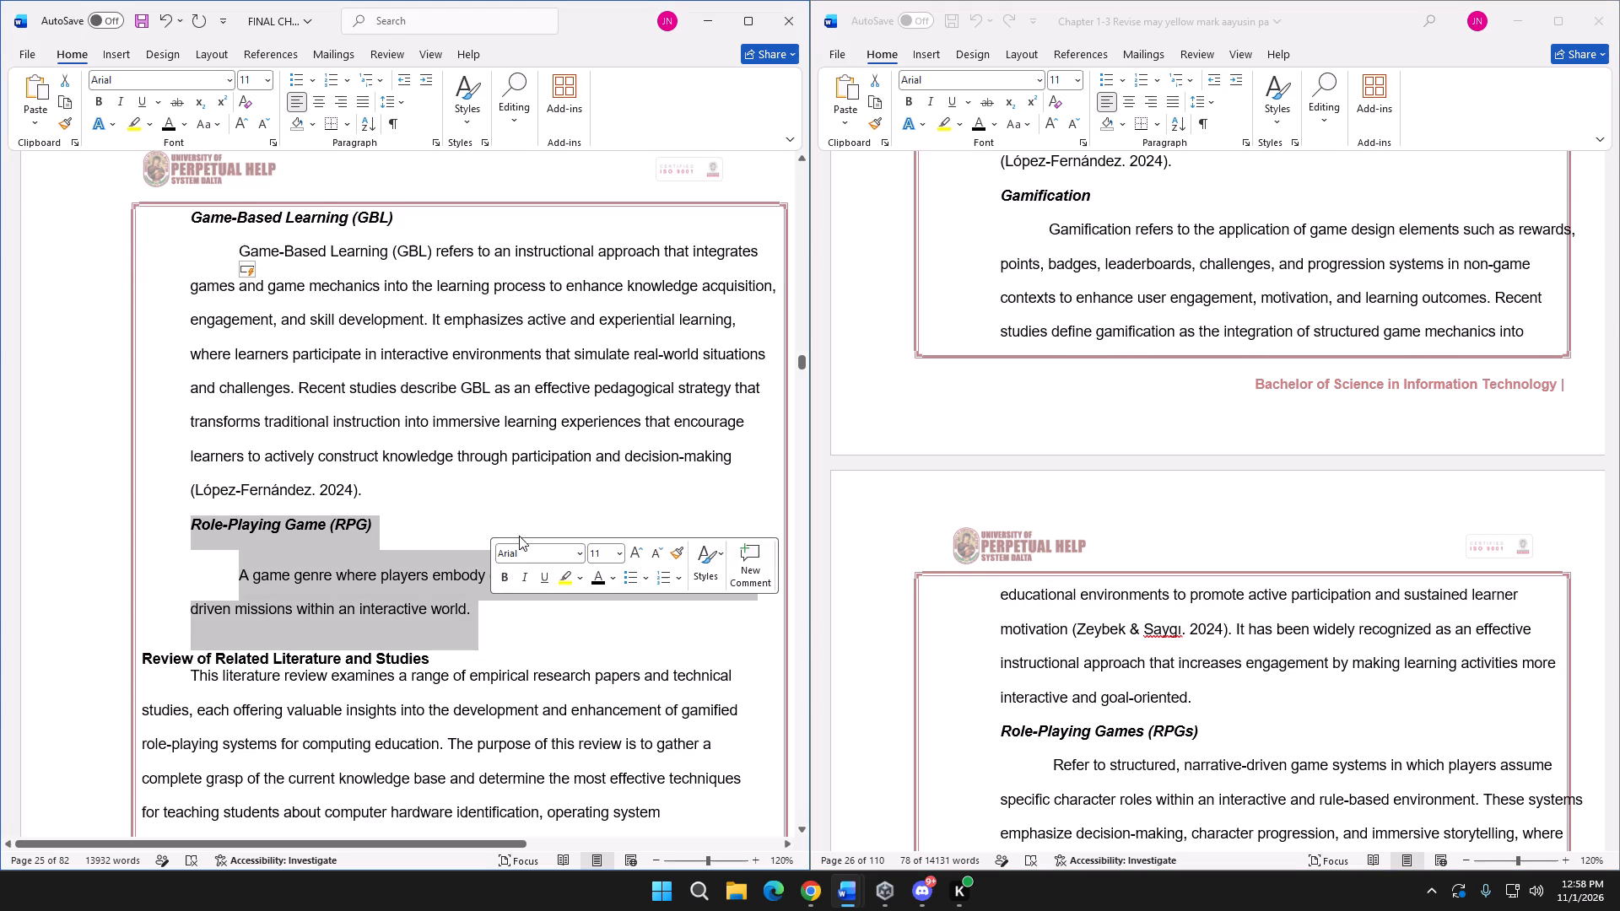
key("ctrl+v")
scroll(565, 440, "down", 5)
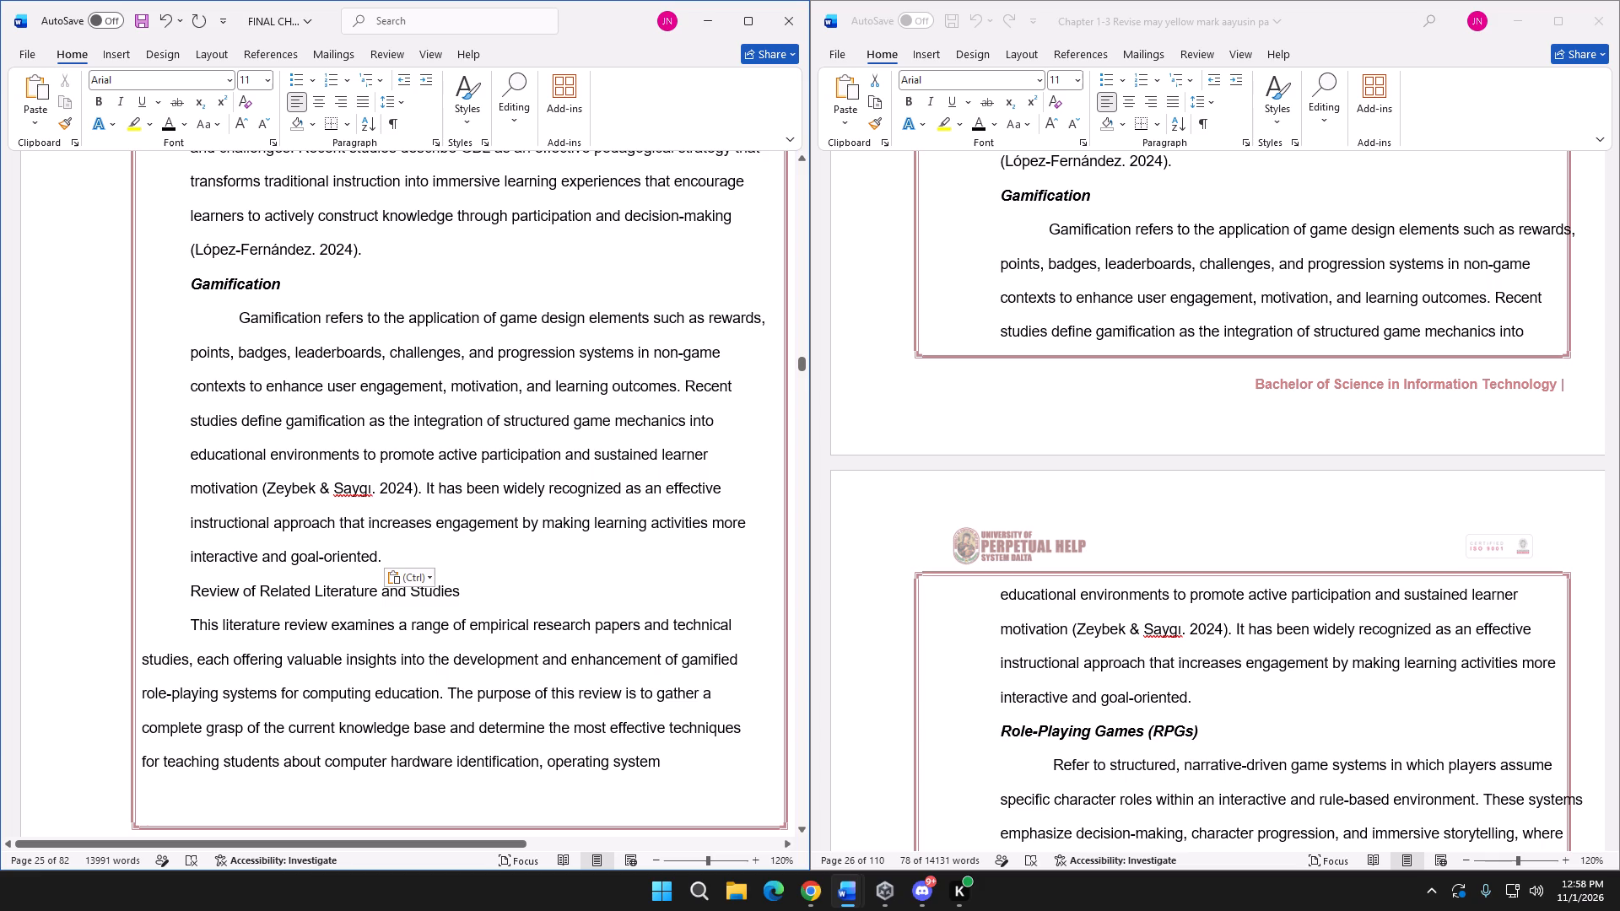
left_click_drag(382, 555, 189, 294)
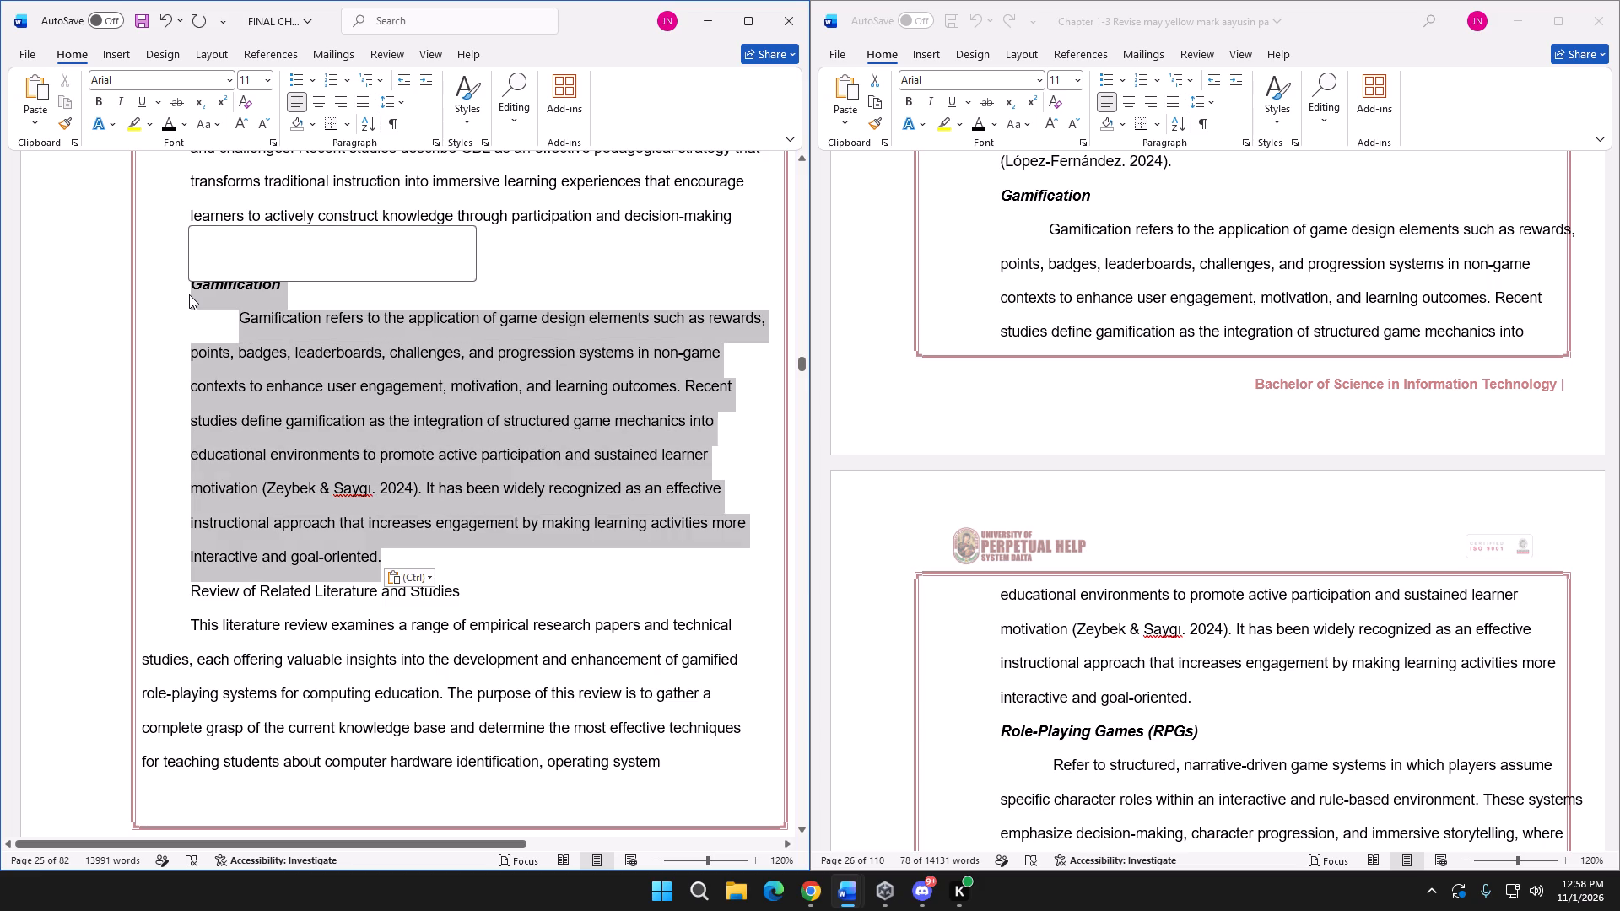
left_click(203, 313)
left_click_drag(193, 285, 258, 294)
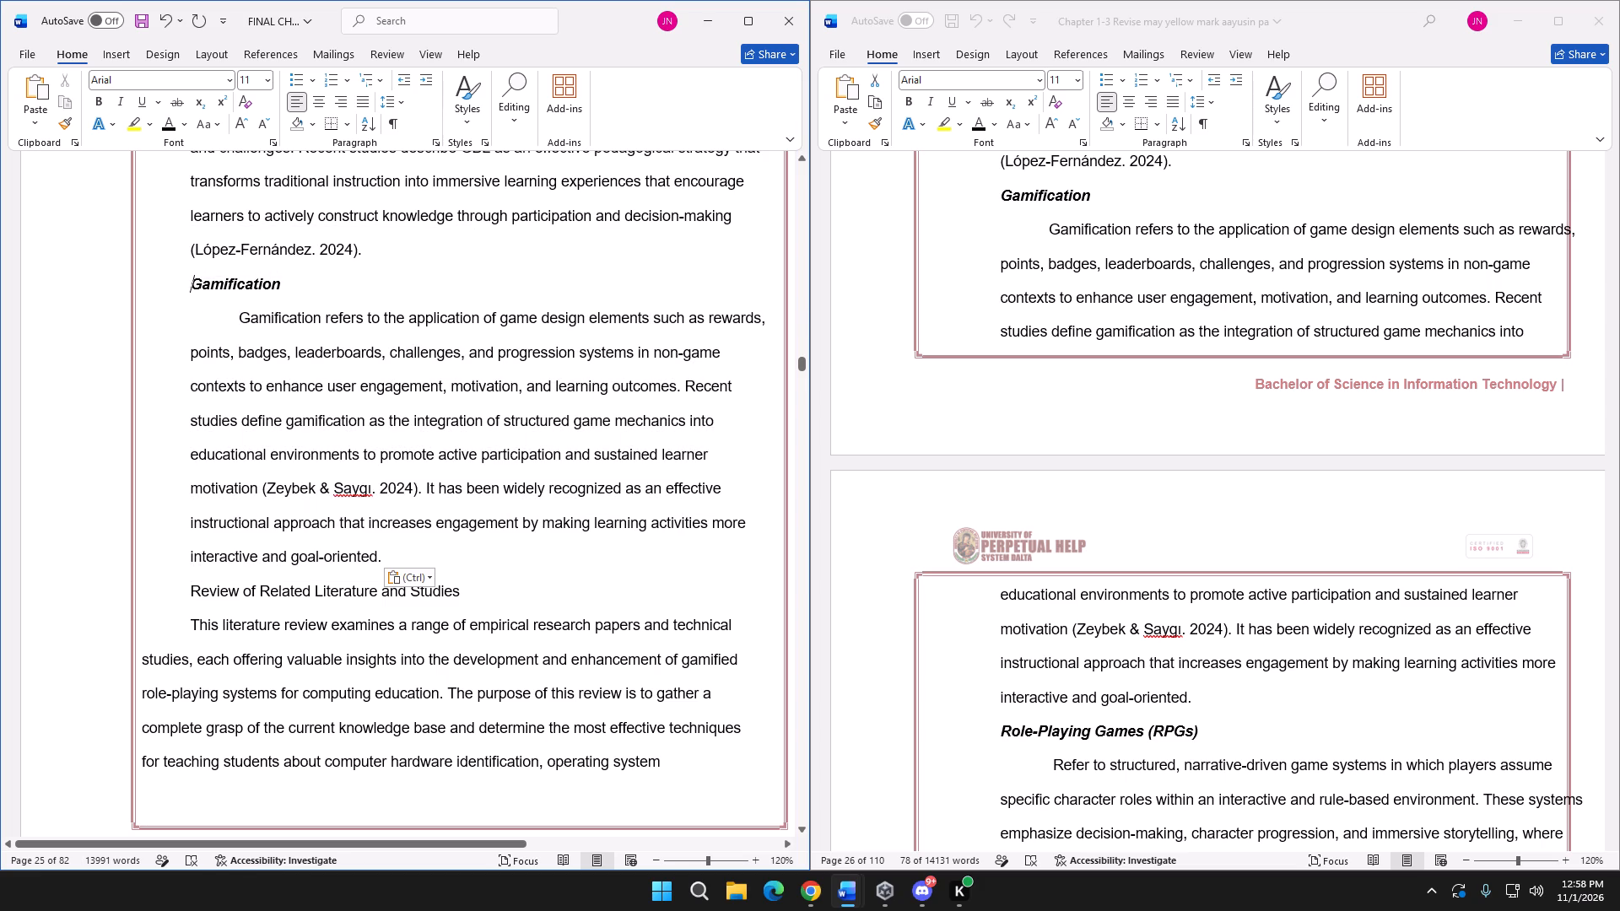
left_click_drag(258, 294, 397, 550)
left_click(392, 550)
Make the Review of Related Literature and Studies heading in the final document bold.
scroll(459, 398, "down", 2)
scroll(951, 542, "down", 8)
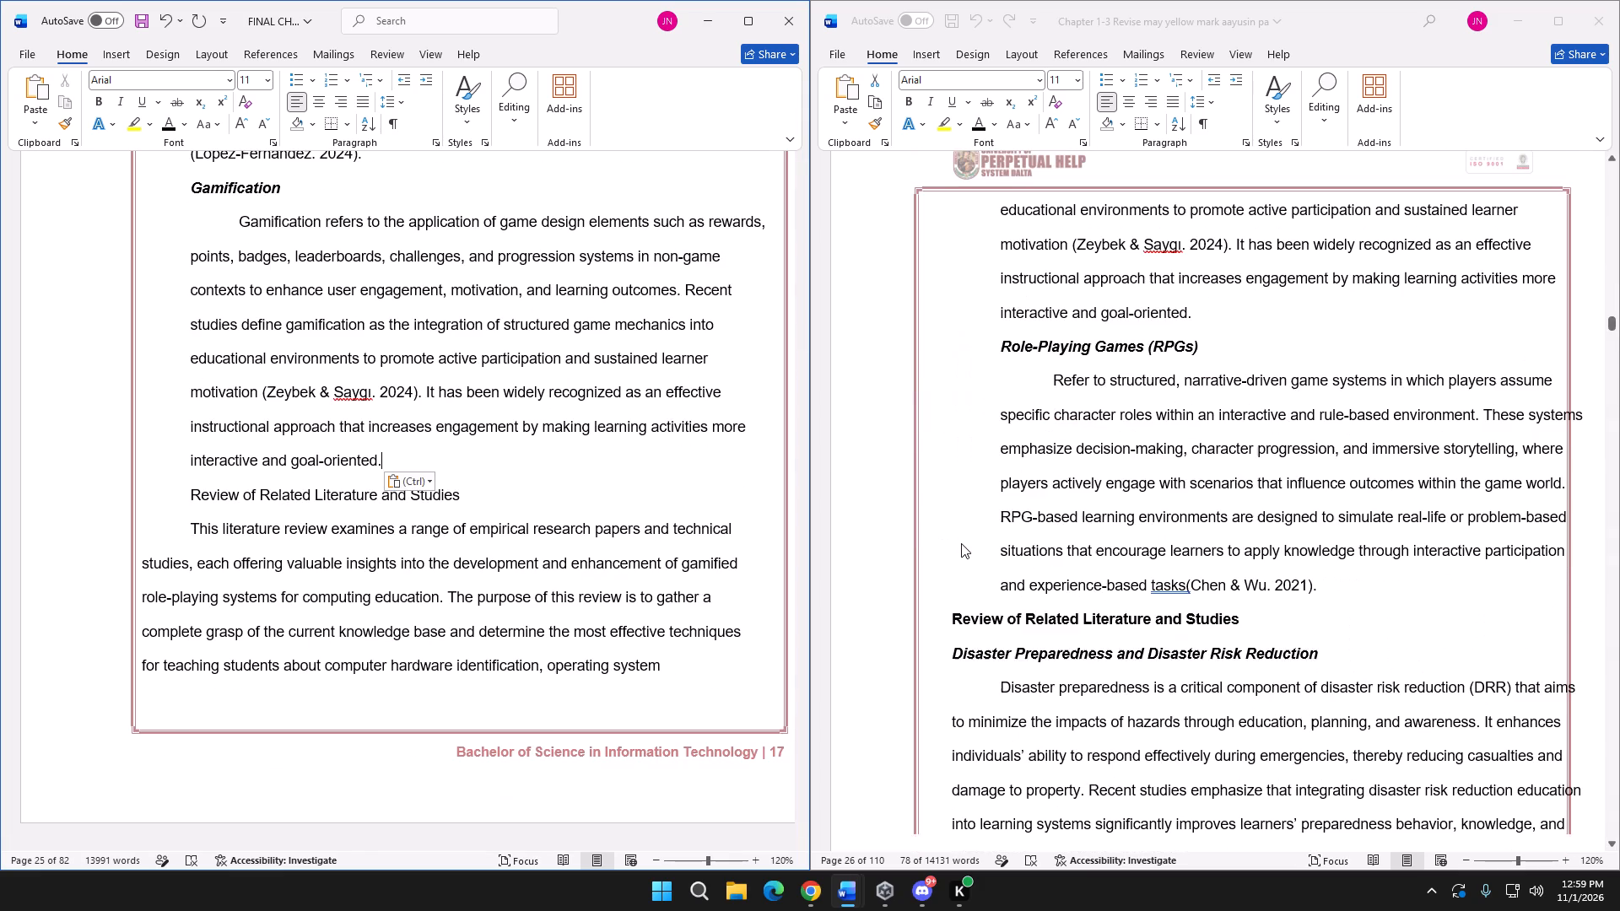
left_click(521, 493)
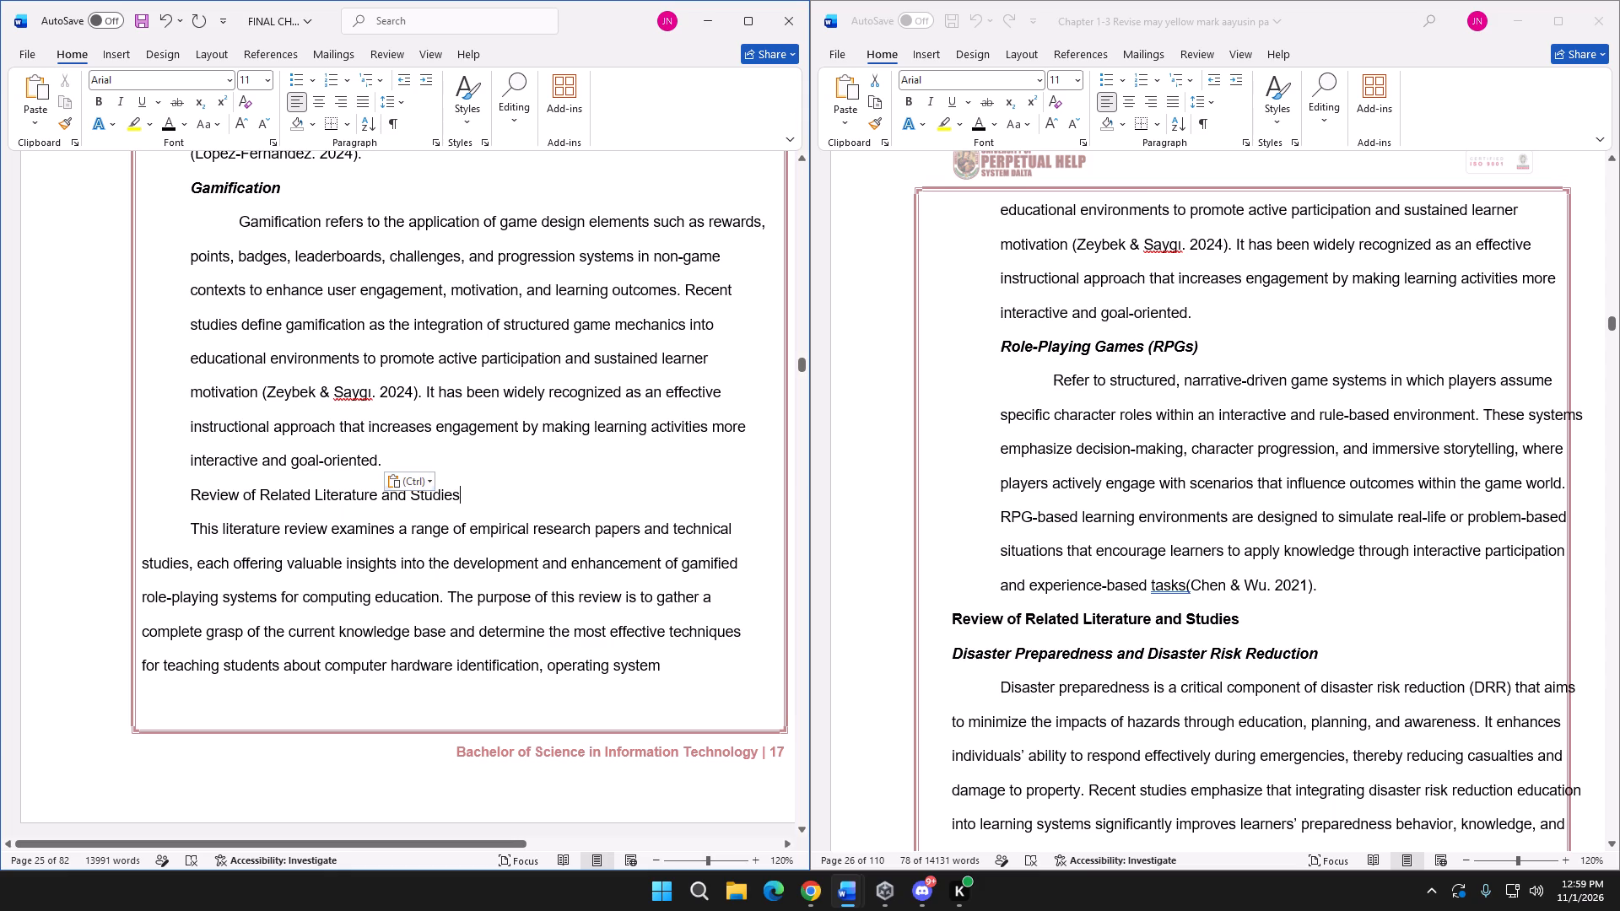
left_click_drag(481, 493, 175, 500)
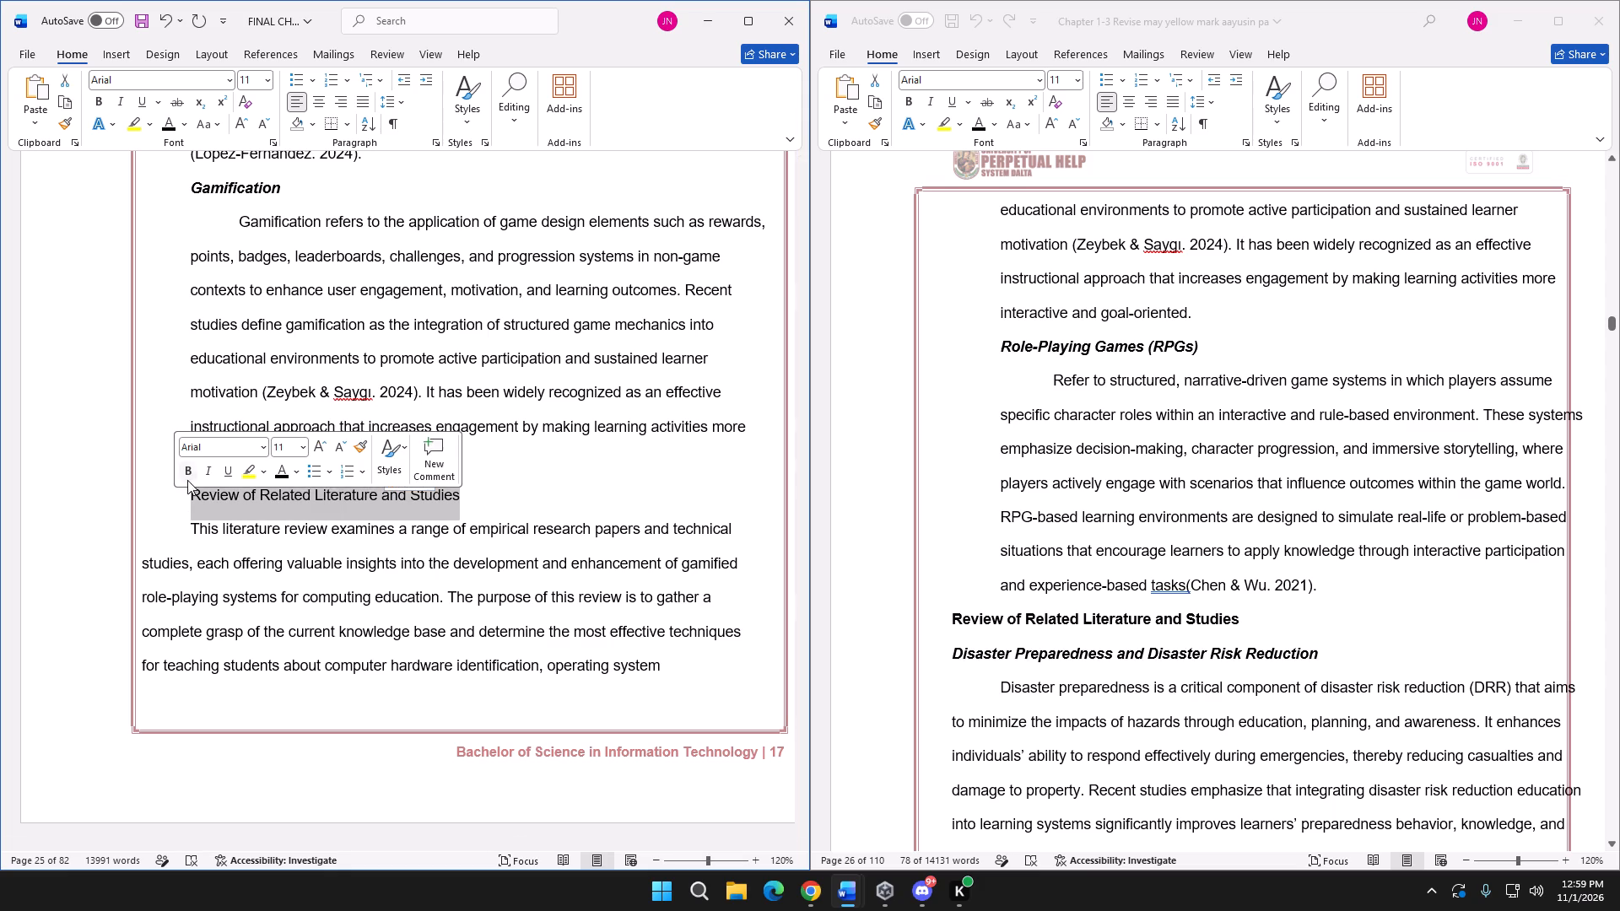
left_click(185, 477)
left_click(581, 488)
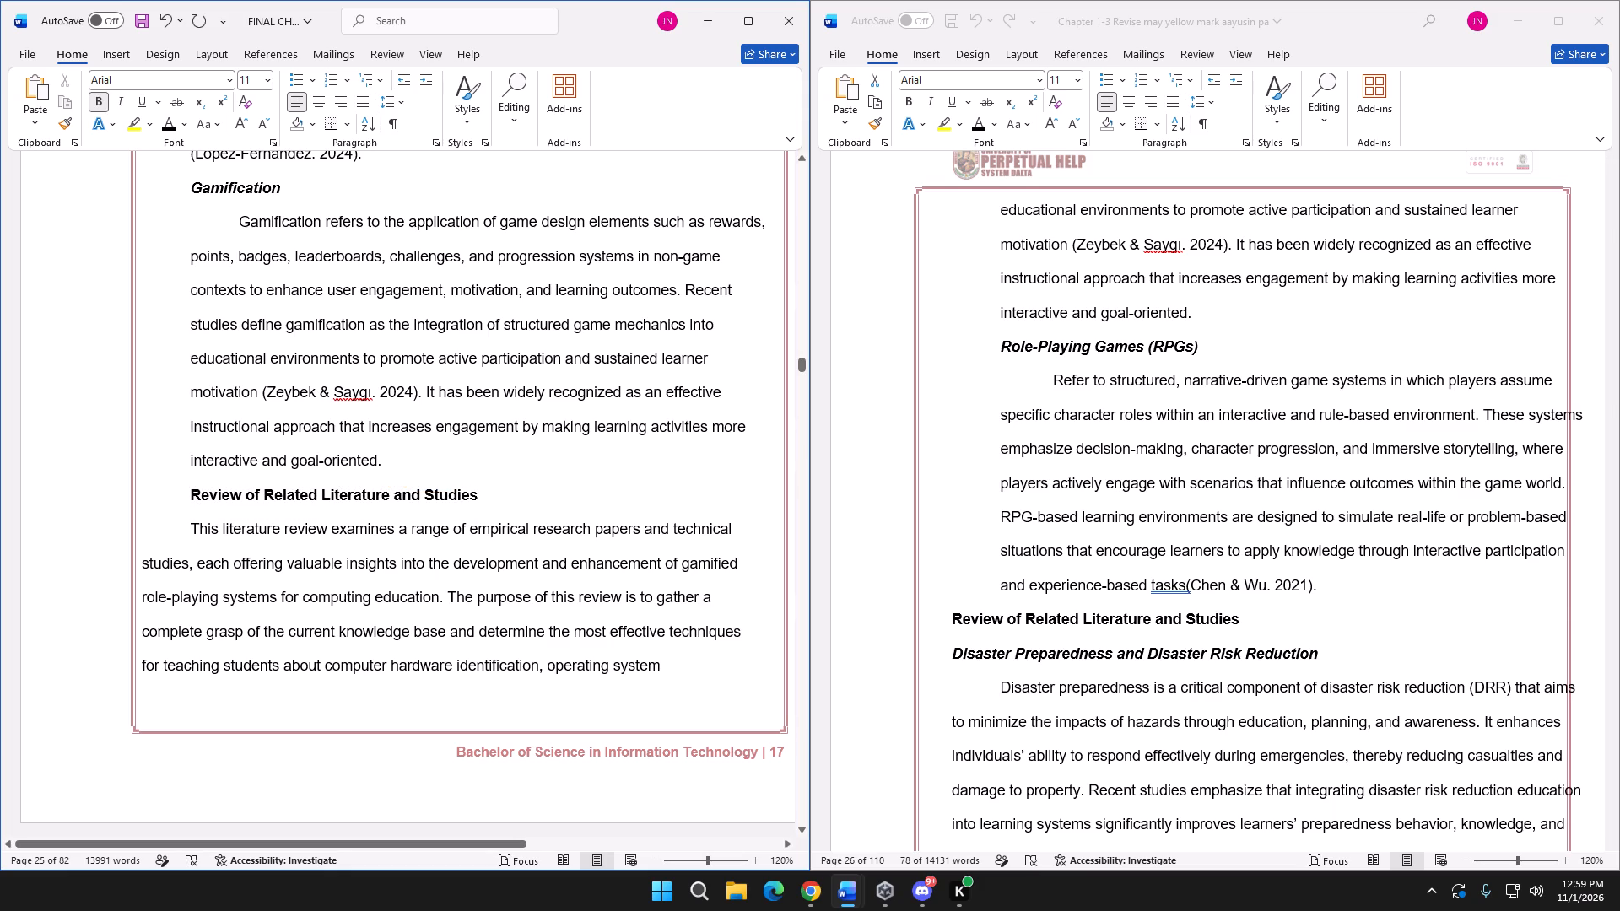
Insert the revision's Disaster Preparedness and Disaster Risk Reduction subheading below Review of Related Literature and Studies, aligned with that heading.
scroll(738, 550, "down", 3)
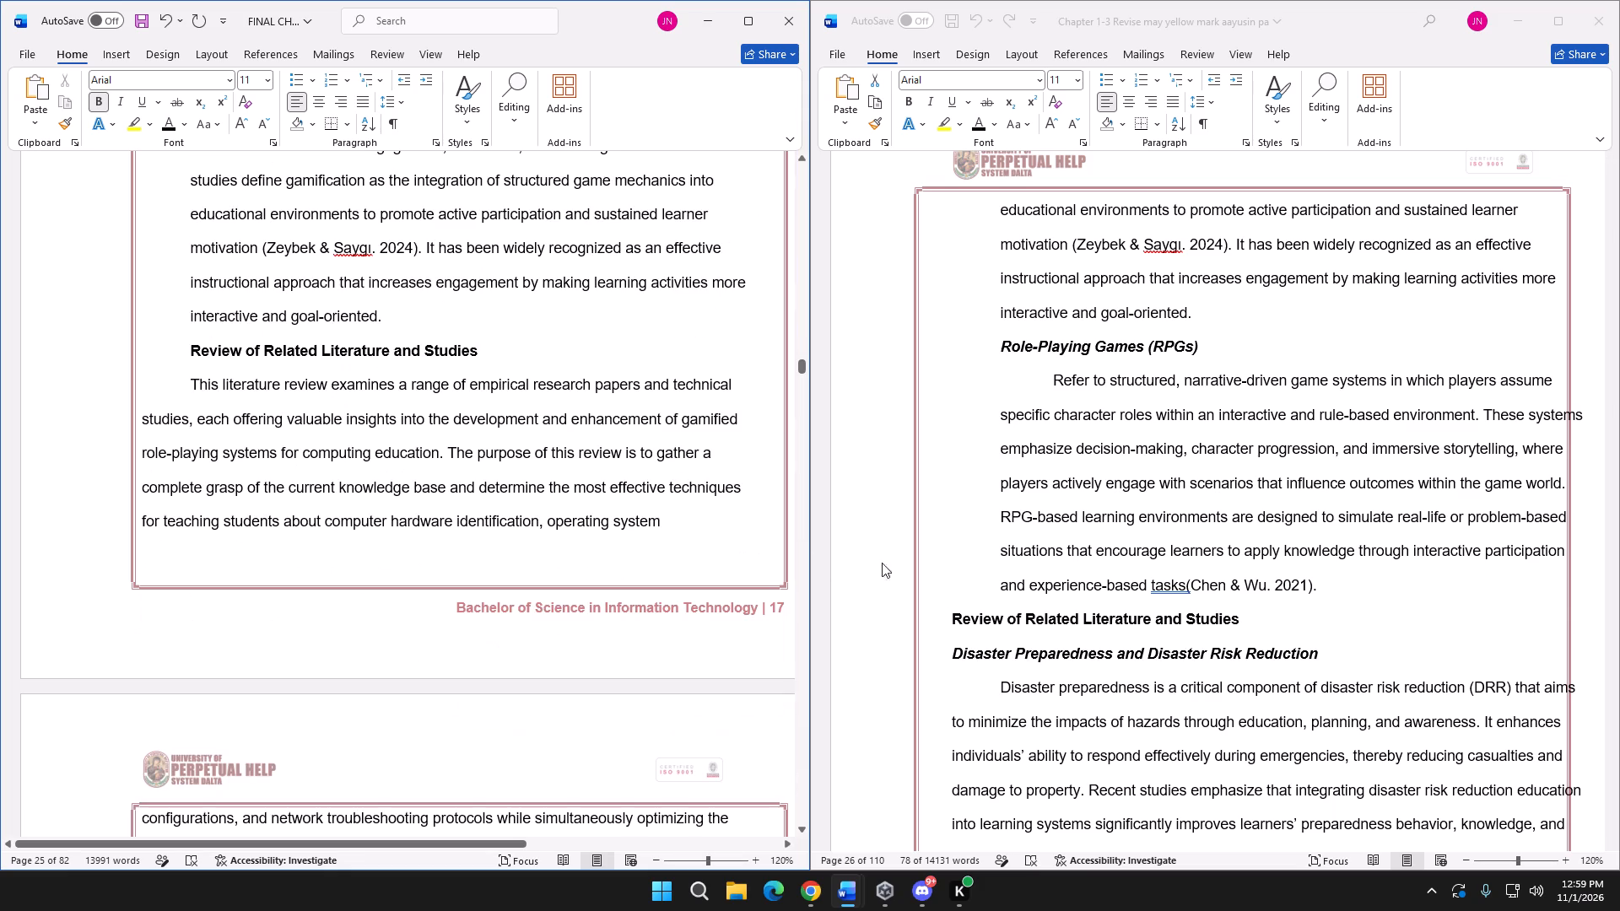
left_click(948, 655)
left_click_drag(949, 655, 1315, 657)
key("ctrl+c")
left_click(509, 359)
key("Return")
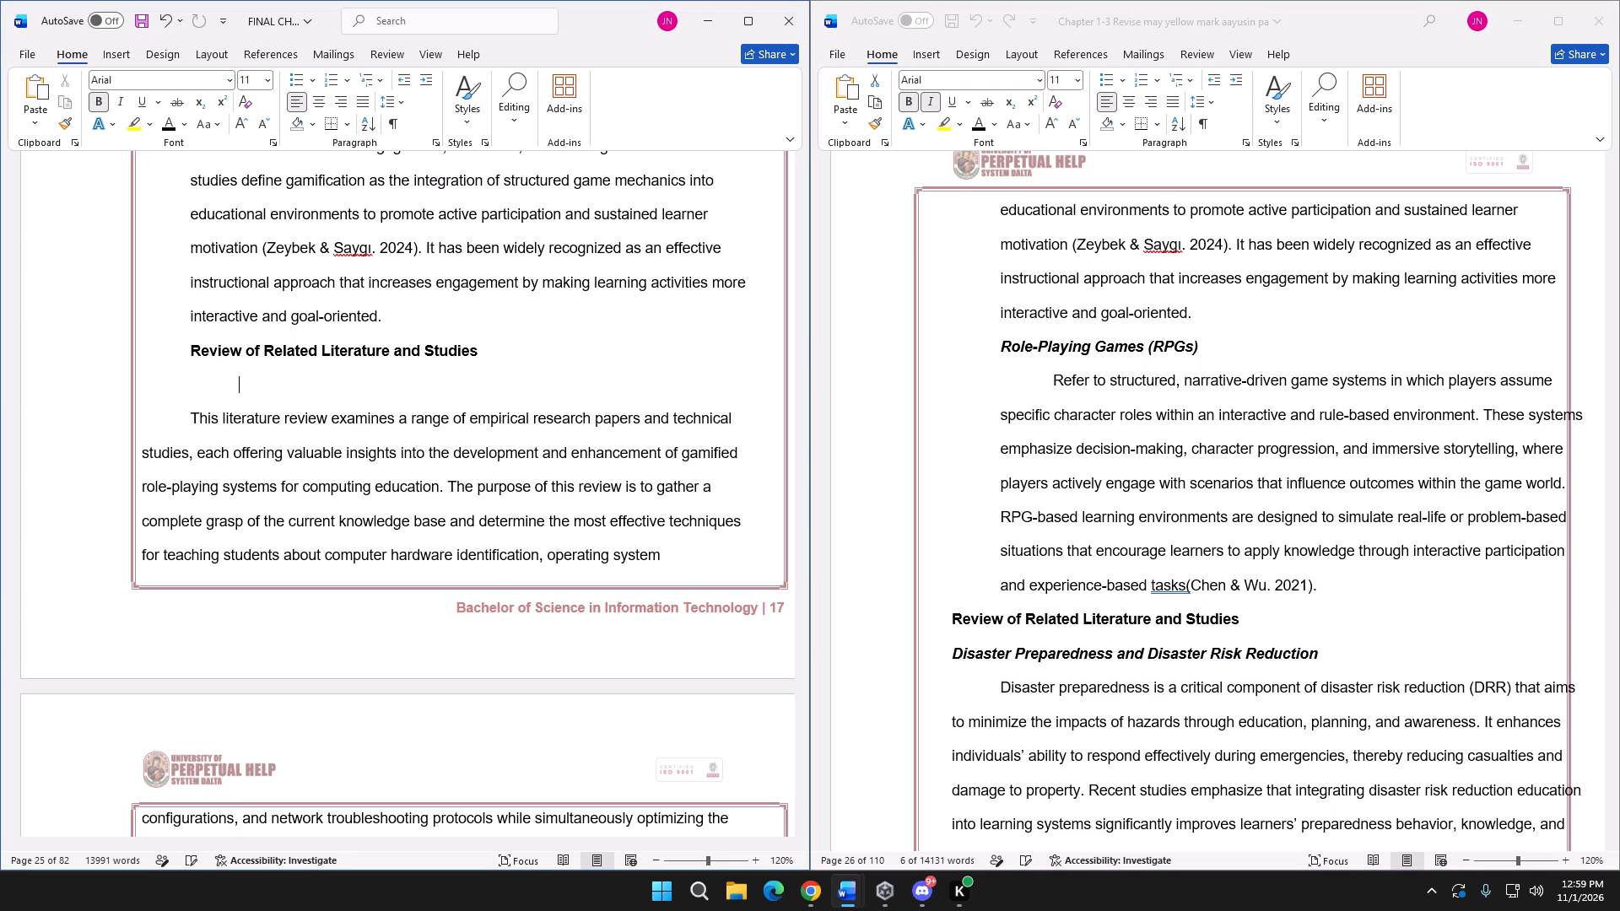
key("ctrl+v")
left_click(245, 387)
key("BackSpace")
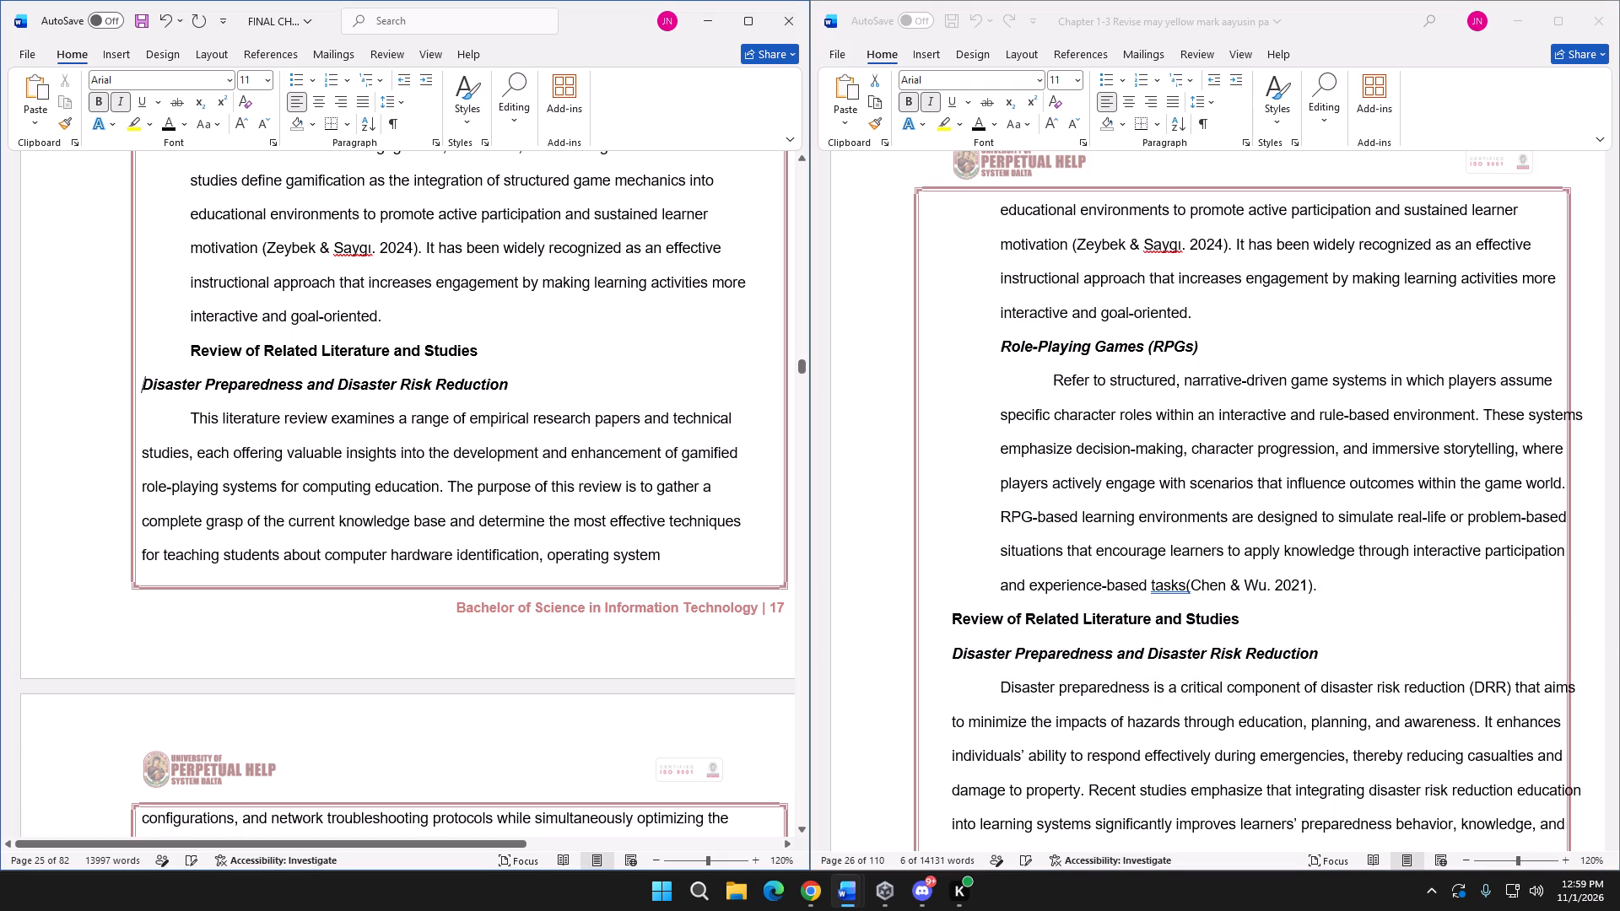
key("Tab")
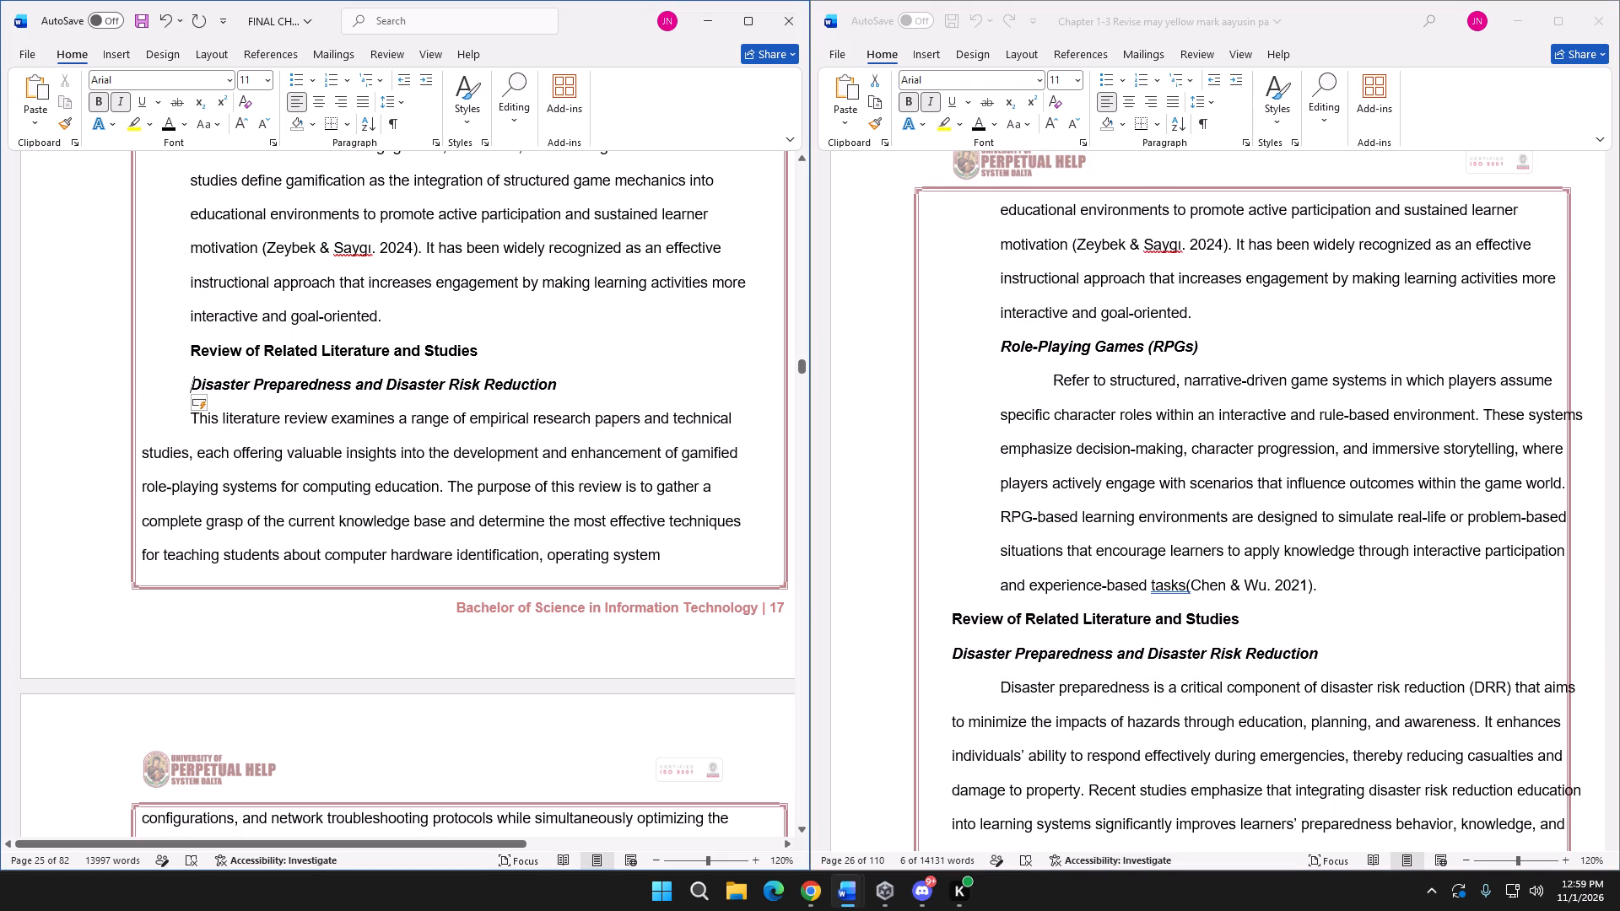
Replace the literature review's introductory paragraph with the Disaster Preparedness and Disaster Risk Reduction paragraph copied from the Chapter 1-3 revision.
scroll(998, 558, "down", 5)
left_click(999, 451)
left_click(999, 451)
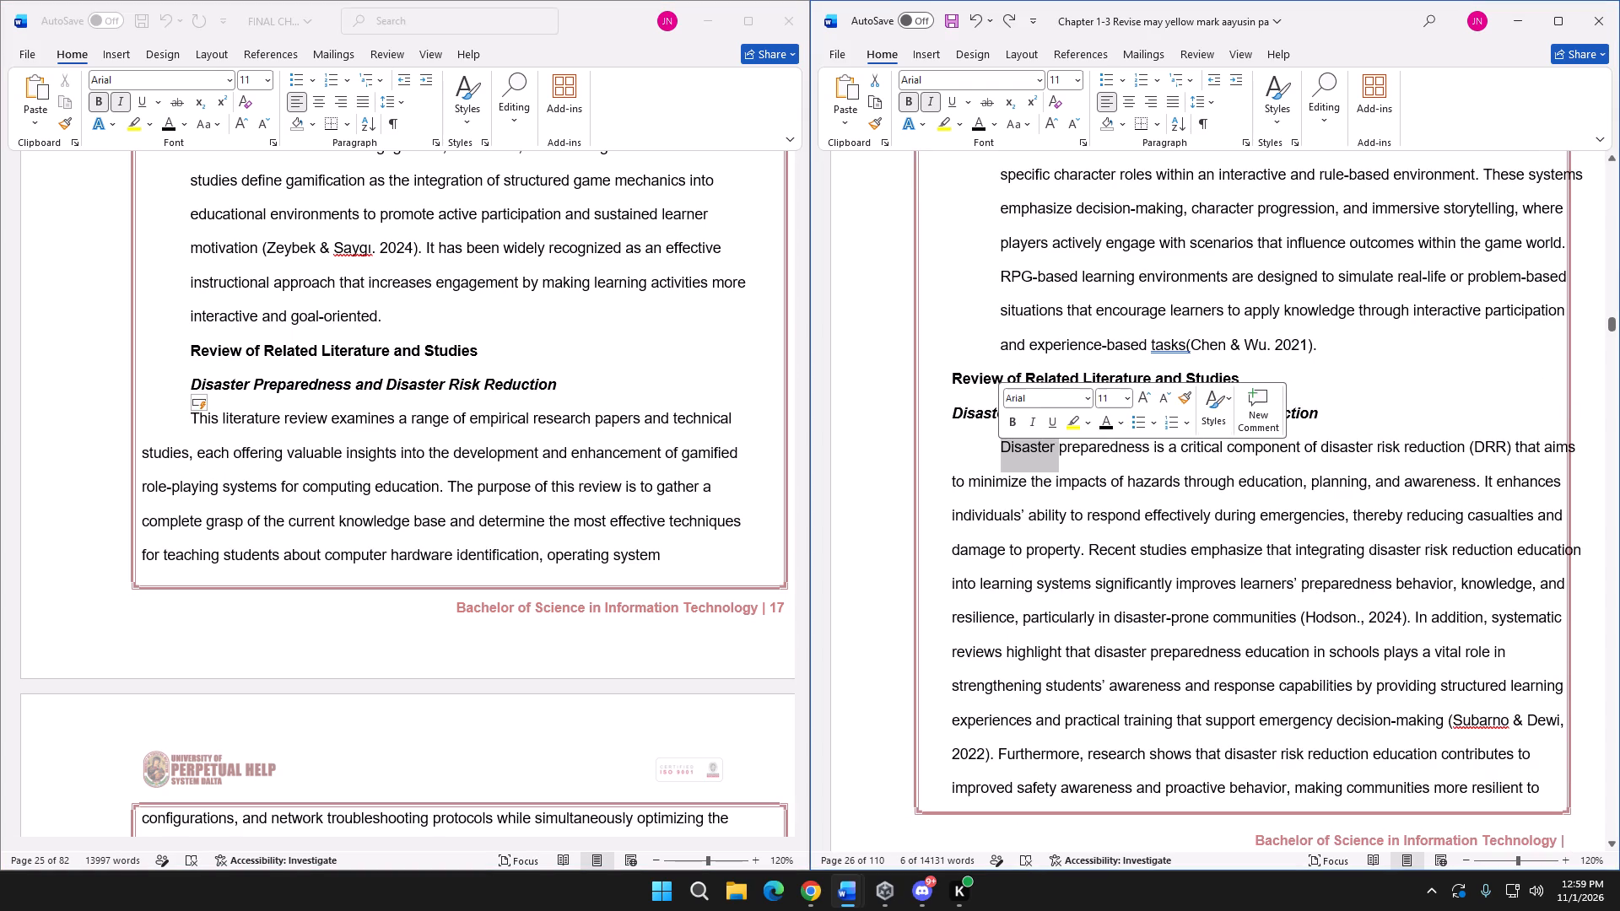
left_click(999, 451)
left_click_drag(999, 451, 1380, 554)
scroll(1349, 551, "down", 4)
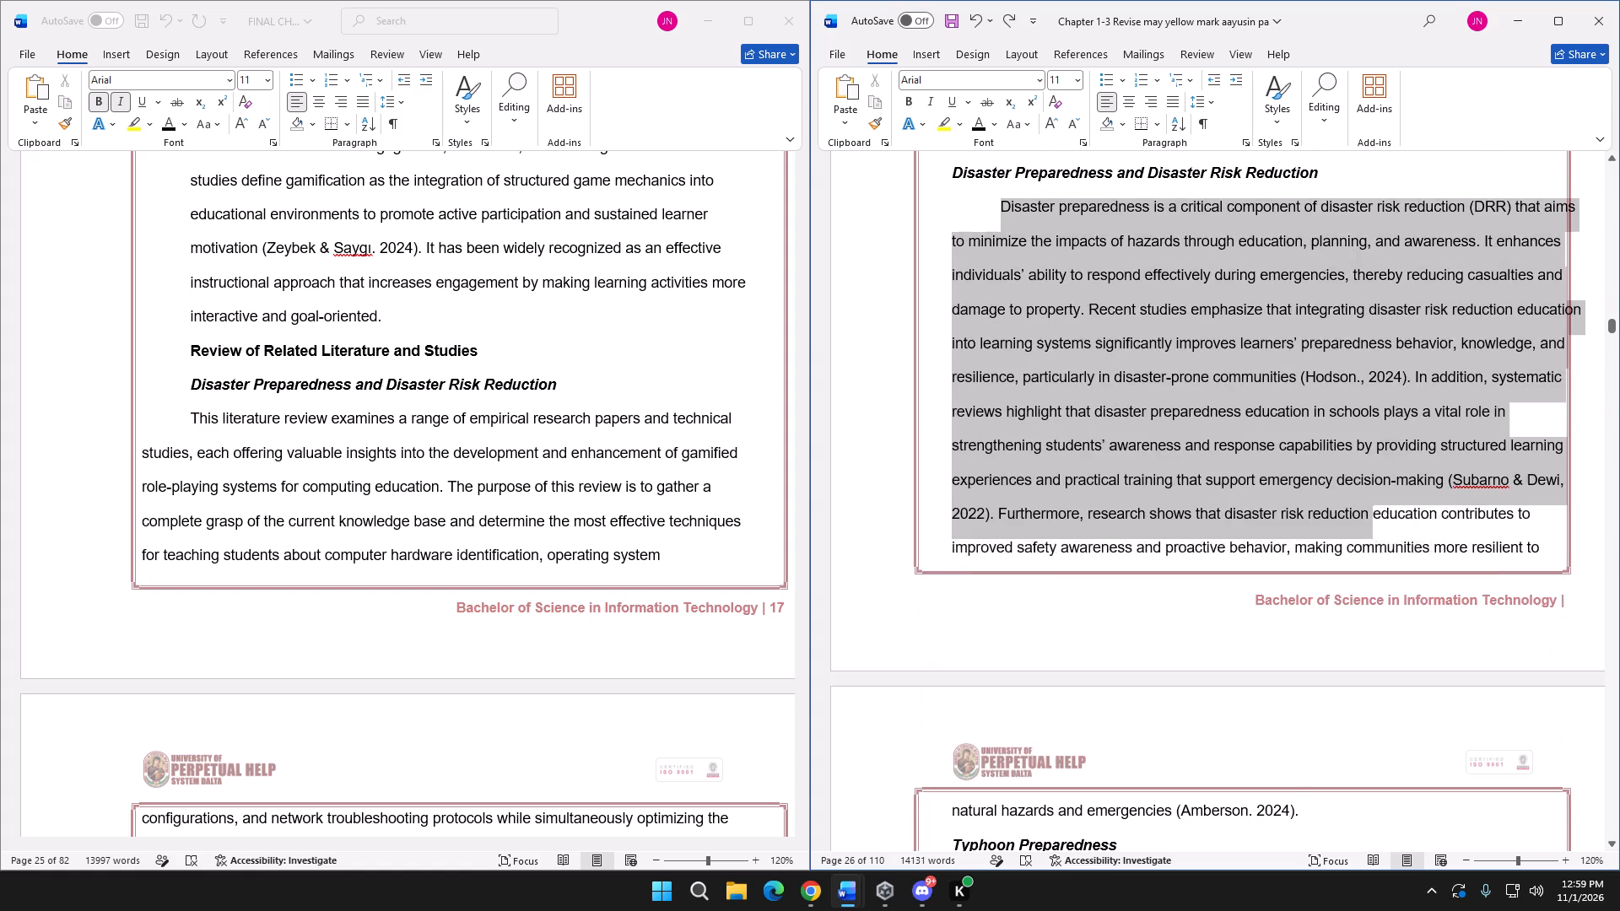
scroll(1380, 554, "down", 1)
left_click_drag(1380, 554, 1401, 550)
scroll(1397, 550, "down", 5)
key("ctrl+c")
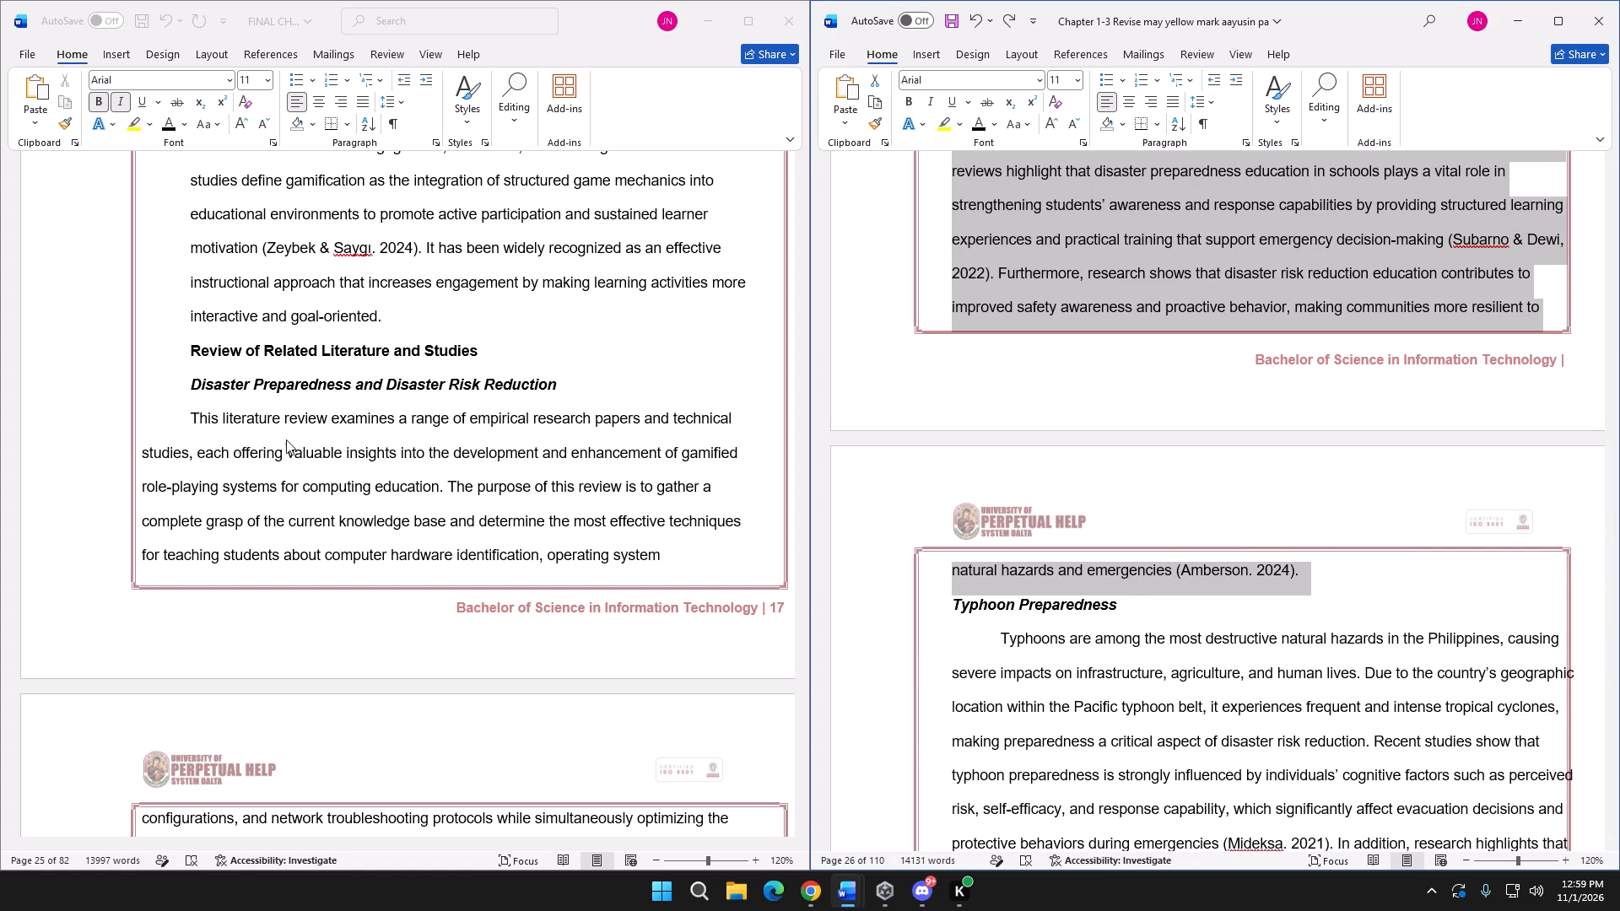
left_click(219, 425)
left_click_drag(189, 423, 645, 582)
scroll(701, 579, "down", 6)
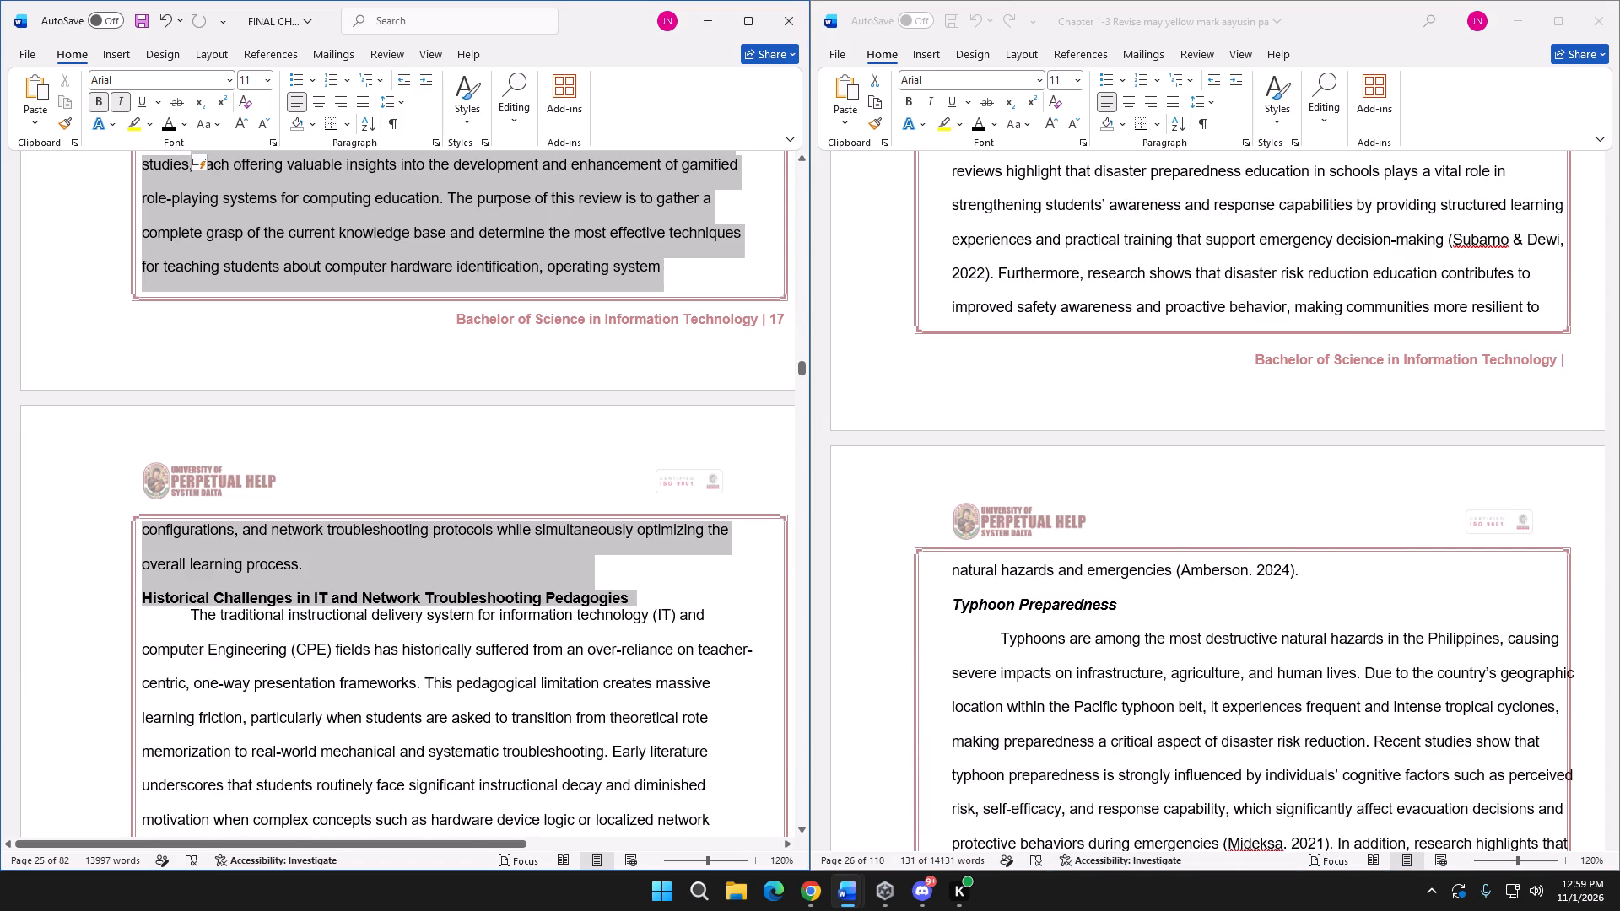
left_click_drag(645, 582, 640, 563)
key("ctrl+v")
Set the pasted disaster preparedness paragraph and the Historical Challenges heading below it to 11 pt and remove their bold.
scroll(647, 563, "up", 6)
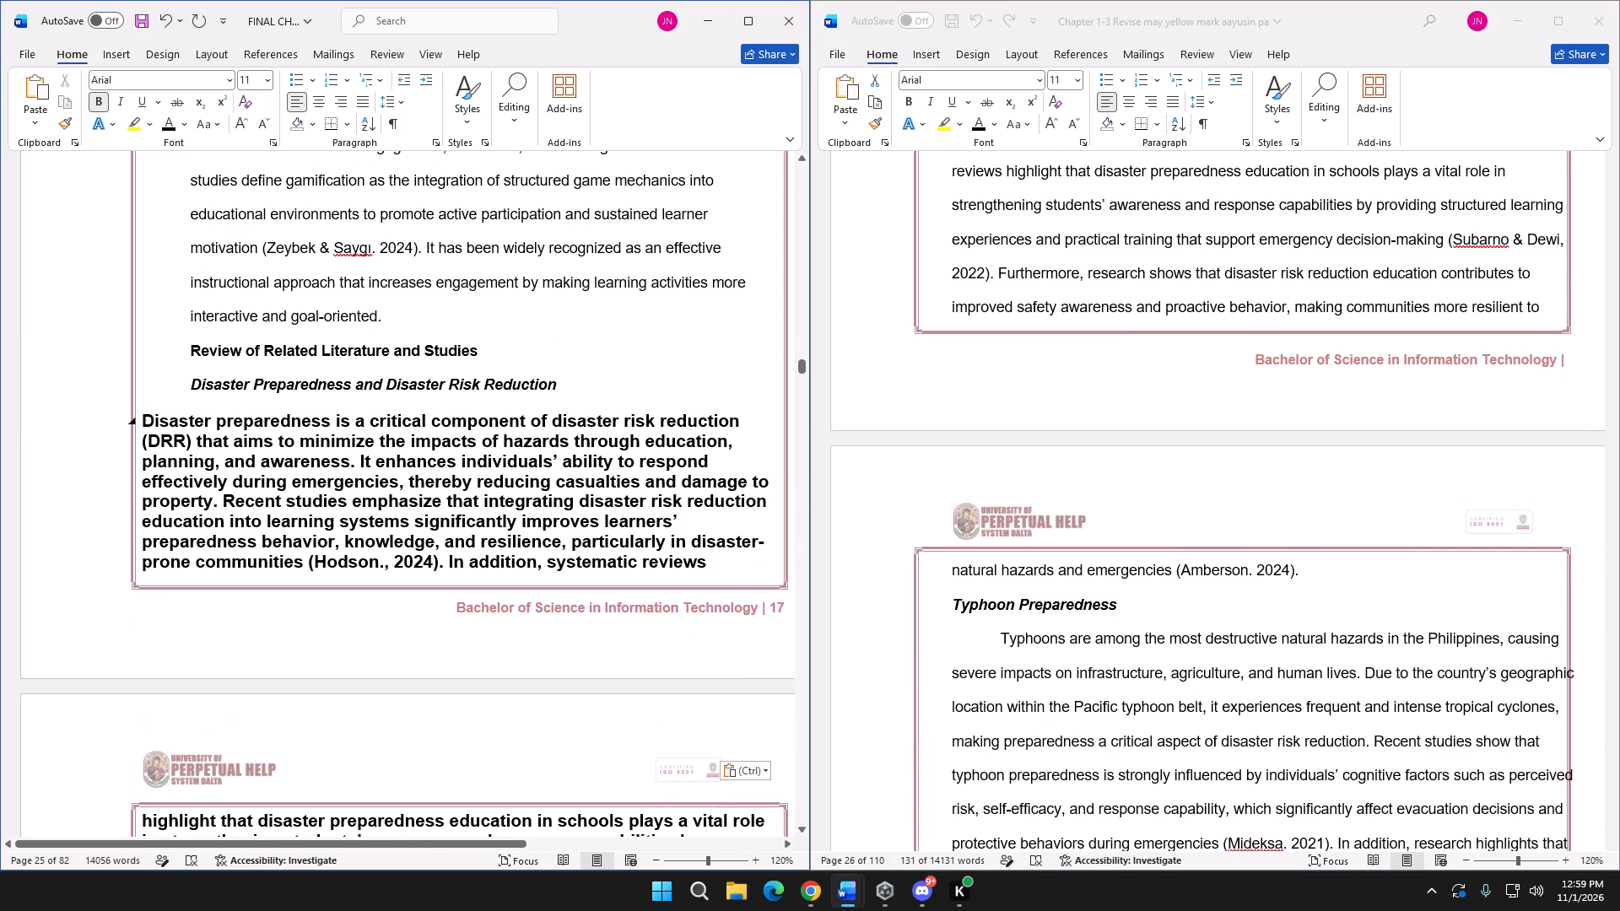
left_click_drag(142, 419, 727, 568)
scroll(718, 563, "down", 3)
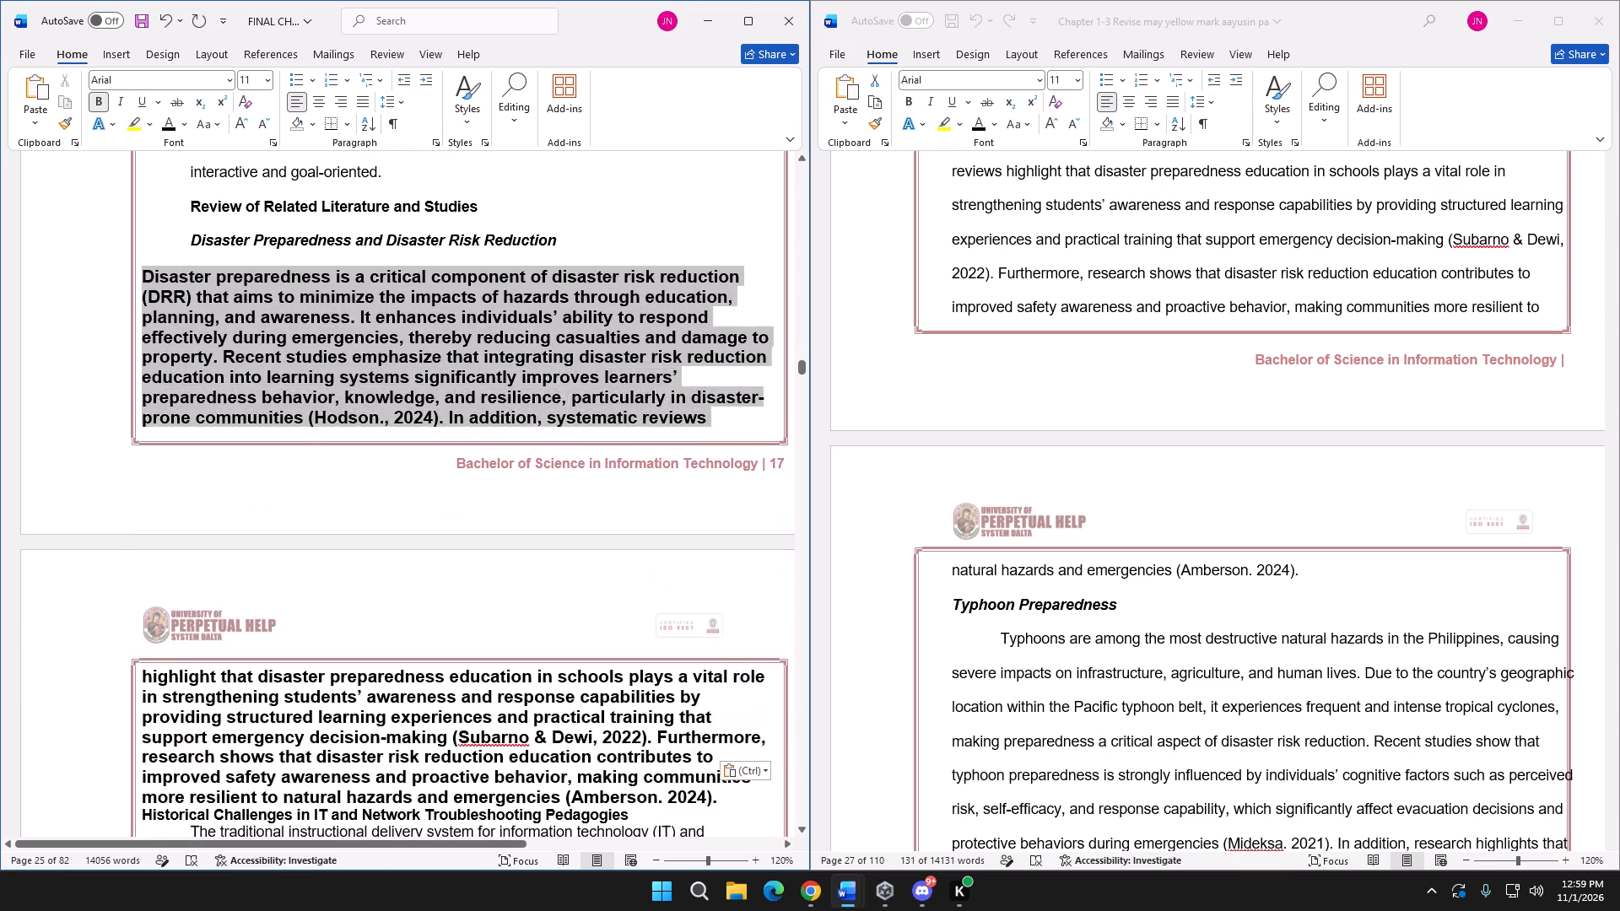
scroll(727, 568, "down", 2)
left_click_drag(727, 568, 649, 718)
left_click(754, 664)
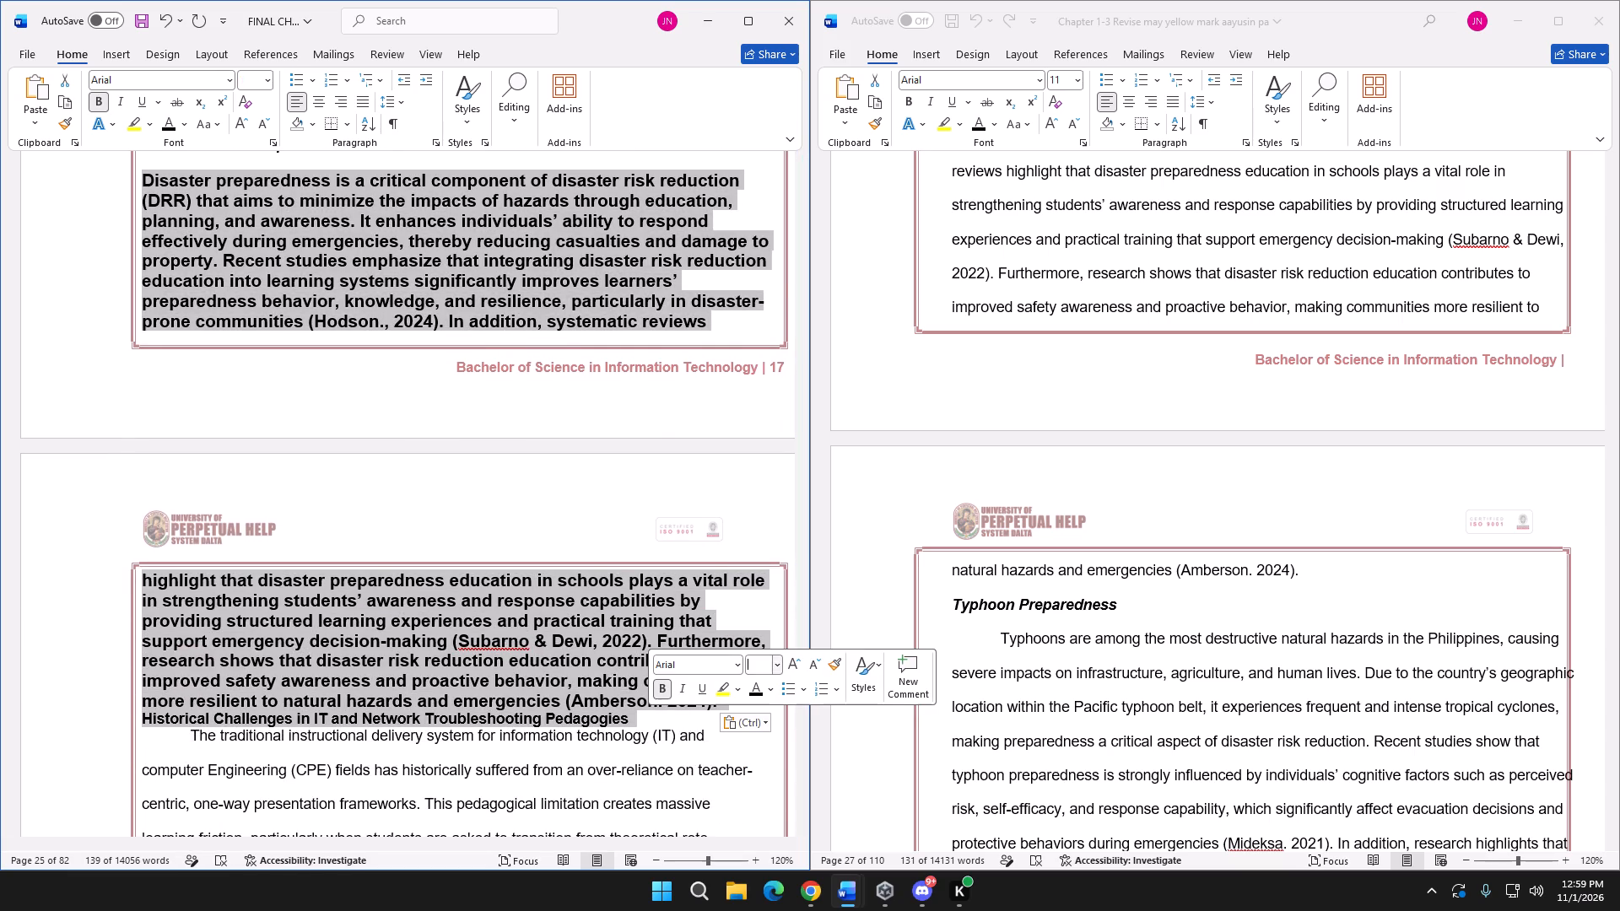
type("11")
left_click(668, 687)
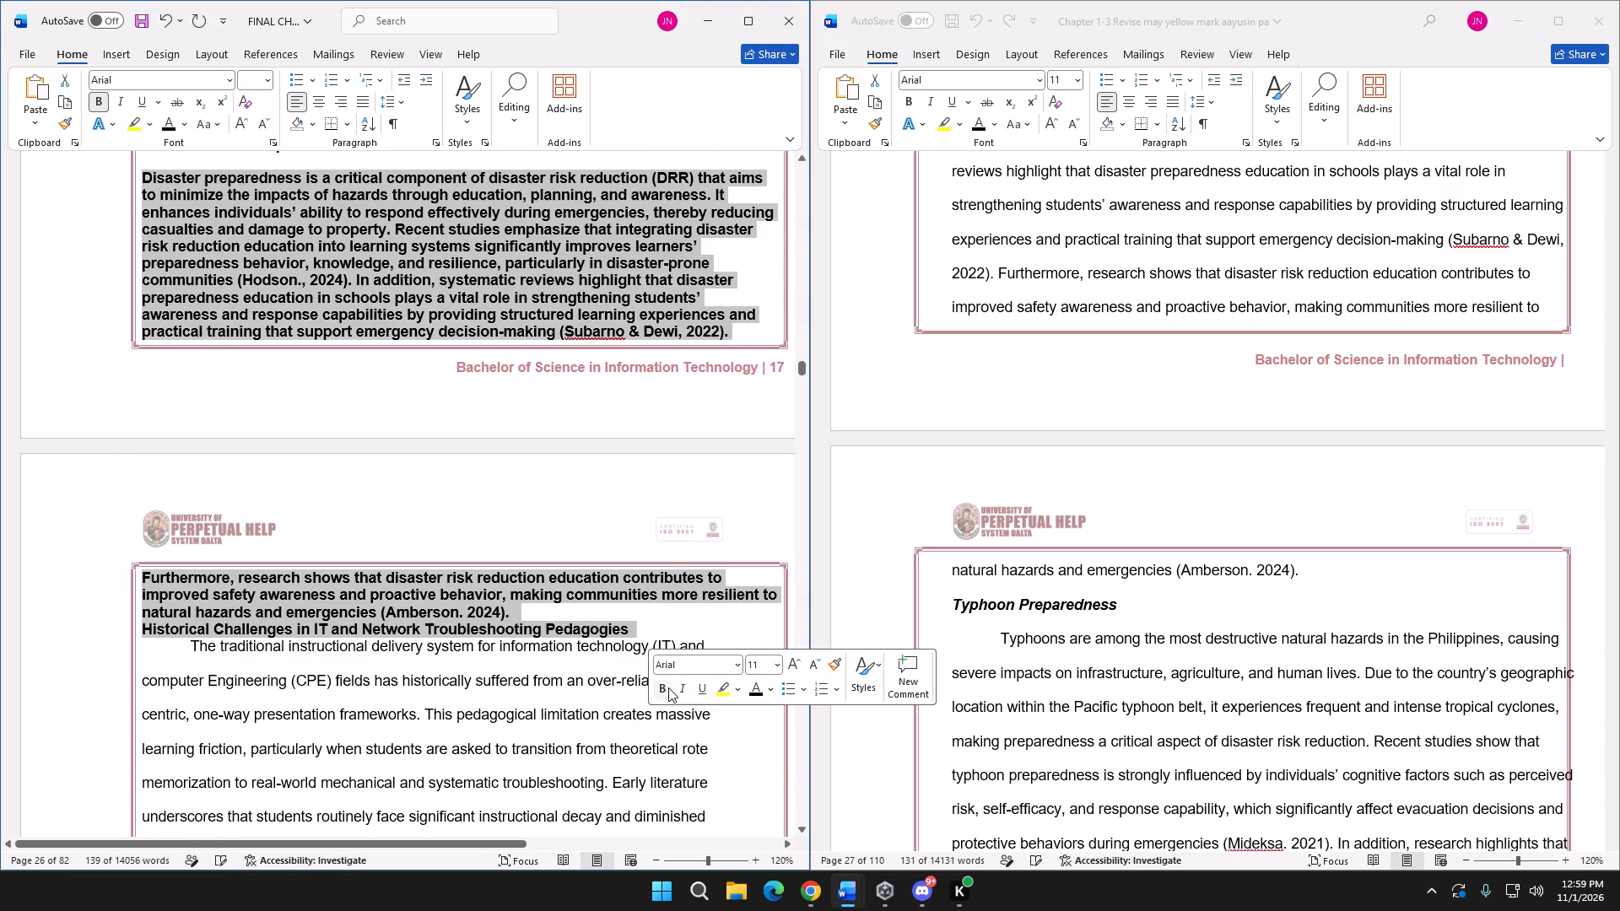
left_click(668, 687)
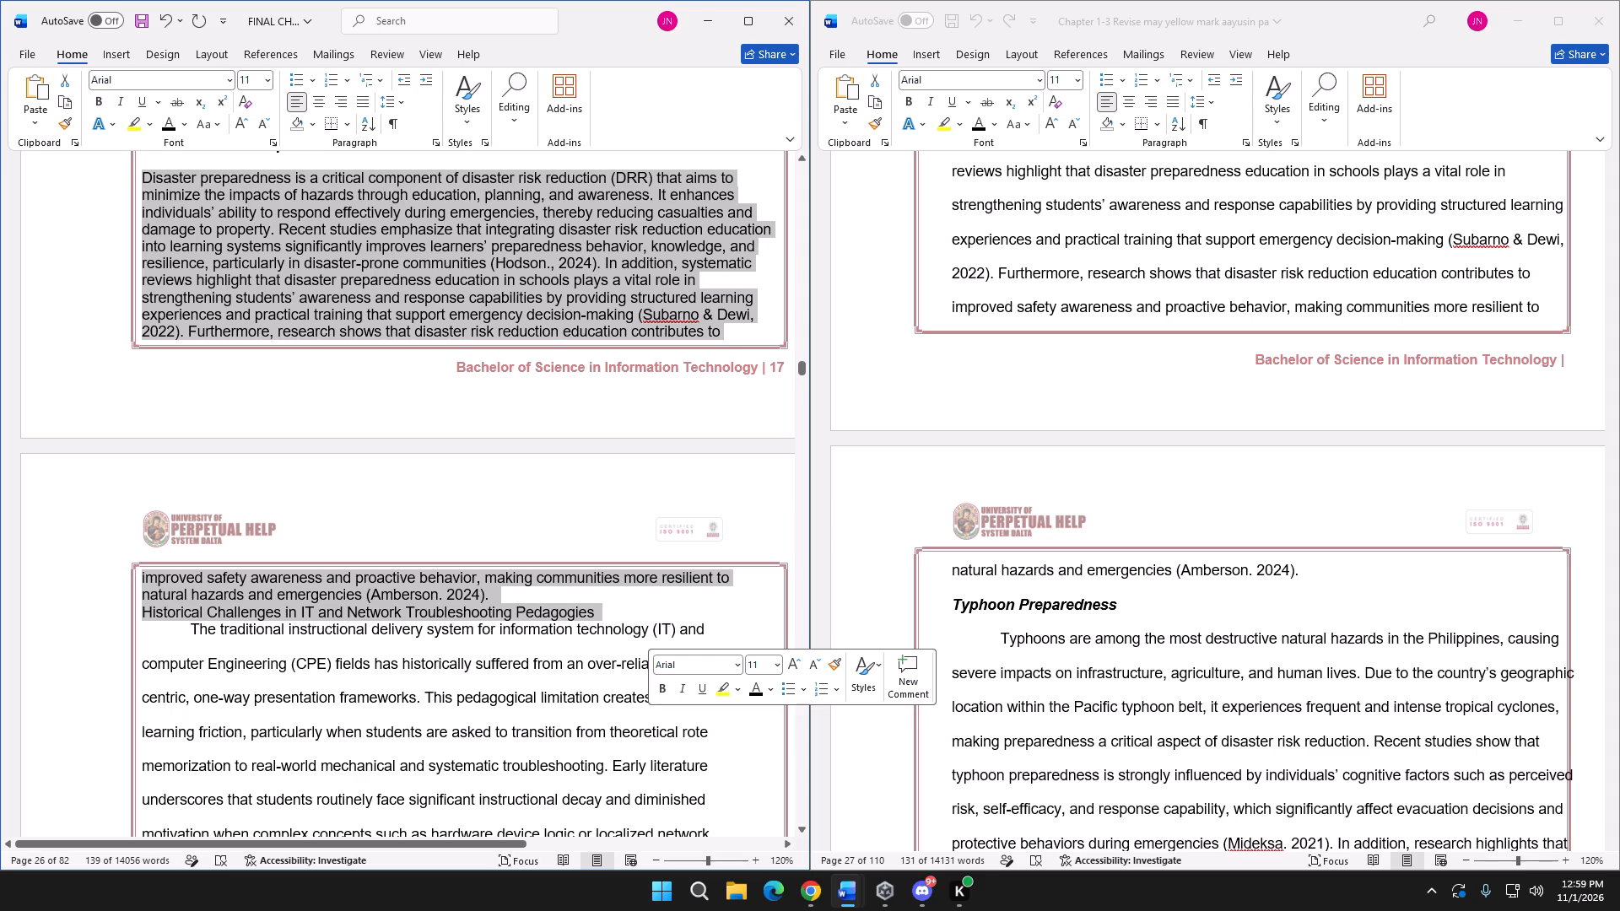
Apply double line spacing to the pasted disaster preparedness paragraph and the Historical Challenges heading.
left_click(429, 139)
left_click(1346, 530)
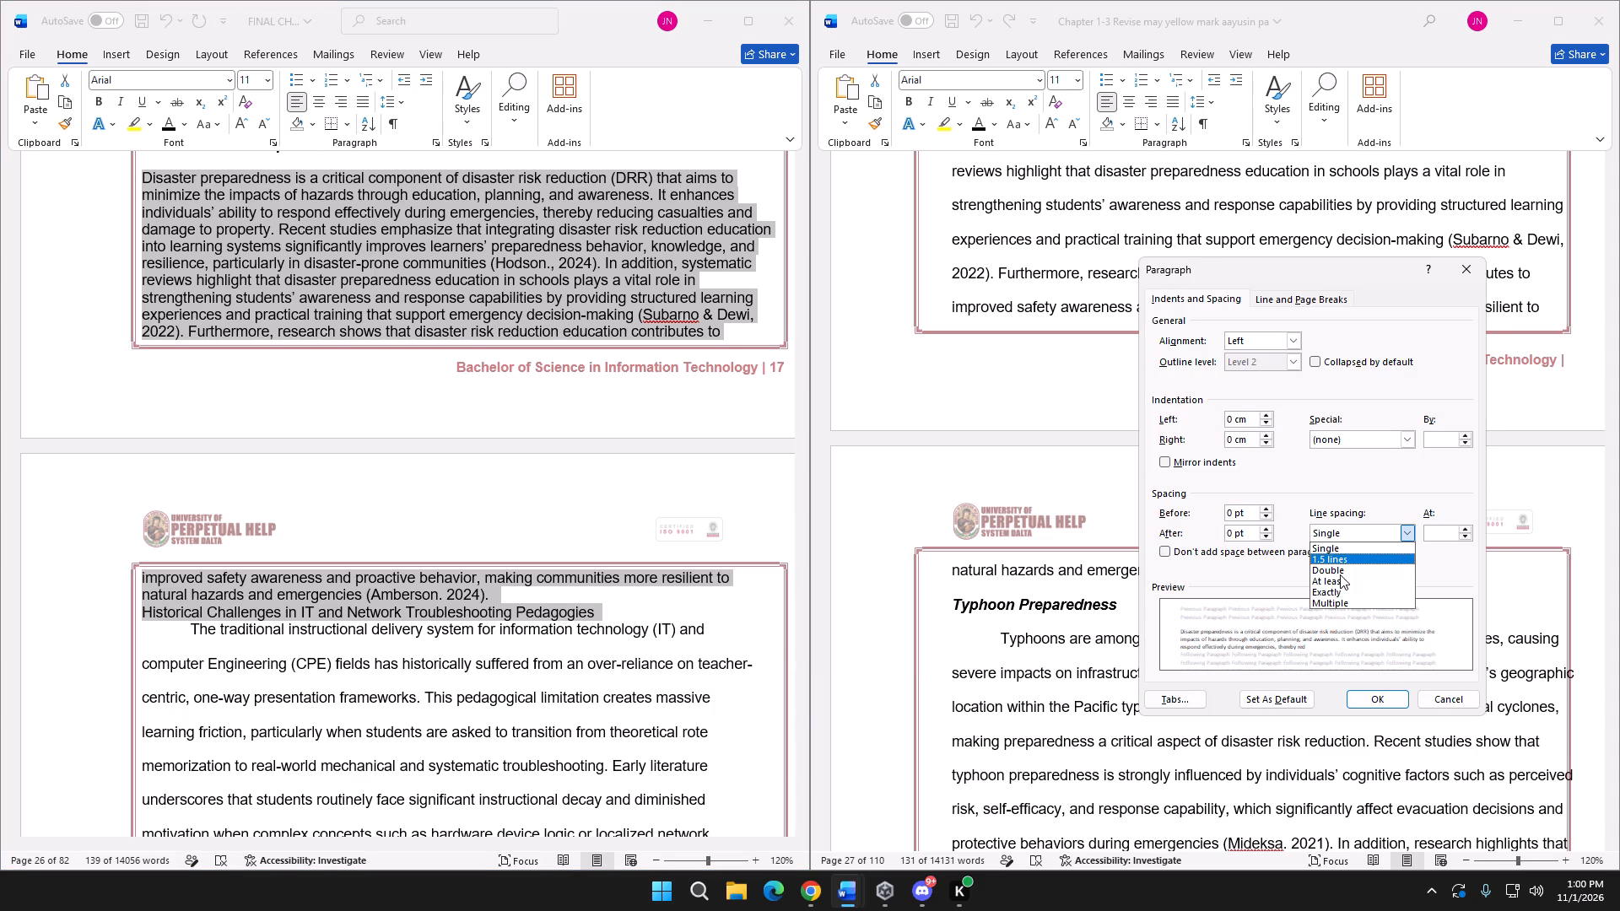
left_click(1340, 574)
left_click(1374, 701)
Indent the disaster preparedness paragraph to its subheading's level and add a first-line indent matching the definitions above.
scroll(445, 483, "up", 4)
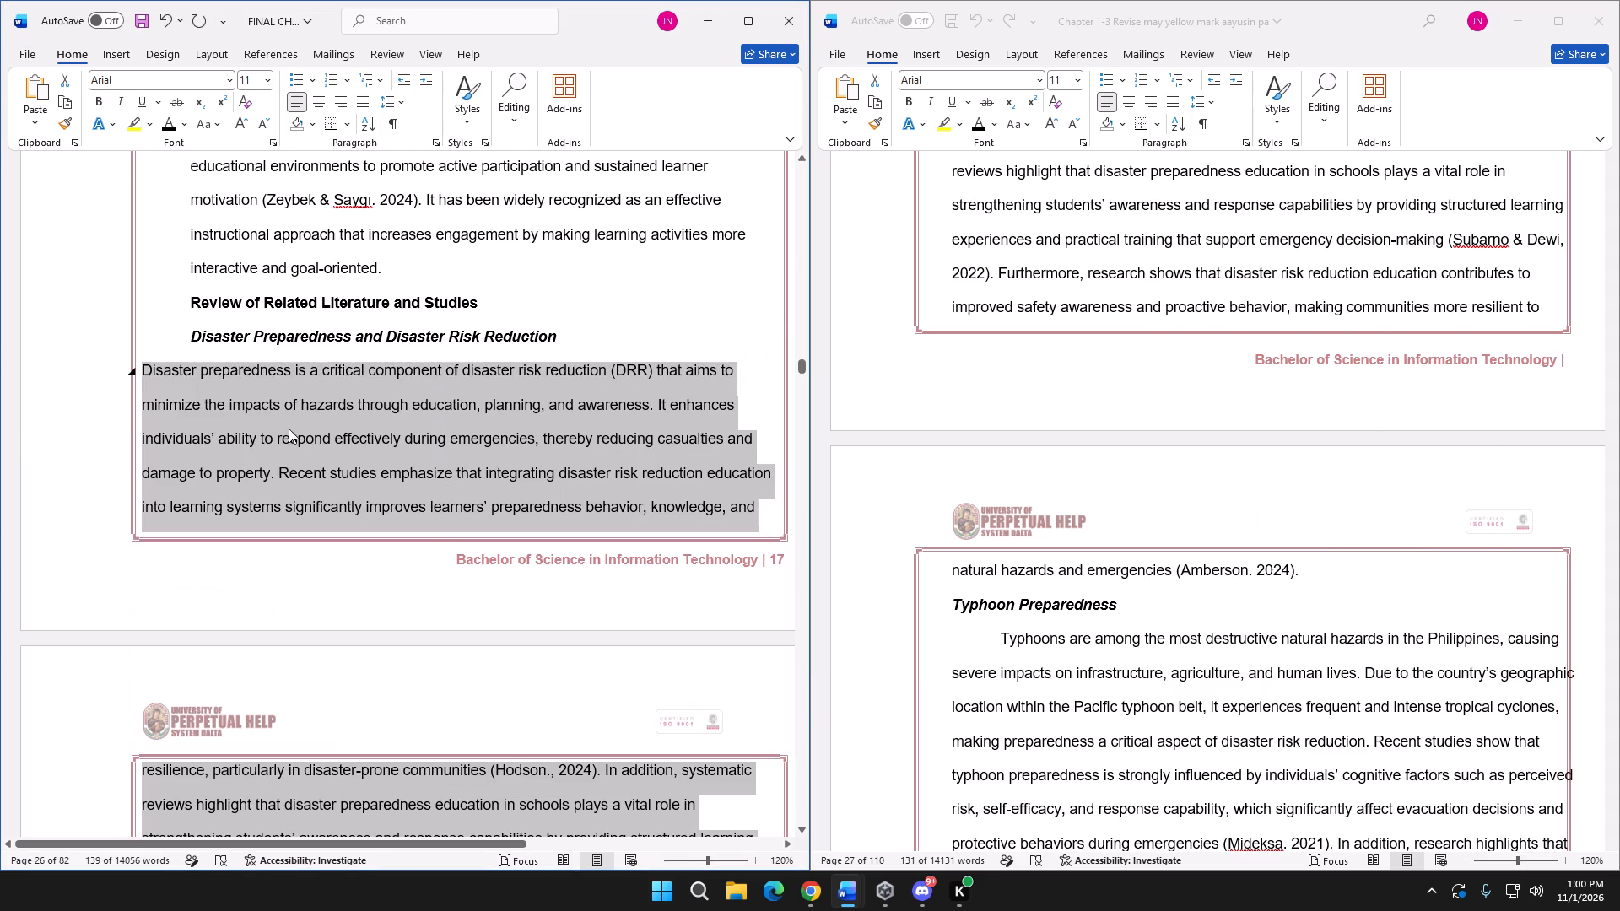
left_click(148, 370)
left_click(145, 373)
key("Tab")
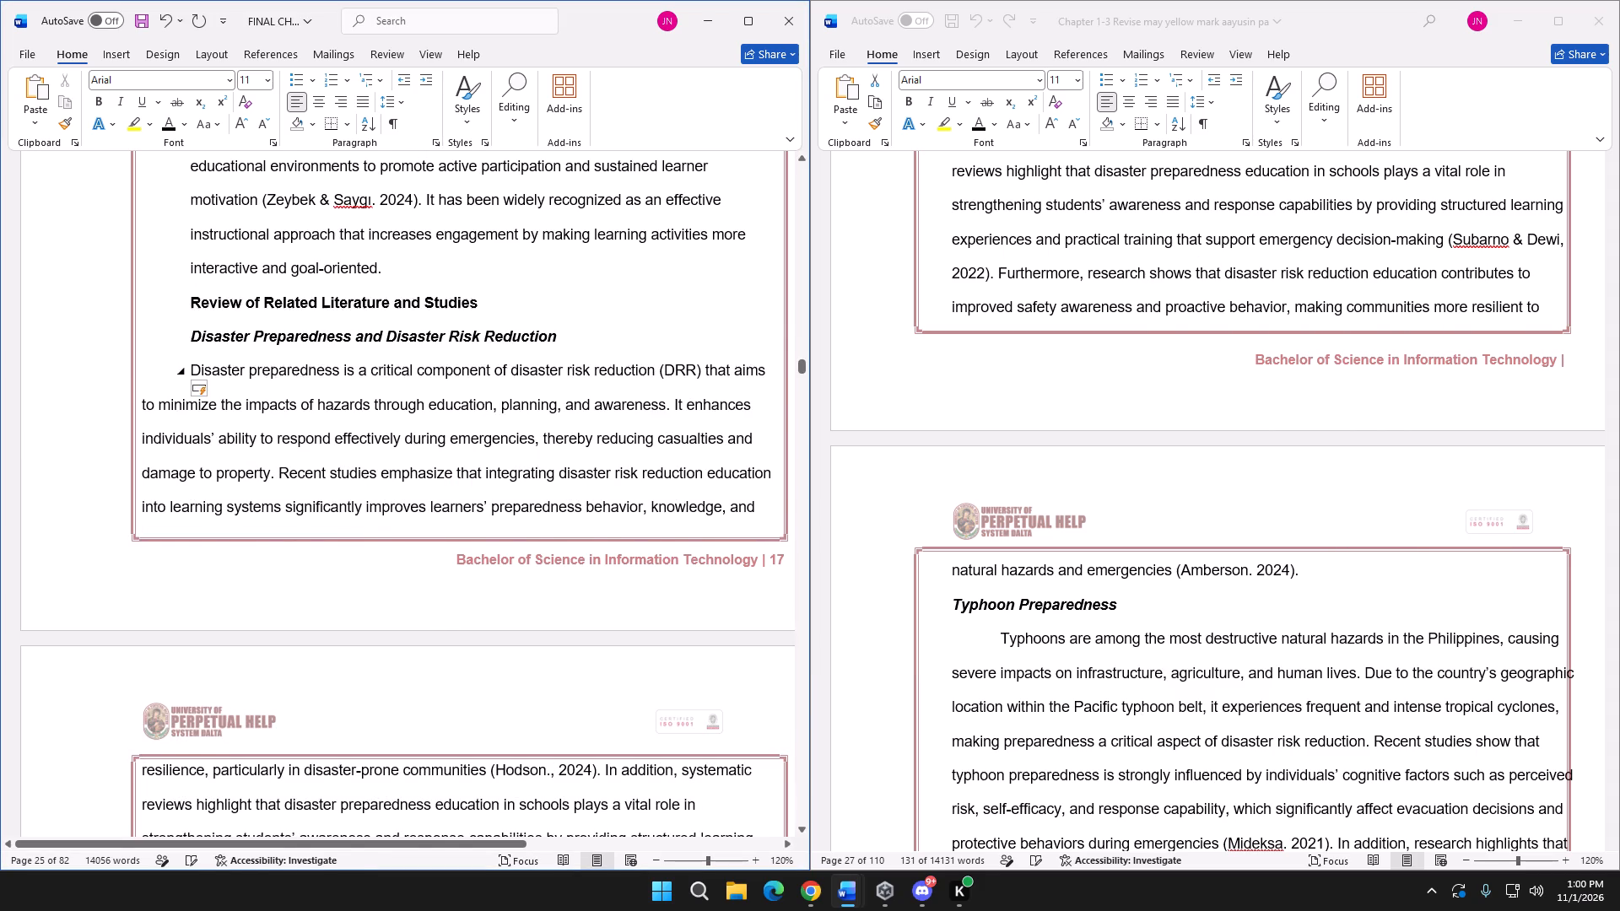
scroll(373, 478, "down", 11)
scroll(373, 480, "up", 9)
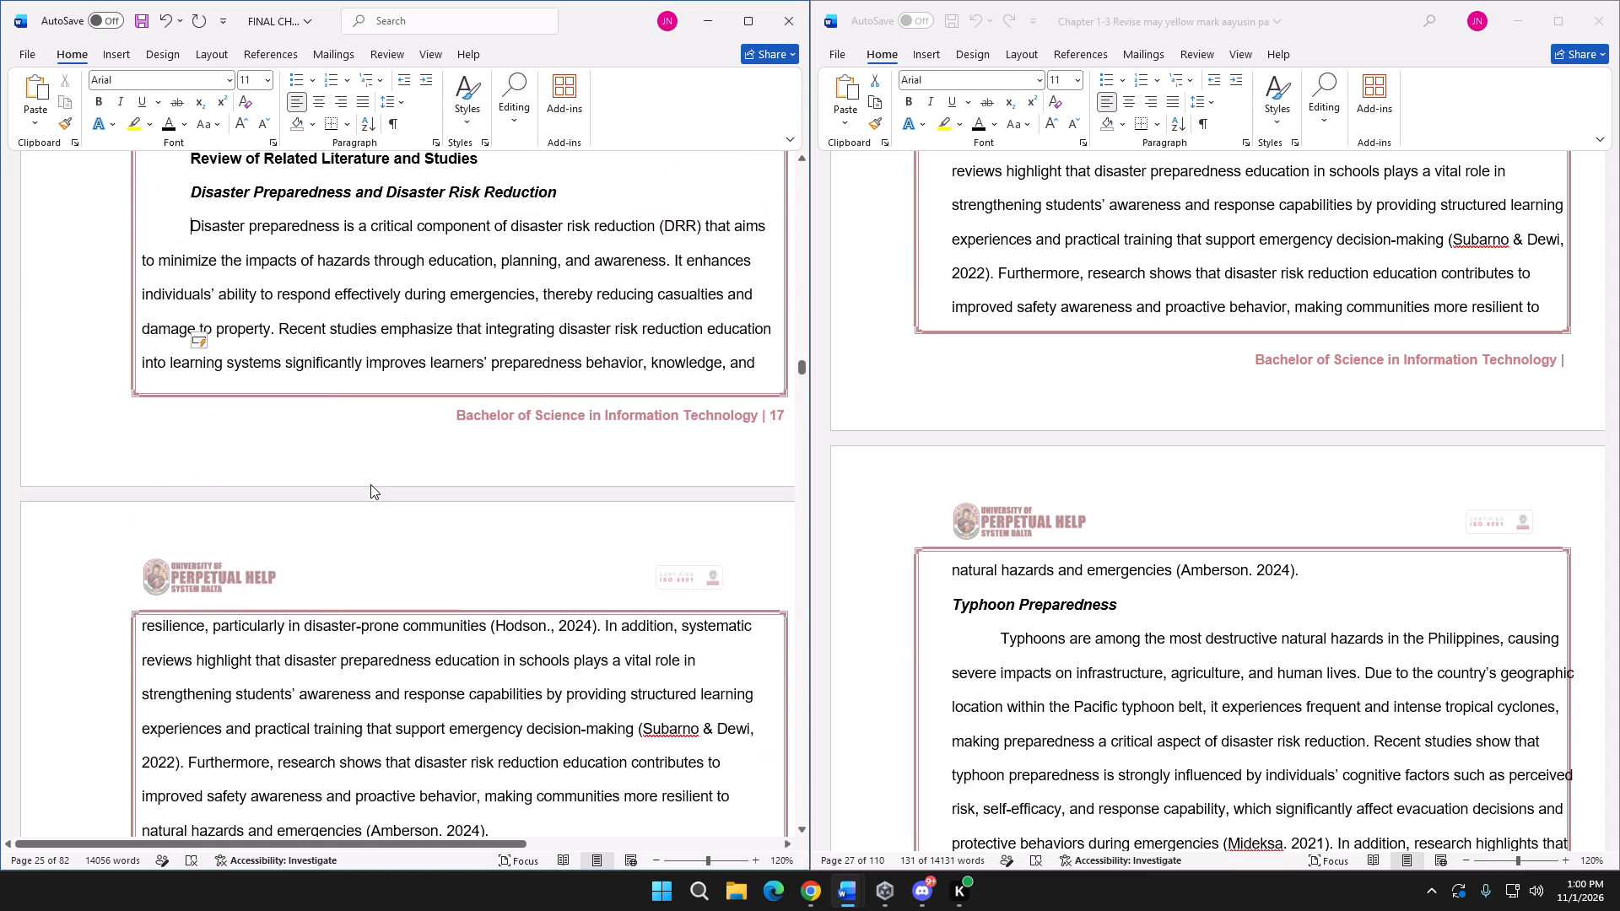
left_click(139, 308)
key("Tab")
scroll(275, 429, "down", 4)
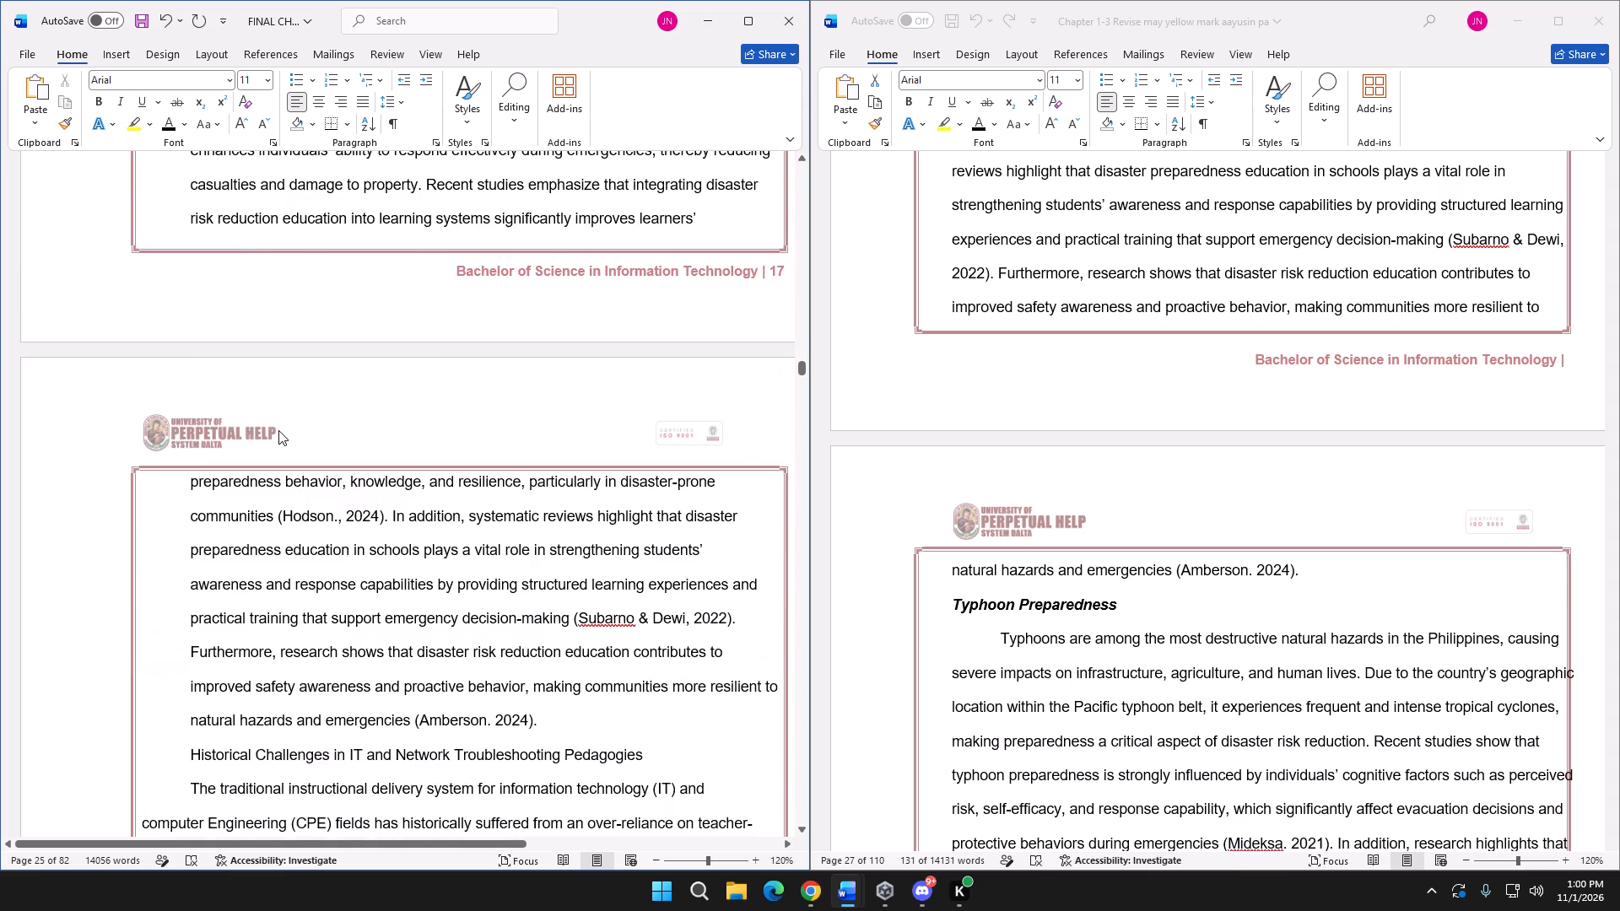
scroll(278, 430, "up", 5)
left_click(193, 321)
key("Tab")
scroll(456, 462, "up", 4)
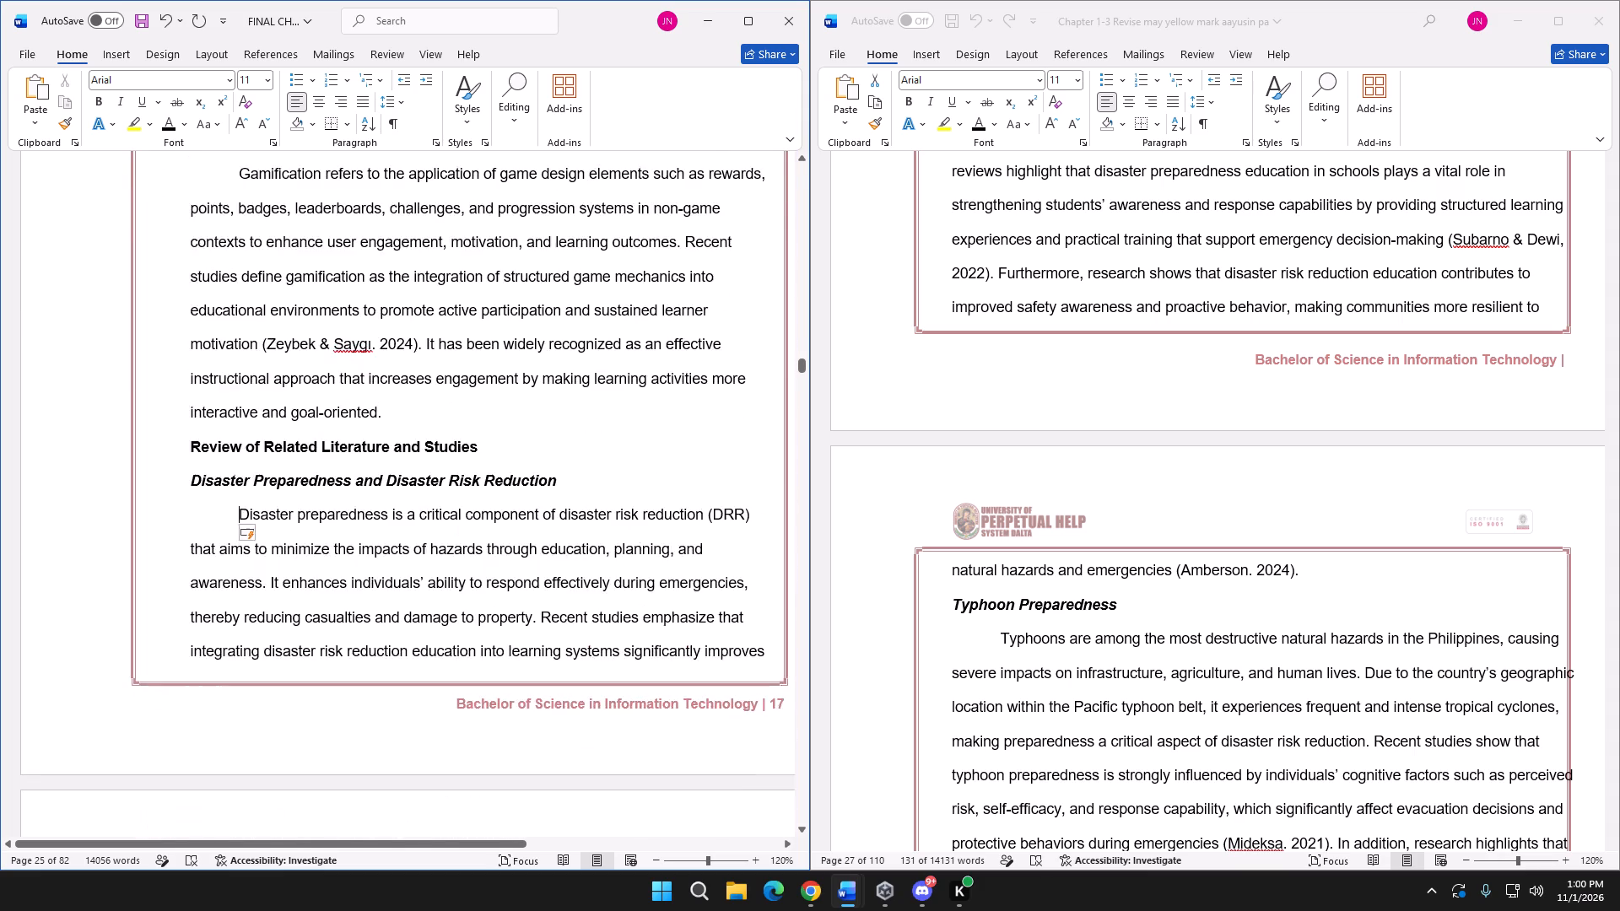
Add a line break after the disaster preparedness paragraph and delete the Historical Challenges in IT heading with its two paragraphs.
scroll(448, 468, "down", 11)
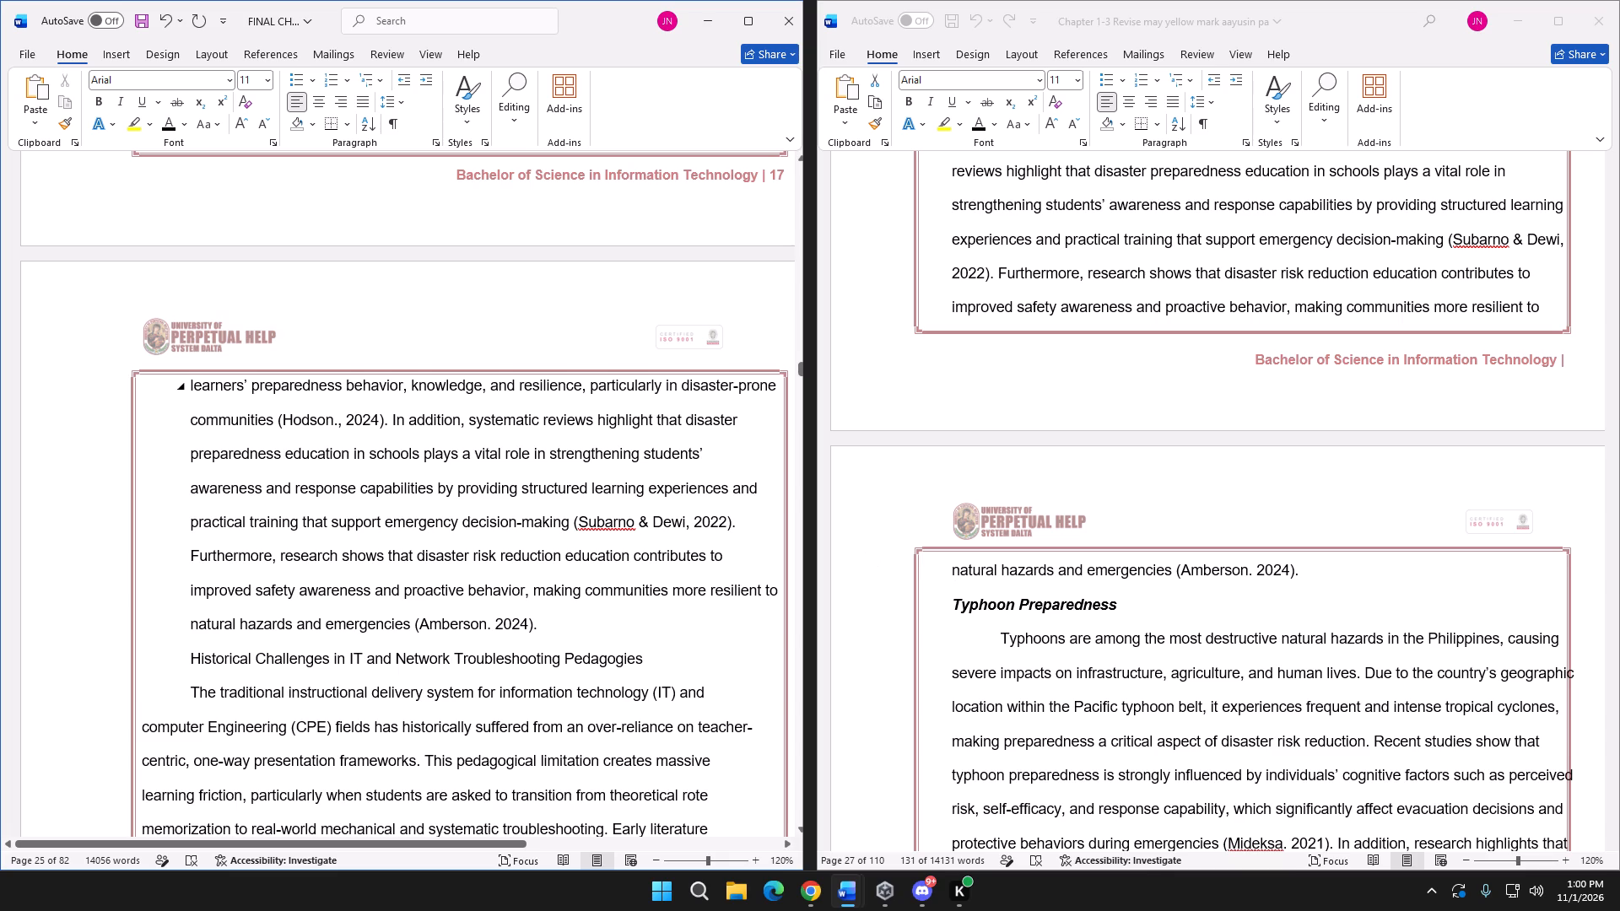
scroll(555, 500, "down", 2)
left_click(559, 531)
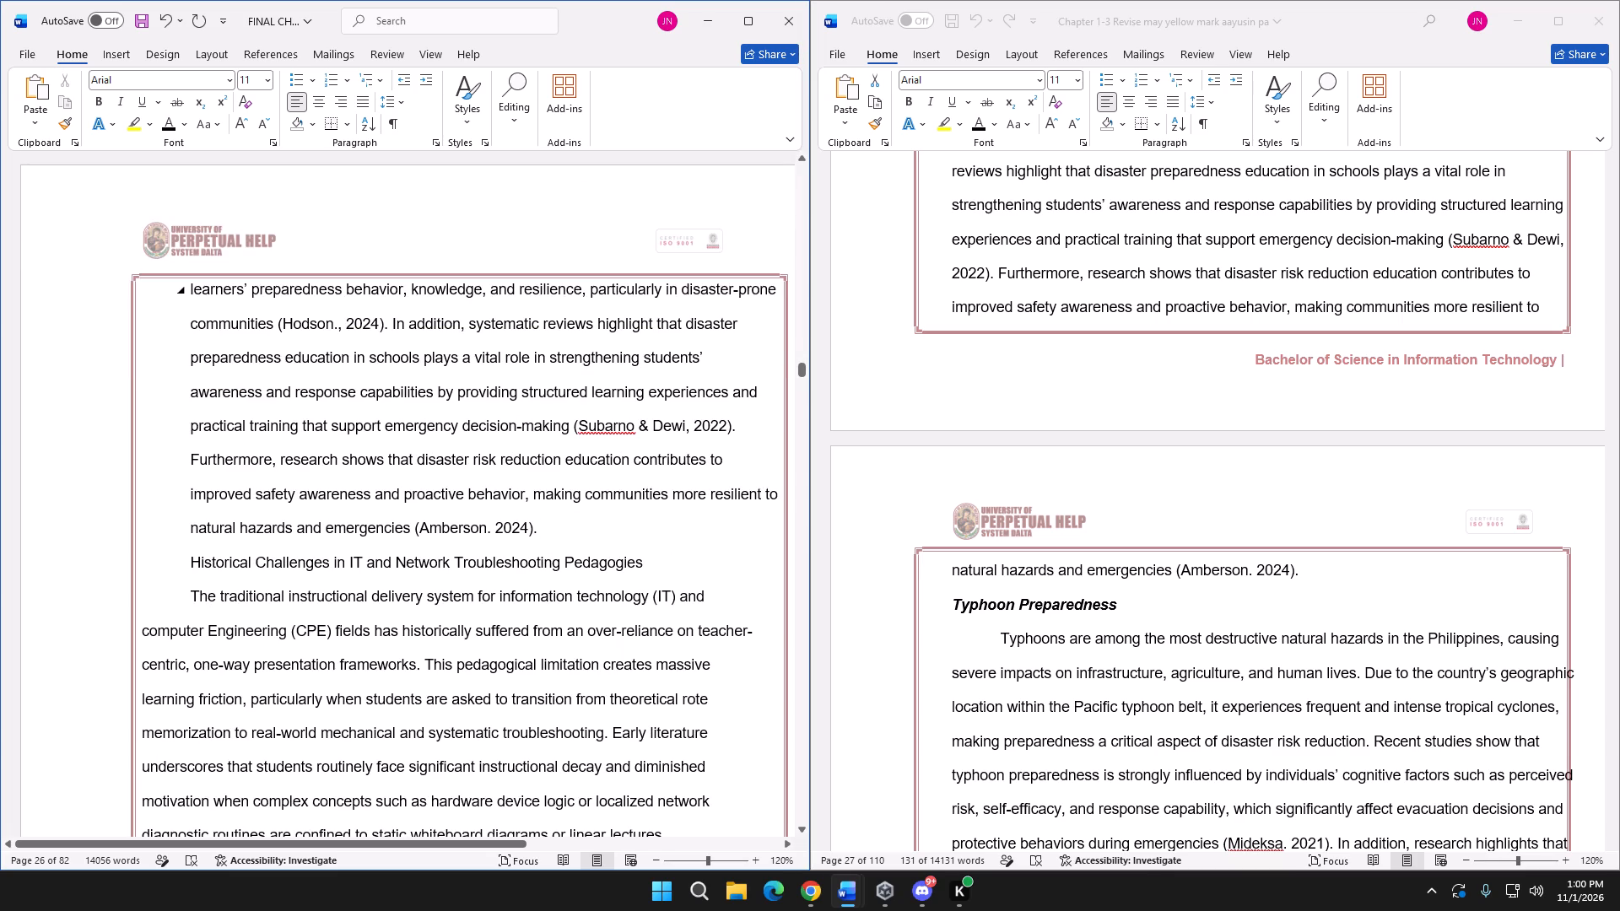
key("shift+Return")
scroll(570, 534, "down", 9)
scroll(570, 536, "up", 3)
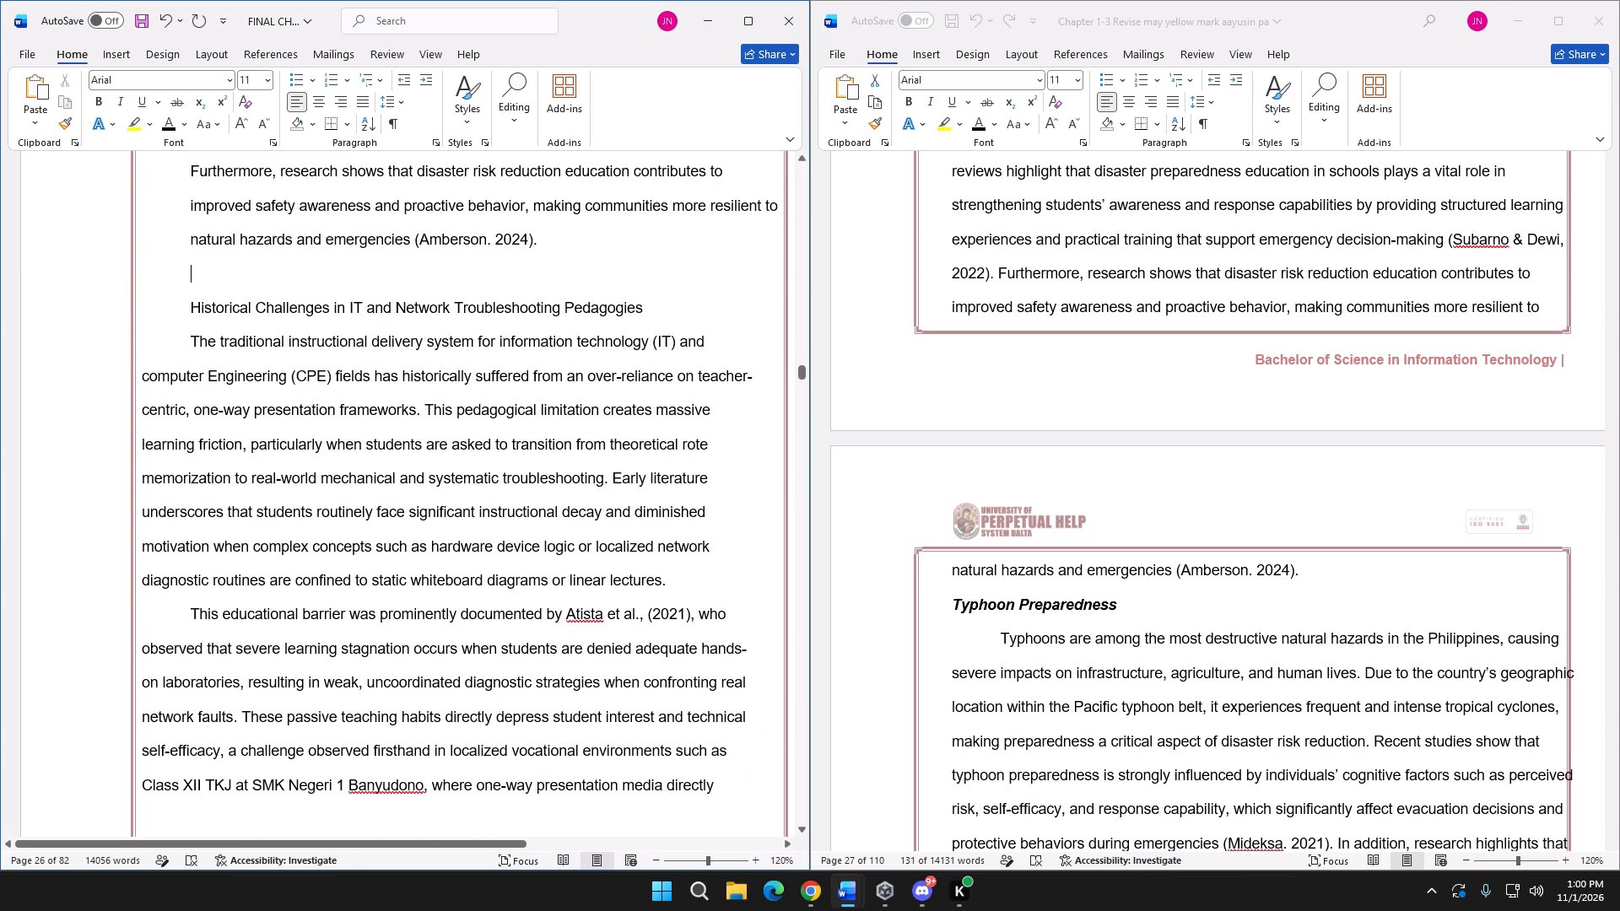
left_click_drag(187, 312, 688, 538)
scroll(653, 526, "down", 8)
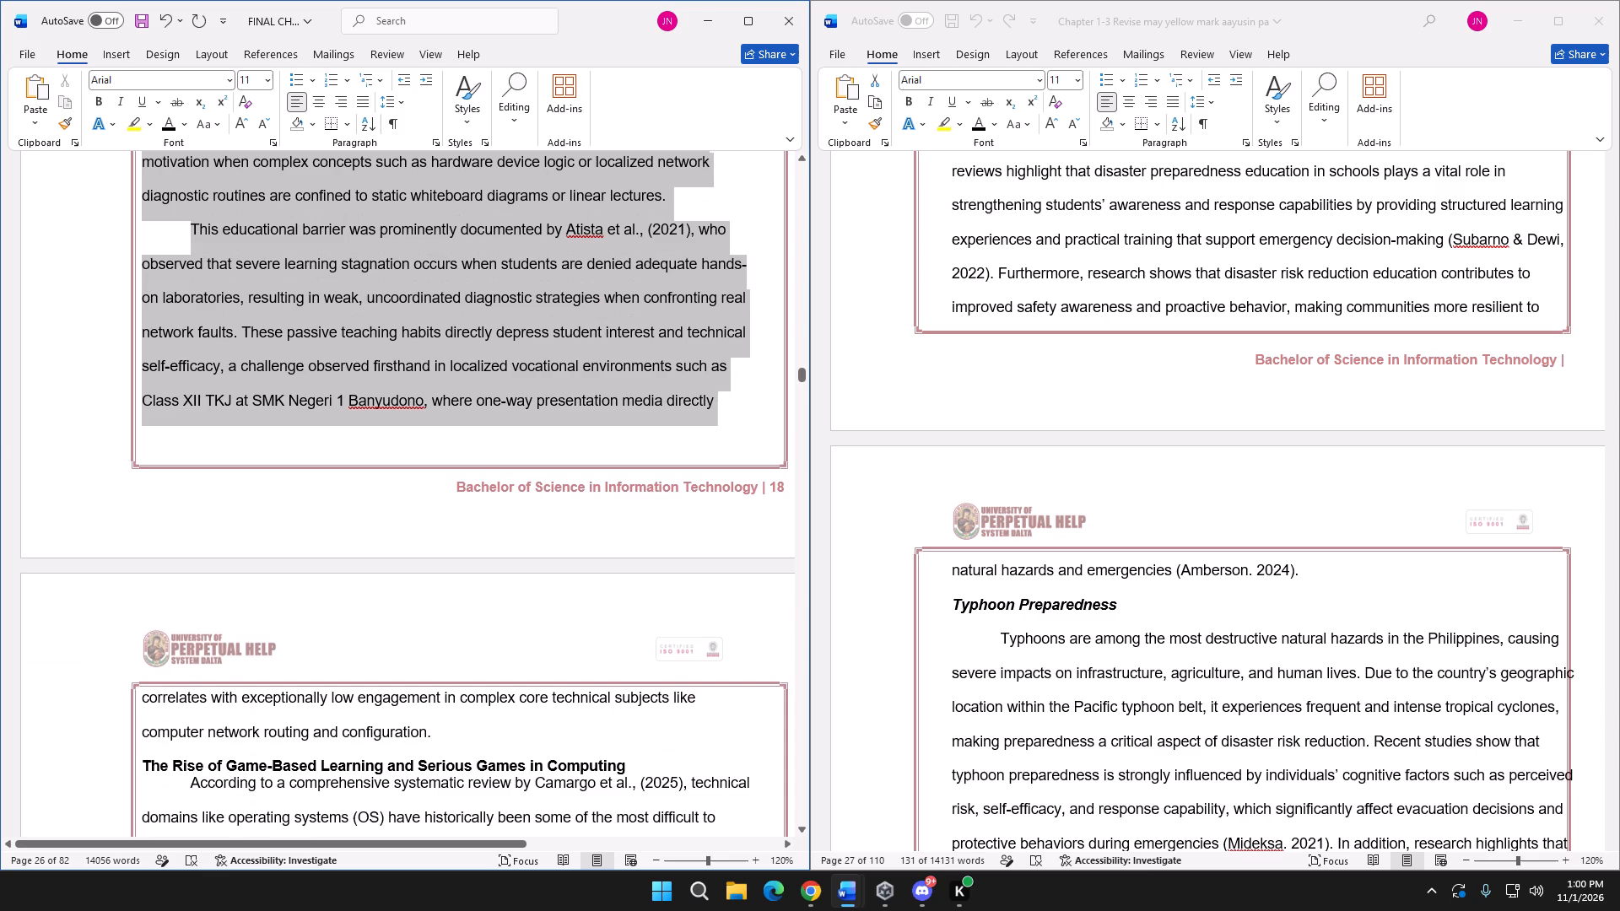
left_click_drag(688, 538, 586, 724)
key("BackSpace")
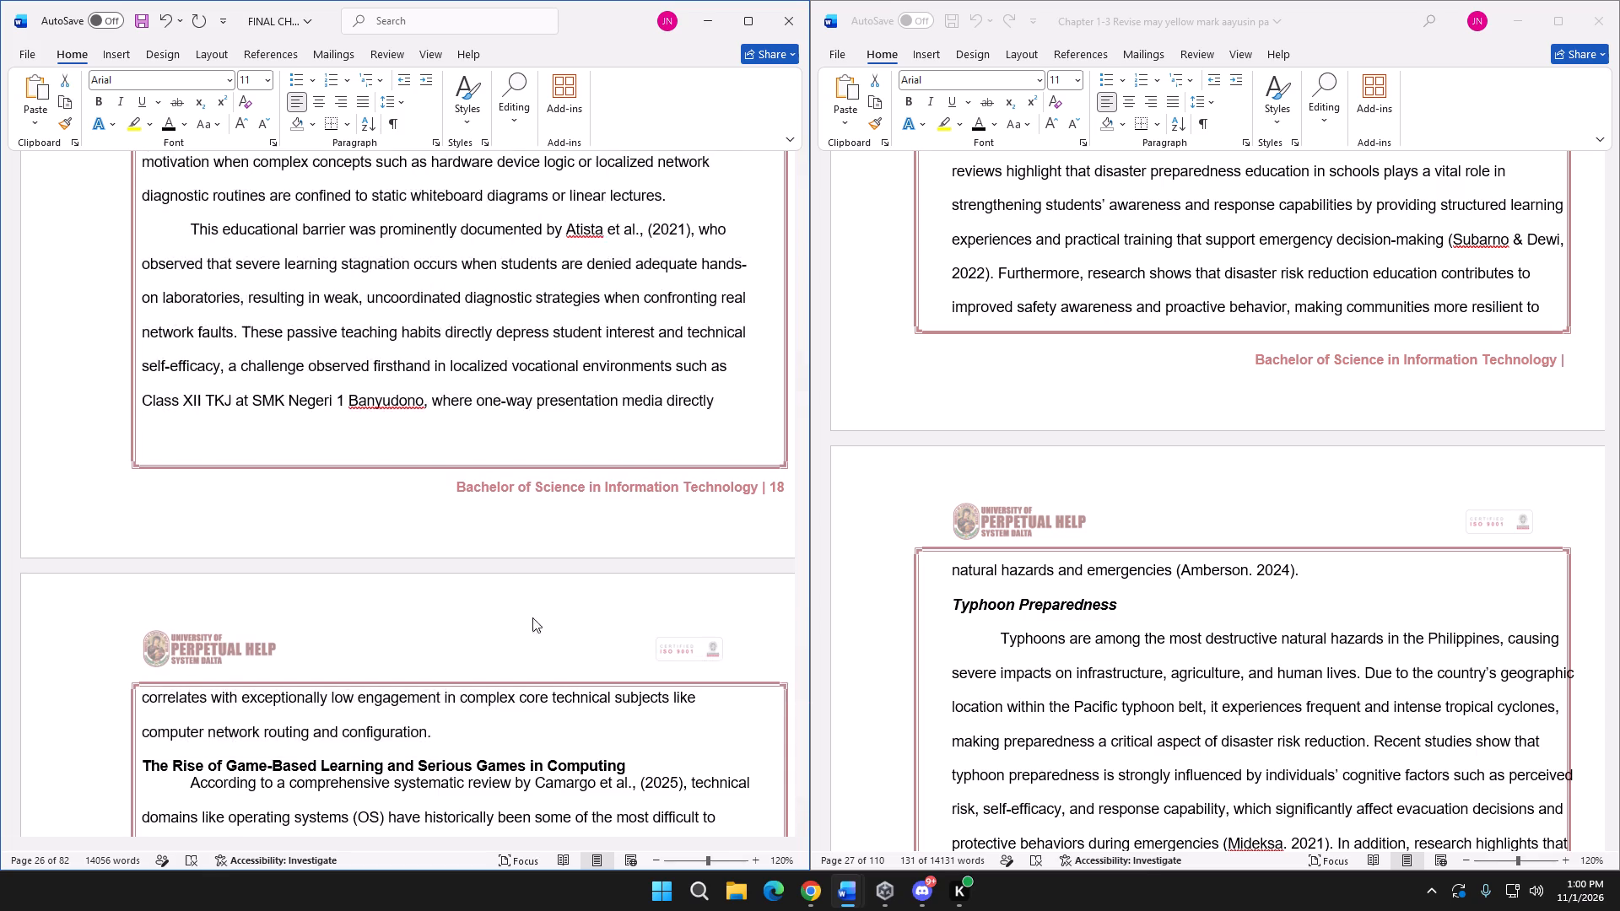
Copy the Typhoon Preparedness heading and its full paragraph from the Chapter 1-3 revision.
scroll(487, 508, "up", 7)
left_click(227, 486)
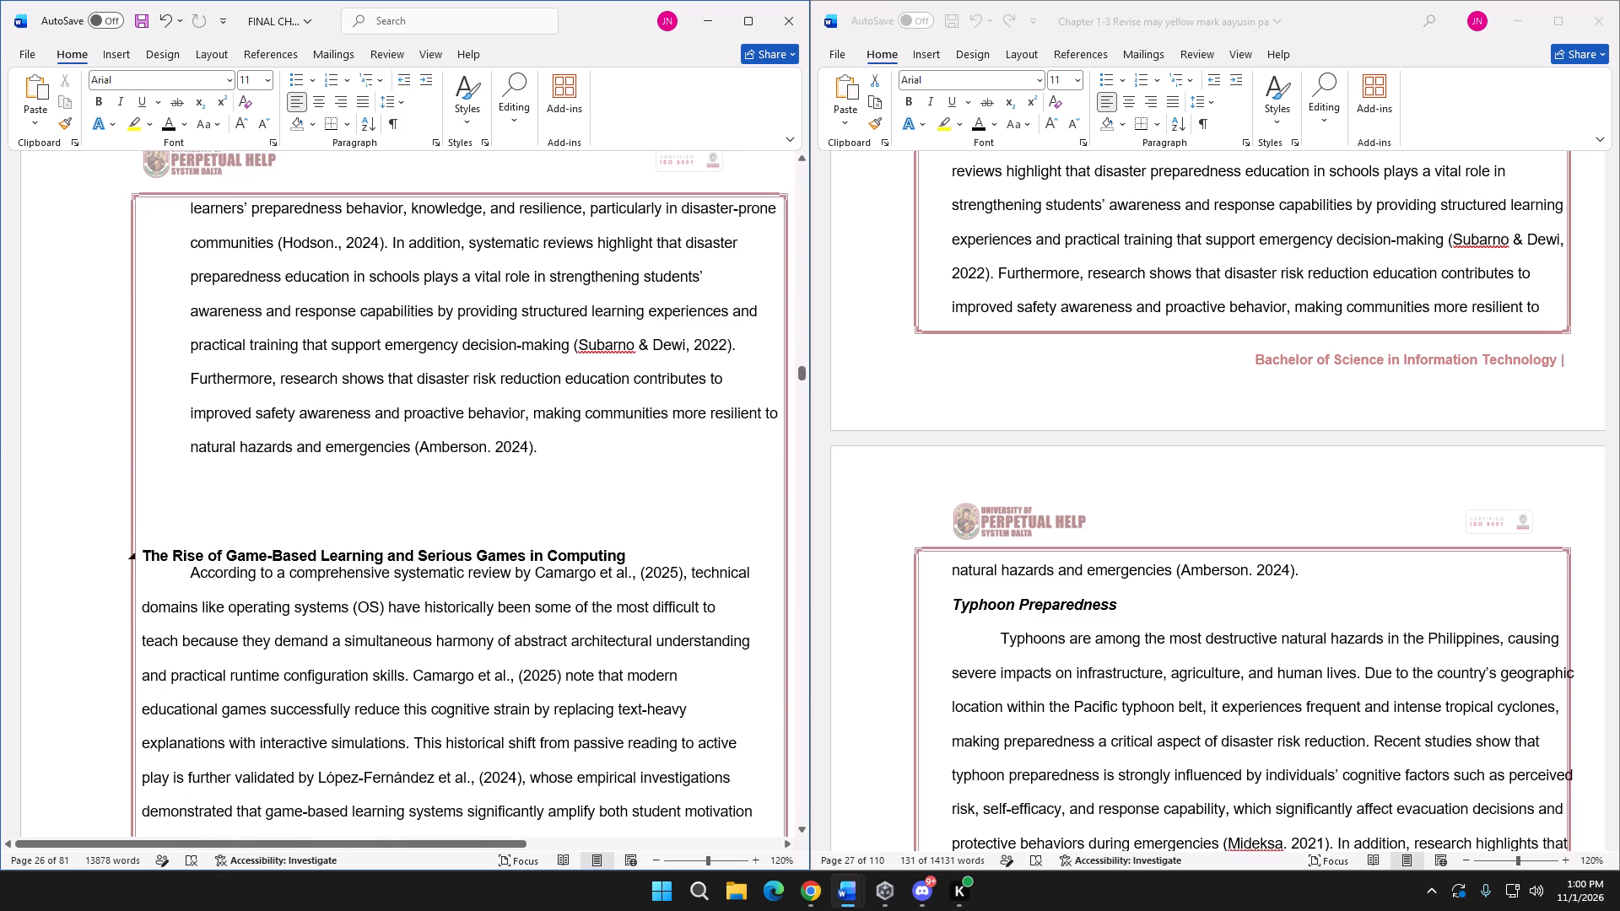
left_click(954, 601)
left_click(952, 608)
left_click_drag(953, 608, 1205, 641)
scroll(1164, 646, "down", 4)
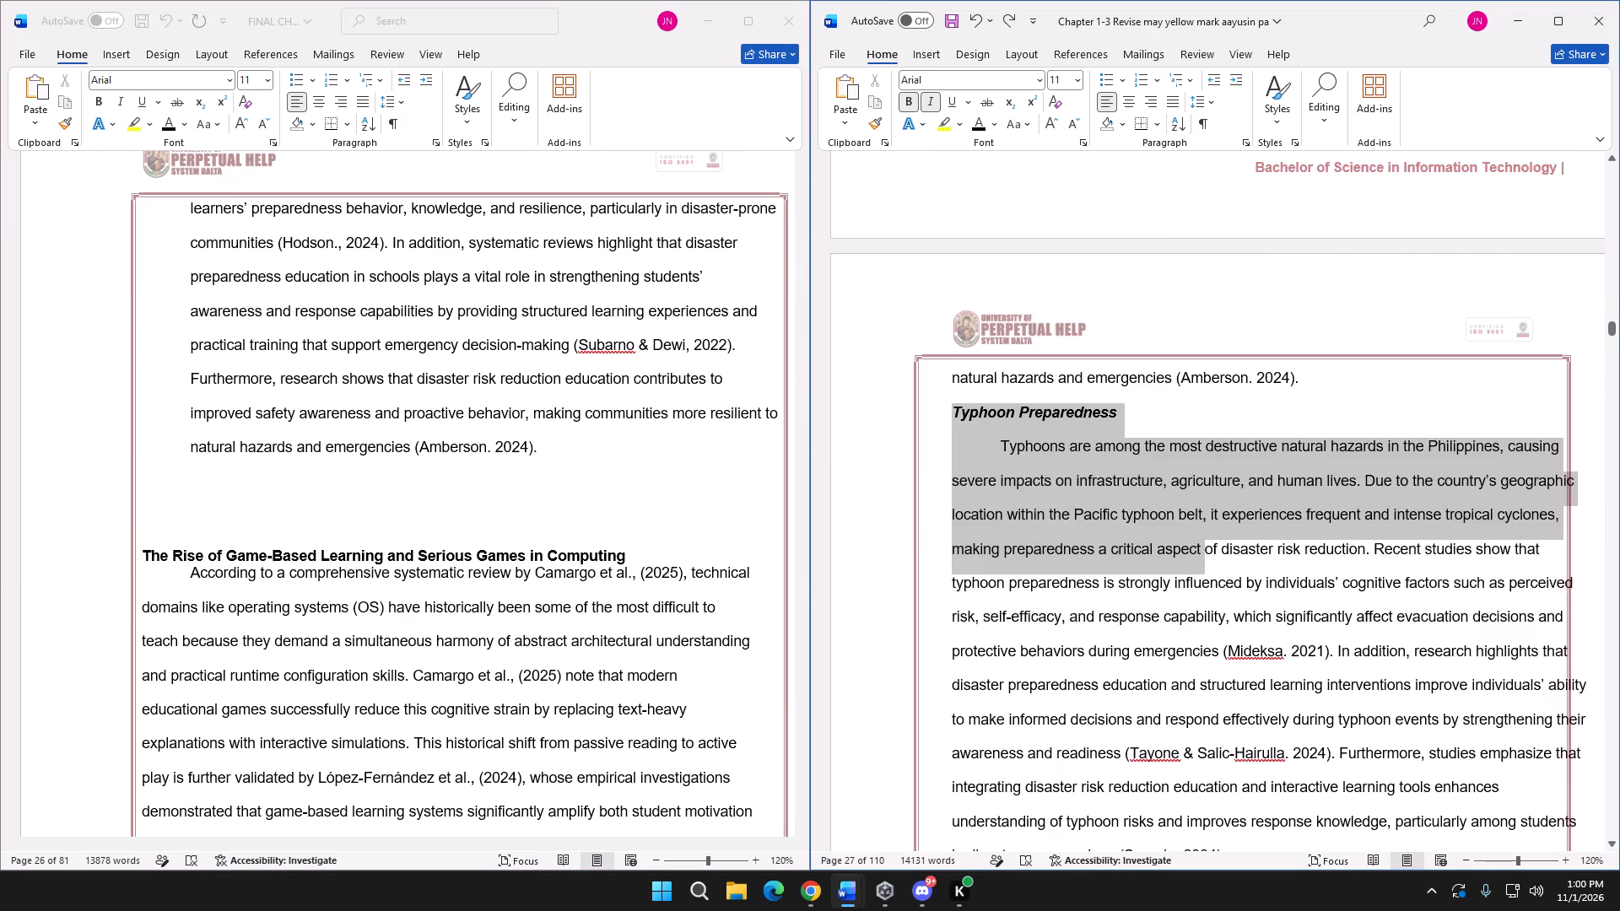
scroll(1205, 641, "down", 5)
left_click_drag(1205, 641, 1224, 624)
key("ctrl+c")
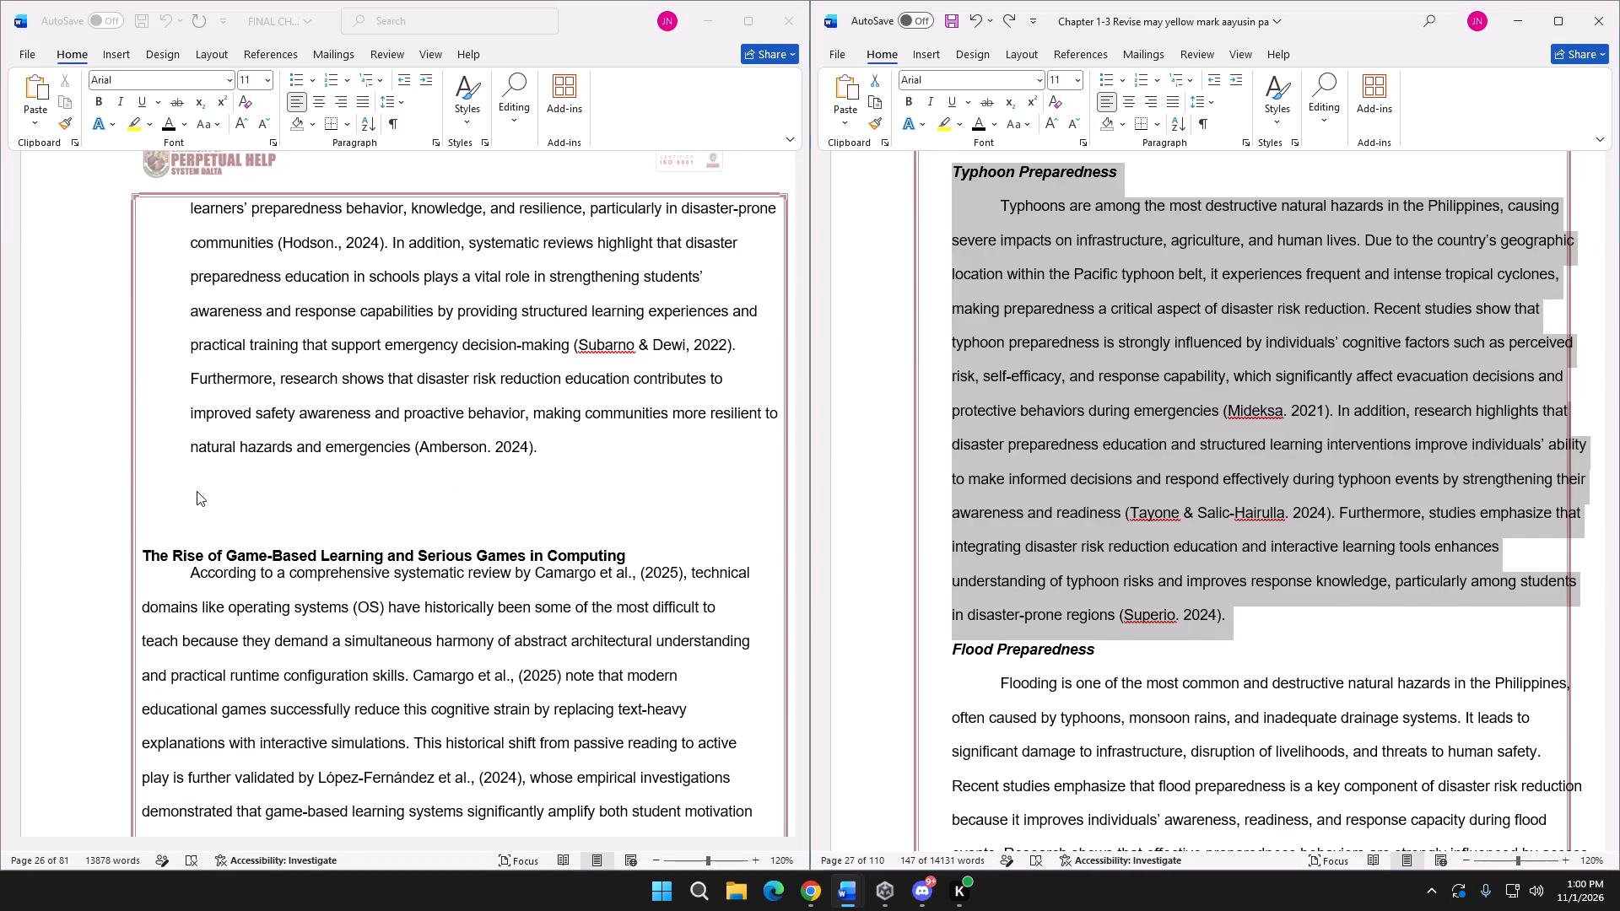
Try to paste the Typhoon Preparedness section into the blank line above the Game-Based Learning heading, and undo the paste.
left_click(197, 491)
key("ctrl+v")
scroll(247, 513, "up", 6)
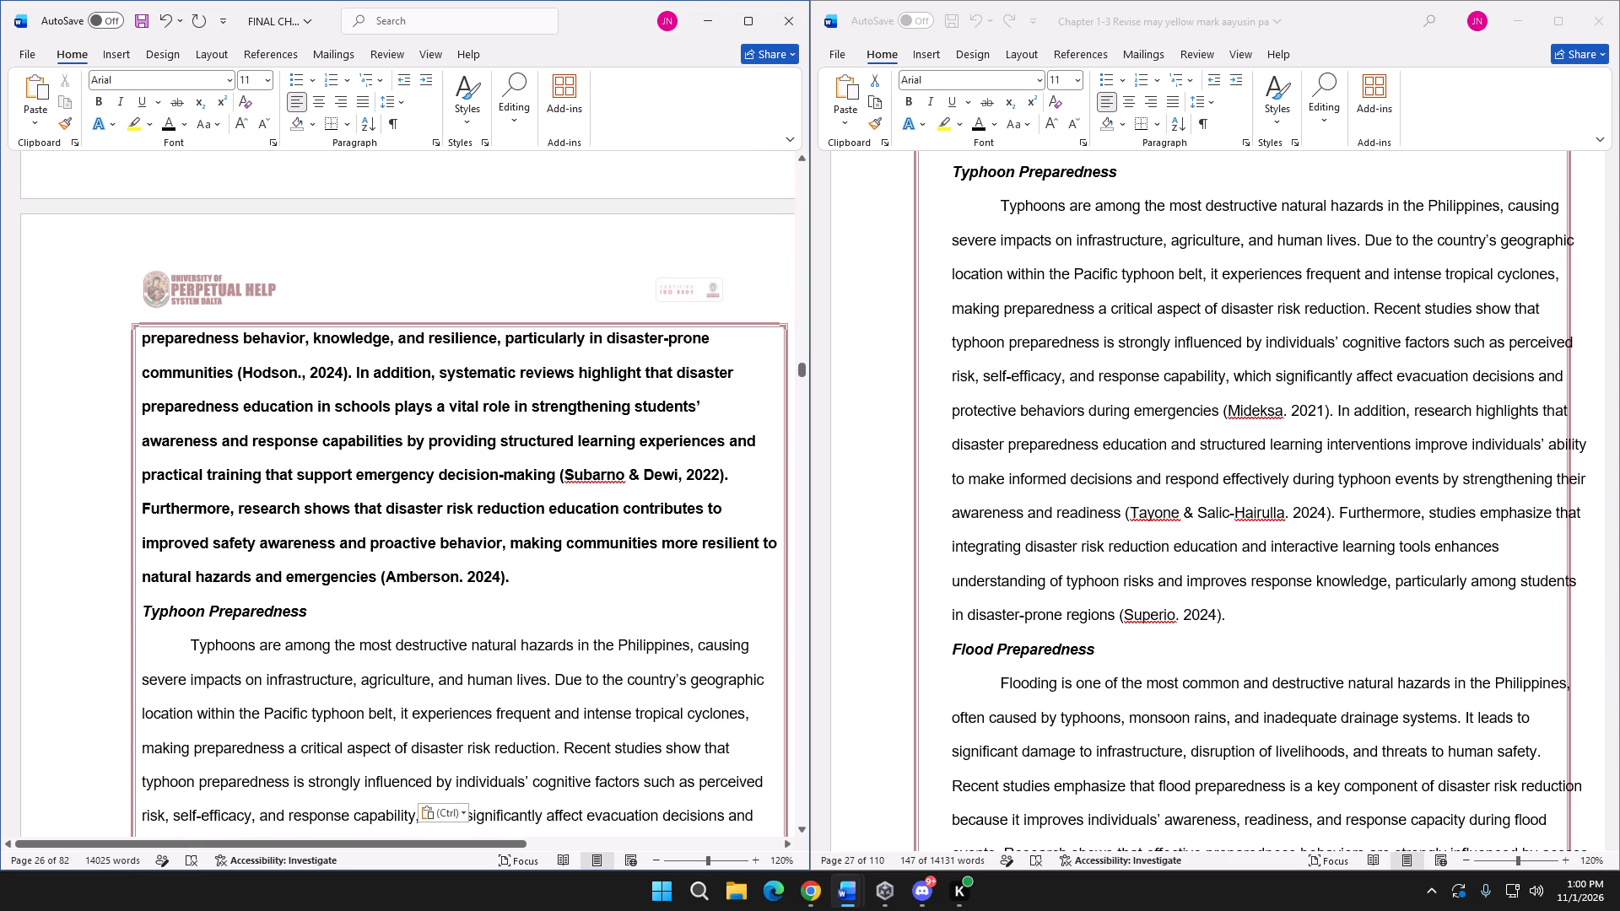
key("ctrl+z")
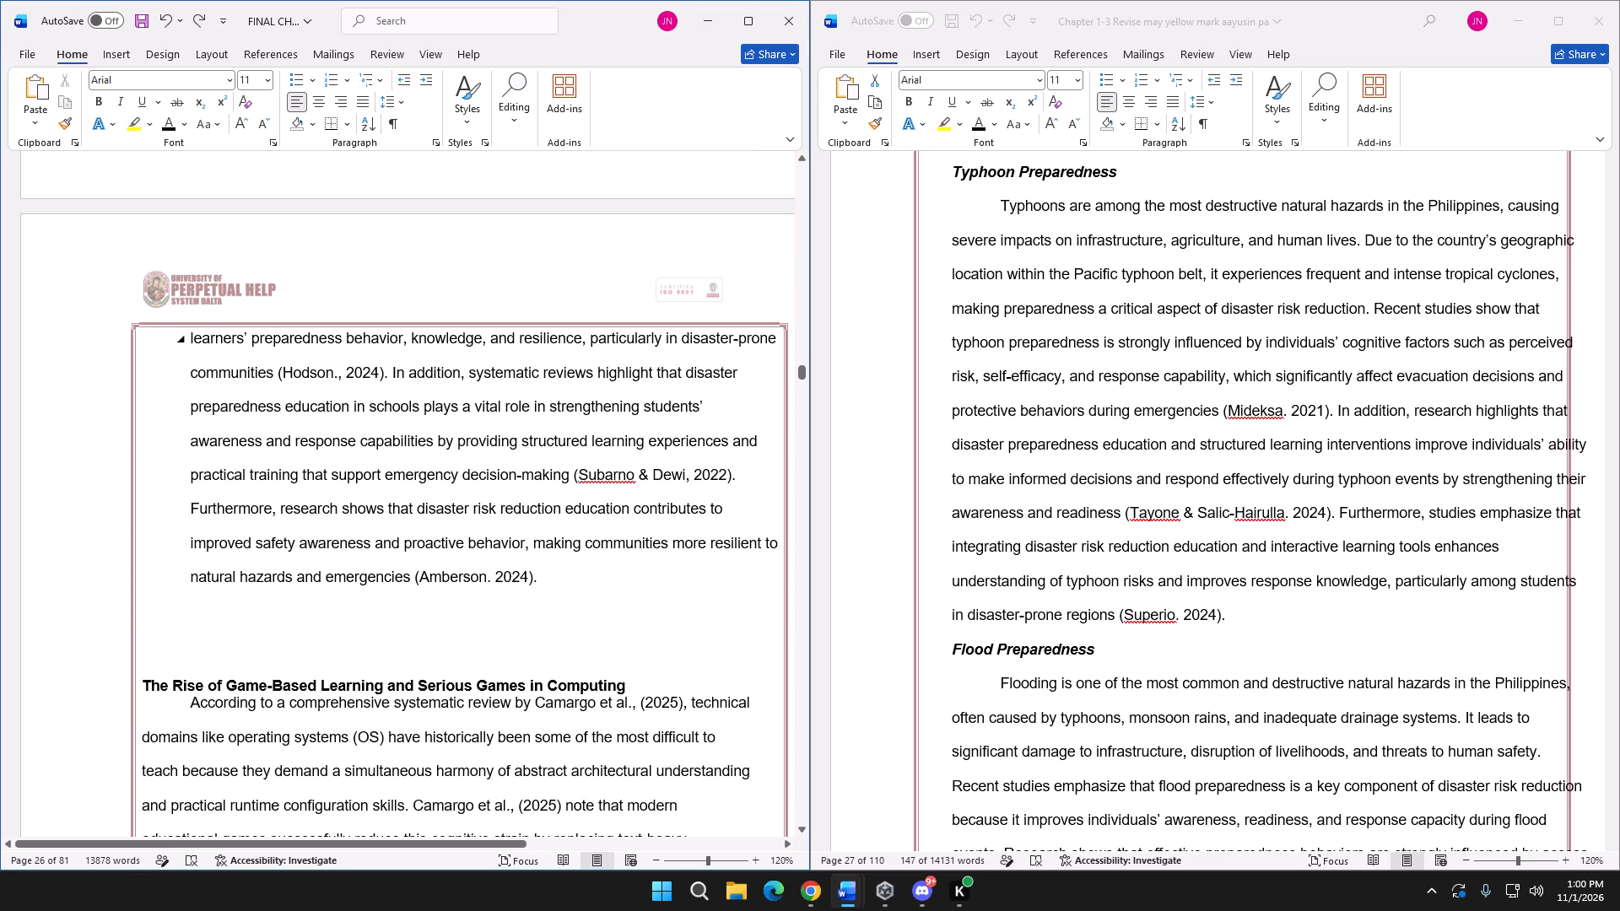
Paste the Typhoon Preparedness section on a new line directly after the disaster preparedness paragraph.
left_click(553, 575)
key("Return")
key("BackSpace")
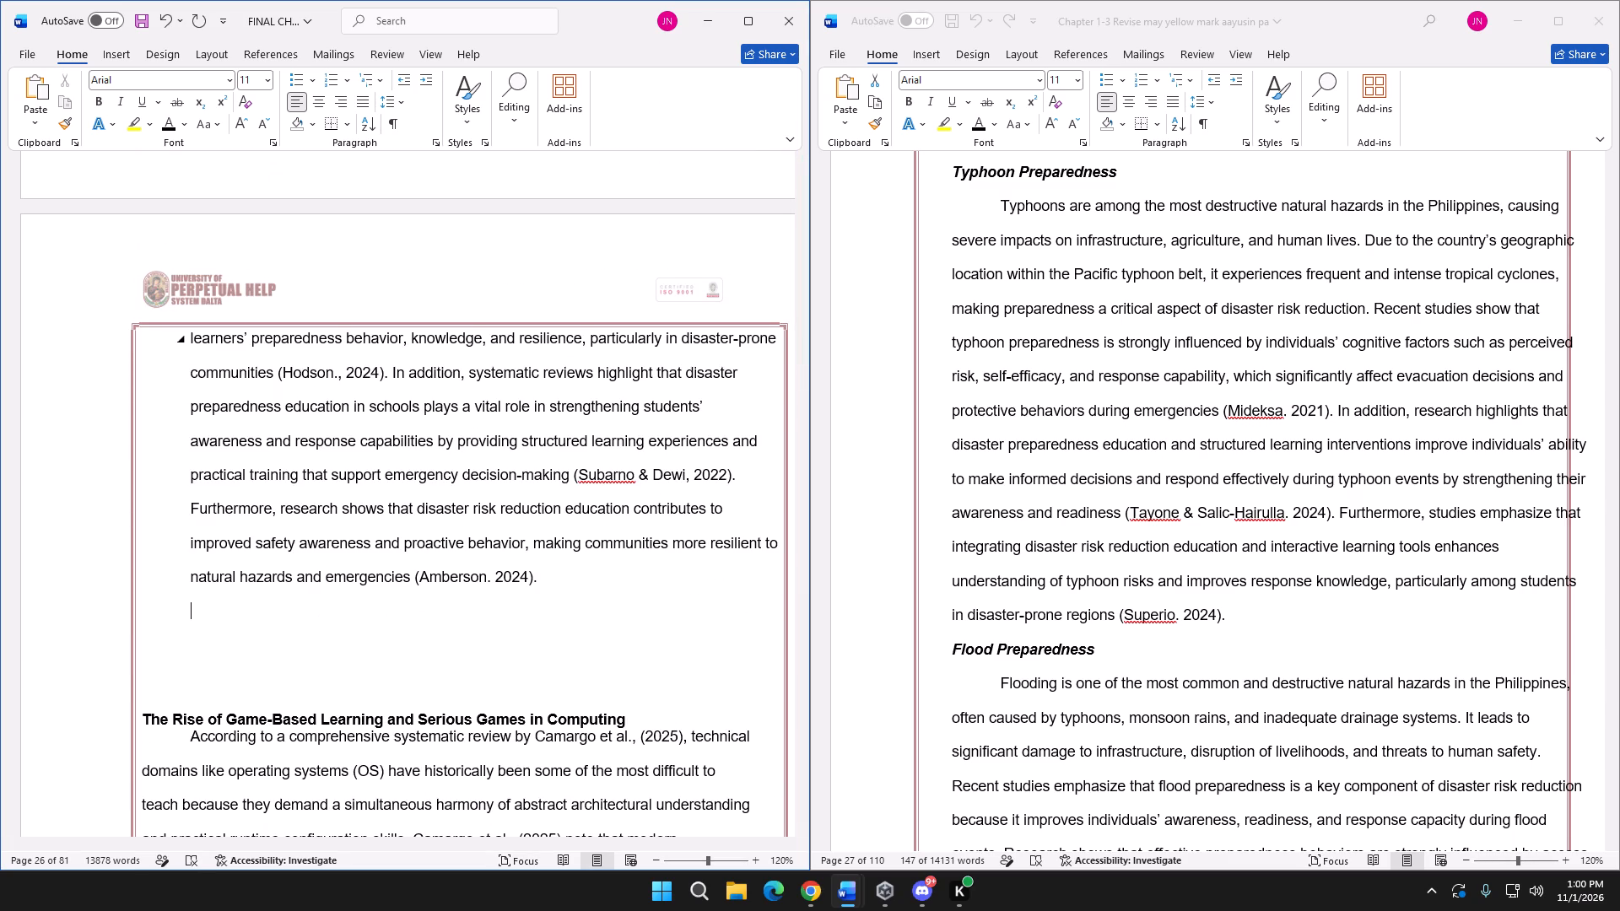
key("ctrl+v")
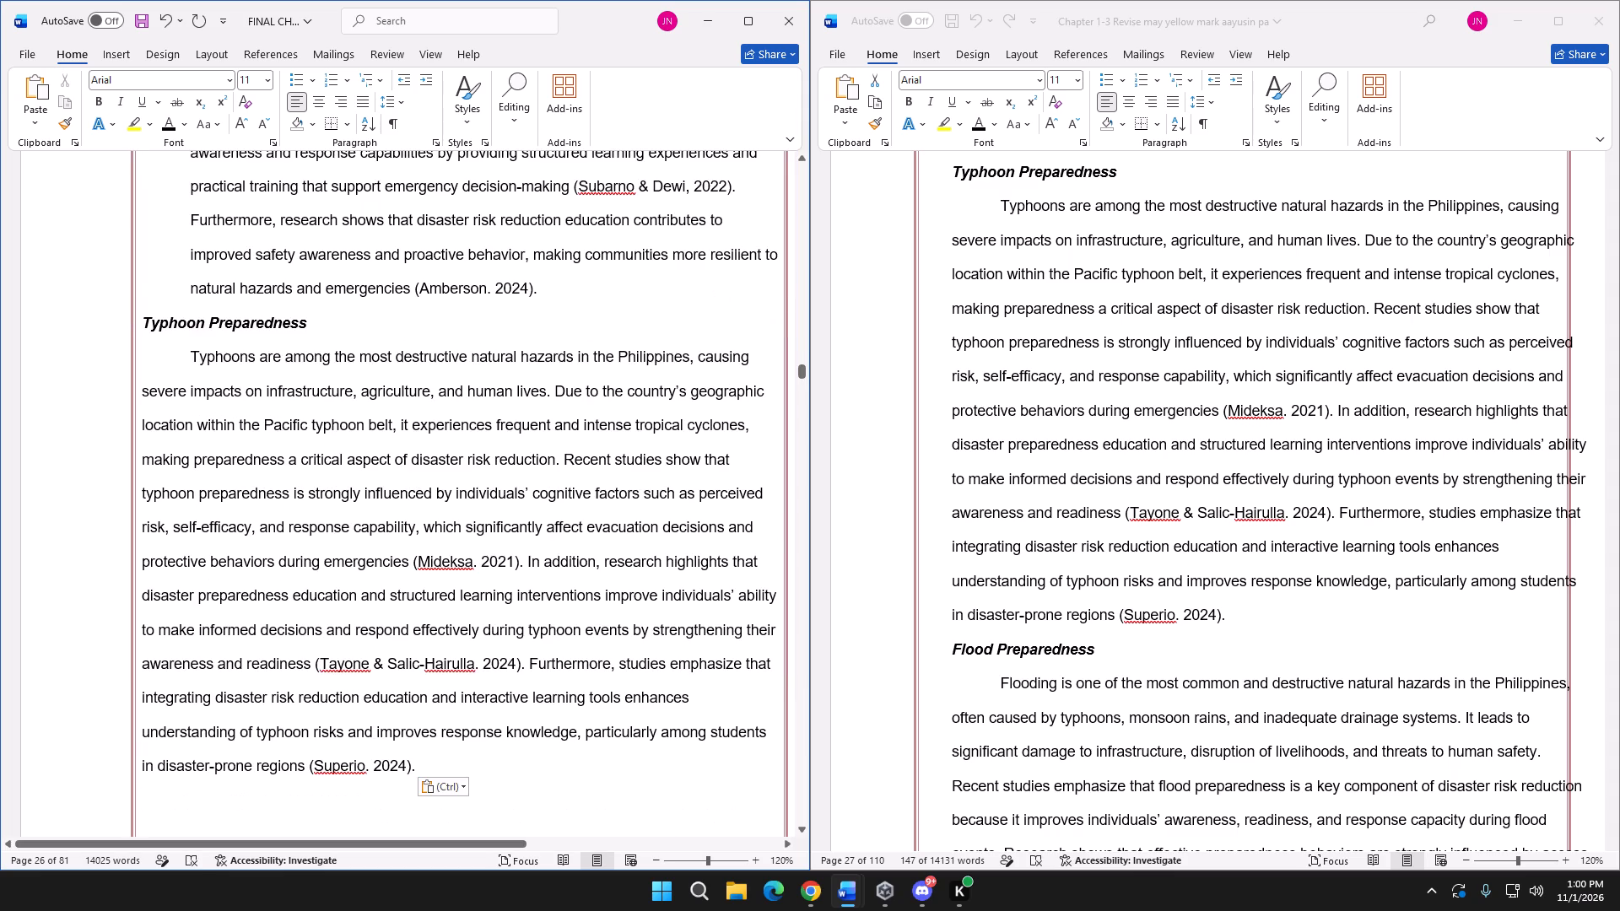
scroll(474, 558, "down", 7)
scroll(474, 558, "up", 8)
scroll(332, 499, "down", 4)
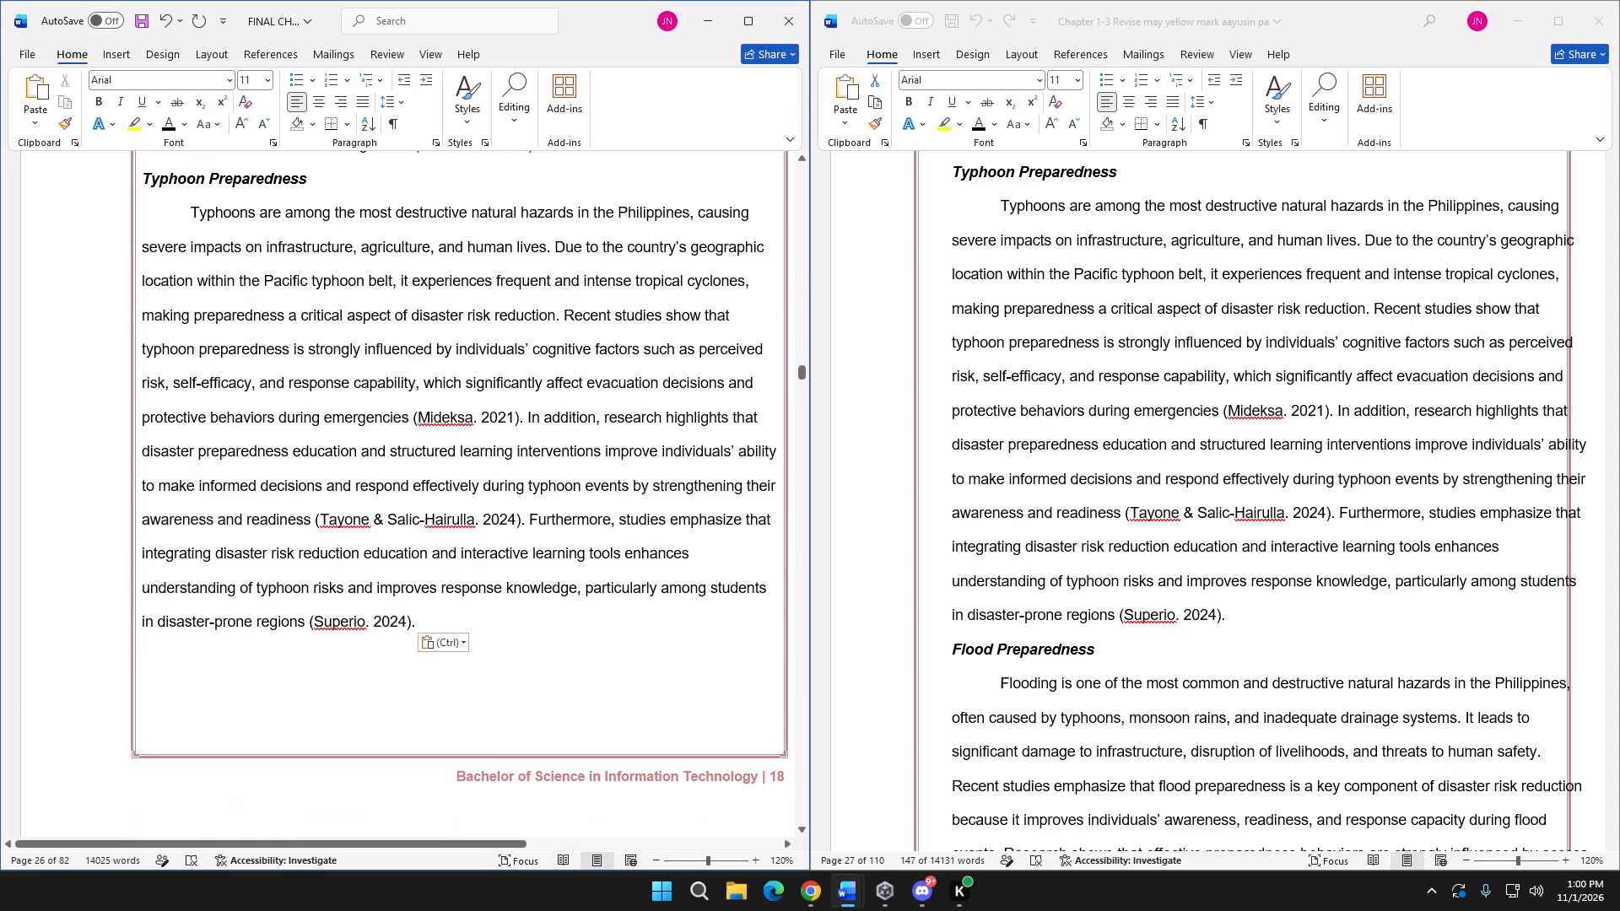
Indent the Typhoon Preparedness heading and paragraph to the level of the section above, and add a first-line indent to the paragraph.
scroll(425, 594, "up", 3)
left_click(147, 328)
key("Tab")
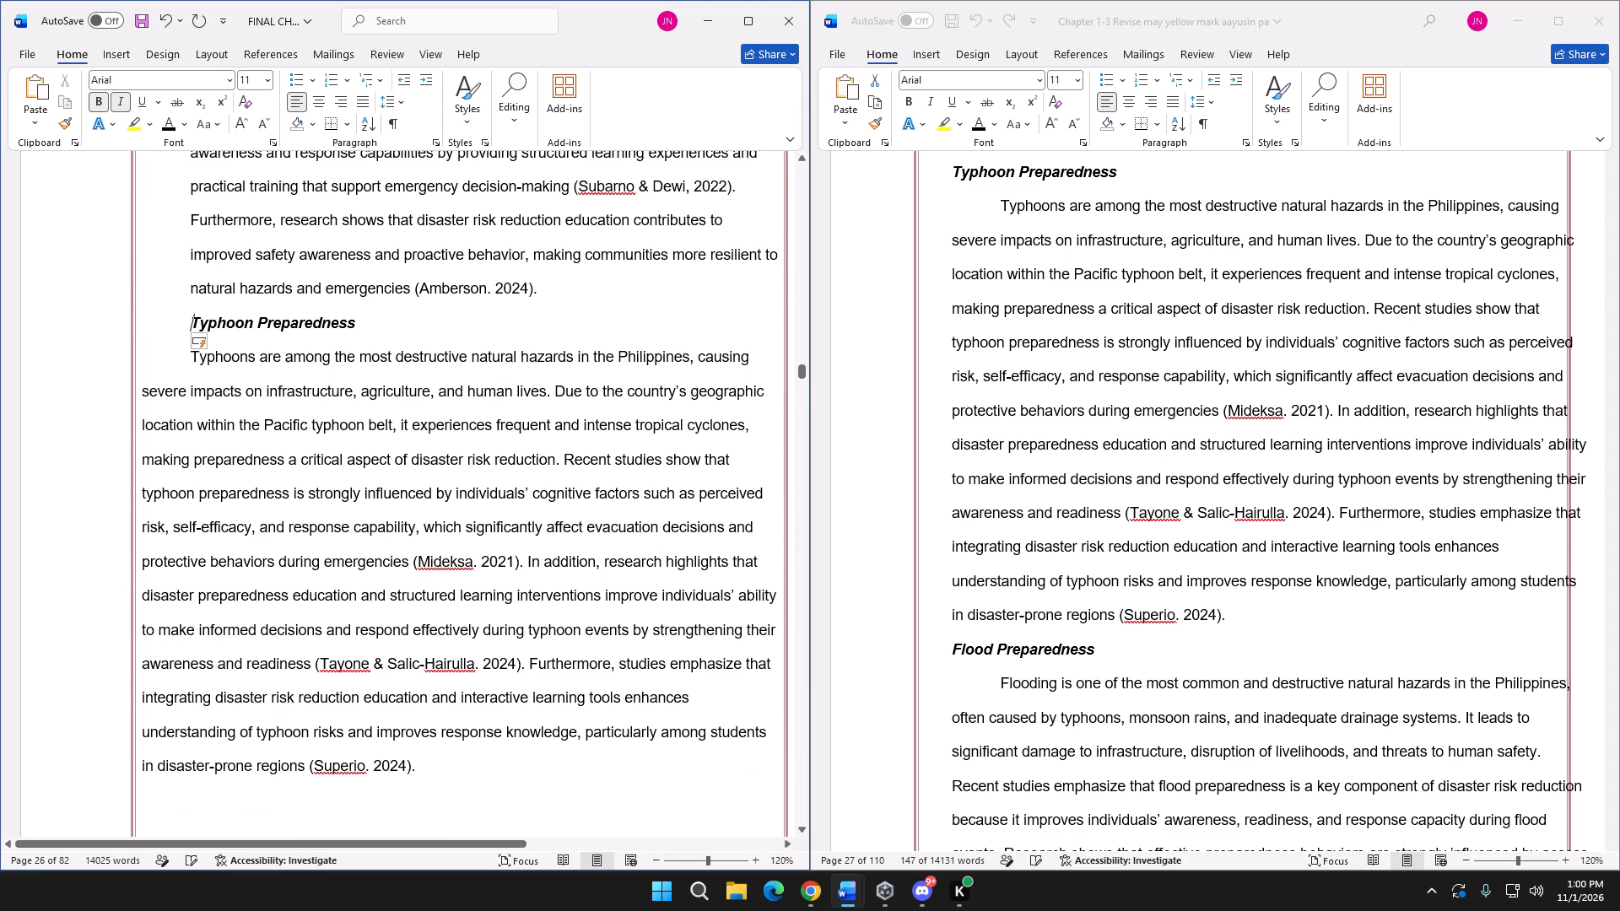
scroll(210, 444, "up", 4)
left_click(192, 554)
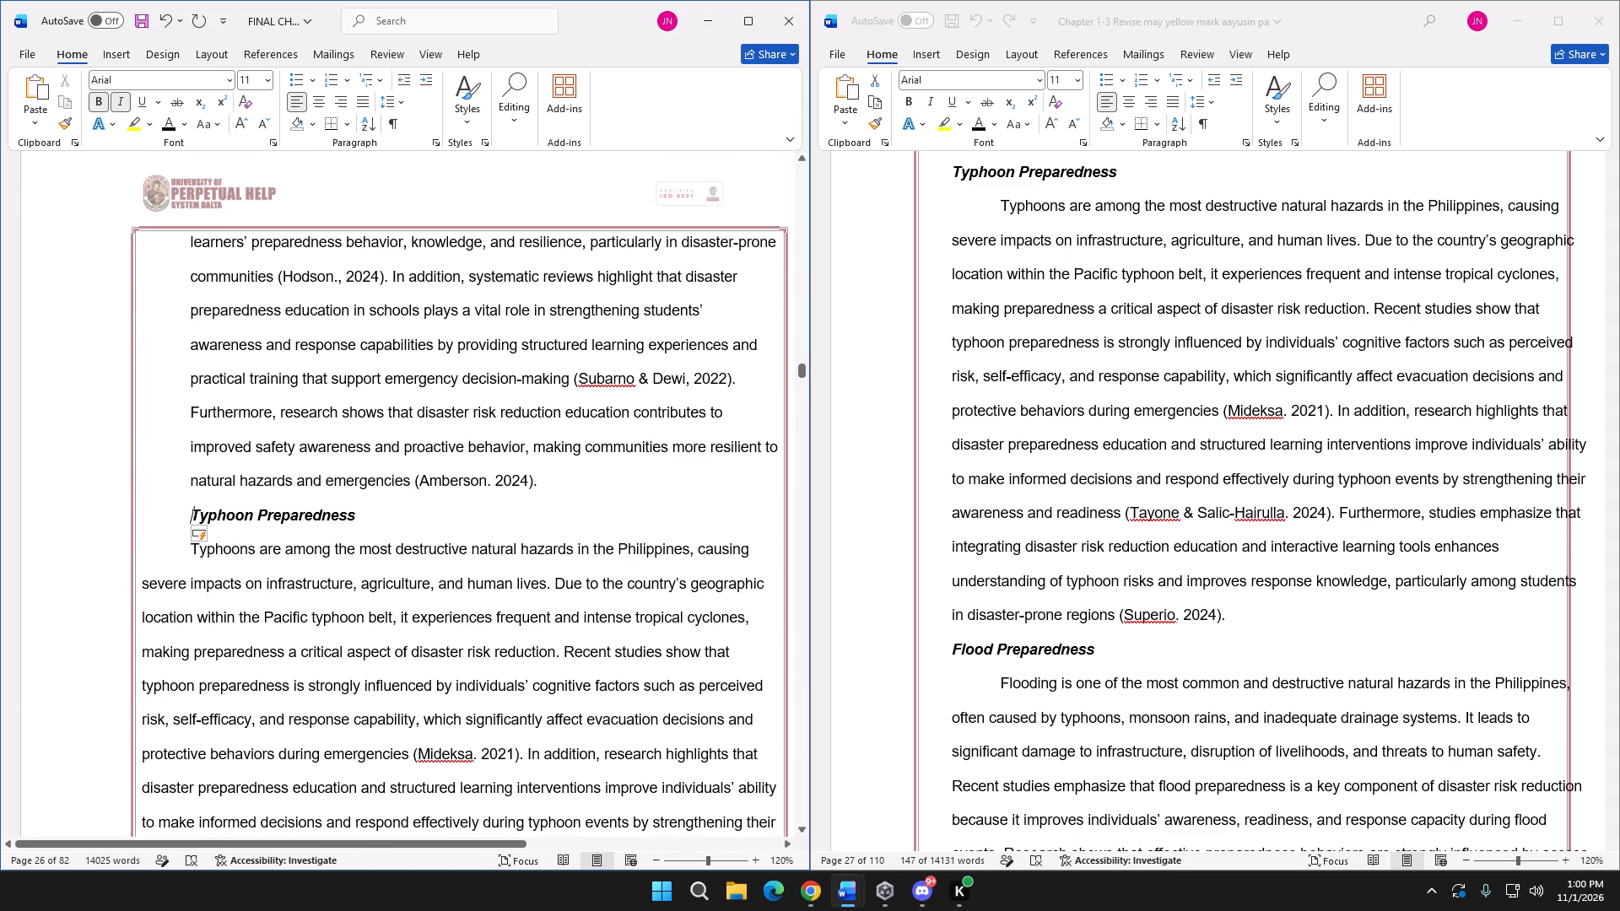
key("Tab")
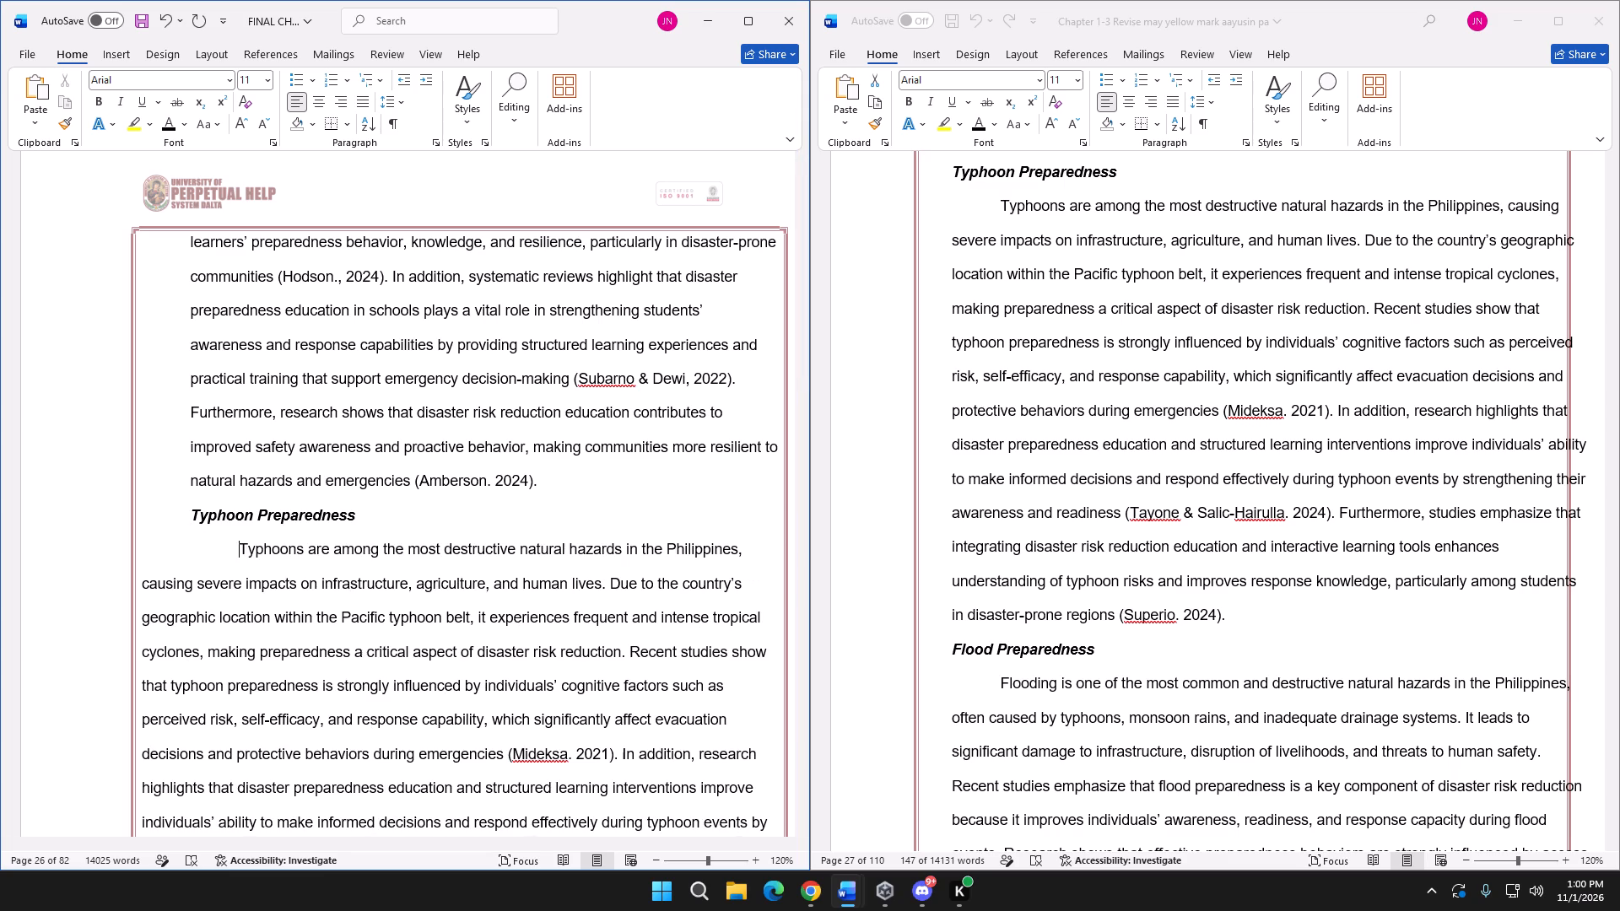
key("ctrl+z")
left_click(140, 588)
key("Tab")
left_click(192, 556)
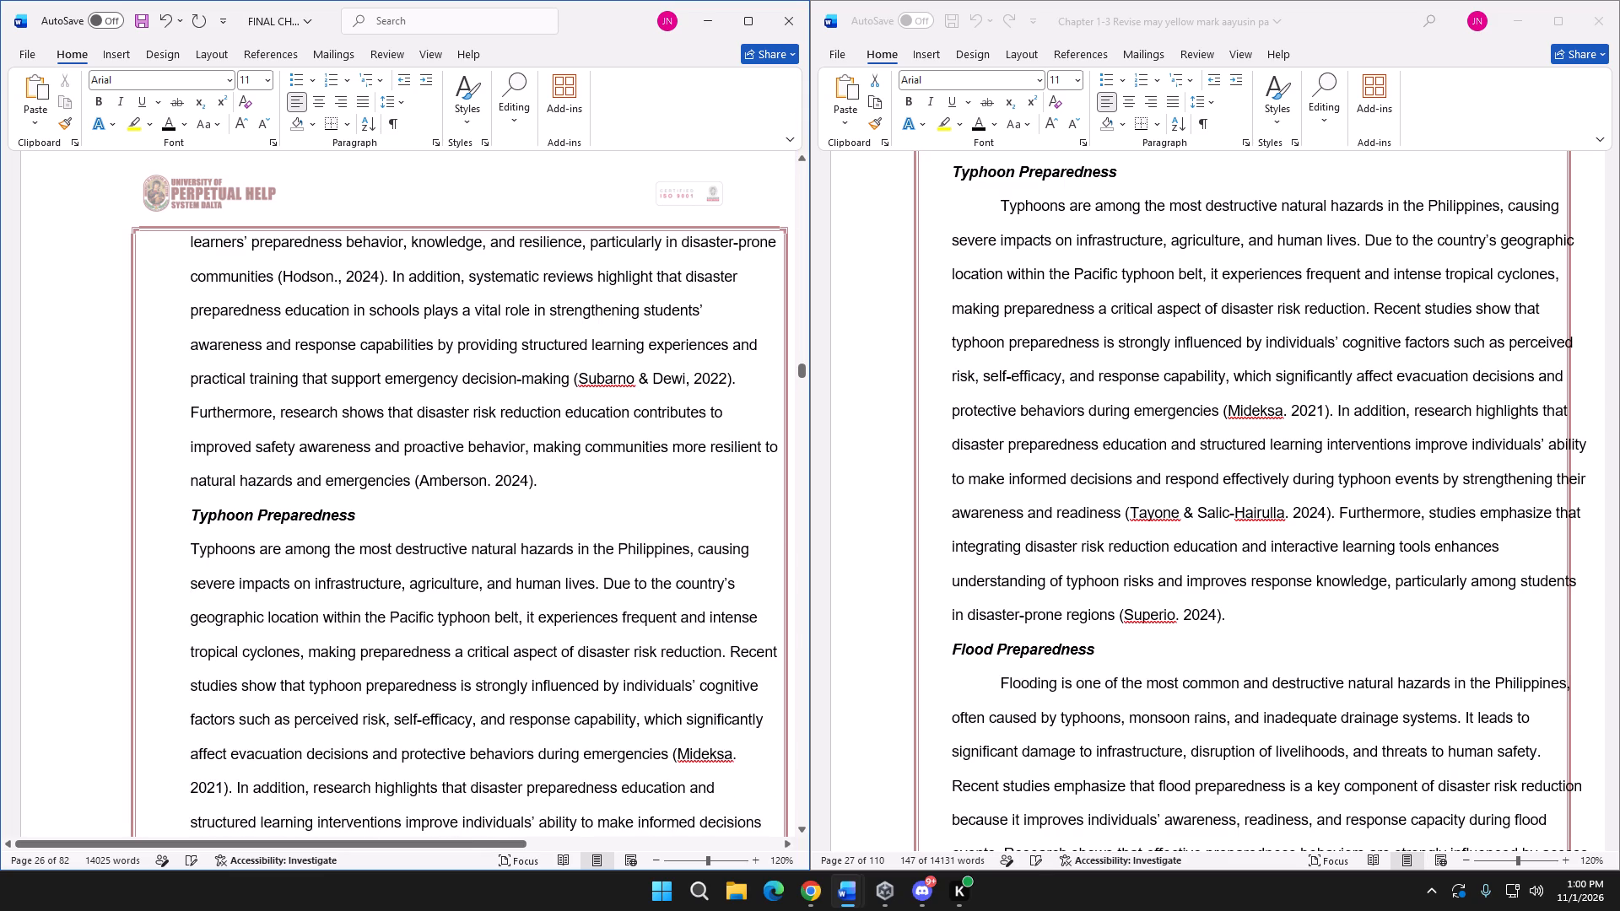
key("Tab")
scroll(314, 617, "down", 8)
scroll(351, 613, "up", 19)
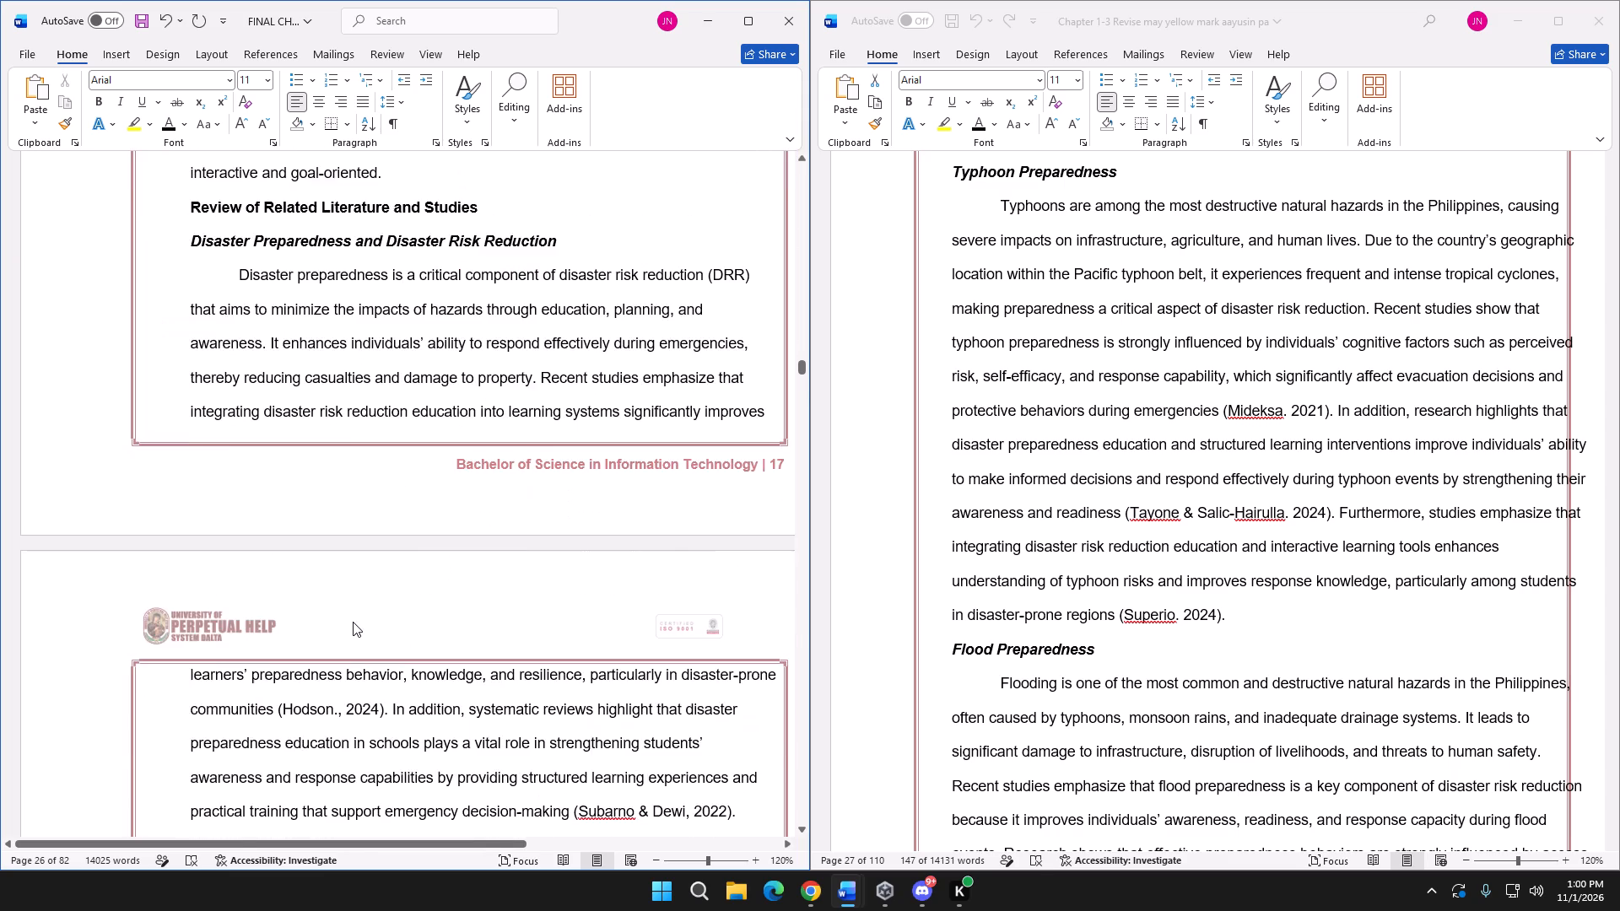
scroll(353, 622, "down", 19)
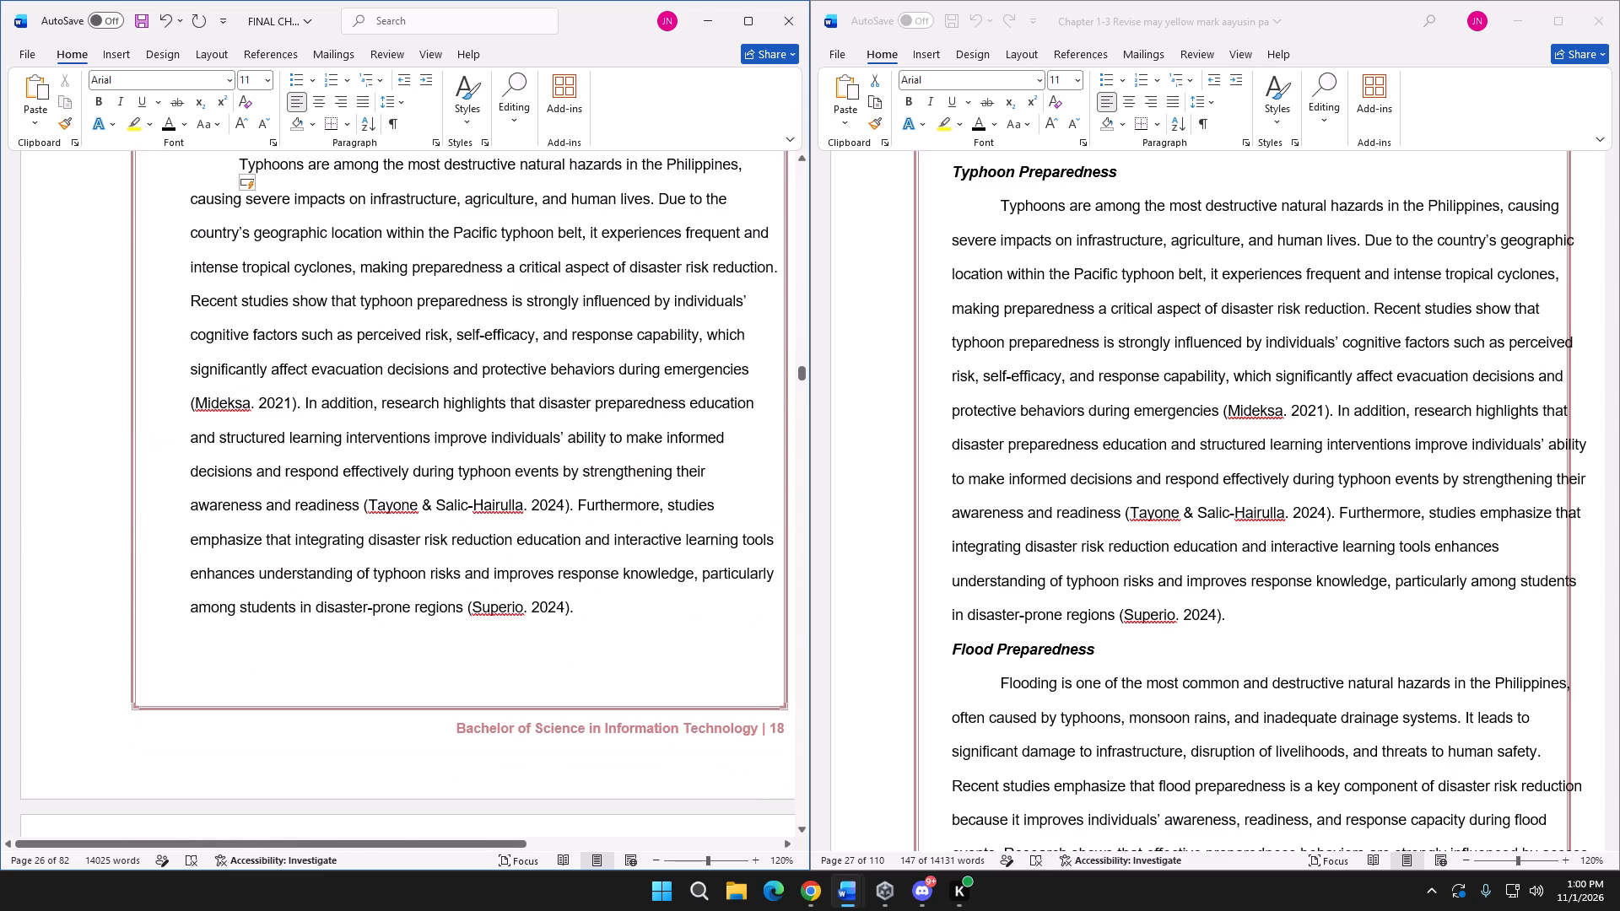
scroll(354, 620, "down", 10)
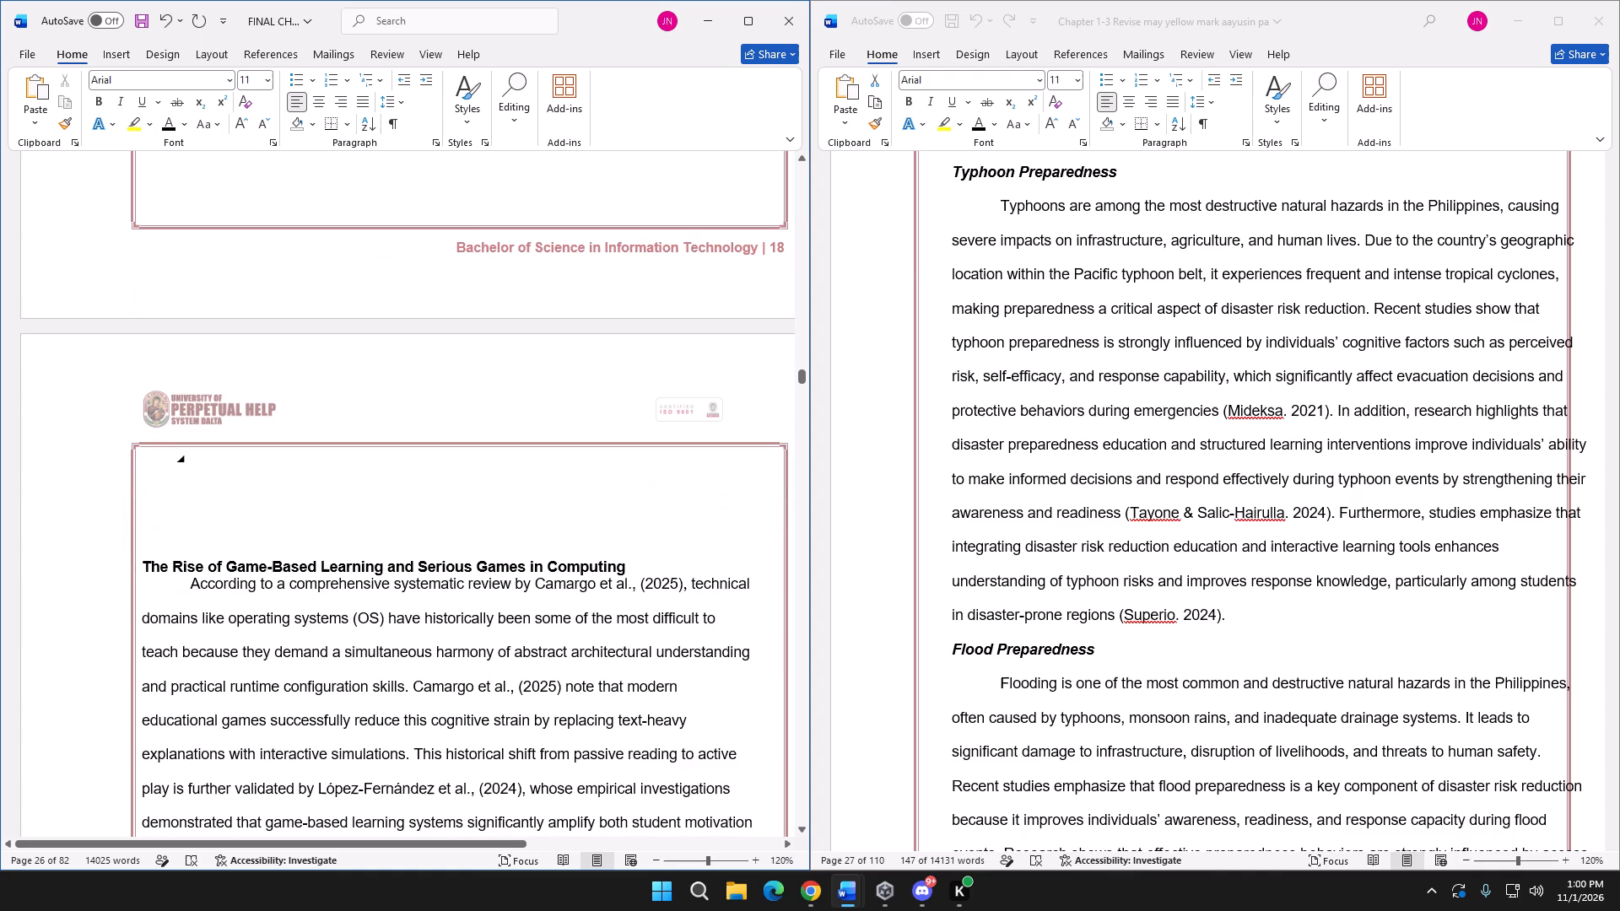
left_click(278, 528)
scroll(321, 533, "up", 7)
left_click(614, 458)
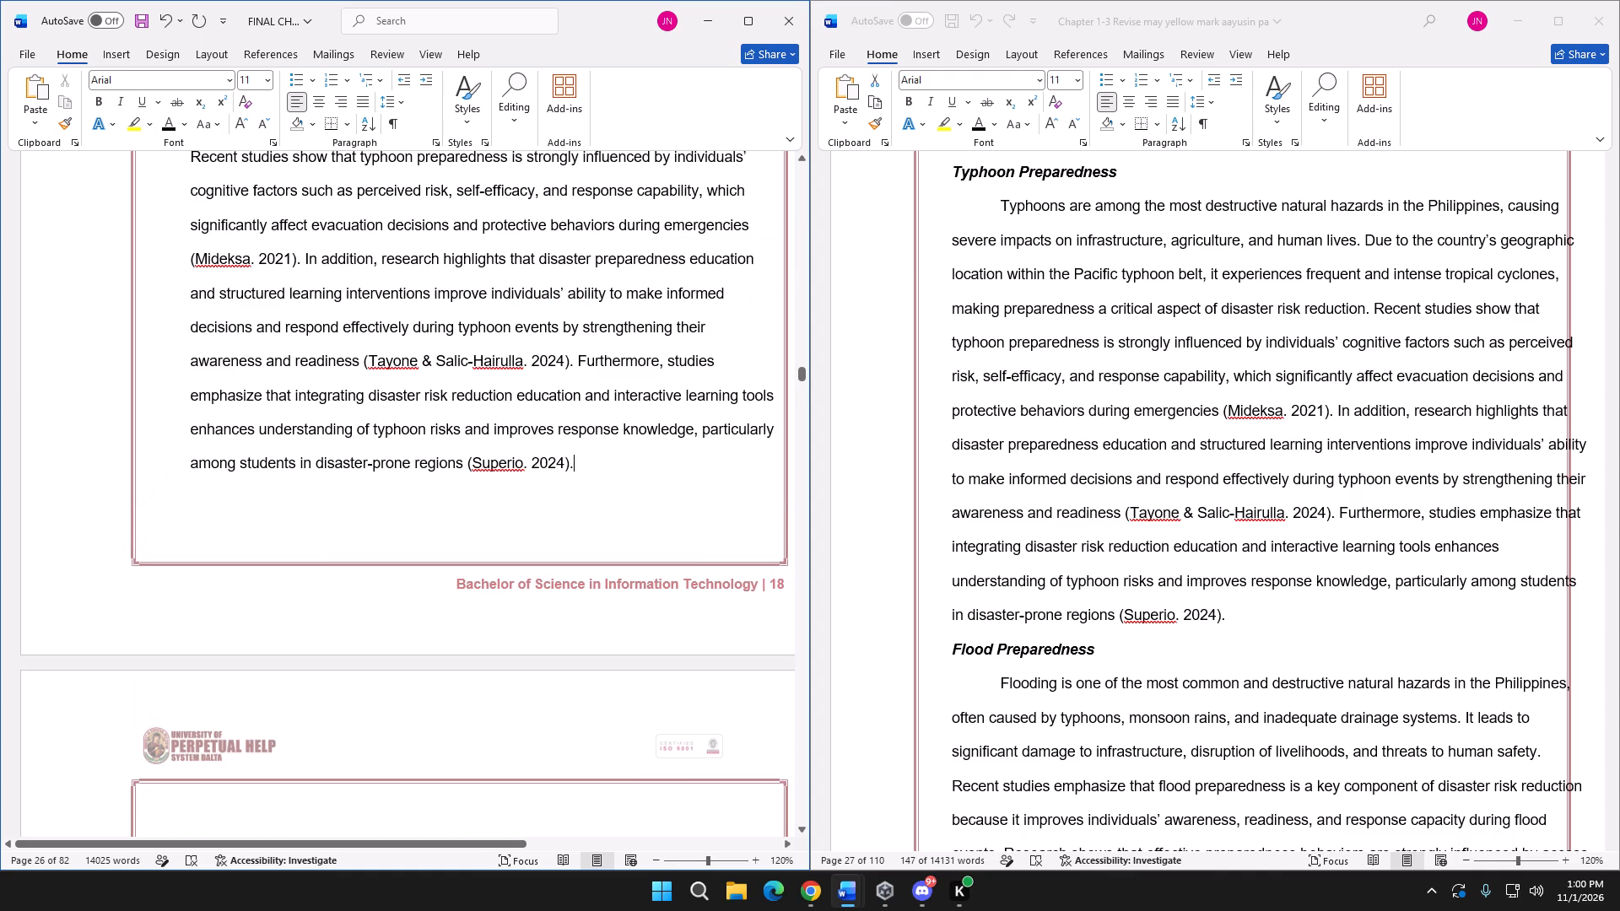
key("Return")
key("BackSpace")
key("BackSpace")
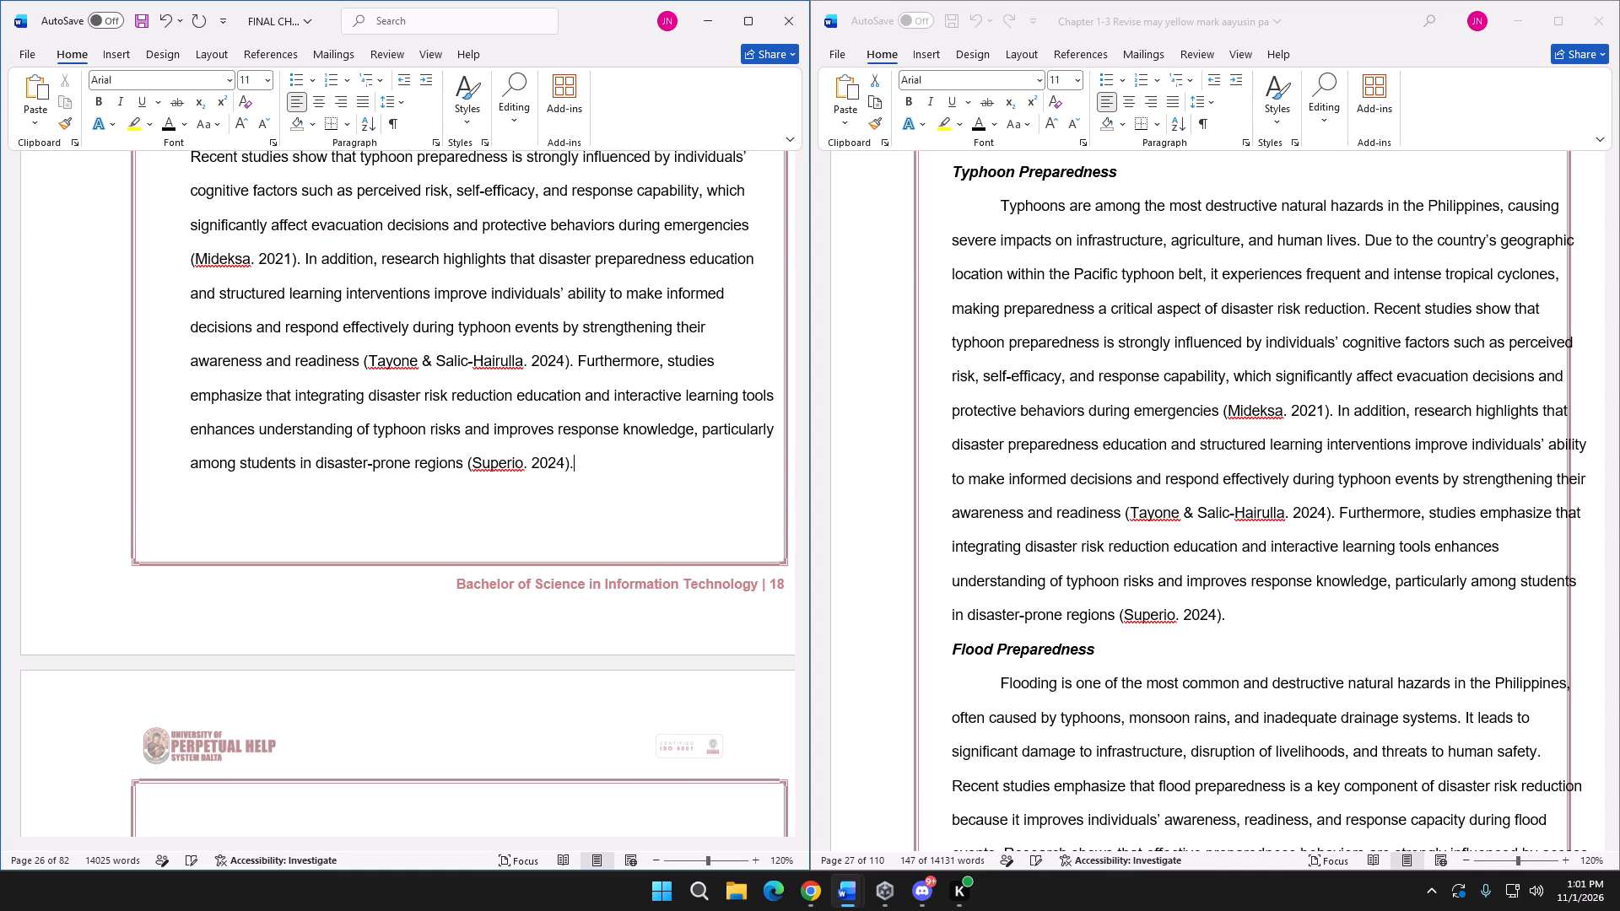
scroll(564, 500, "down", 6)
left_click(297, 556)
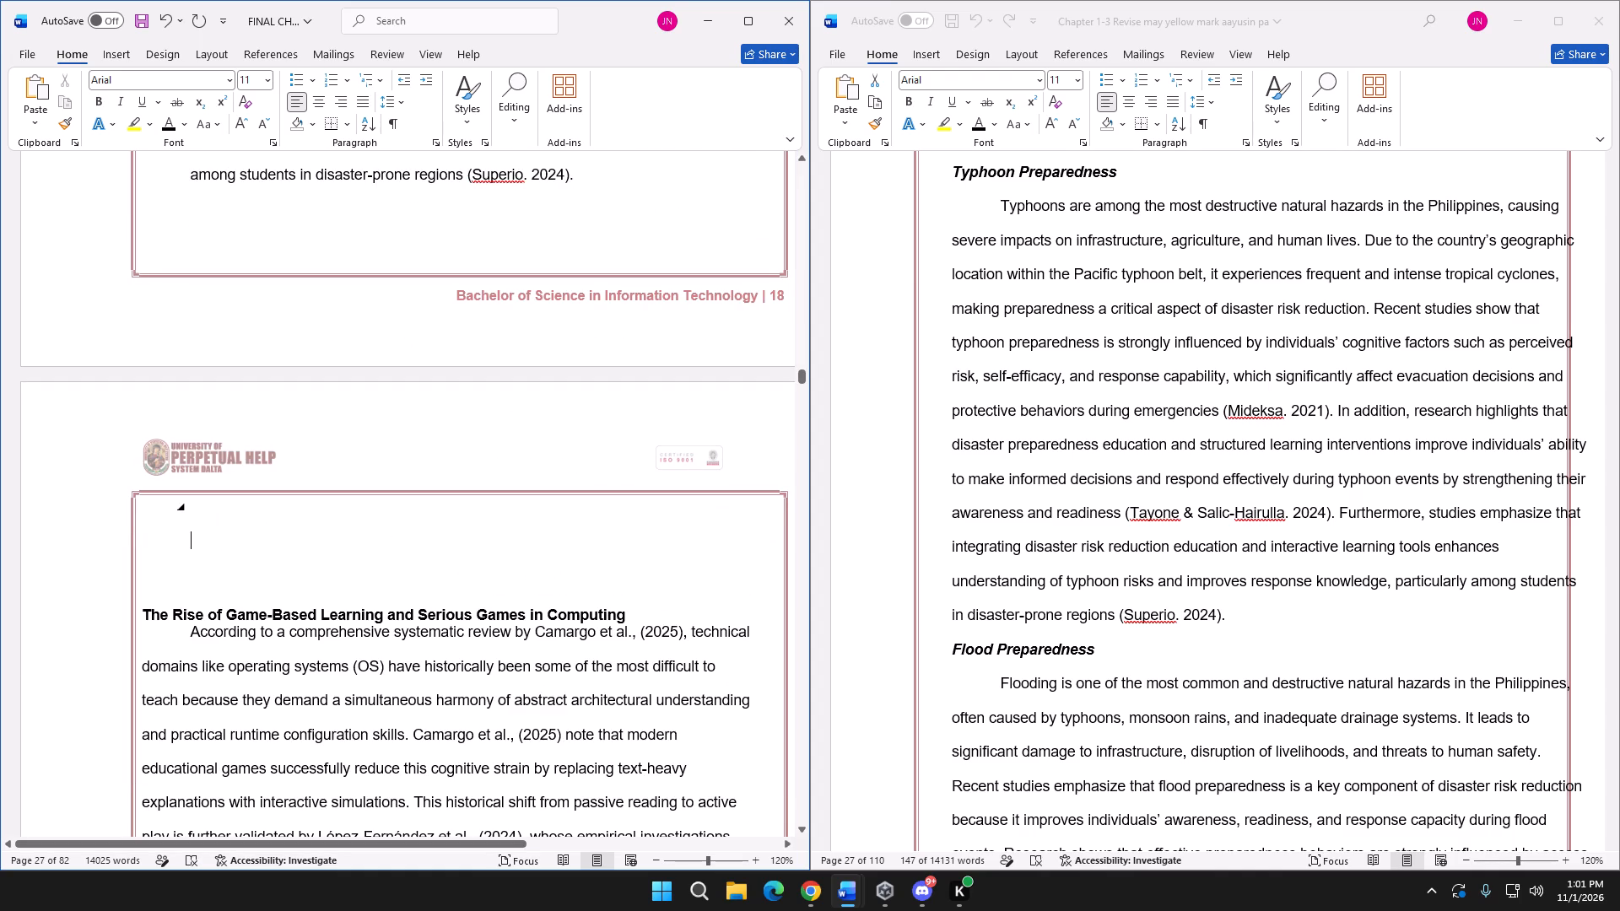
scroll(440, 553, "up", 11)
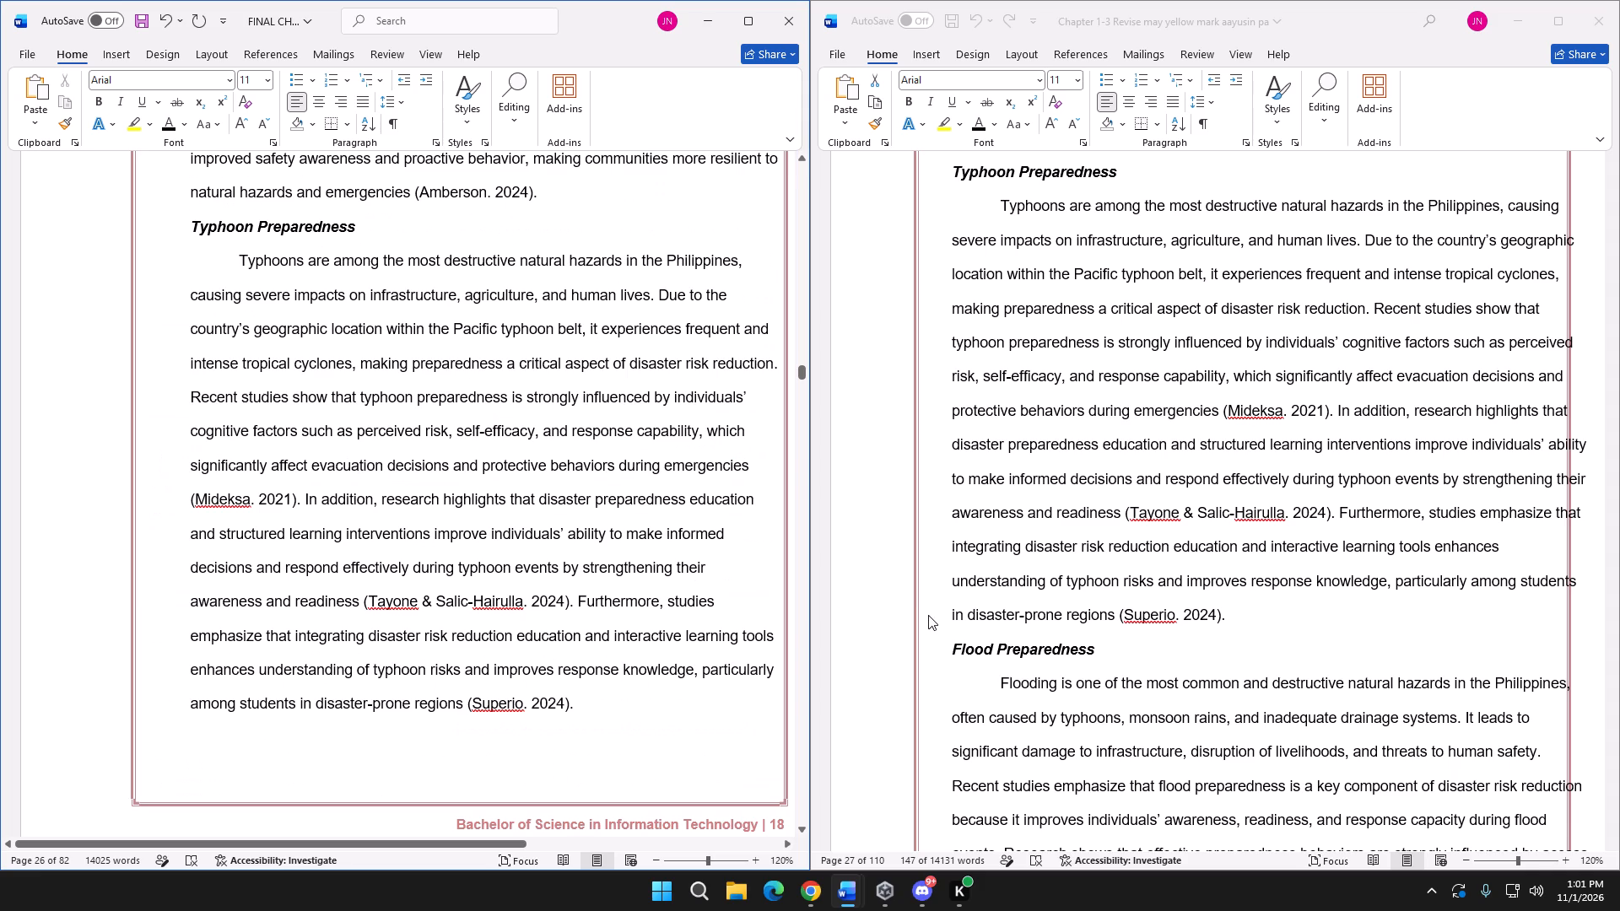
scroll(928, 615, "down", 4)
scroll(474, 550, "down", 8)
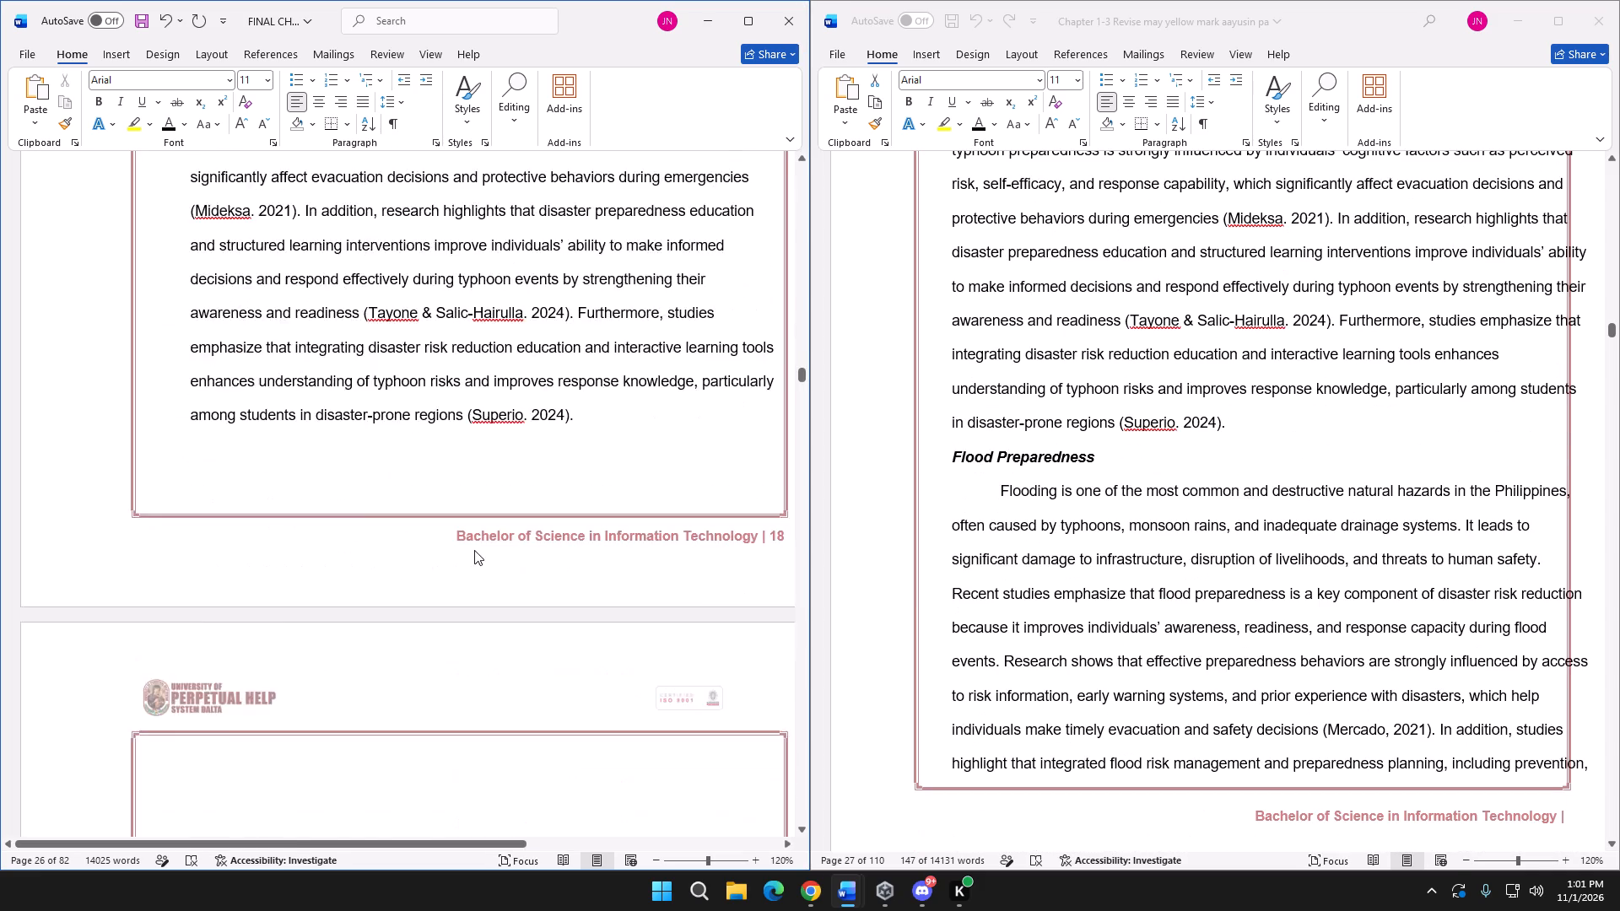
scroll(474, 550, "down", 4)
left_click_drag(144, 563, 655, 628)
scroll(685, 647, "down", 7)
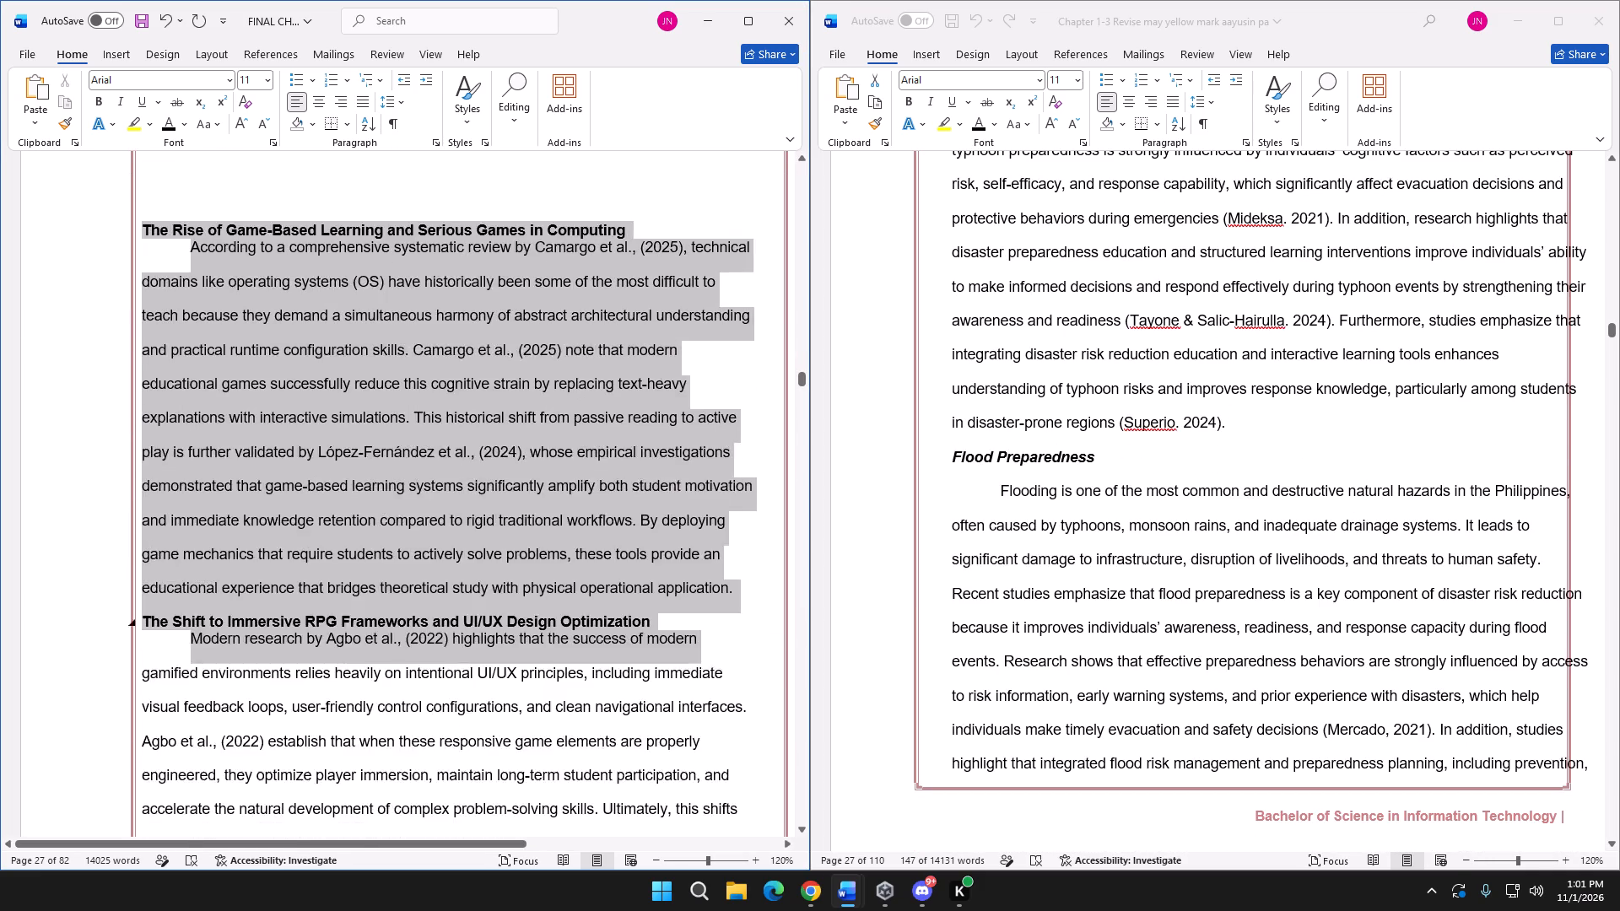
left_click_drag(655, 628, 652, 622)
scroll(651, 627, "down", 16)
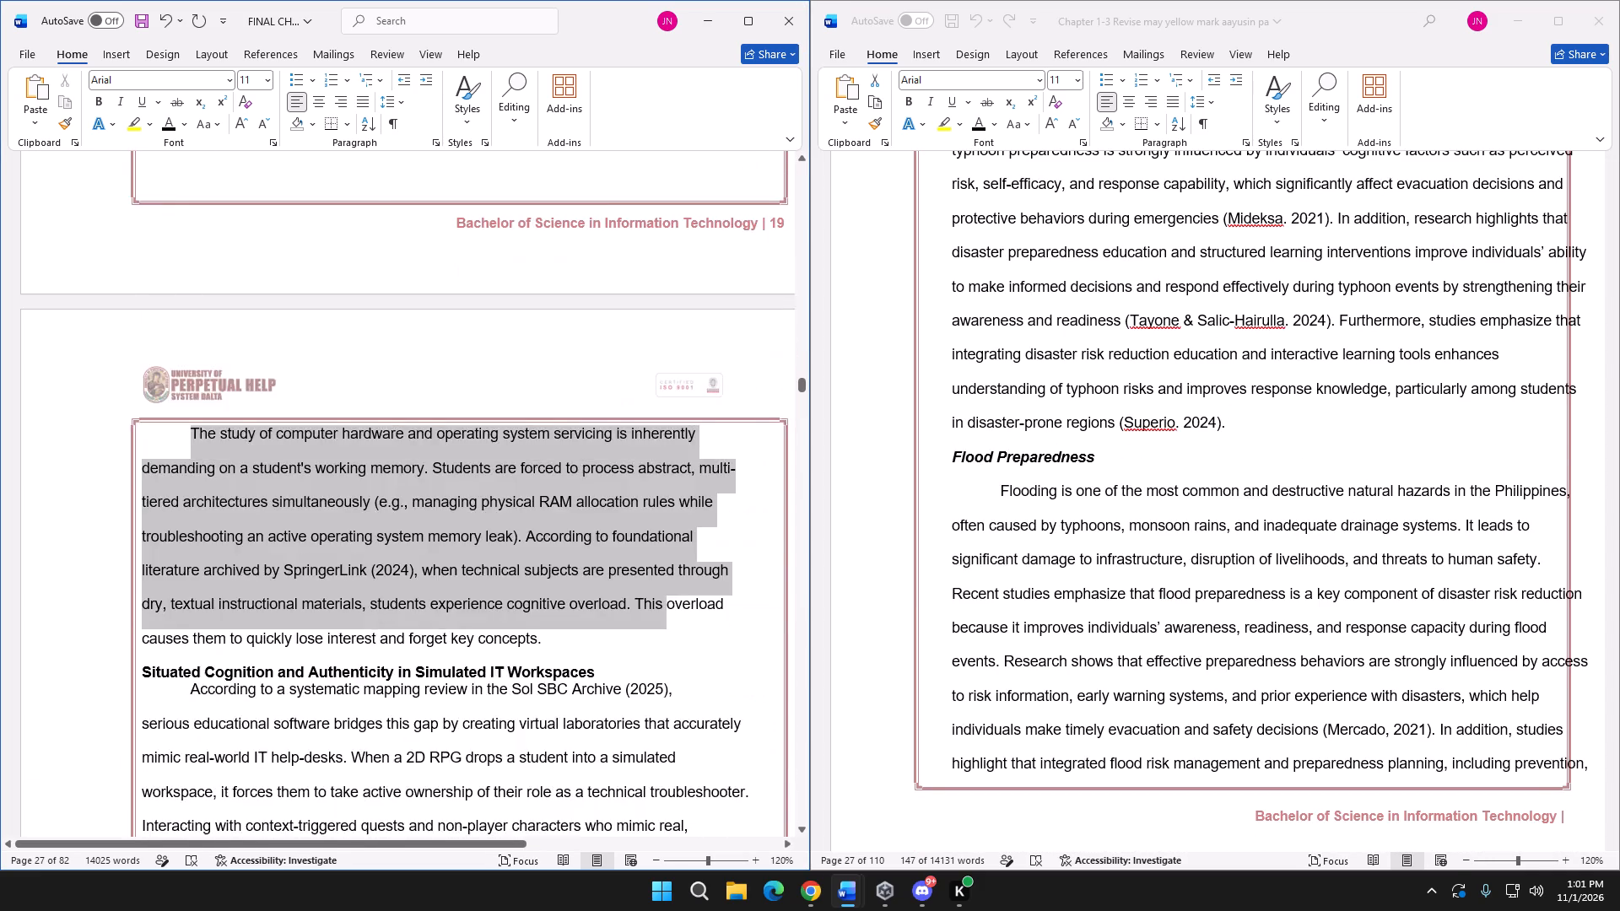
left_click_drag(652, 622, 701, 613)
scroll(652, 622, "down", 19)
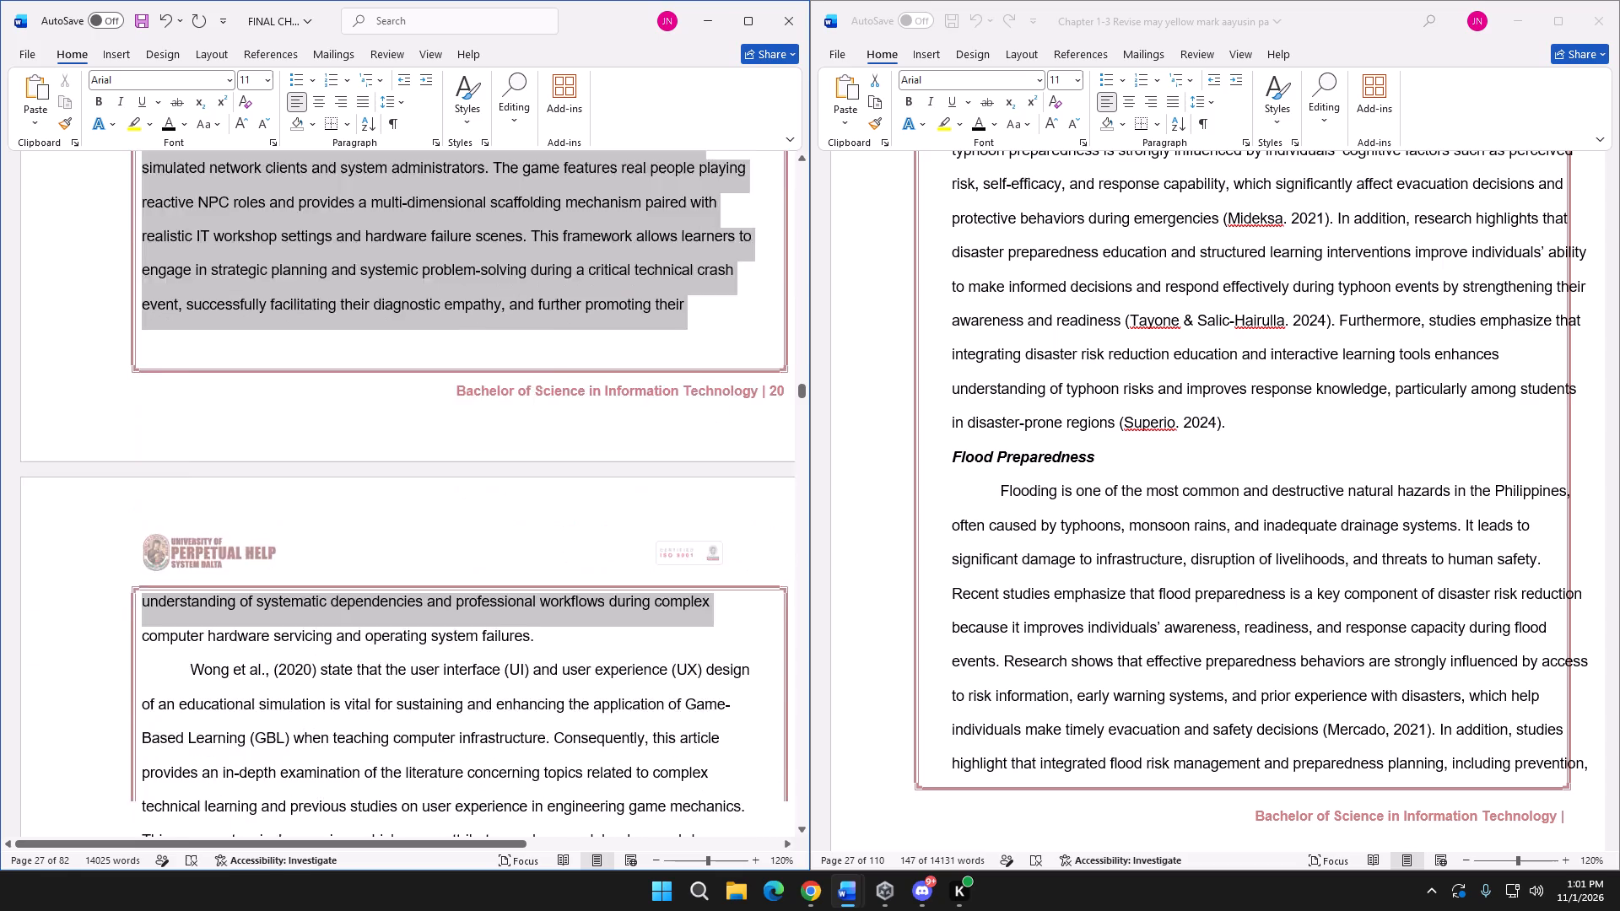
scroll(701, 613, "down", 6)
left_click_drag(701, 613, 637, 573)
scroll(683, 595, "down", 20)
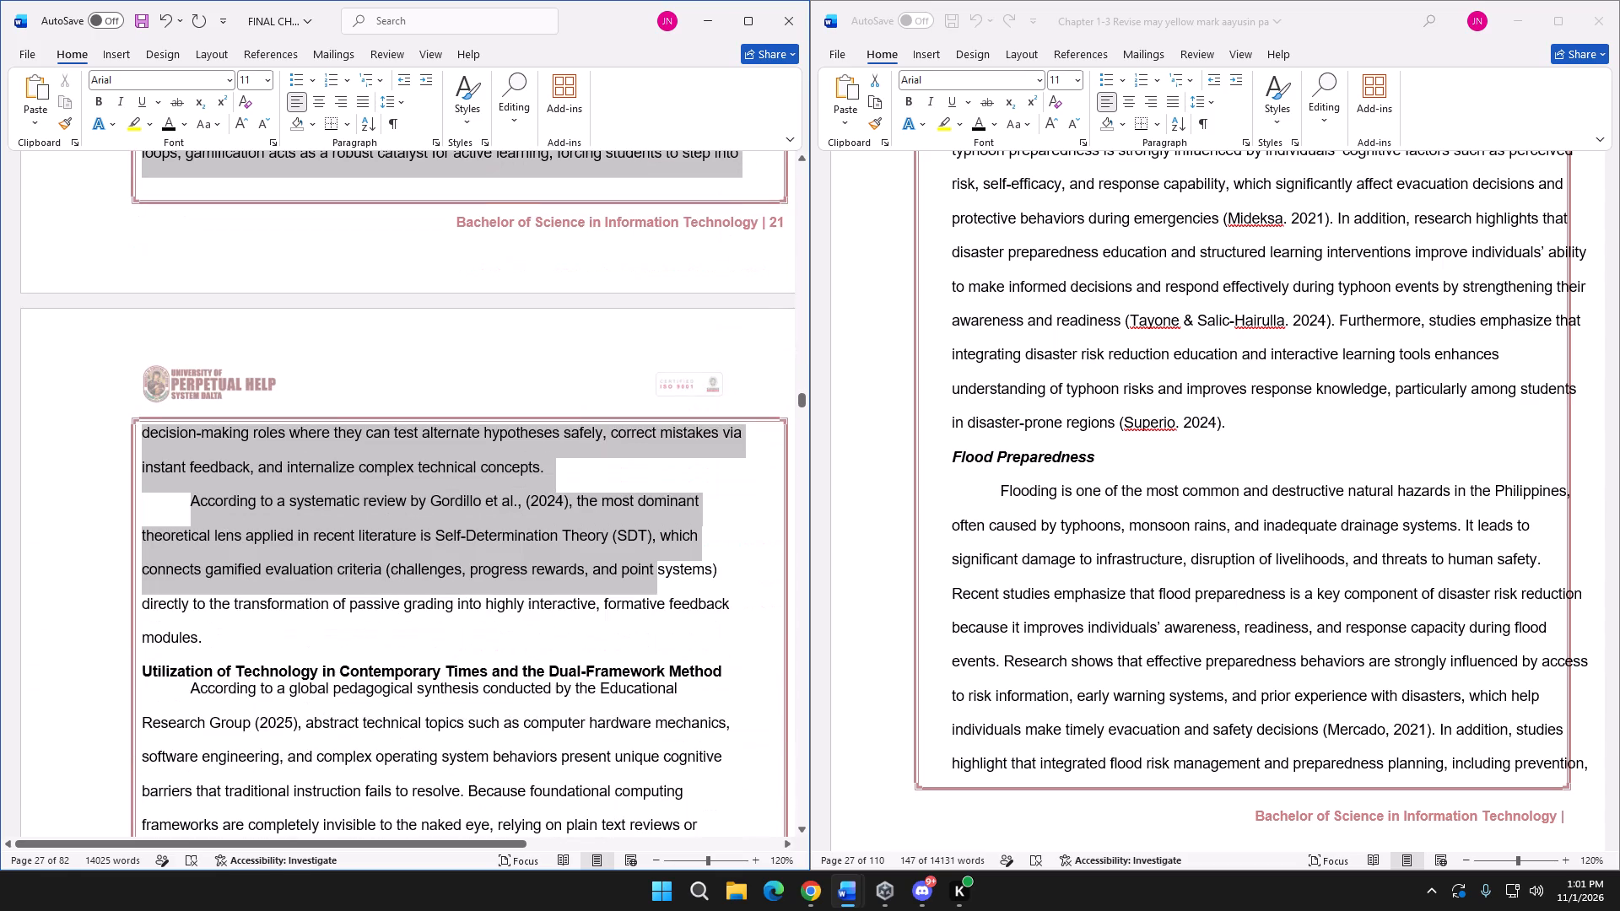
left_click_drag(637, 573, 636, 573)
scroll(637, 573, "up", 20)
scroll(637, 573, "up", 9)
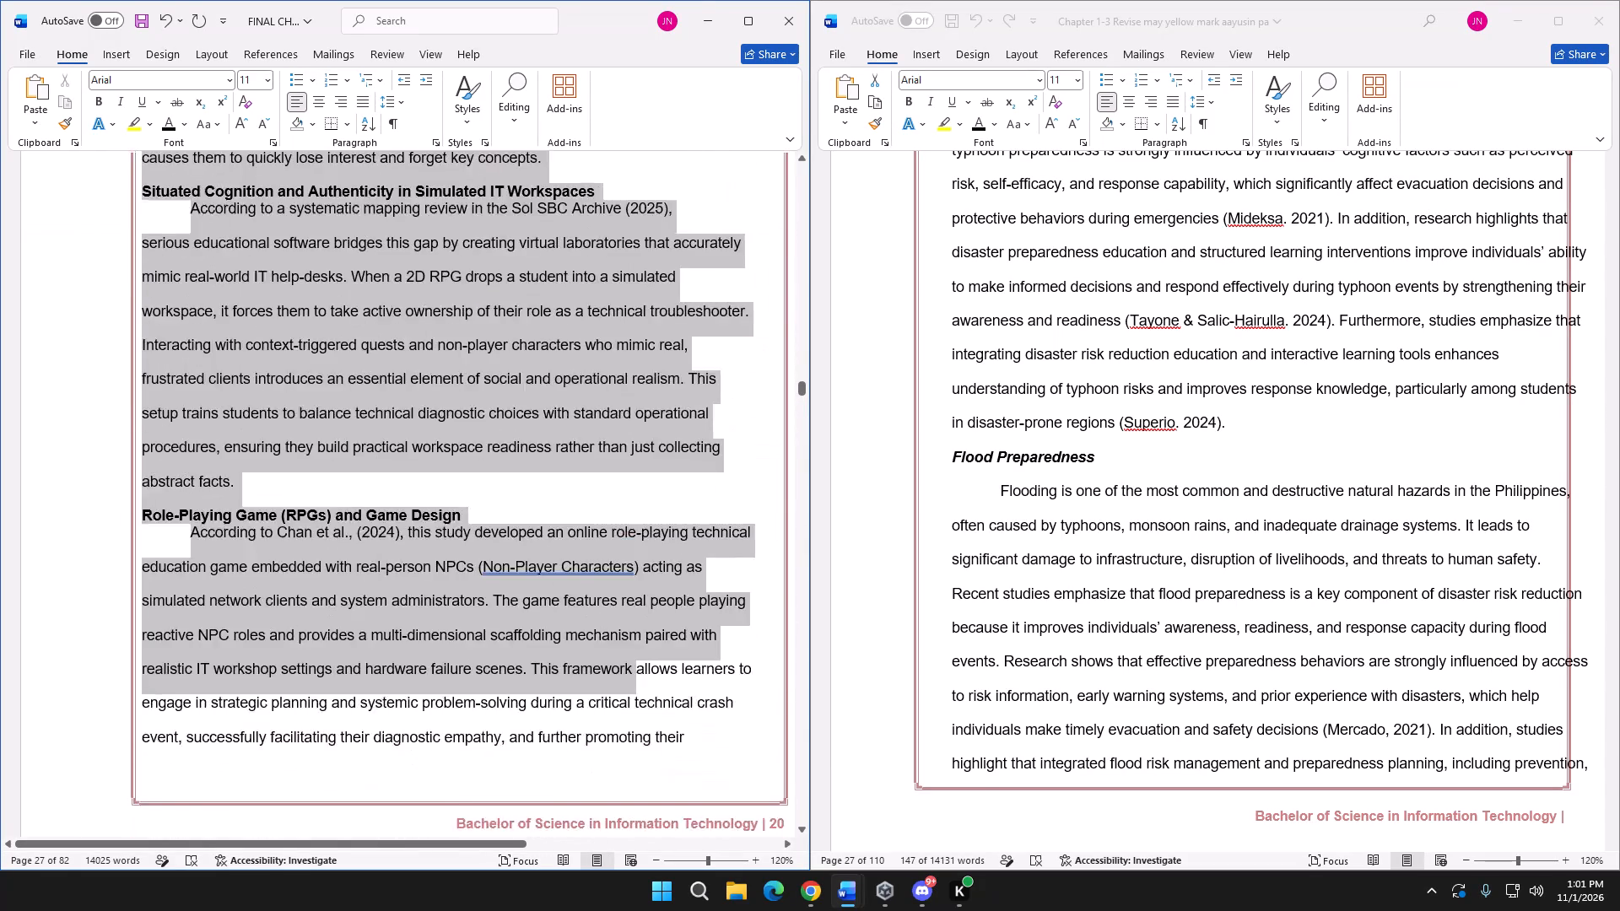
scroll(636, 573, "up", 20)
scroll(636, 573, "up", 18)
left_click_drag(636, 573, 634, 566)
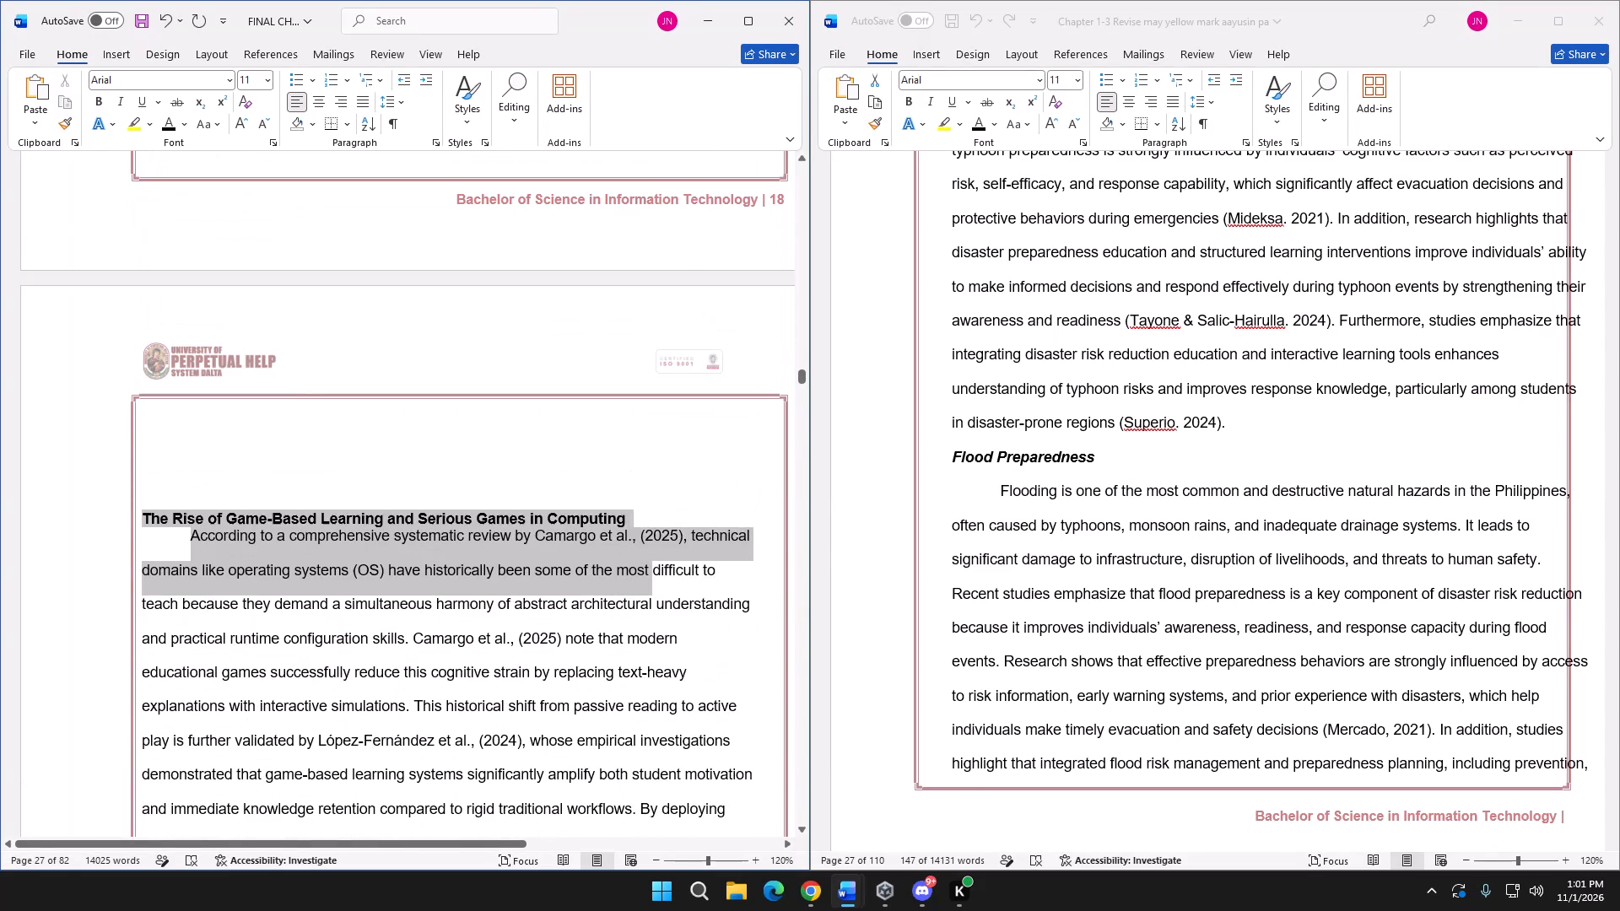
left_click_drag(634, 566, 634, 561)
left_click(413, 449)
Delete the Rise of Game-Based Learning and Serious Games in Computing heading and its paragraph.
scroll(472, 494, "down", 3)
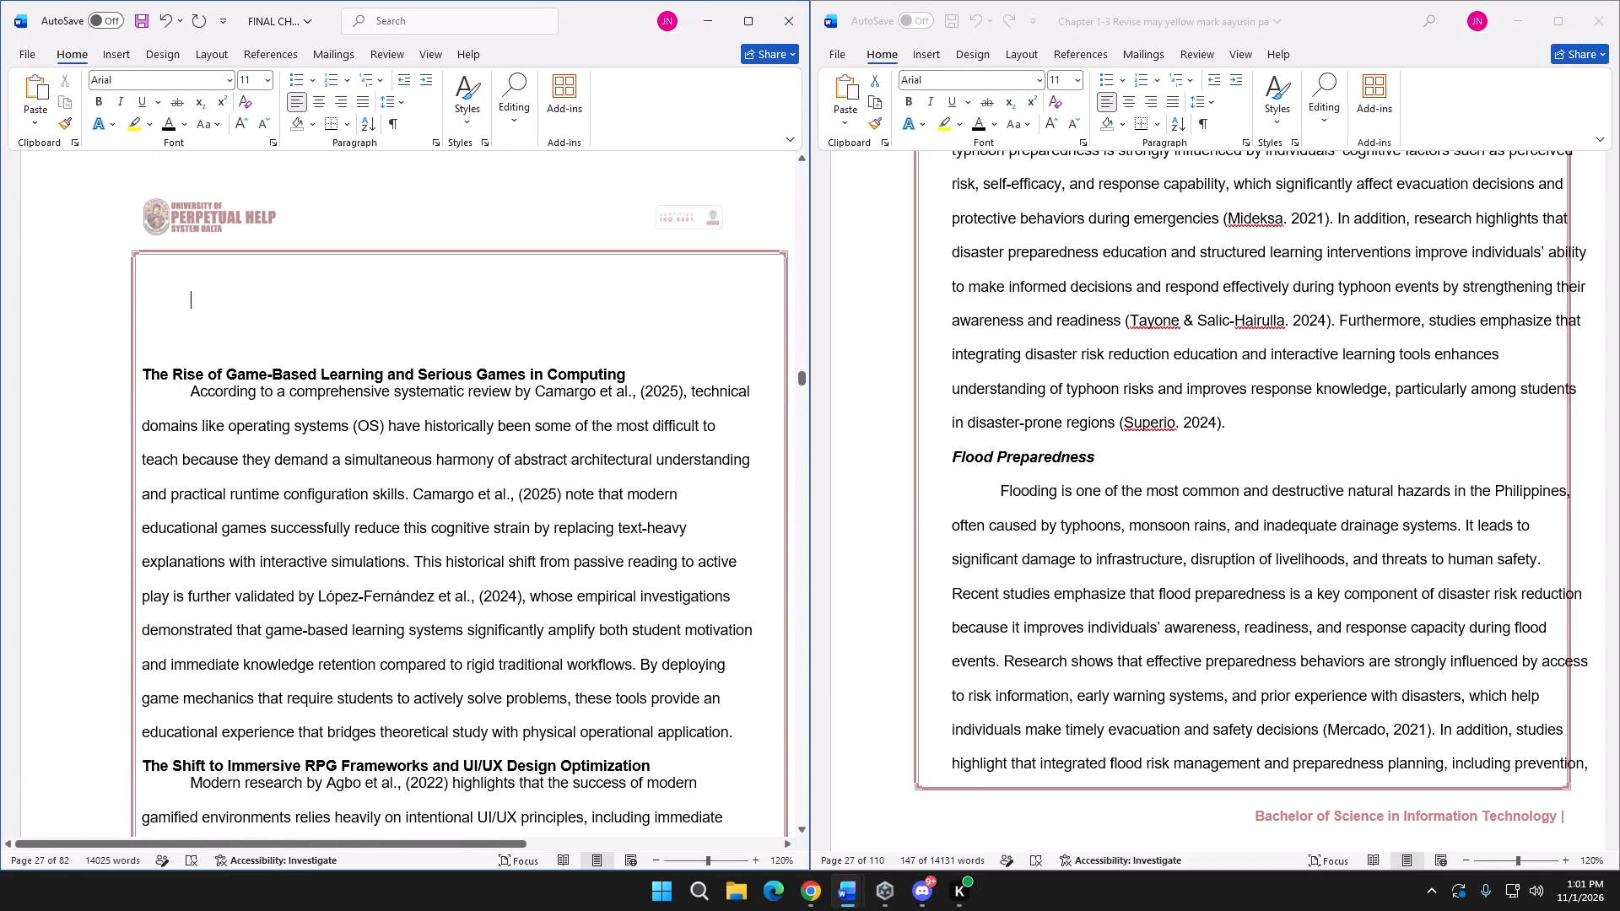
left_click_drag(744, 731, 149, 374)
key("BackSpace")
scroll(277, 389, "up", 4)
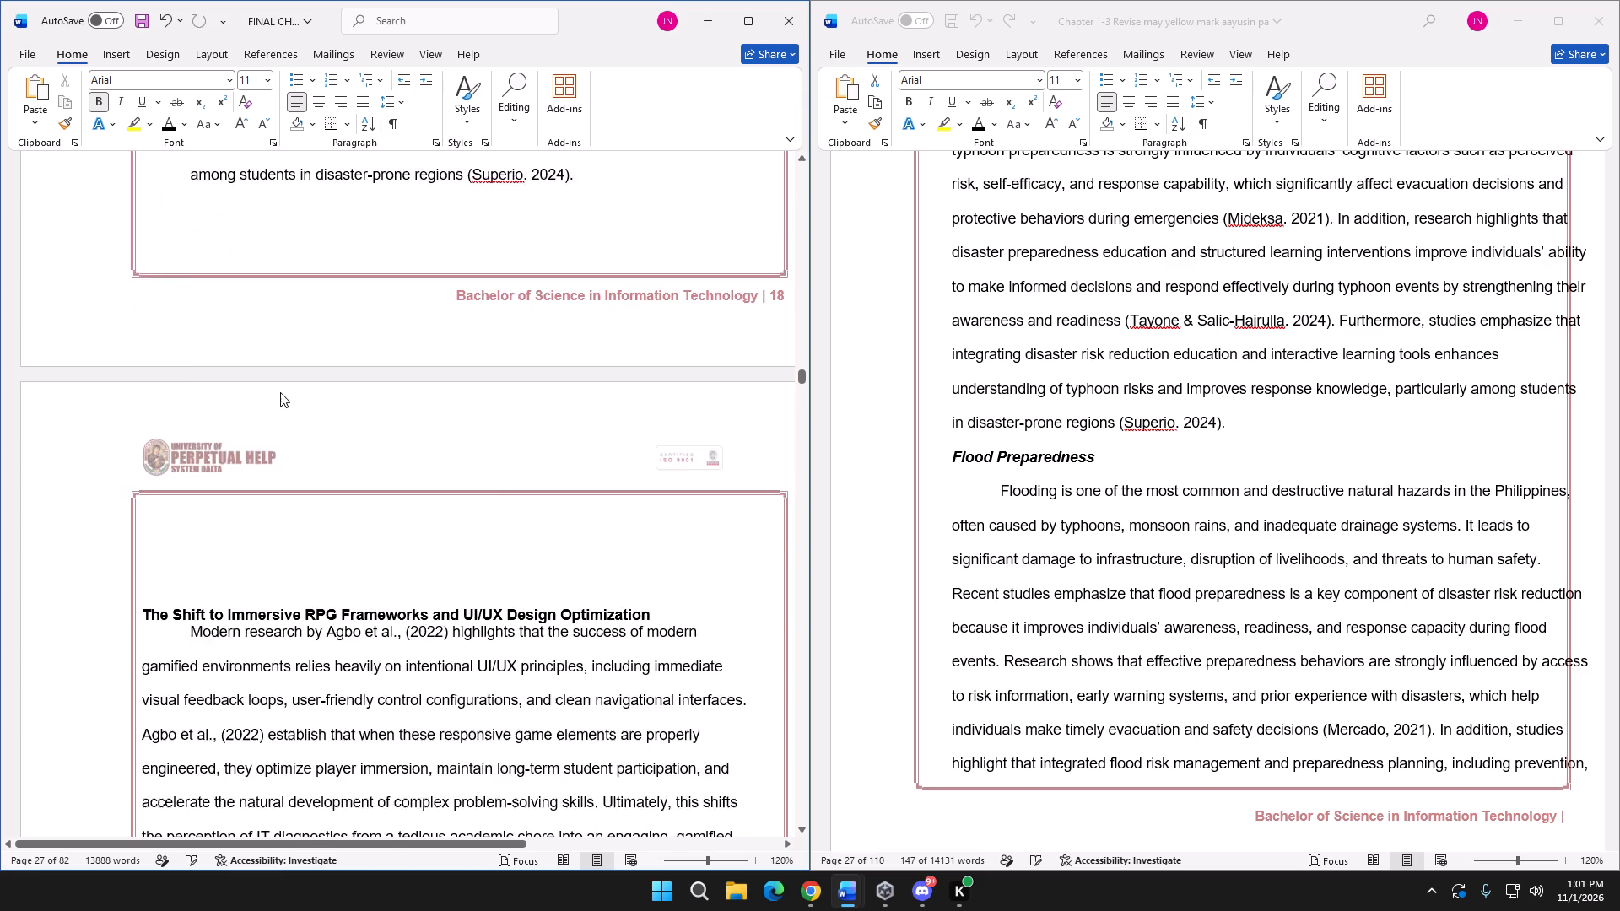
scroll(280, 392, "up", 6)
scroll(295, 421, "down", 5)
left_click(219, 510)
scroll(288, 480, "up", 4)
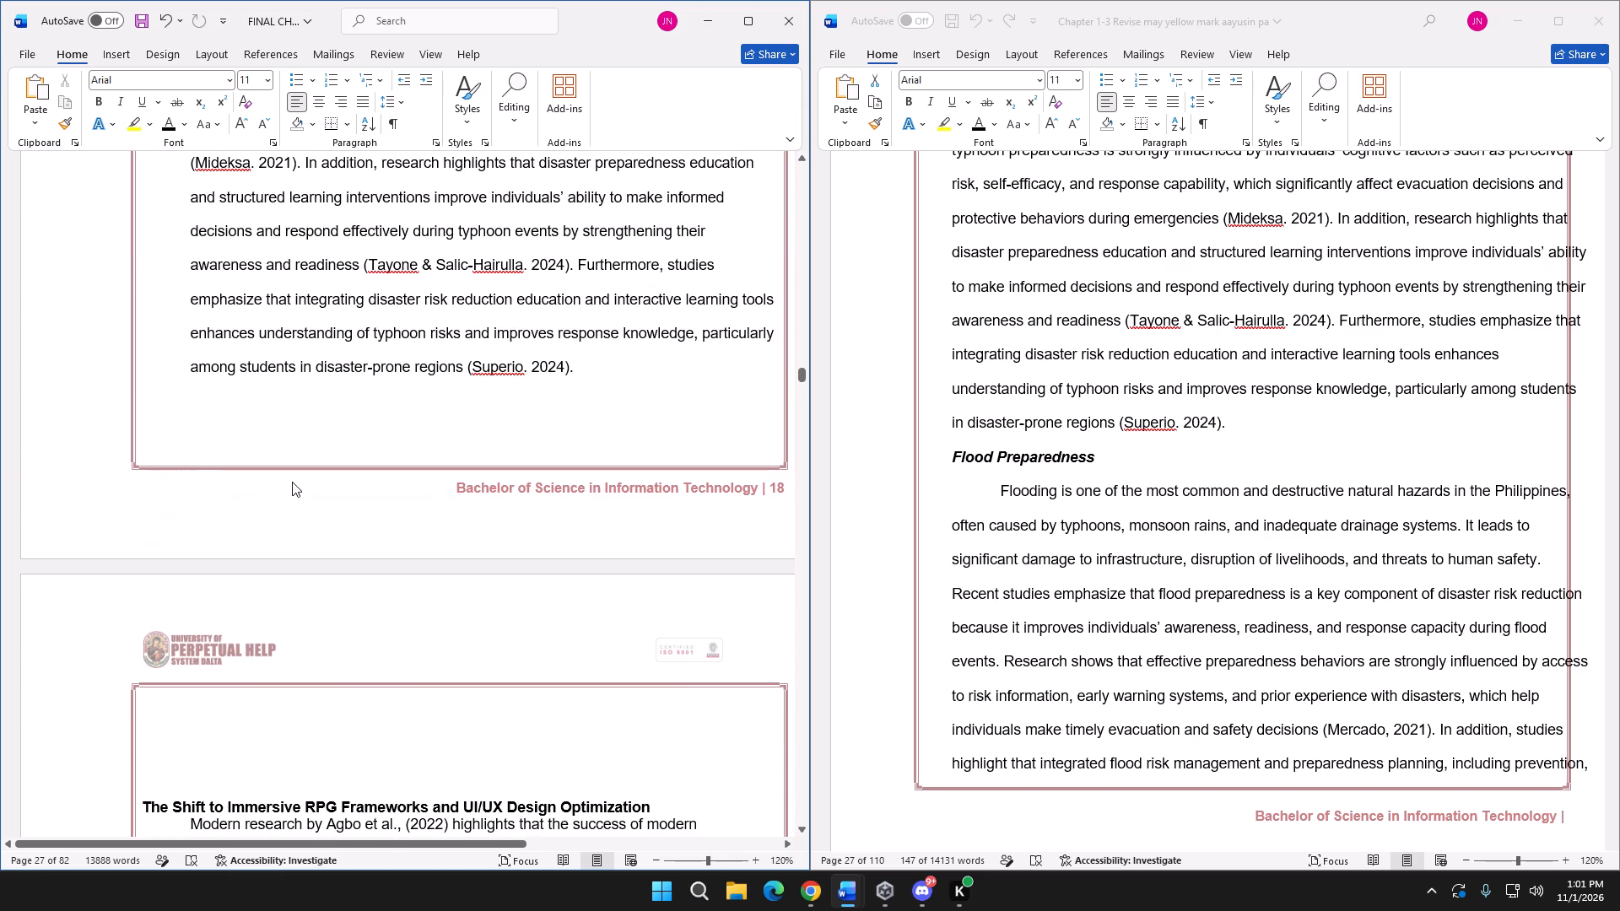
Copy the Flood Preparedness section from the Chapter 1-3 revision and paste it on a new line after the Typhoon Preparedness paragraph.
left_click(950, 455)
left_click(953, 457)
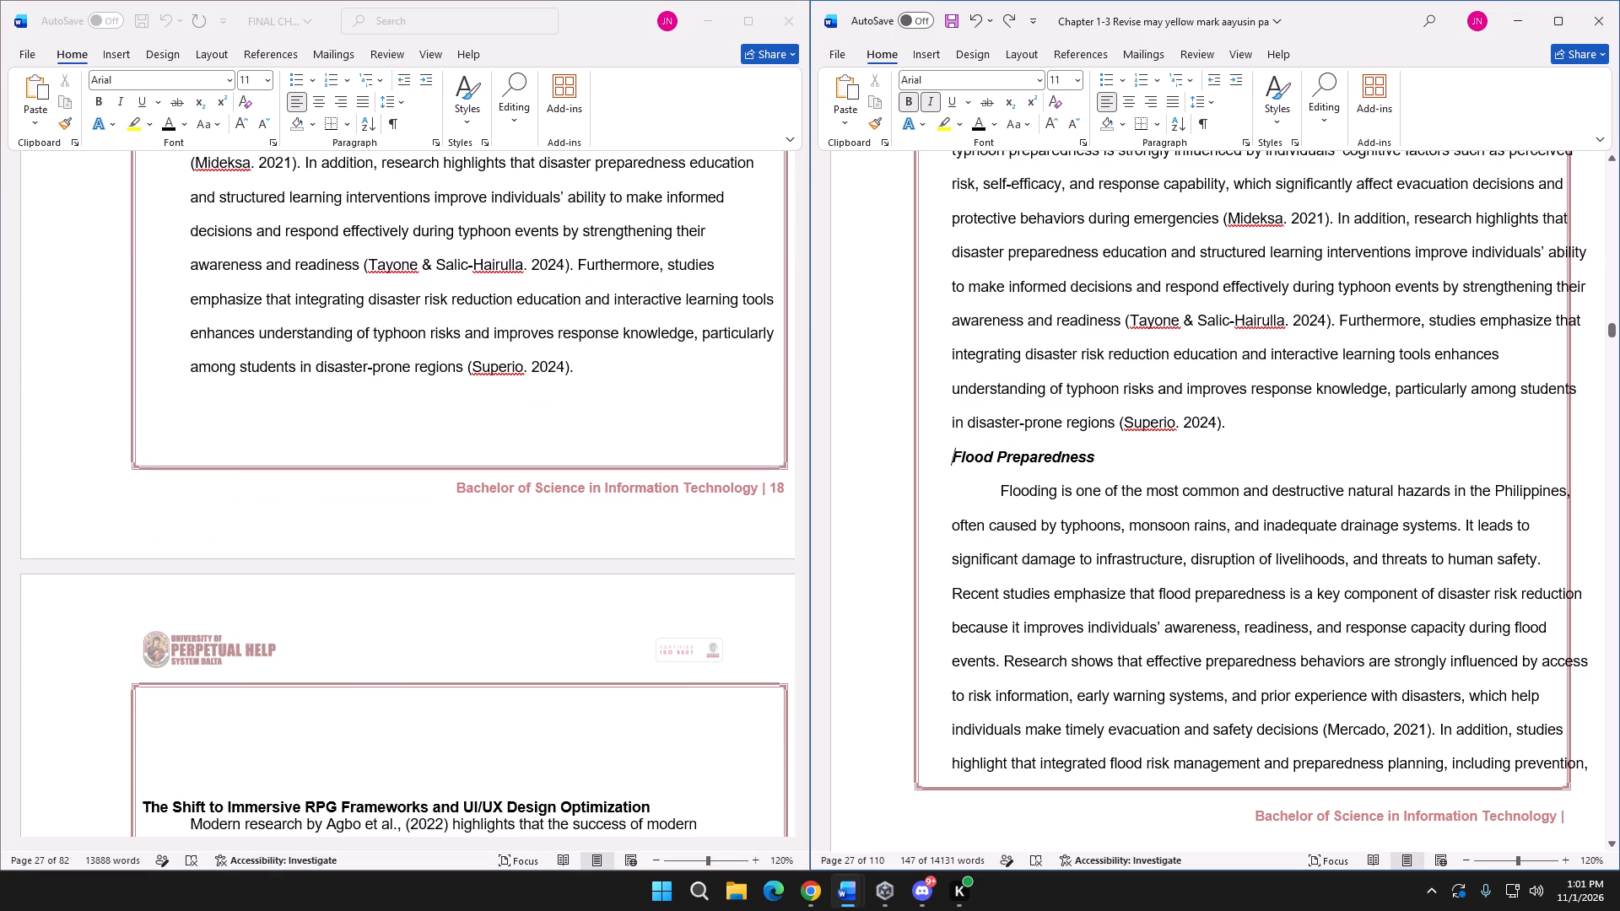
left_click_drag(953, 457, 1524, 615)
scroll(1371, 616, "down", 3)
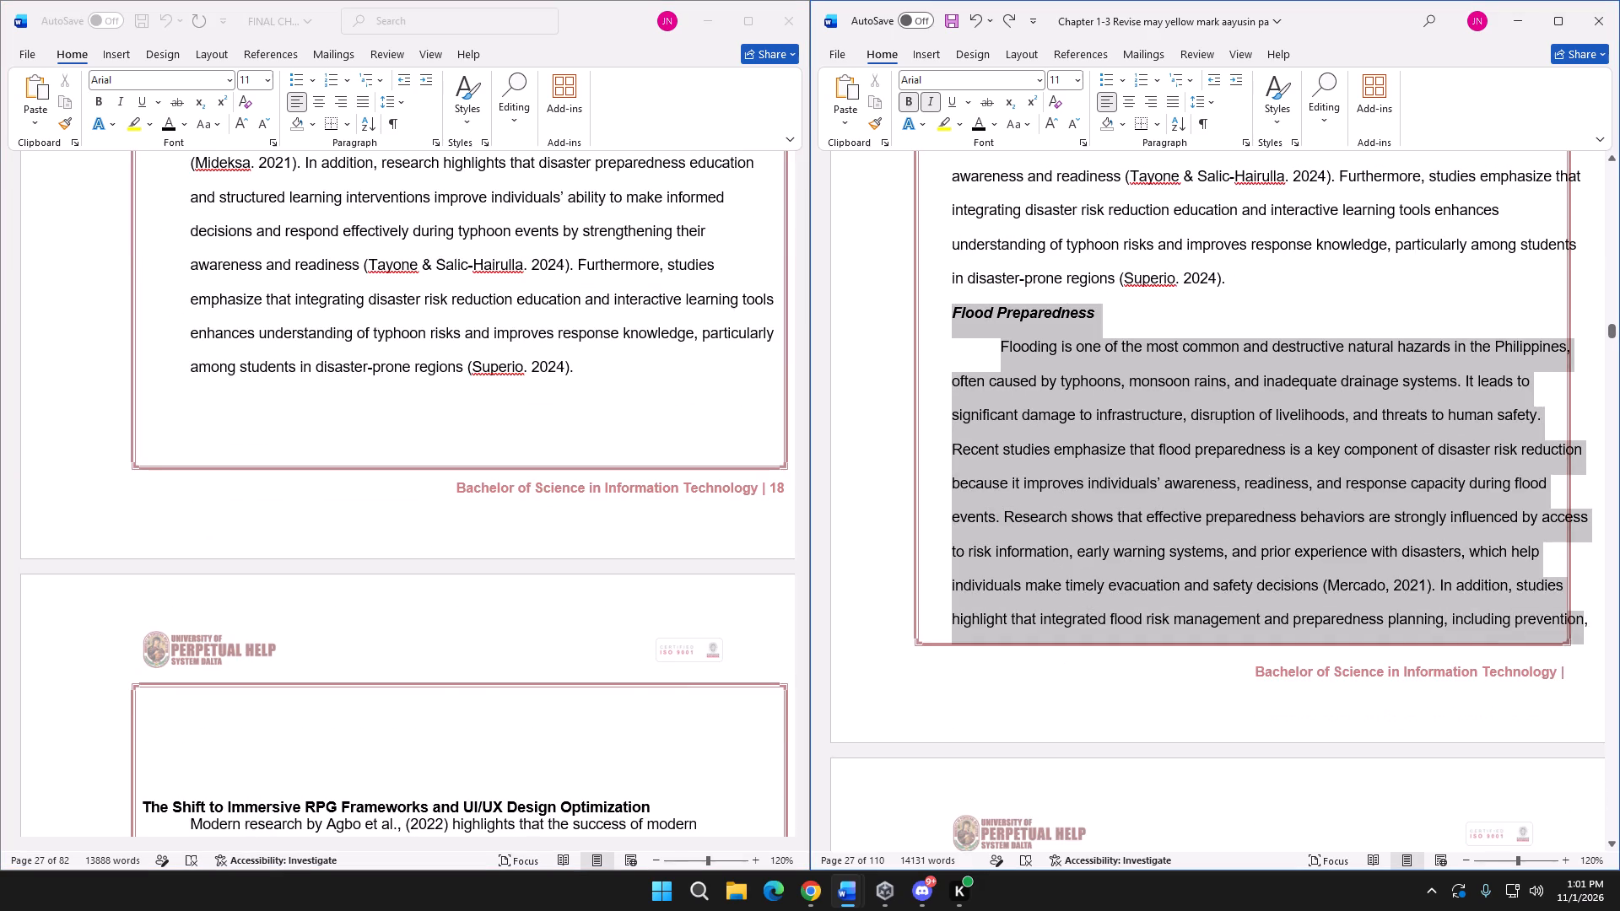
left_click_drag(1524, 615, 1151, 686)
scroll(1526, 616, "down", 3)
scroll(1466, 709, "down", 4)
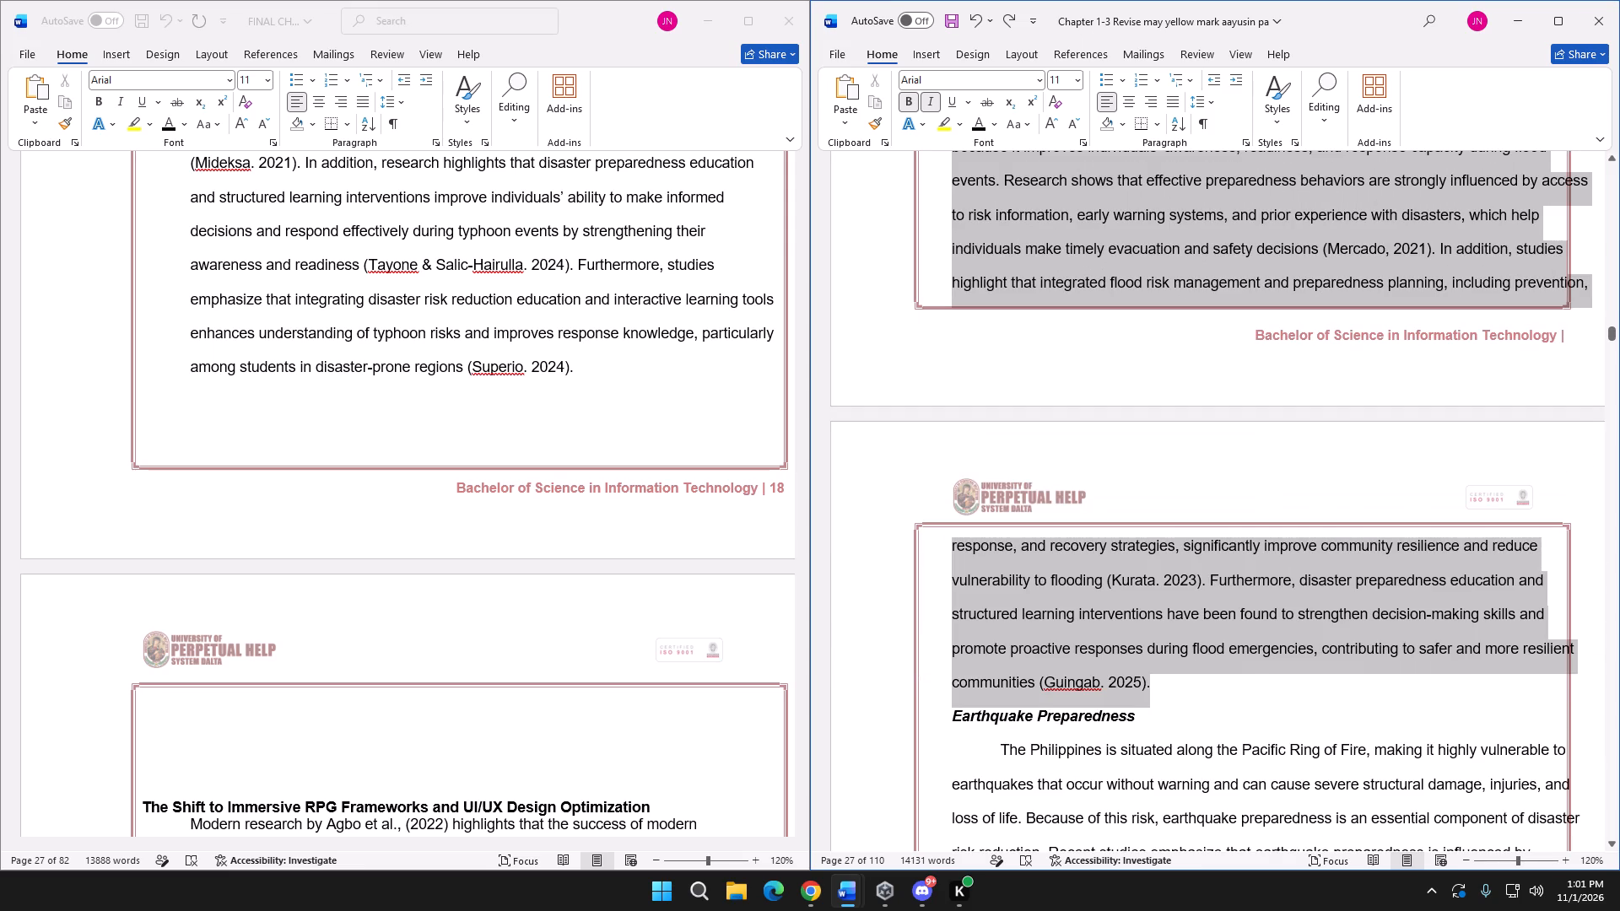
left_click_drag(1151, 686, 1153, 685)
key("ctrl+c")
left_click(226, 391)
left_click(215, 398)
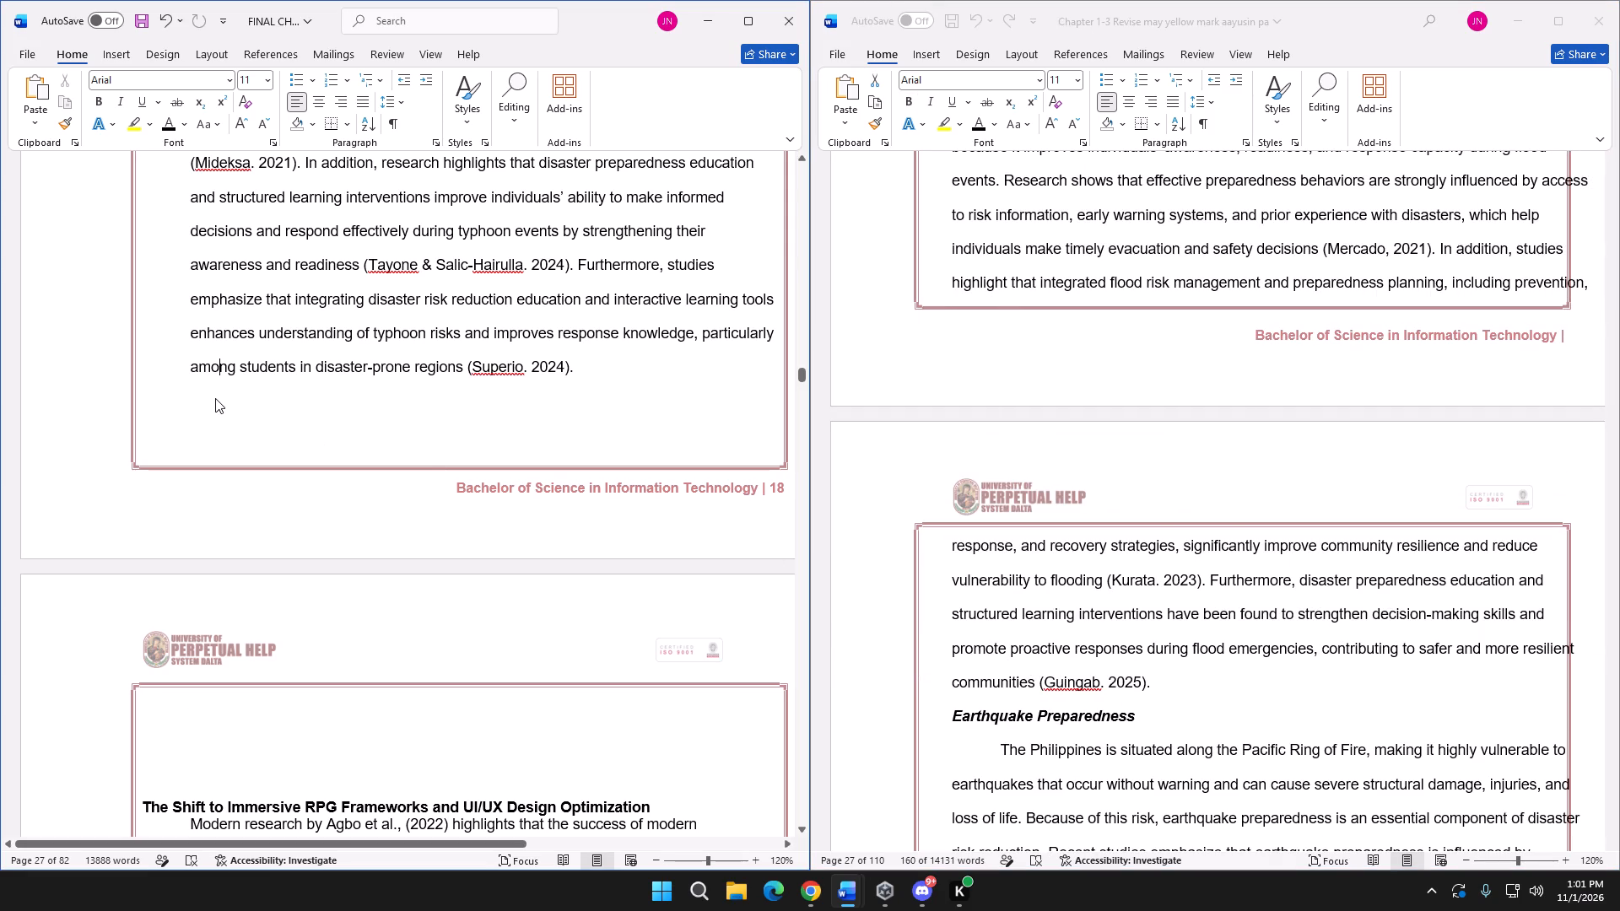
left_click(583, 375)
key("Return")
key("ctrl+v")
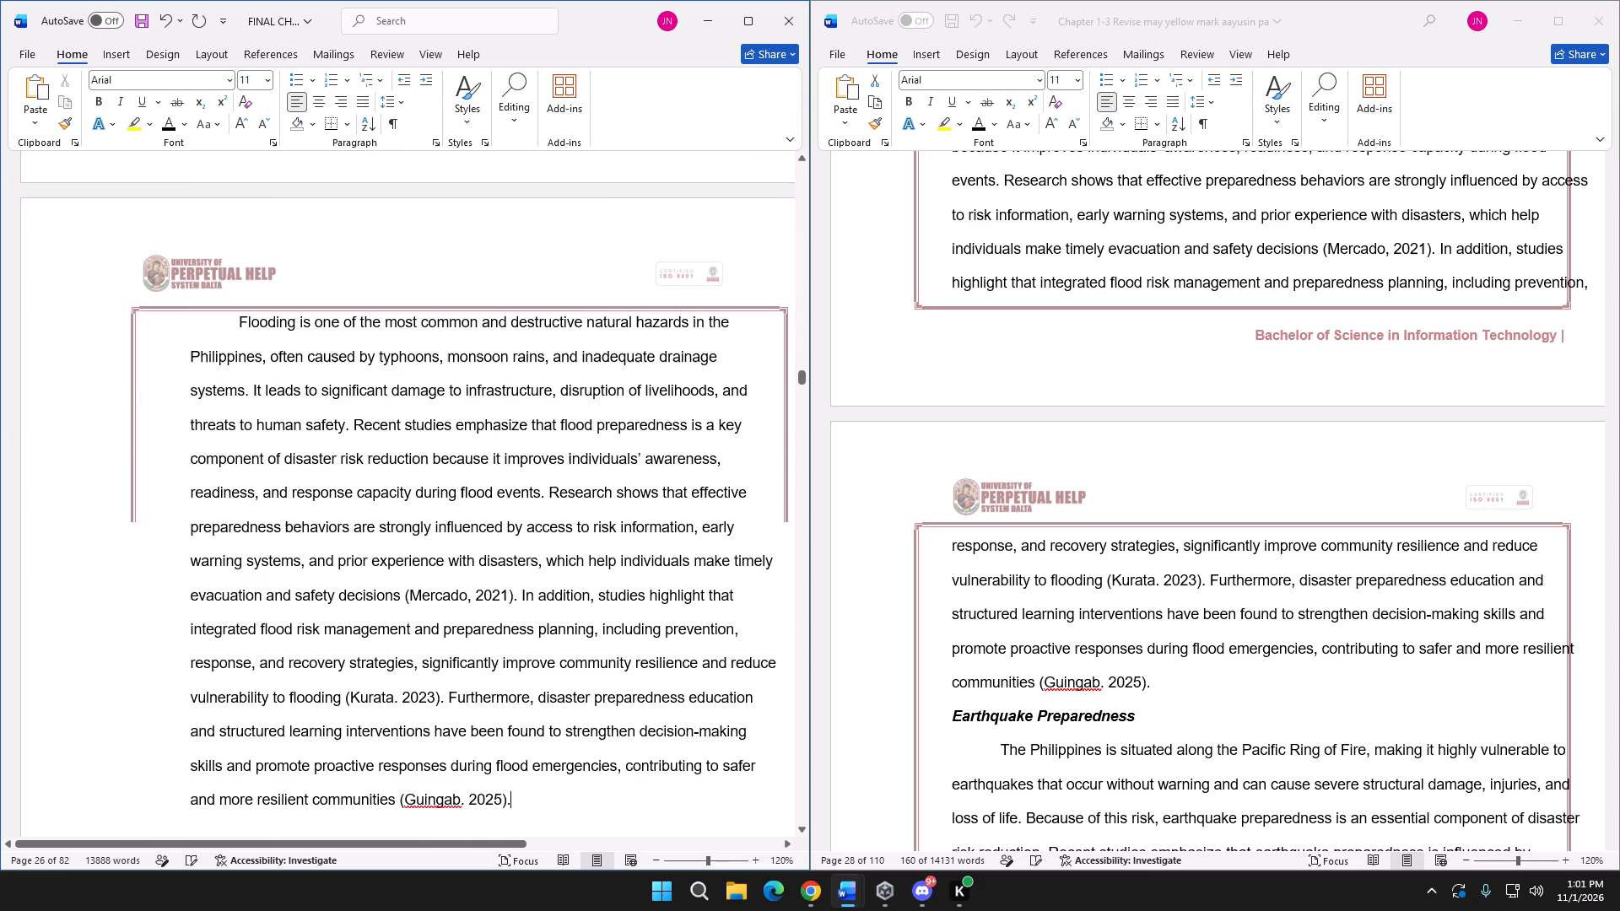
Insert two blank lines before the Flood Preparedness heading at the end of page 18.
scroll(478, 503, "up", 6)
left_click(146, 319)
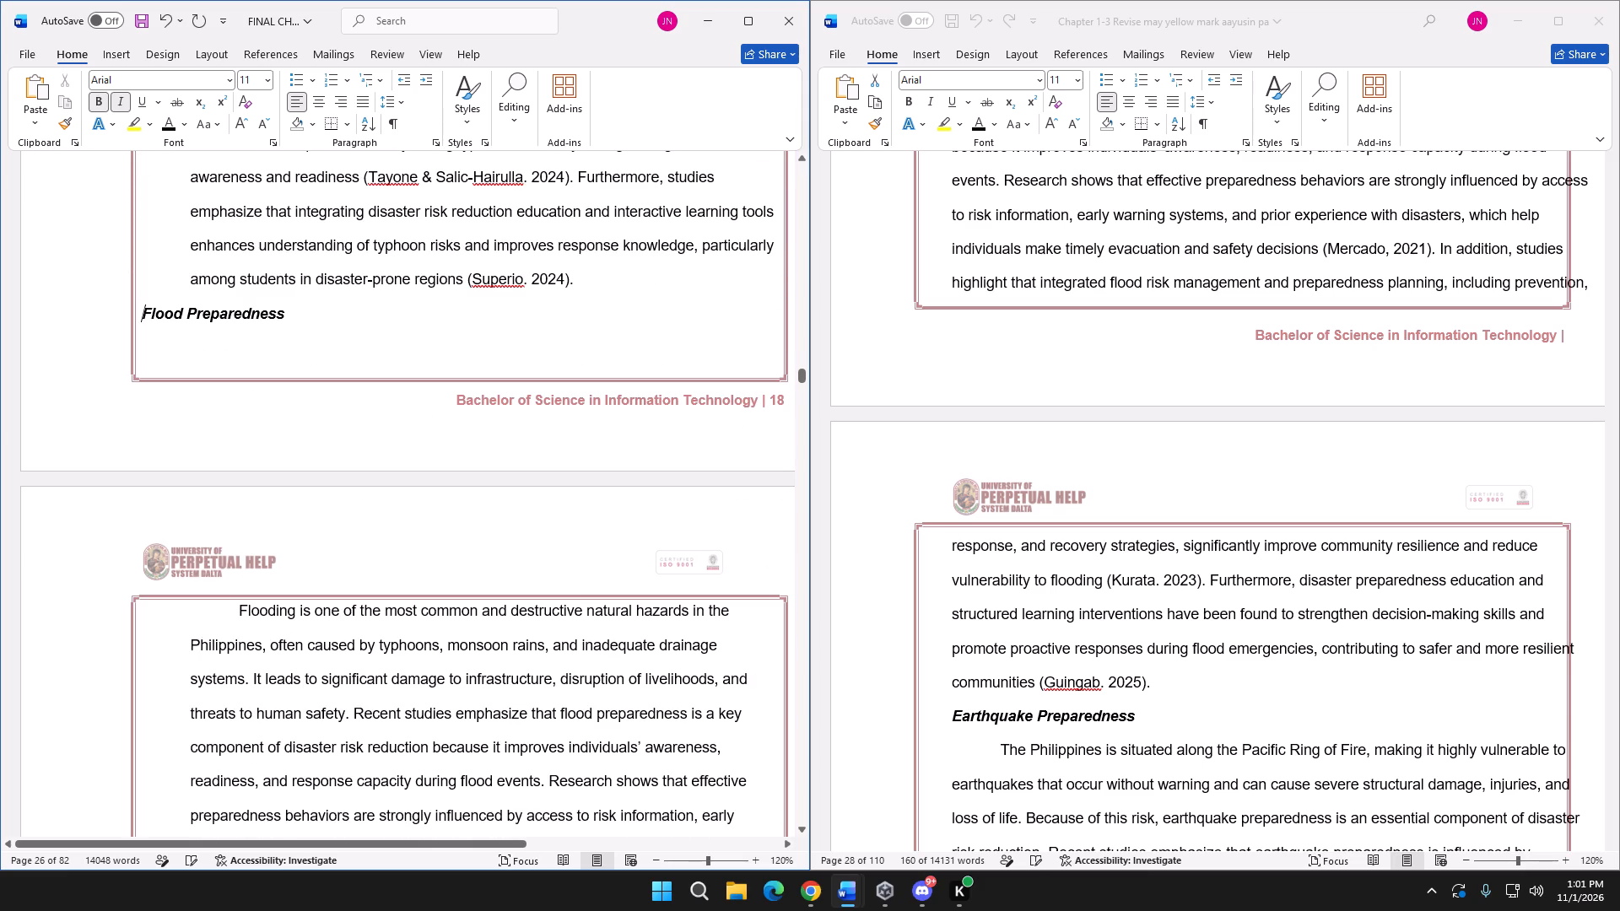
key("Return")
key("Return")
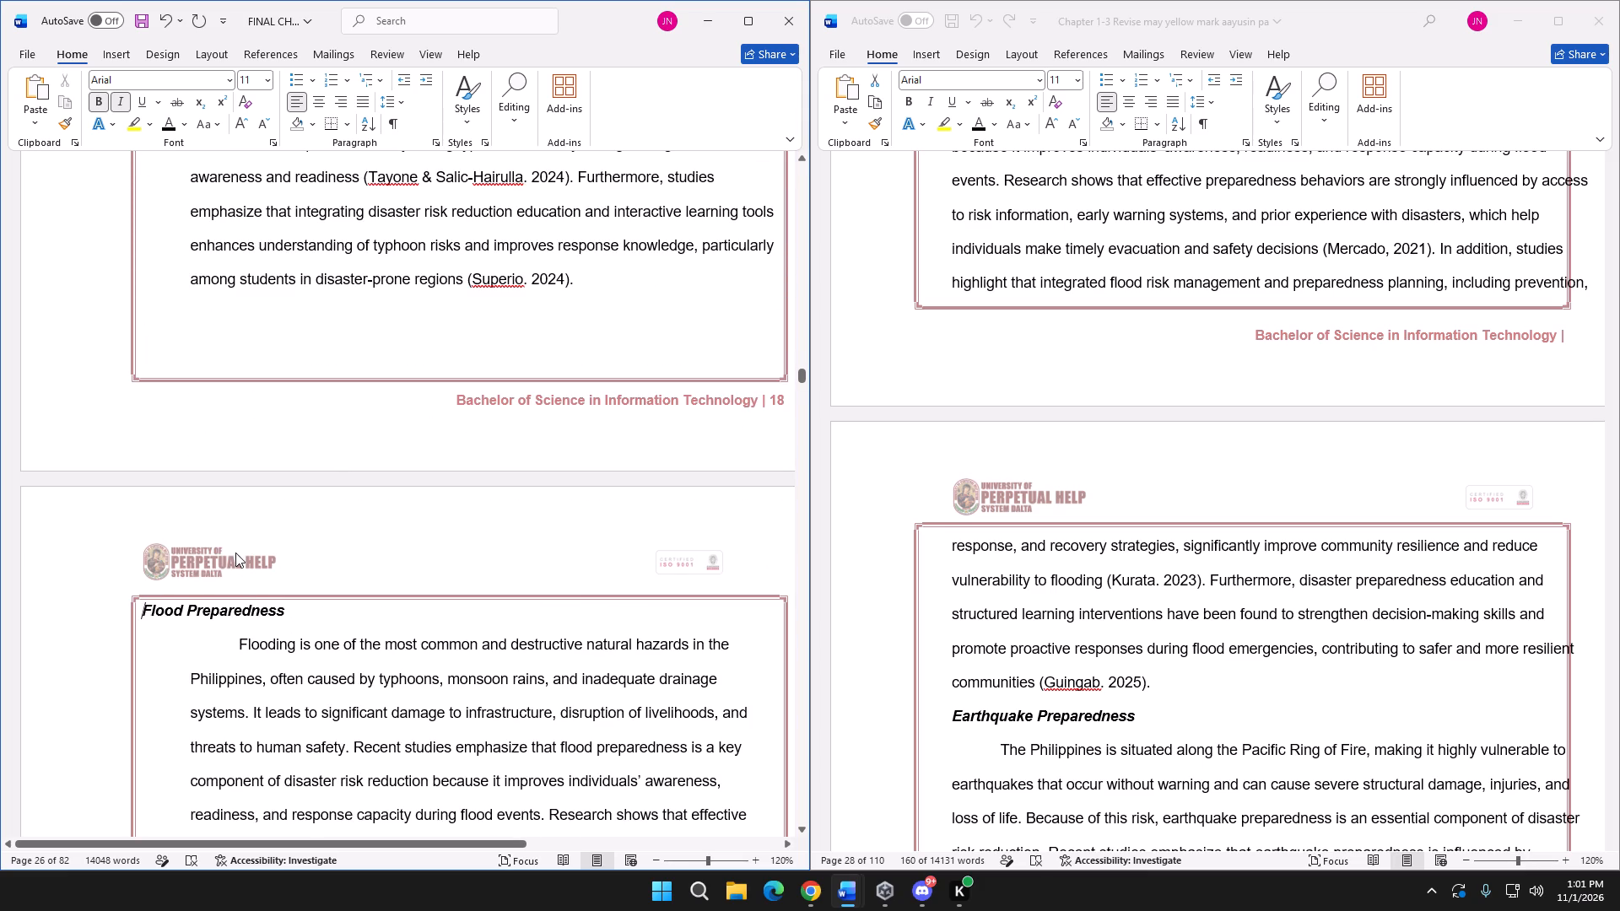
Indent the Flood Preparedness heading at the top of page 19 to line up with its paragraph.
key("Tab")
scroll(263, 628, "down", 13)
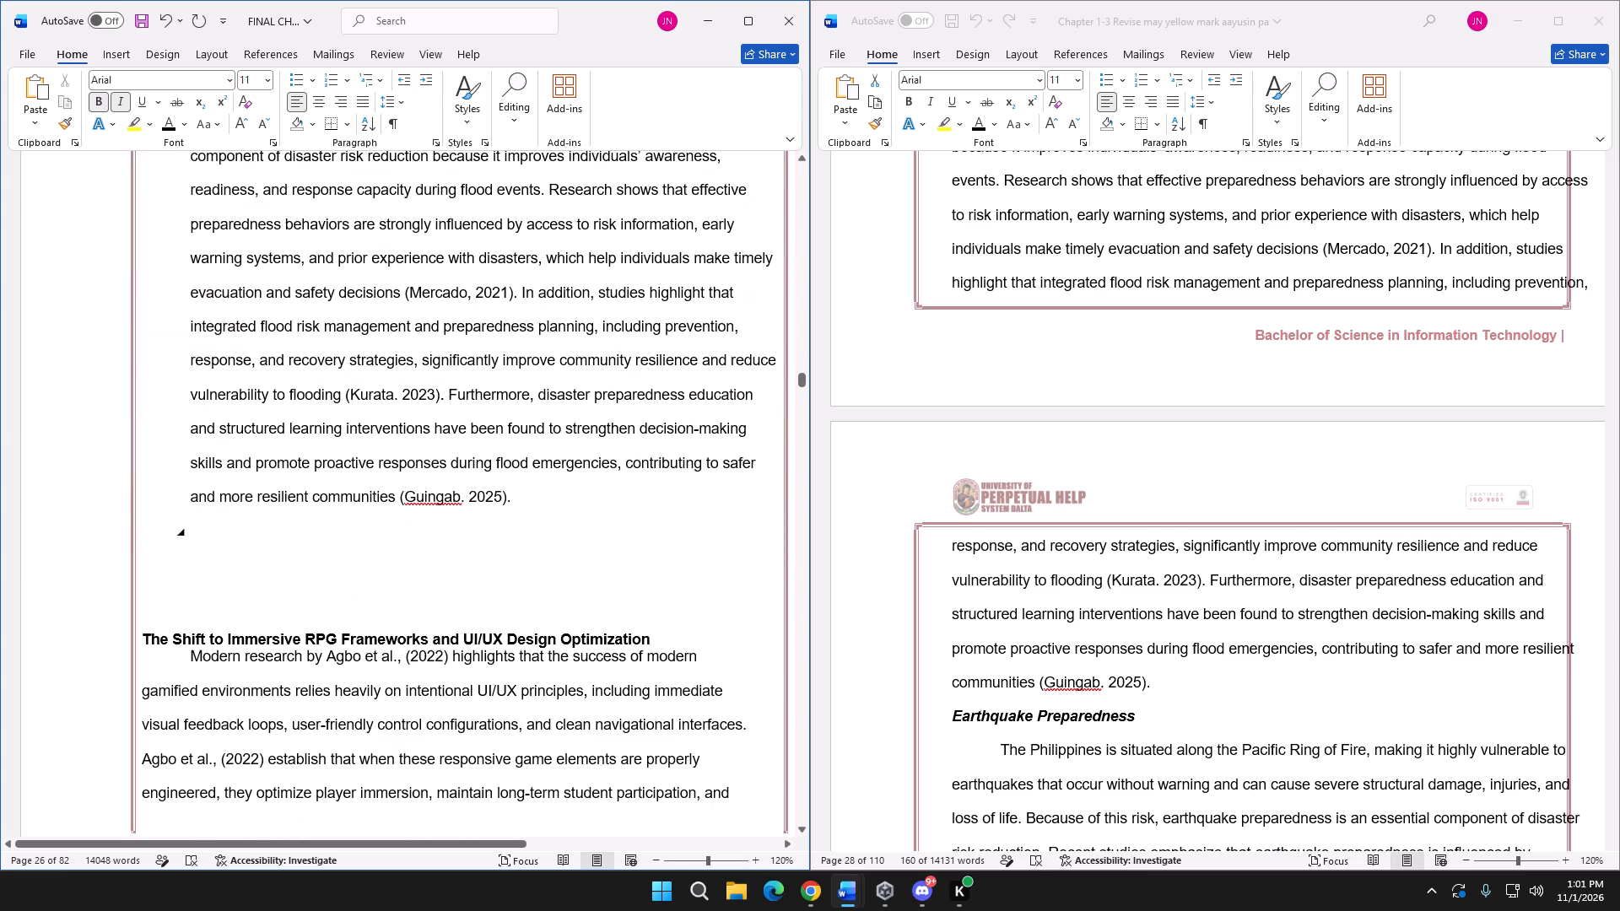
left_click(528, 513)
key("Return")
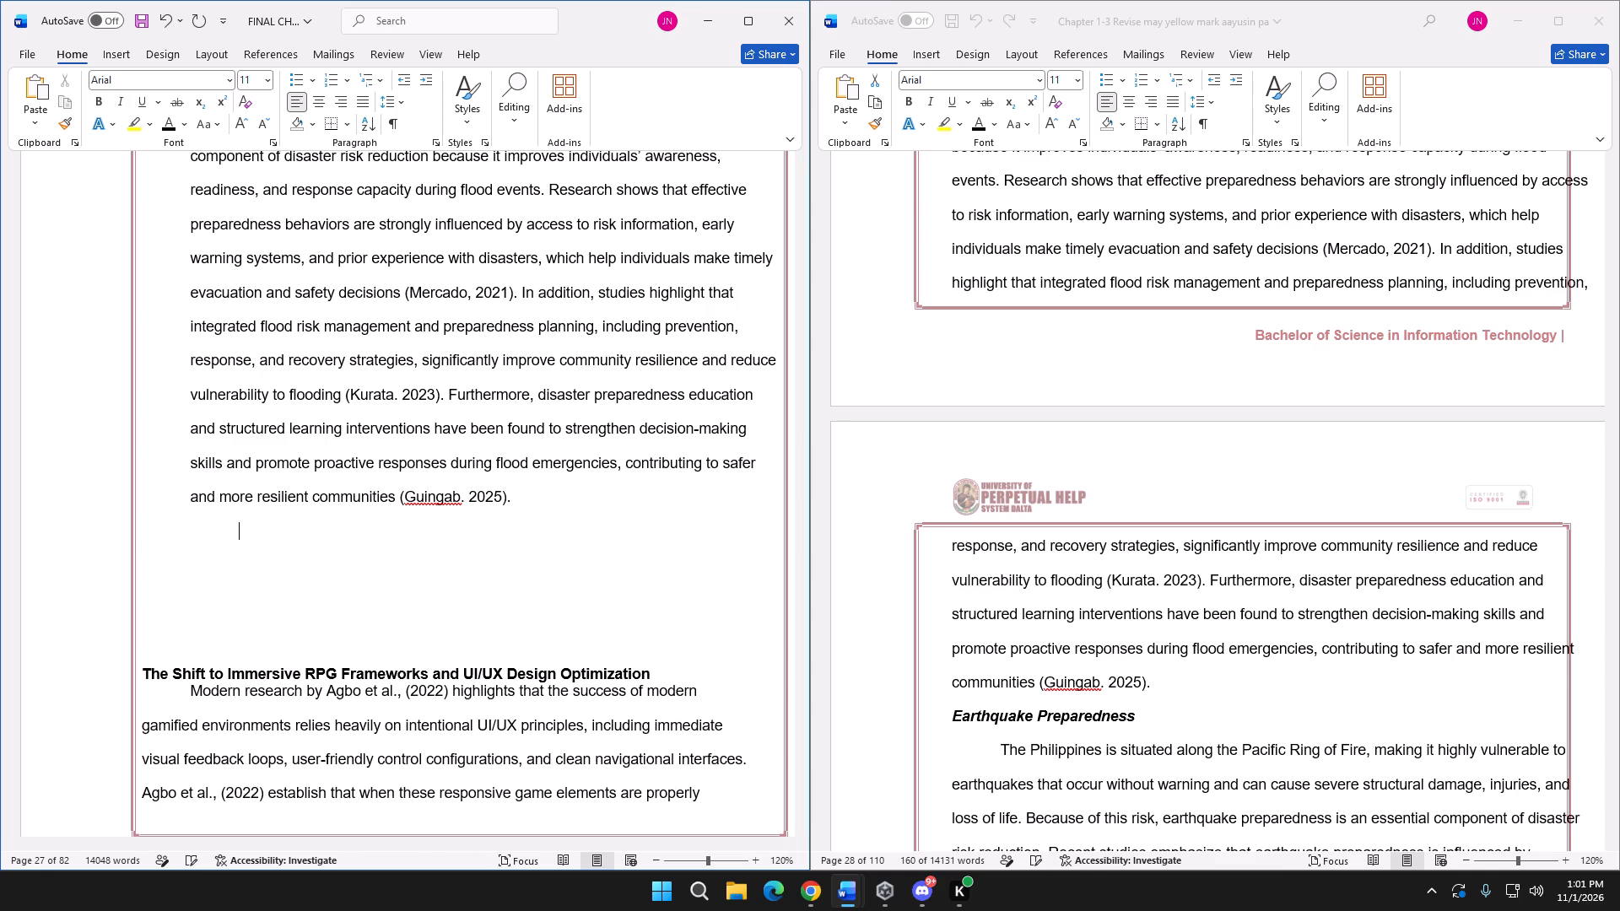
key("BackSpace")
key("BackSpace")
Delete the heading The Shift to Immersive RPG Frameworks and UI/UX Design Optimization together with its whole paragraph.
left_click(446, 565)
scroll(463, 576, "down", 3)
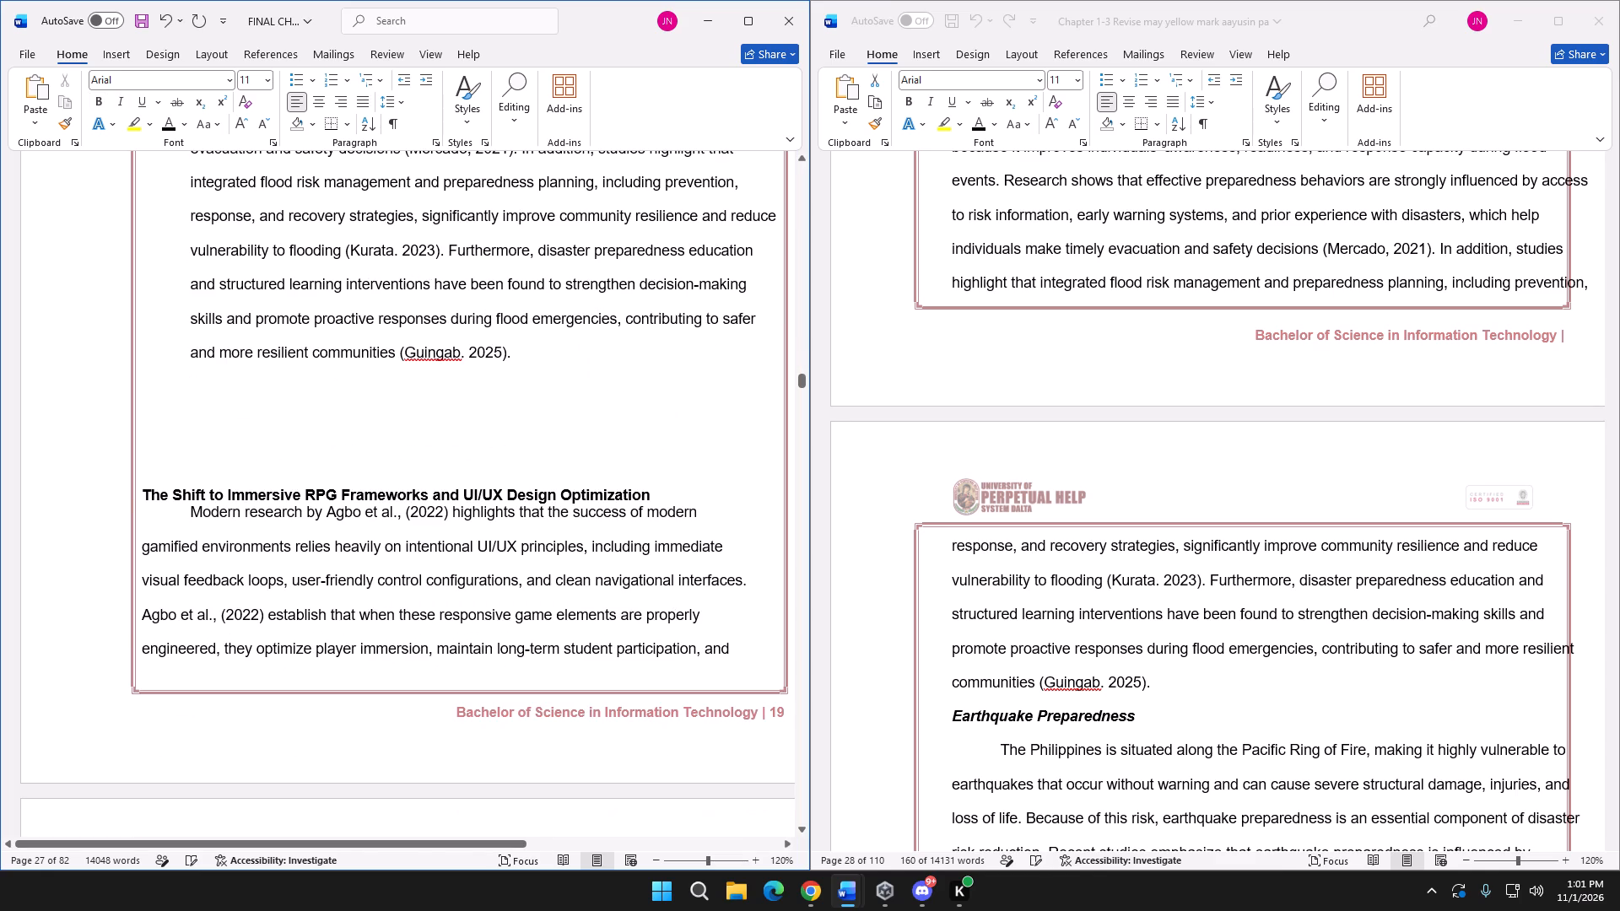
left_click_drag(146, 494, 667, 579)
scroll(615, 597, "down", 8)
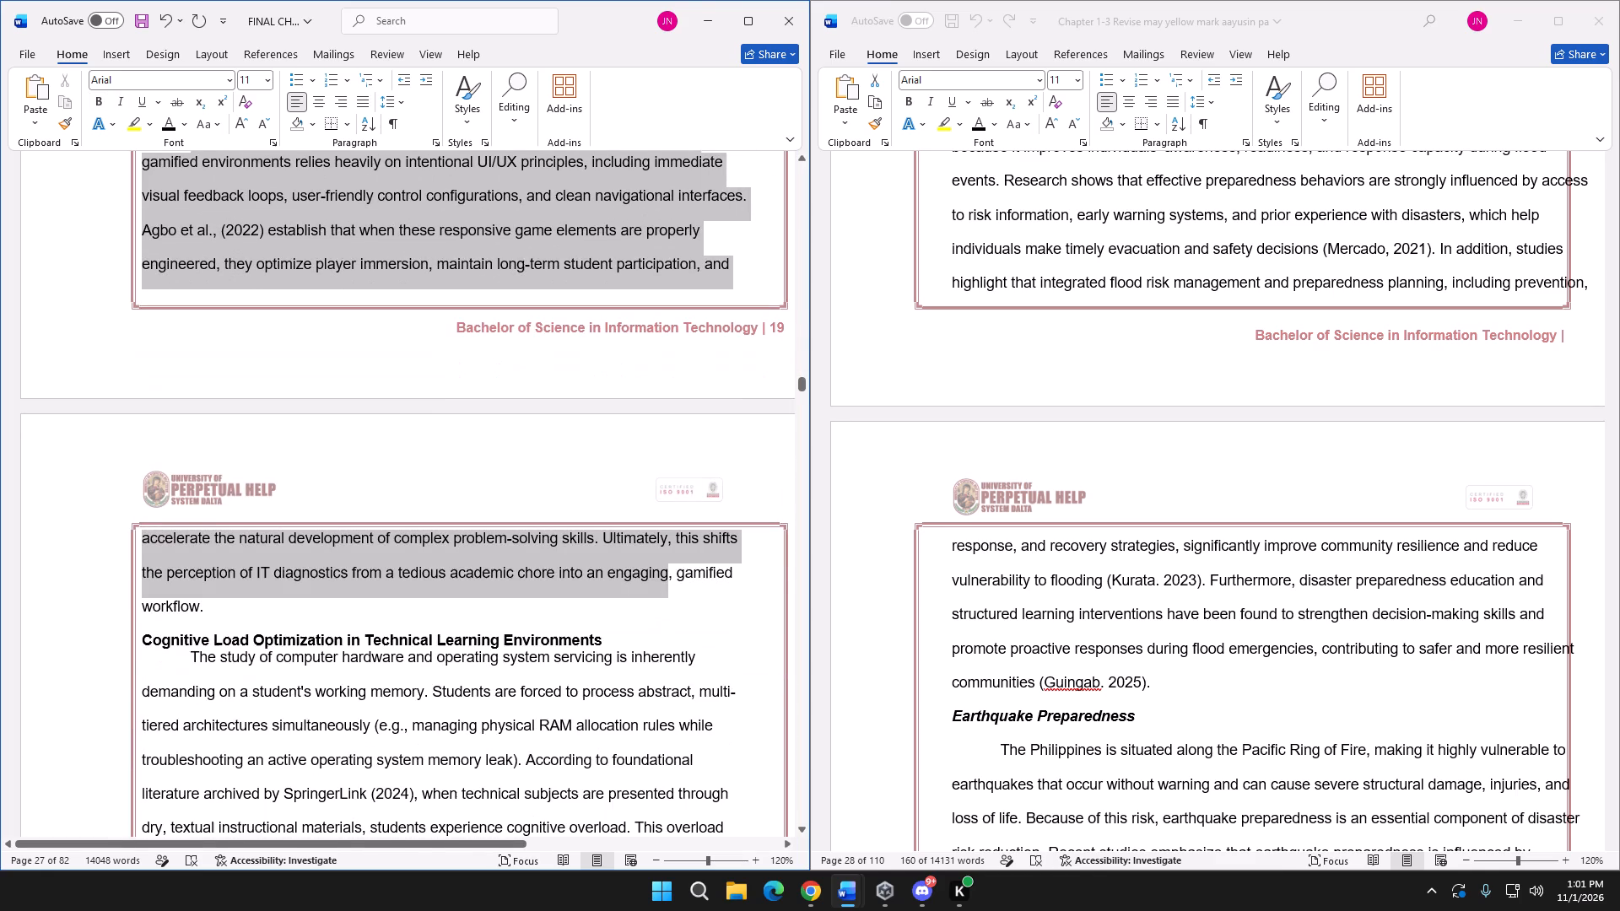
left_click_drag(667, 579, 611, 610)
key("BackSpace")
Add a new line after the end of the Flood Preparedness paragraph in the final chapter document.
scroll(614, 605, "up", 6)
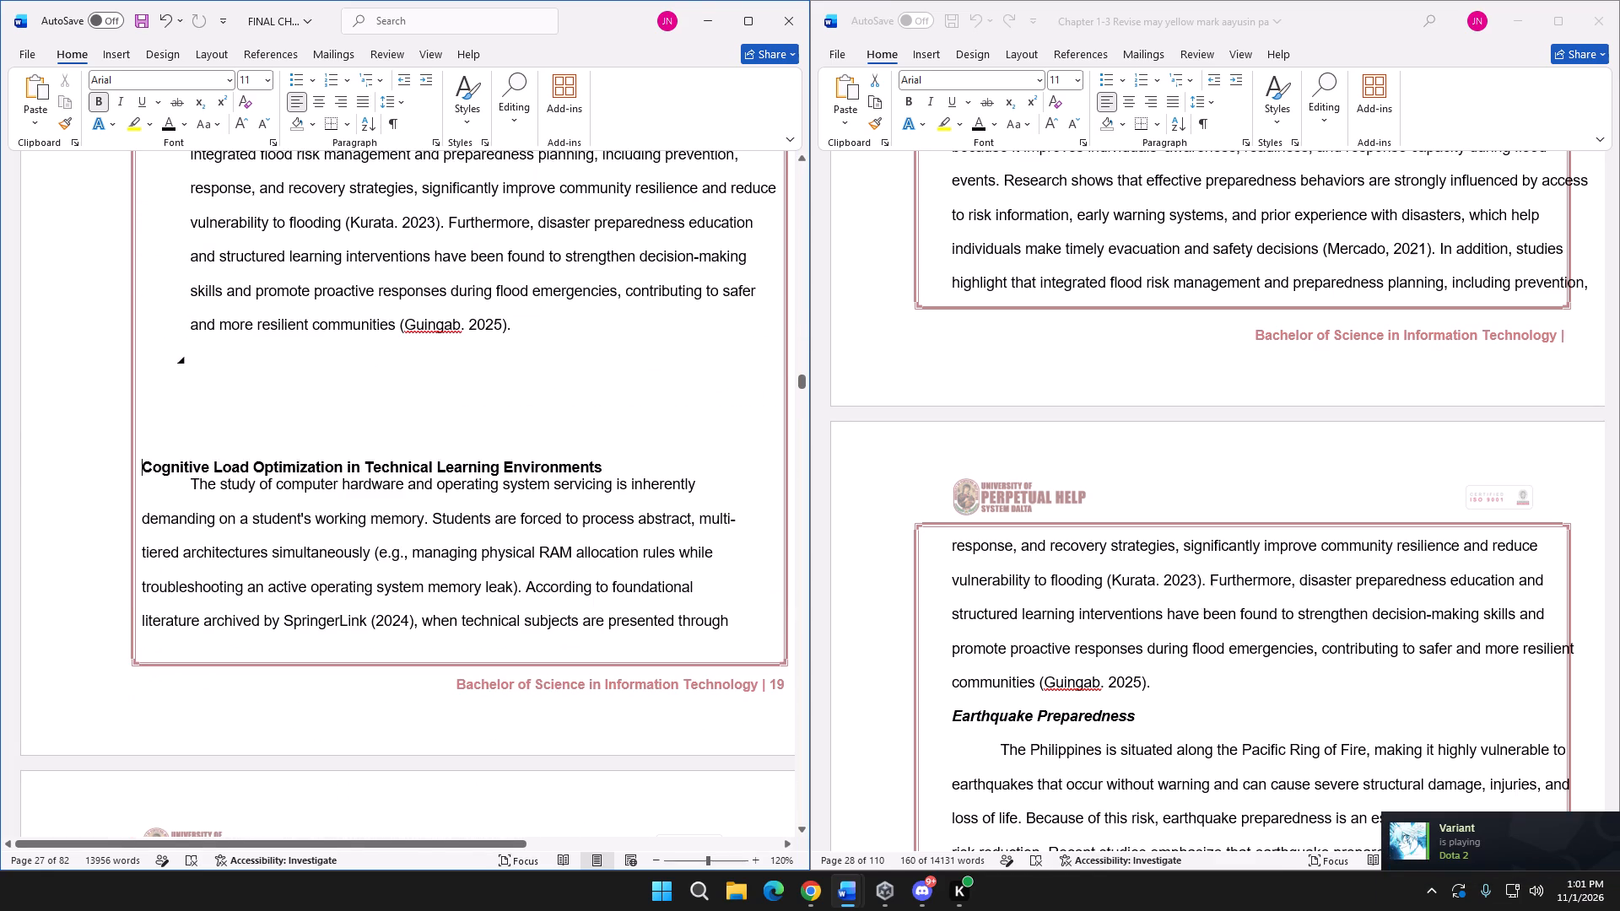
left_click(586, 333)
key("Return")
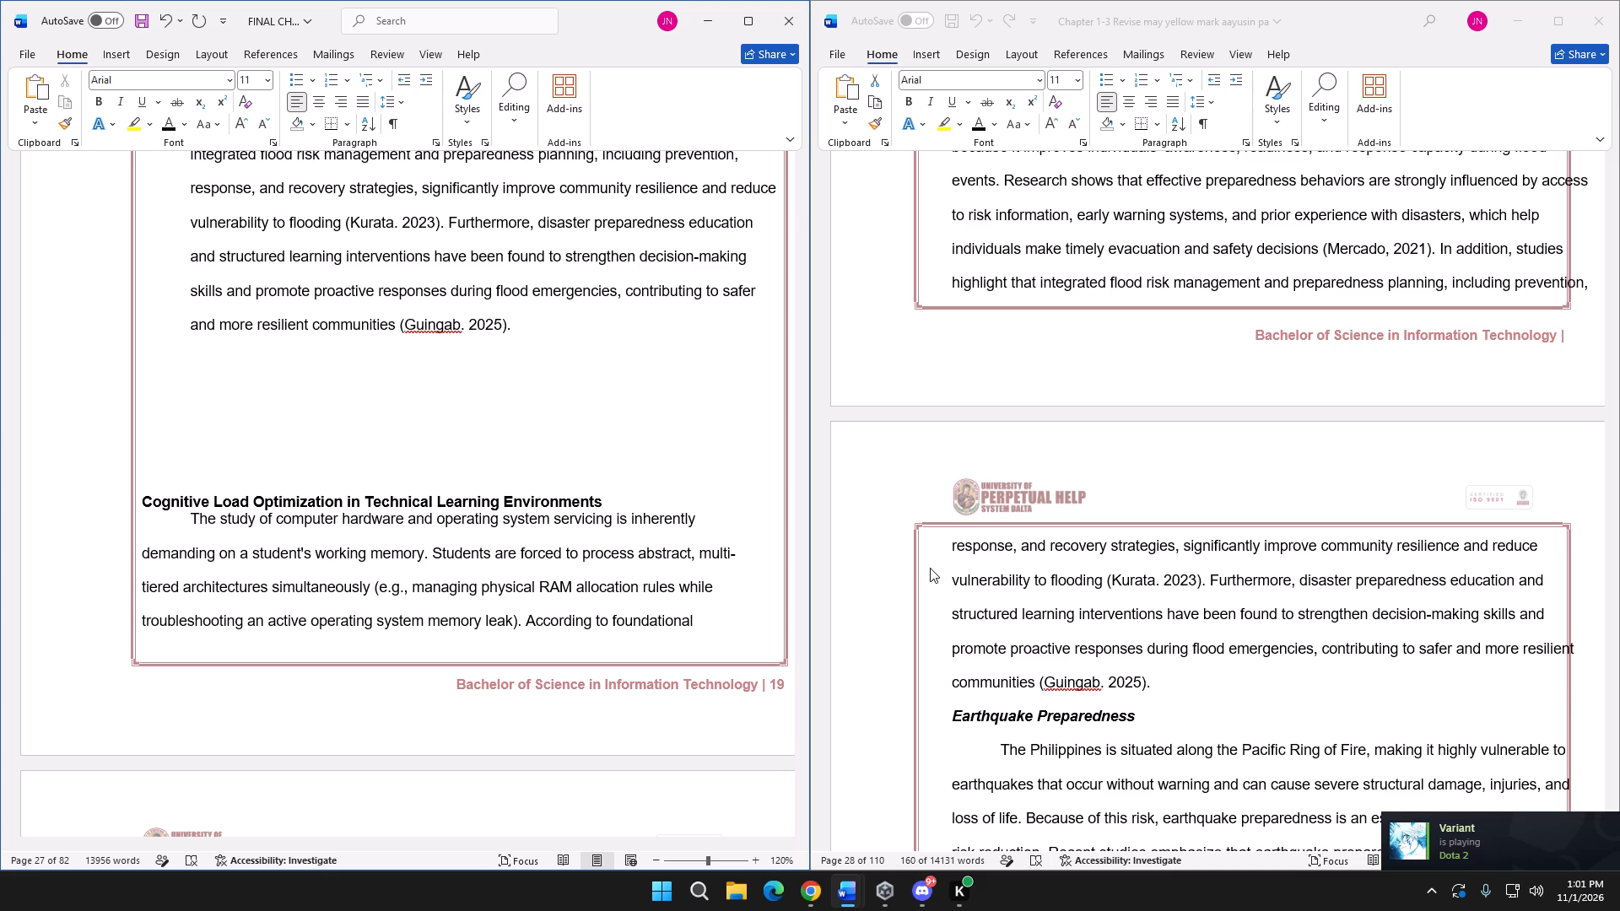
scroll(948, 583, "up", 4)
scroll(948, 585, "down", 5)
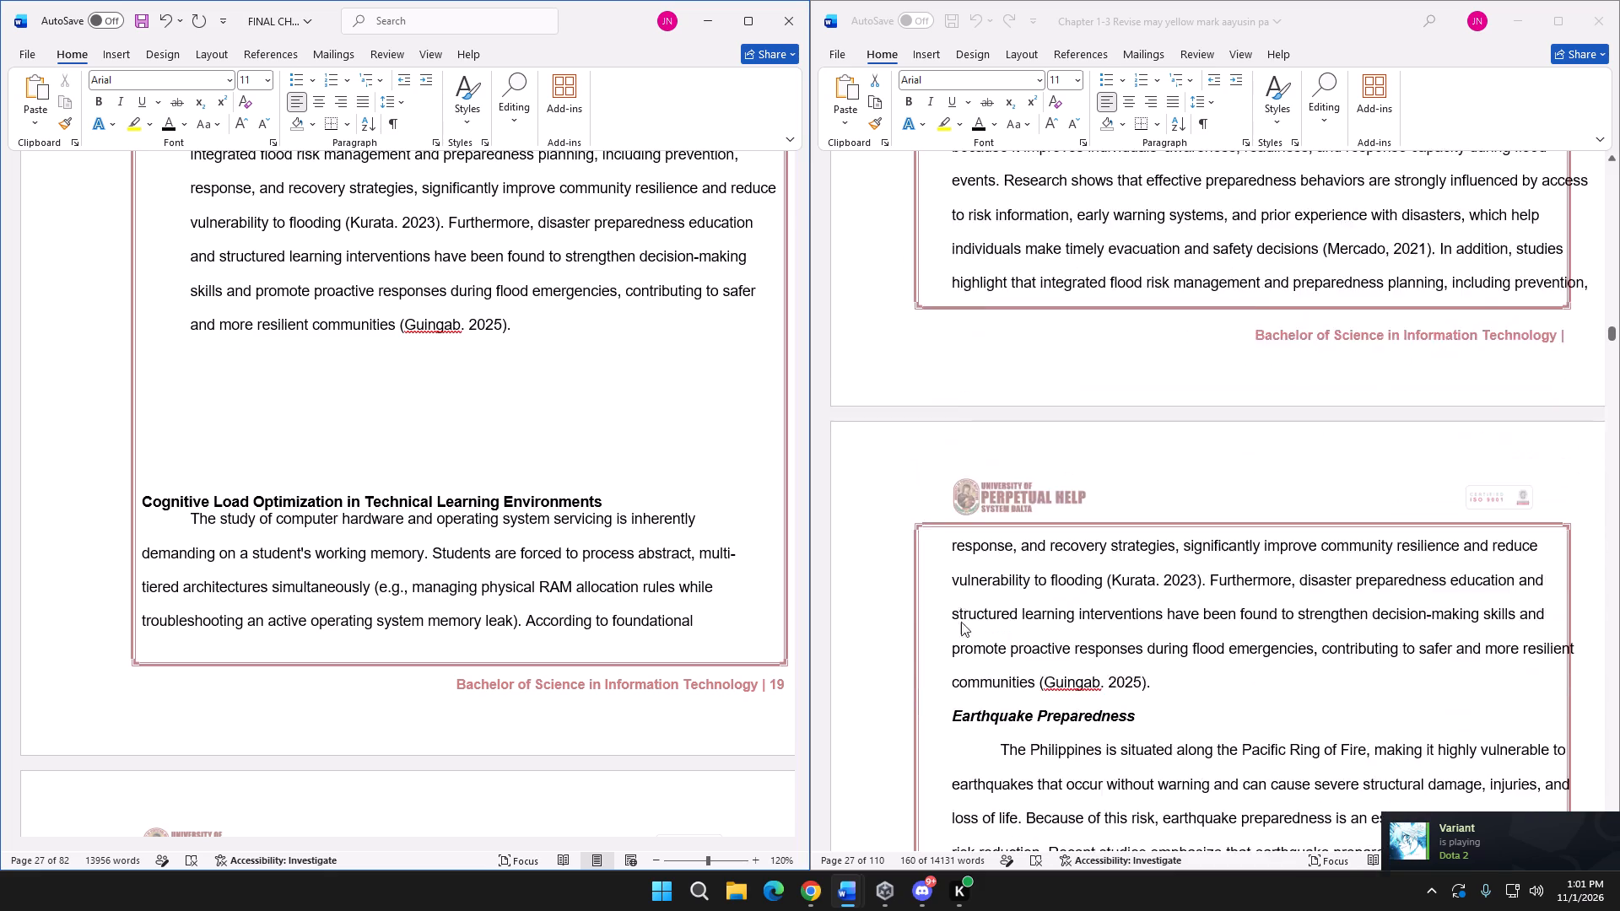
Switch to Facebook in Chrome and send "nag promote ka din" to the open group chat, mentioning the member who wrote last.
left_click(801, 885)
left_click(166, 0)
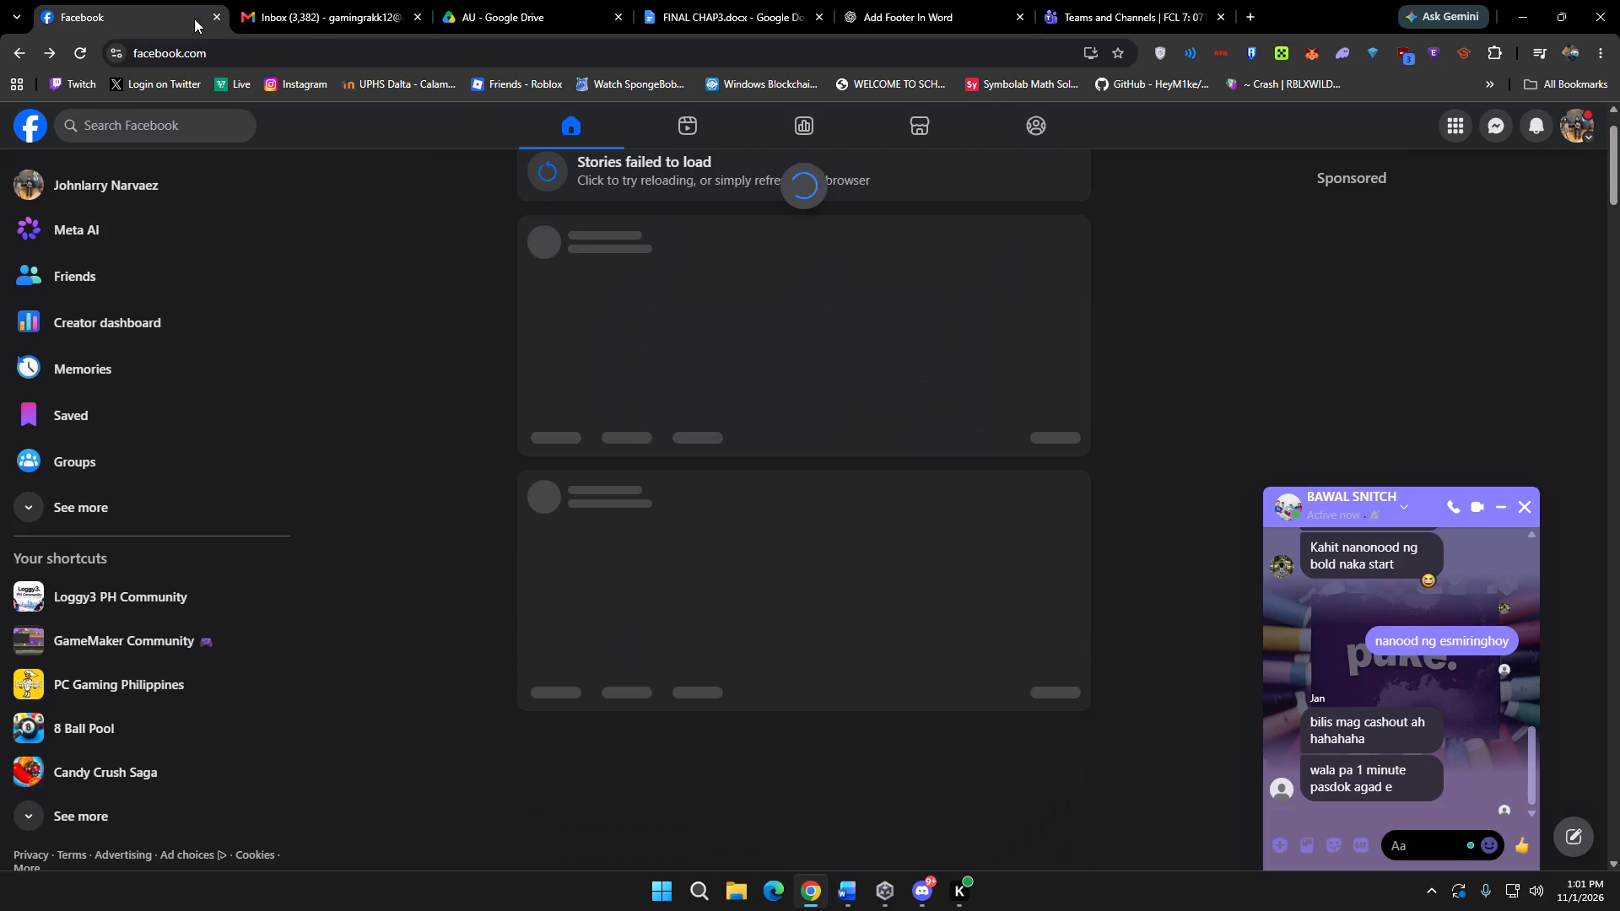
left_click(1196, 453)
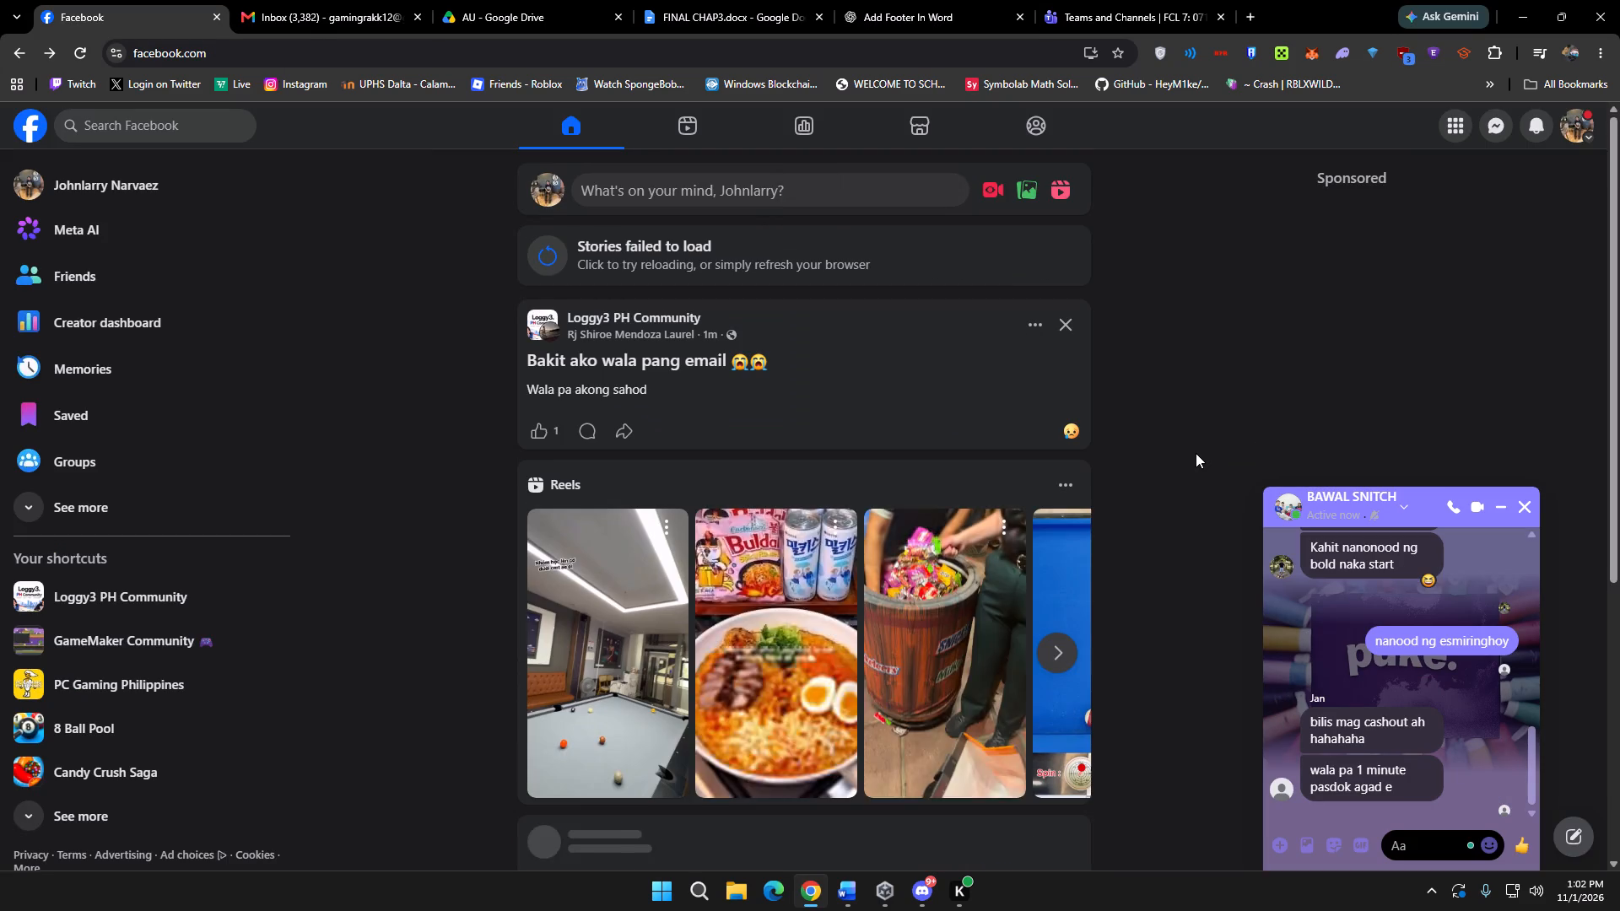
left_click(1423, 843)
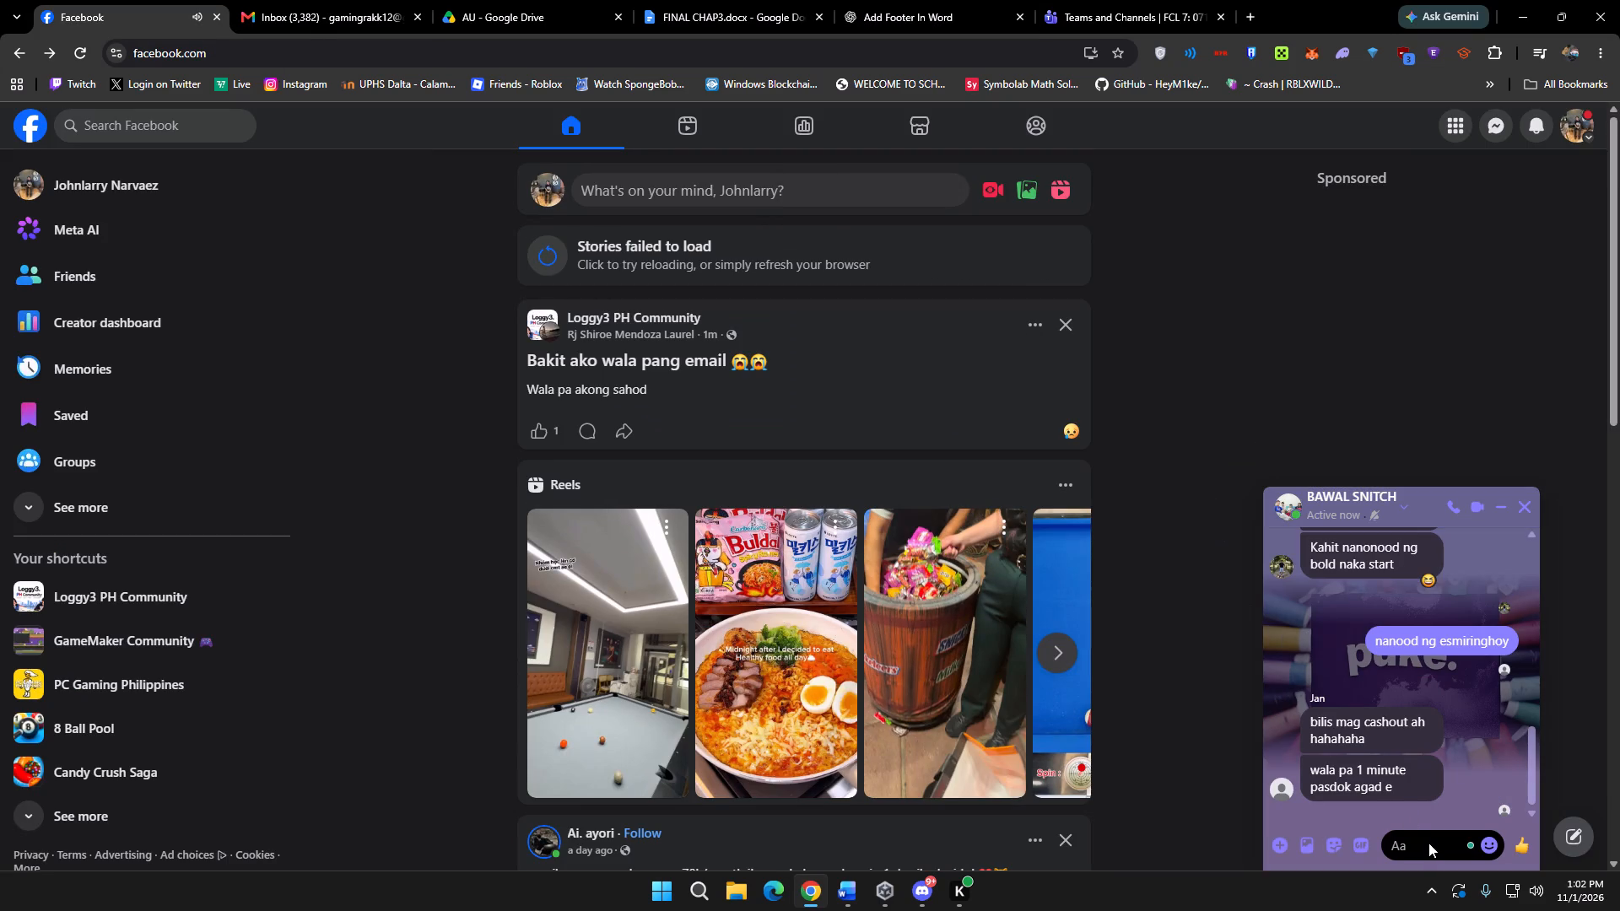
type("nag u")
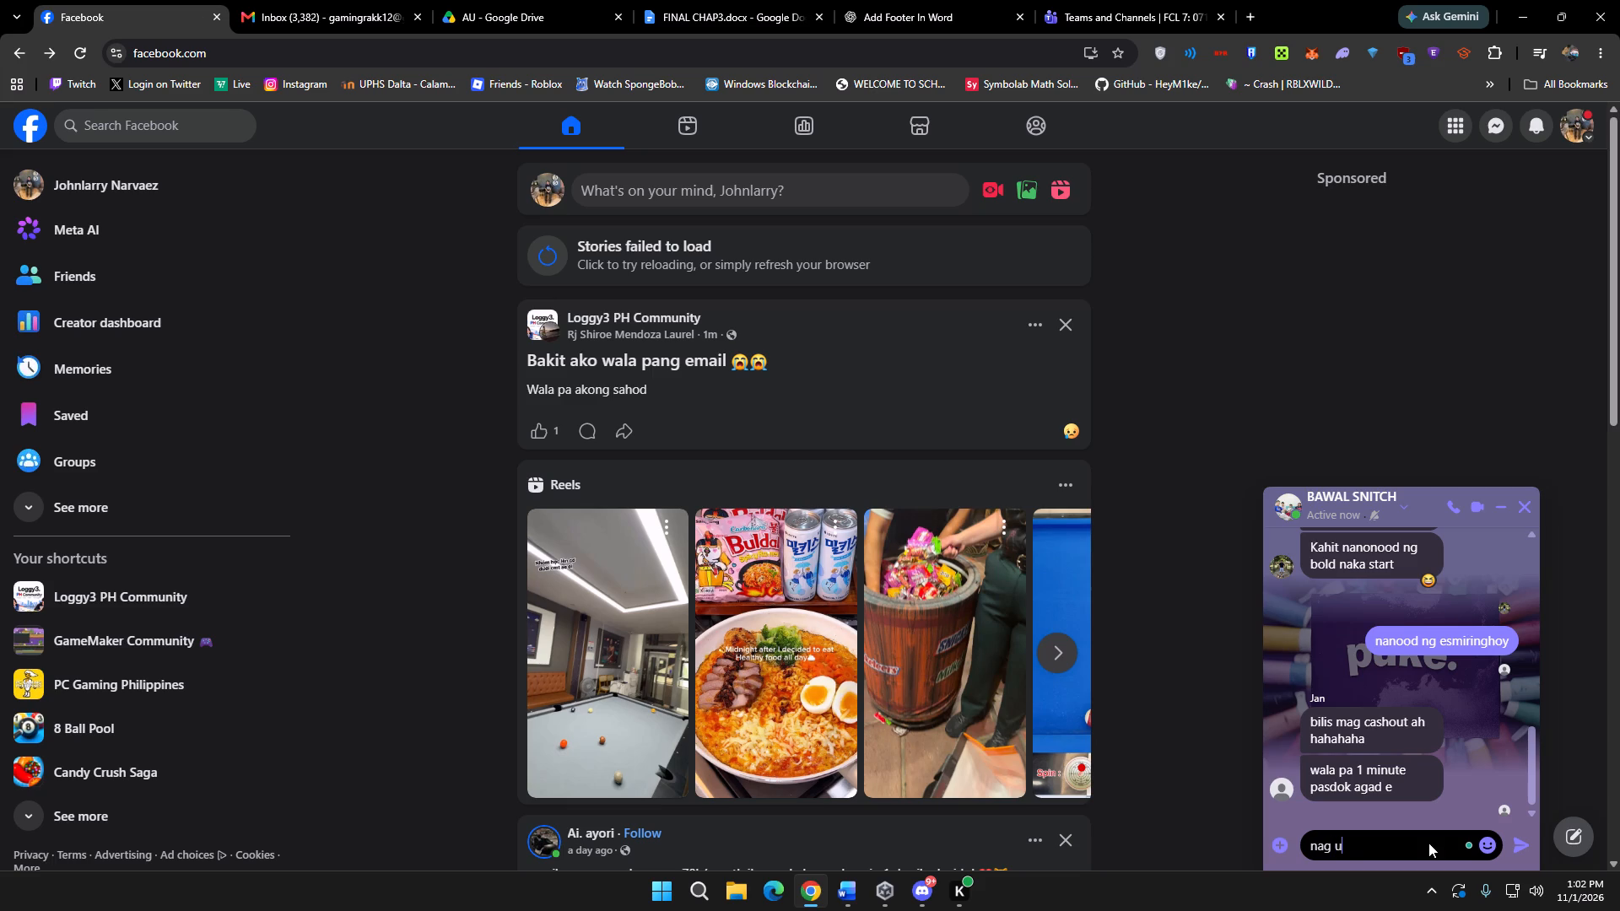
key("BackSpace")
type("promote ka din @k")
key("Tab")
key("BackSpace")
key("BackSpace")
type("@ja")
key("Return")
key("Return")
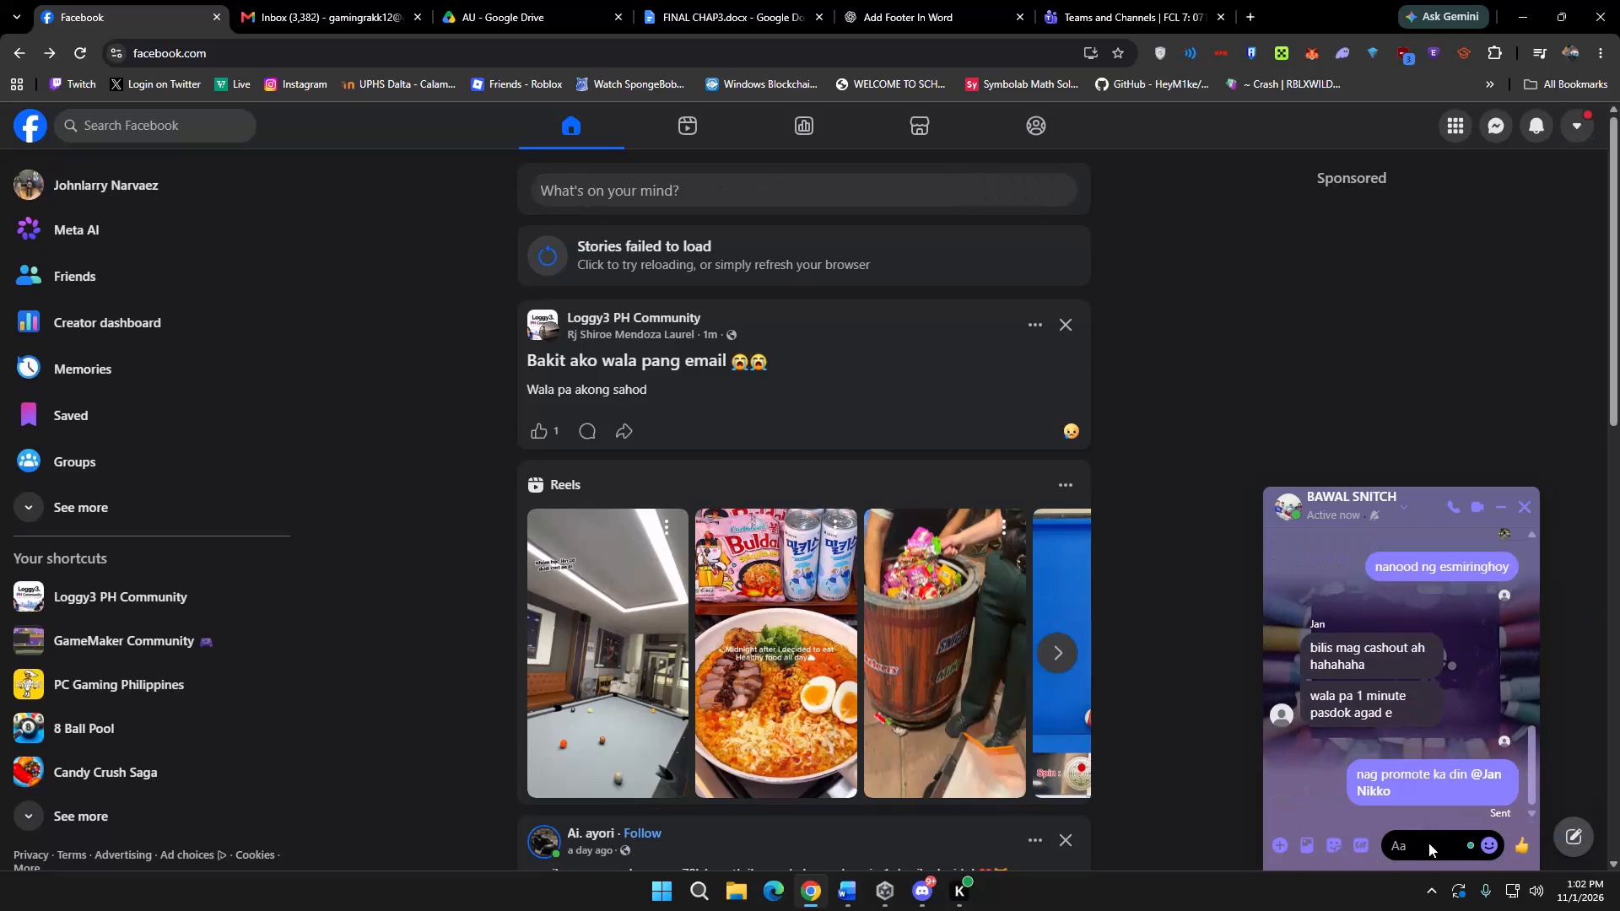
Read back through the earlier messages in the group chat and return to the newest ones.
scroll(1202, 642, "down", 11)
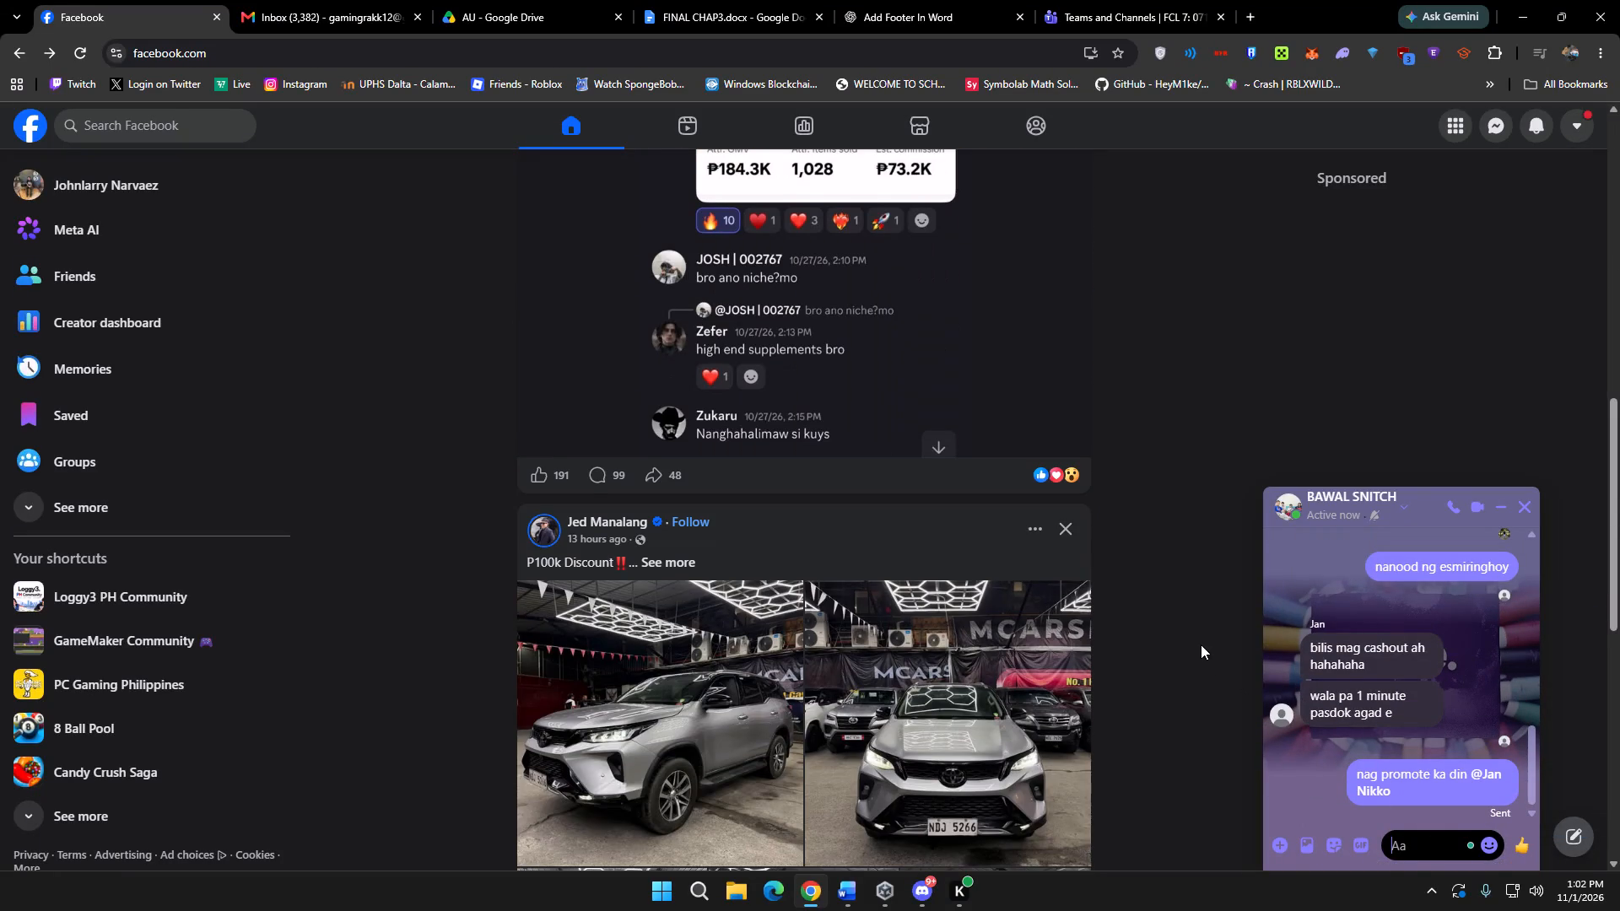
left_click(1482, 124)
left_click(1482, 124)
scroll(1400, 702, "up", 3)
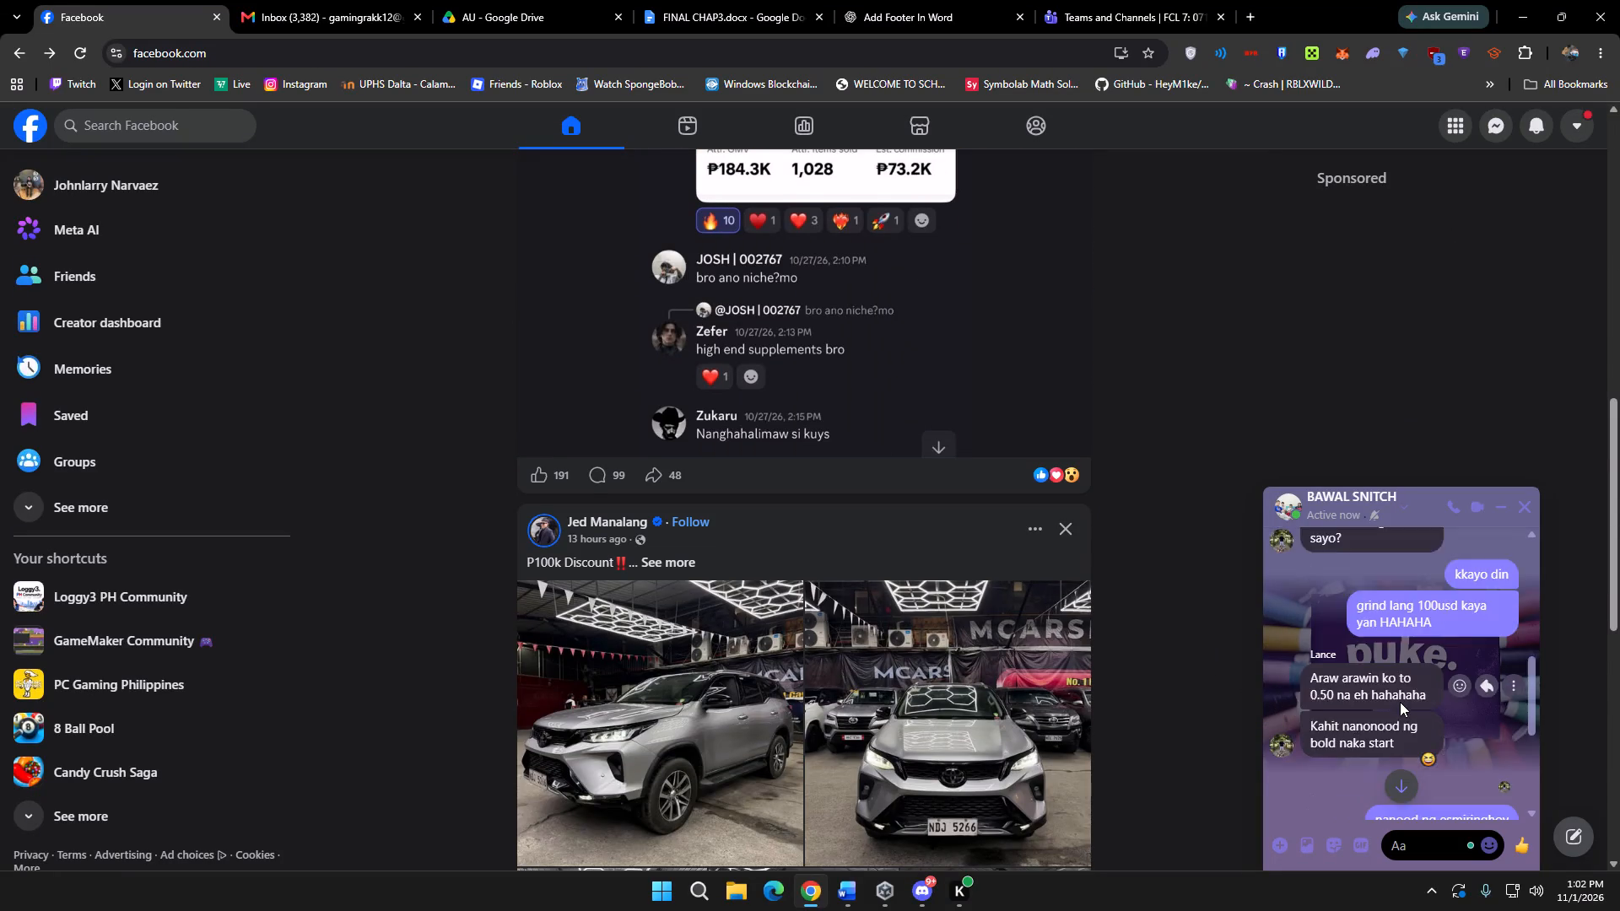
scroll(1400, 702, "up", 7)
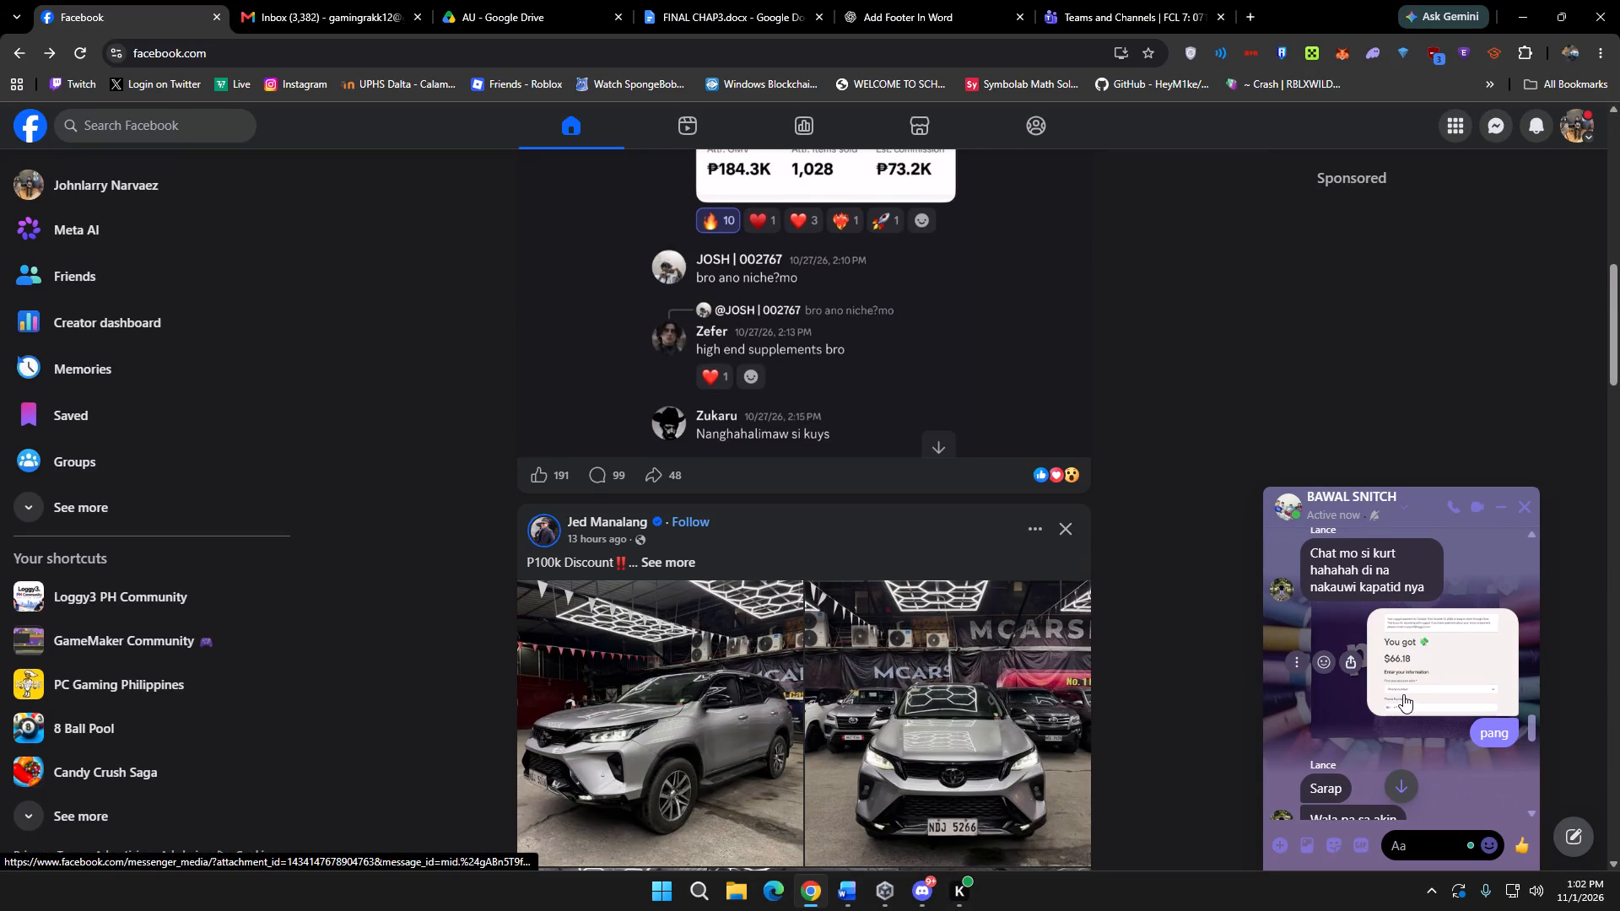
scroll(1403, 694, "up", 8)
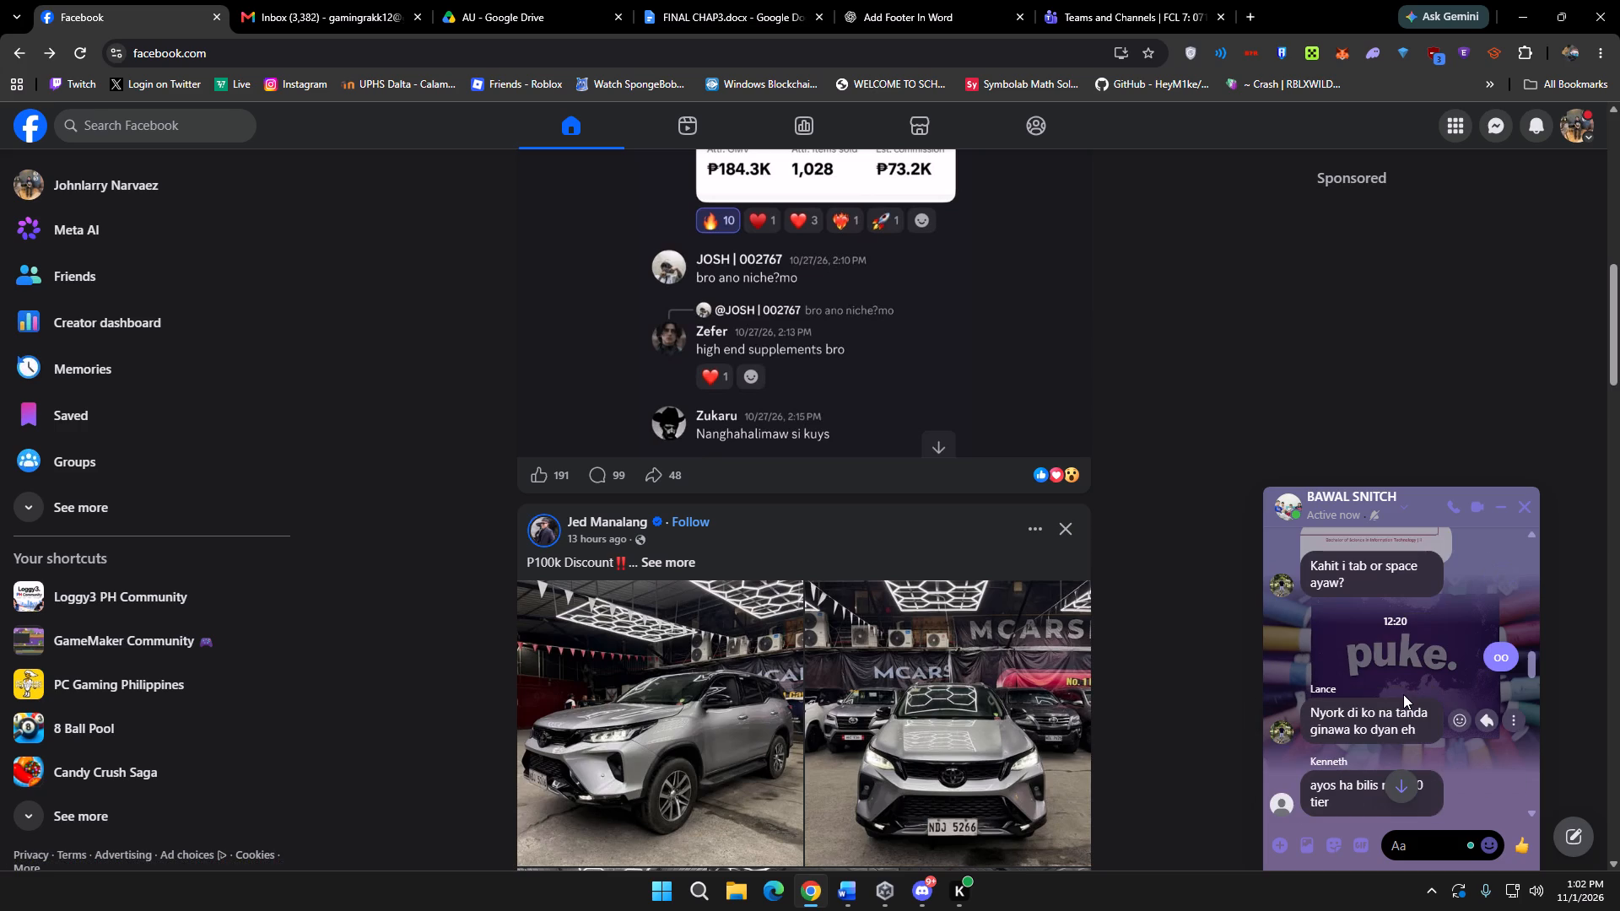
scroll(1378, 660, "down", 1)
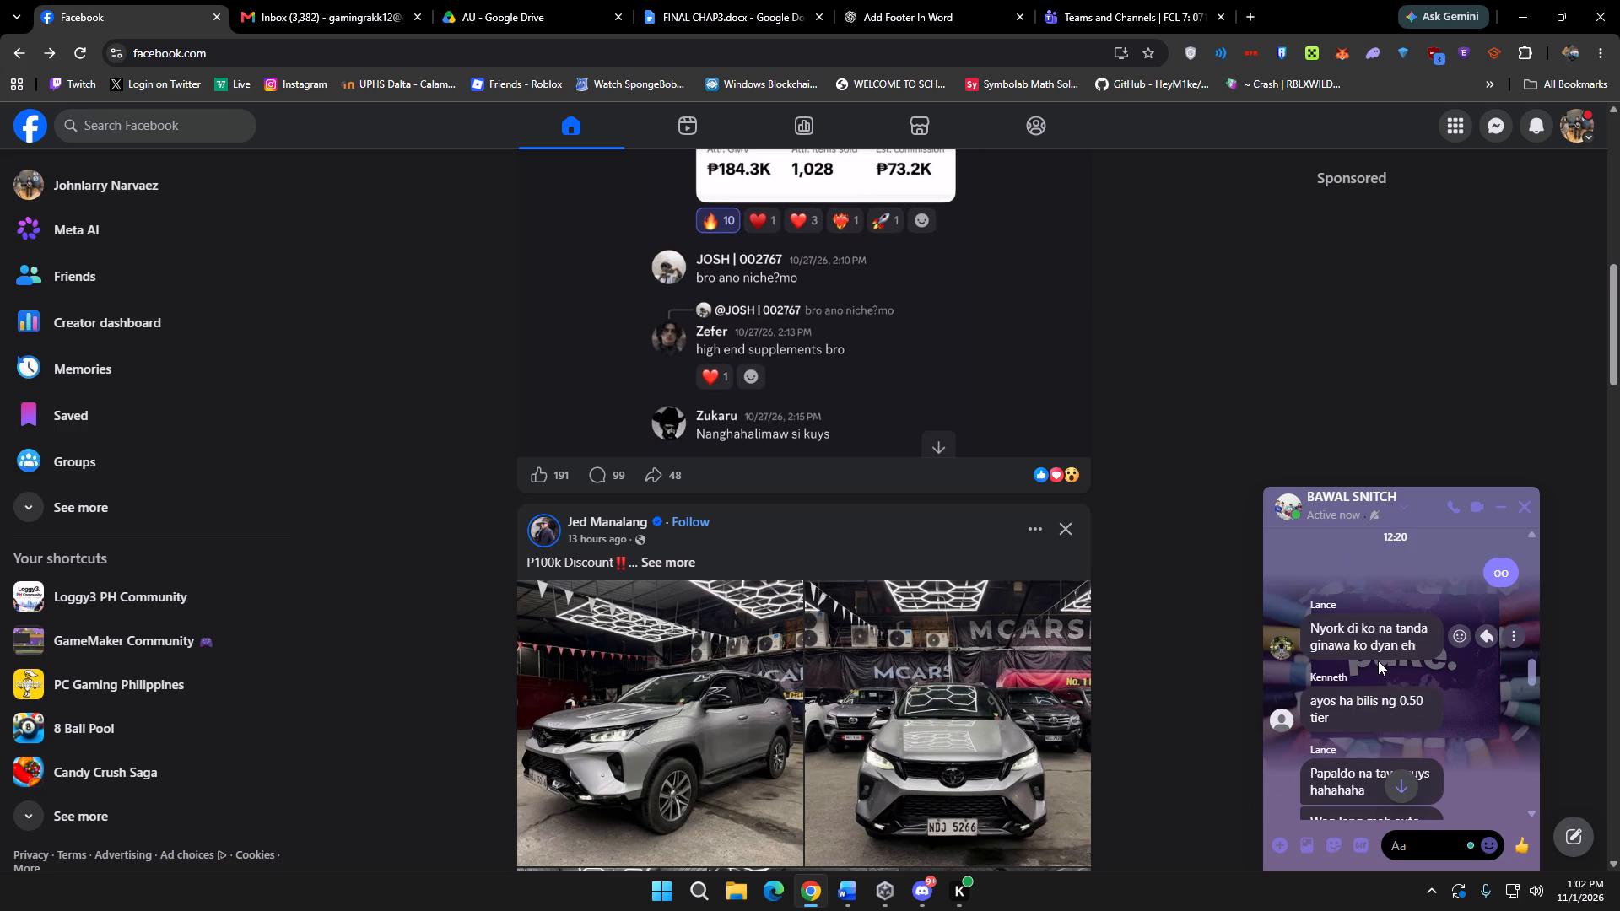
scroll(1378, 660, "down", 2)
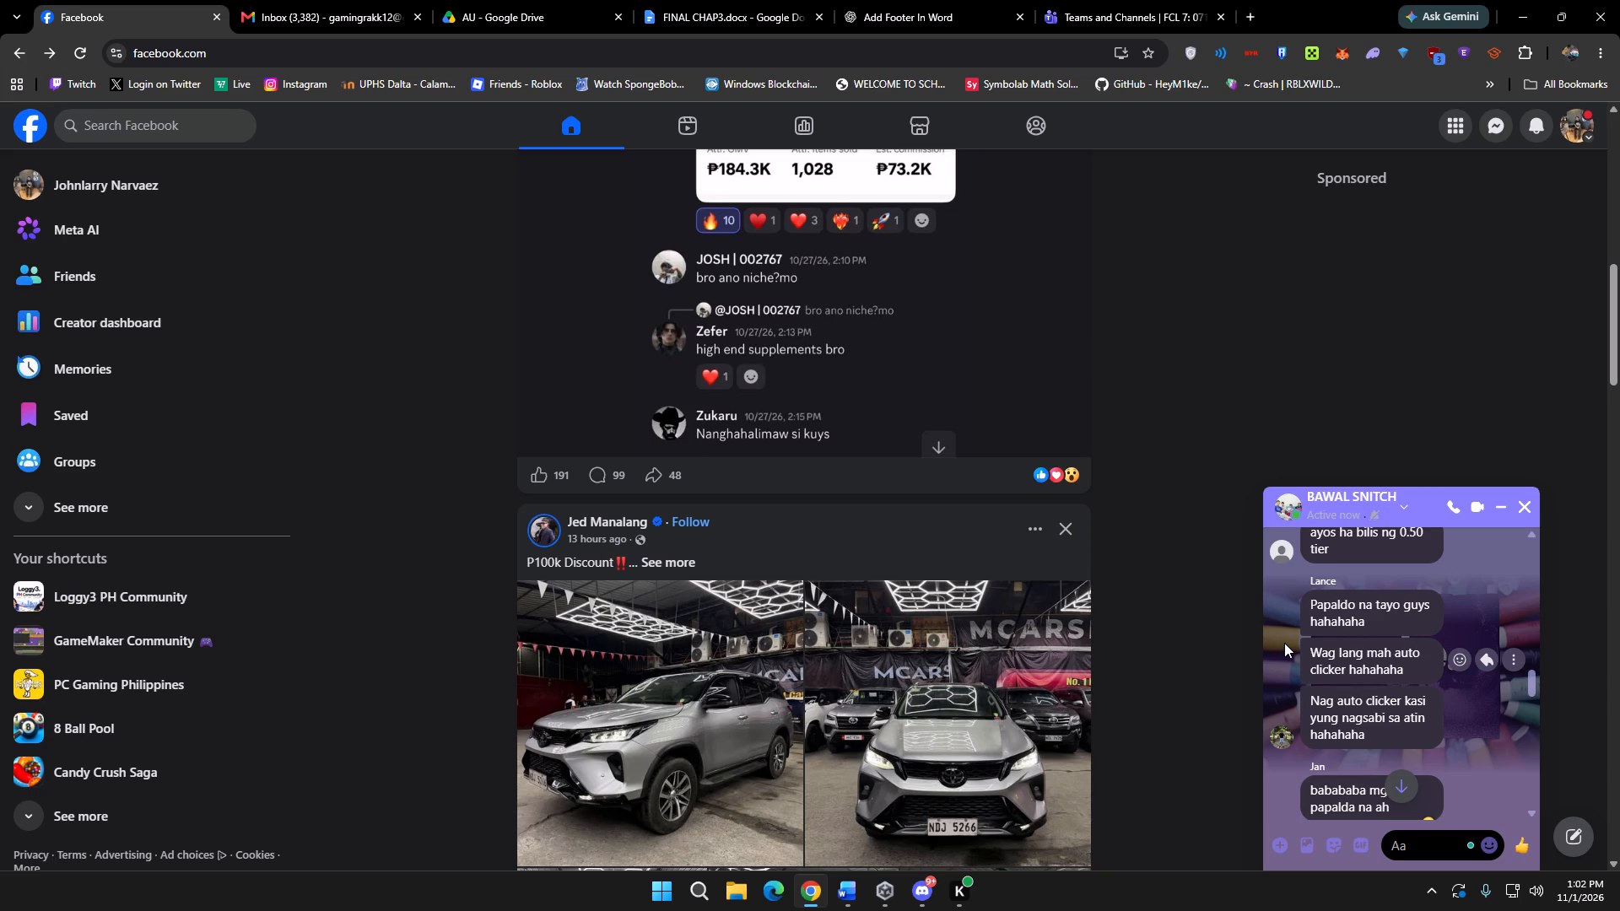
scroll(1284, 643, "down", 1)
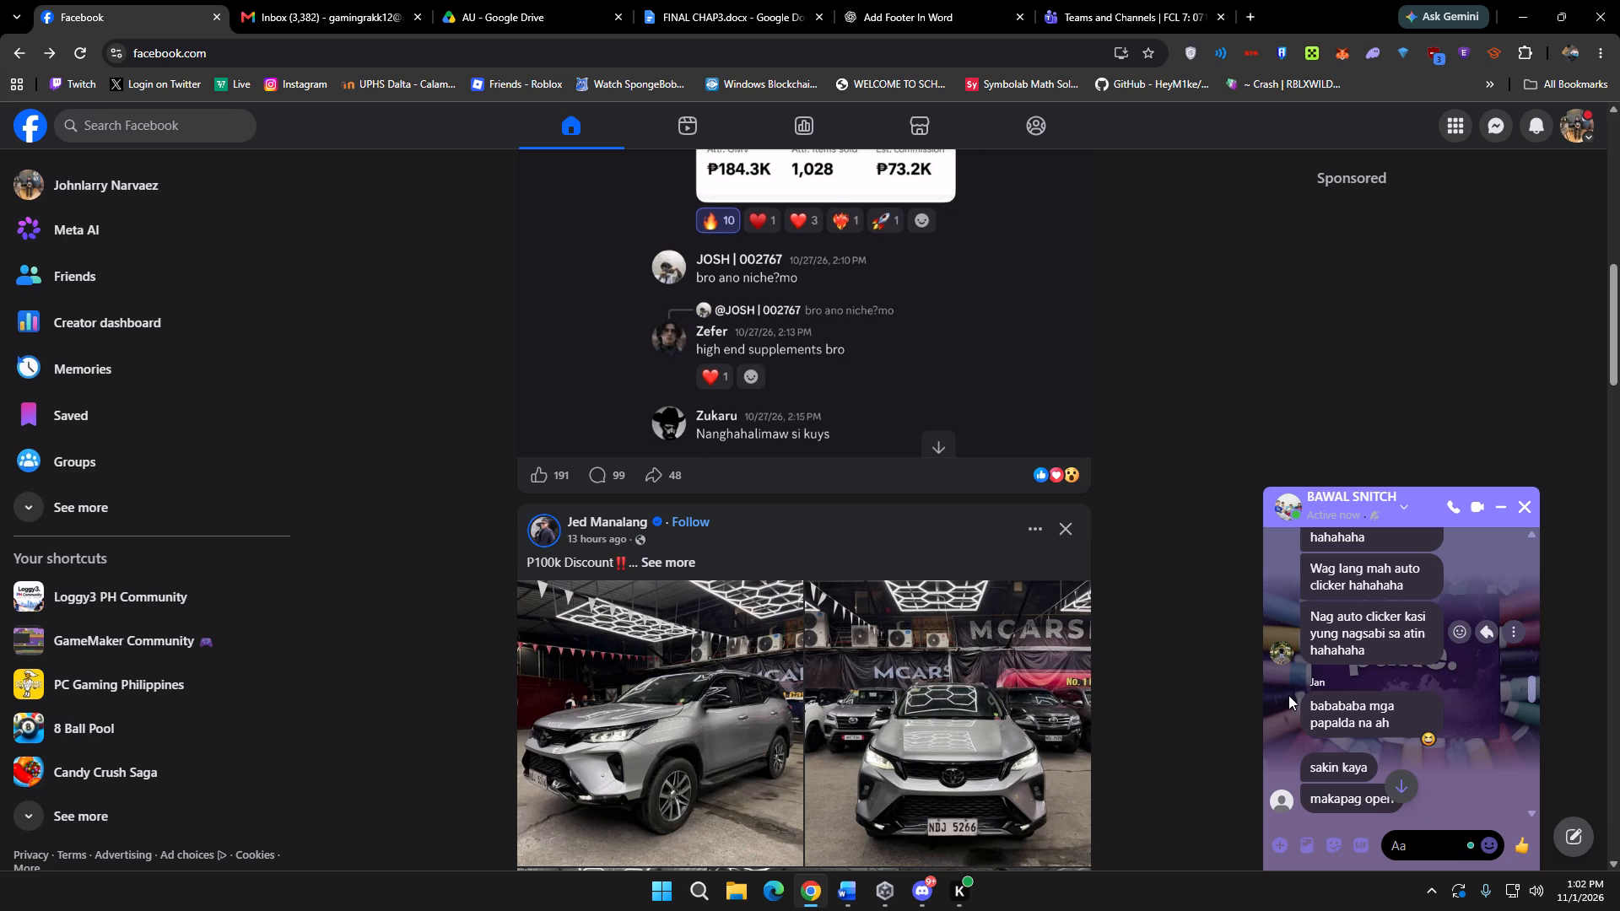
scroll(1288, 695, "down", 1)
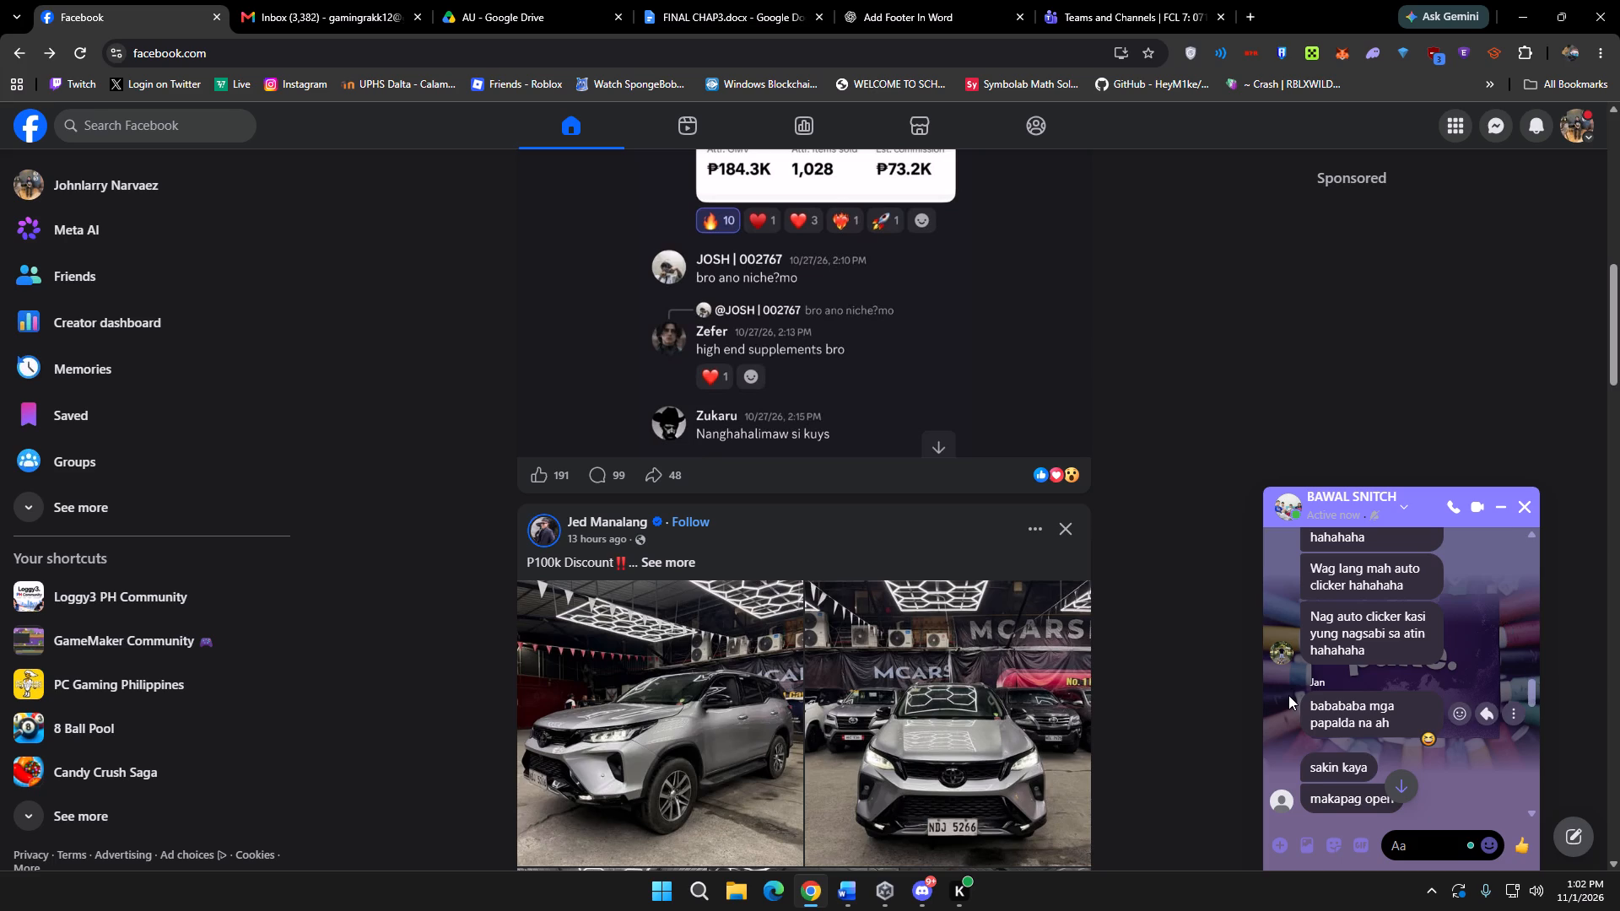
scroll(1288, 695, "down", 15)
left_click(1198, 659)
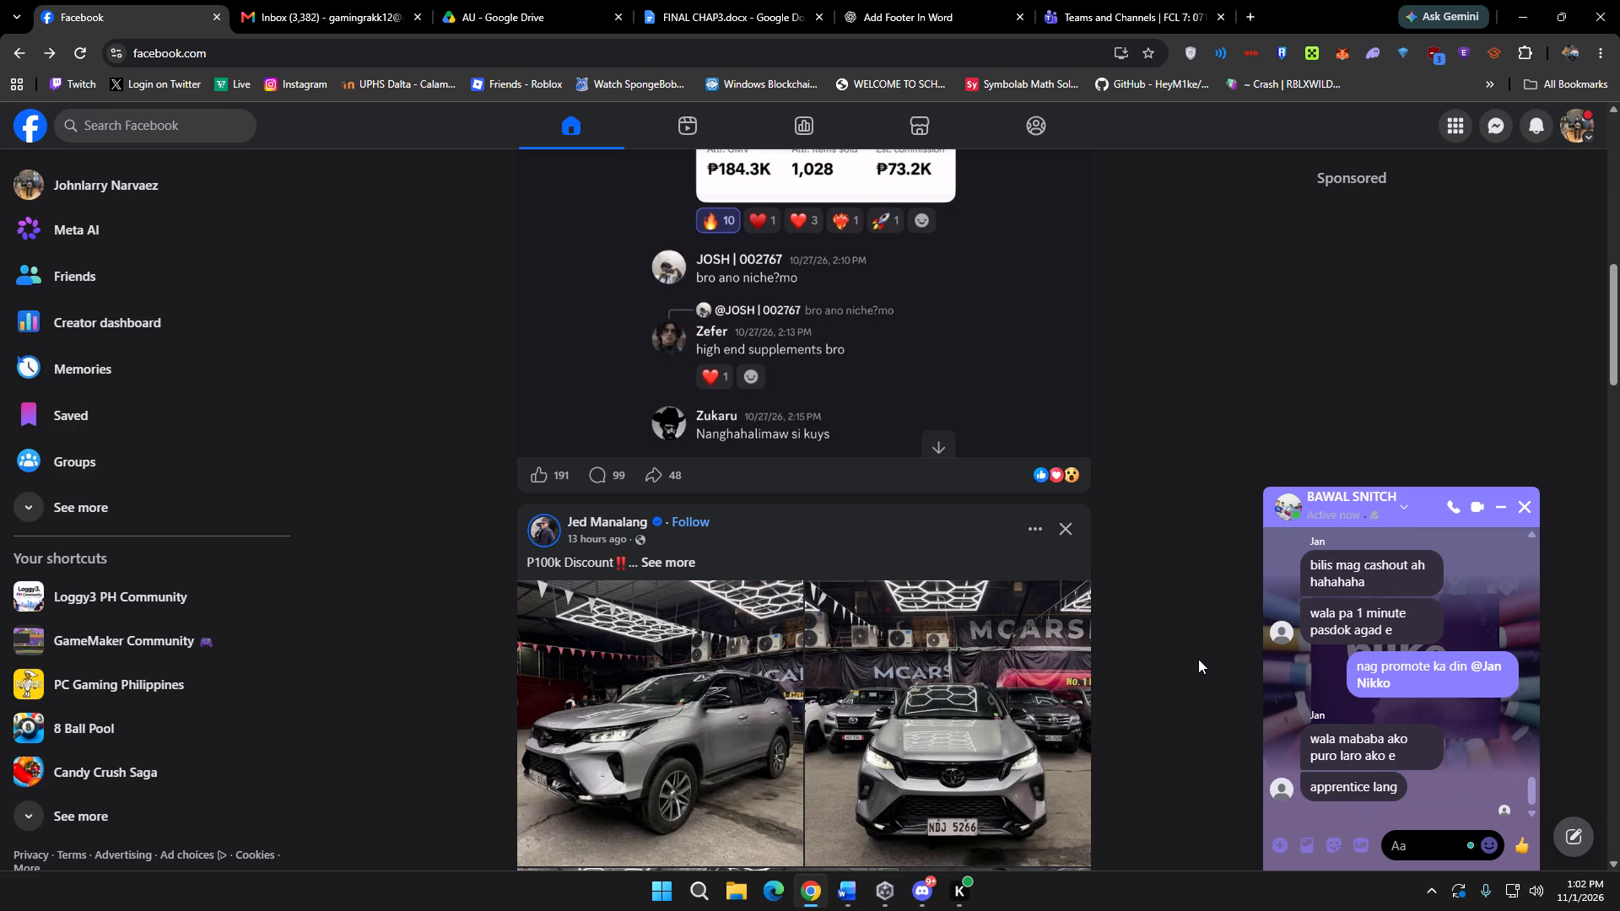
Add a laughing reaction to each of the two latest replies in the group chat.
left_click(1455, 747)
left_click(1401, 717)
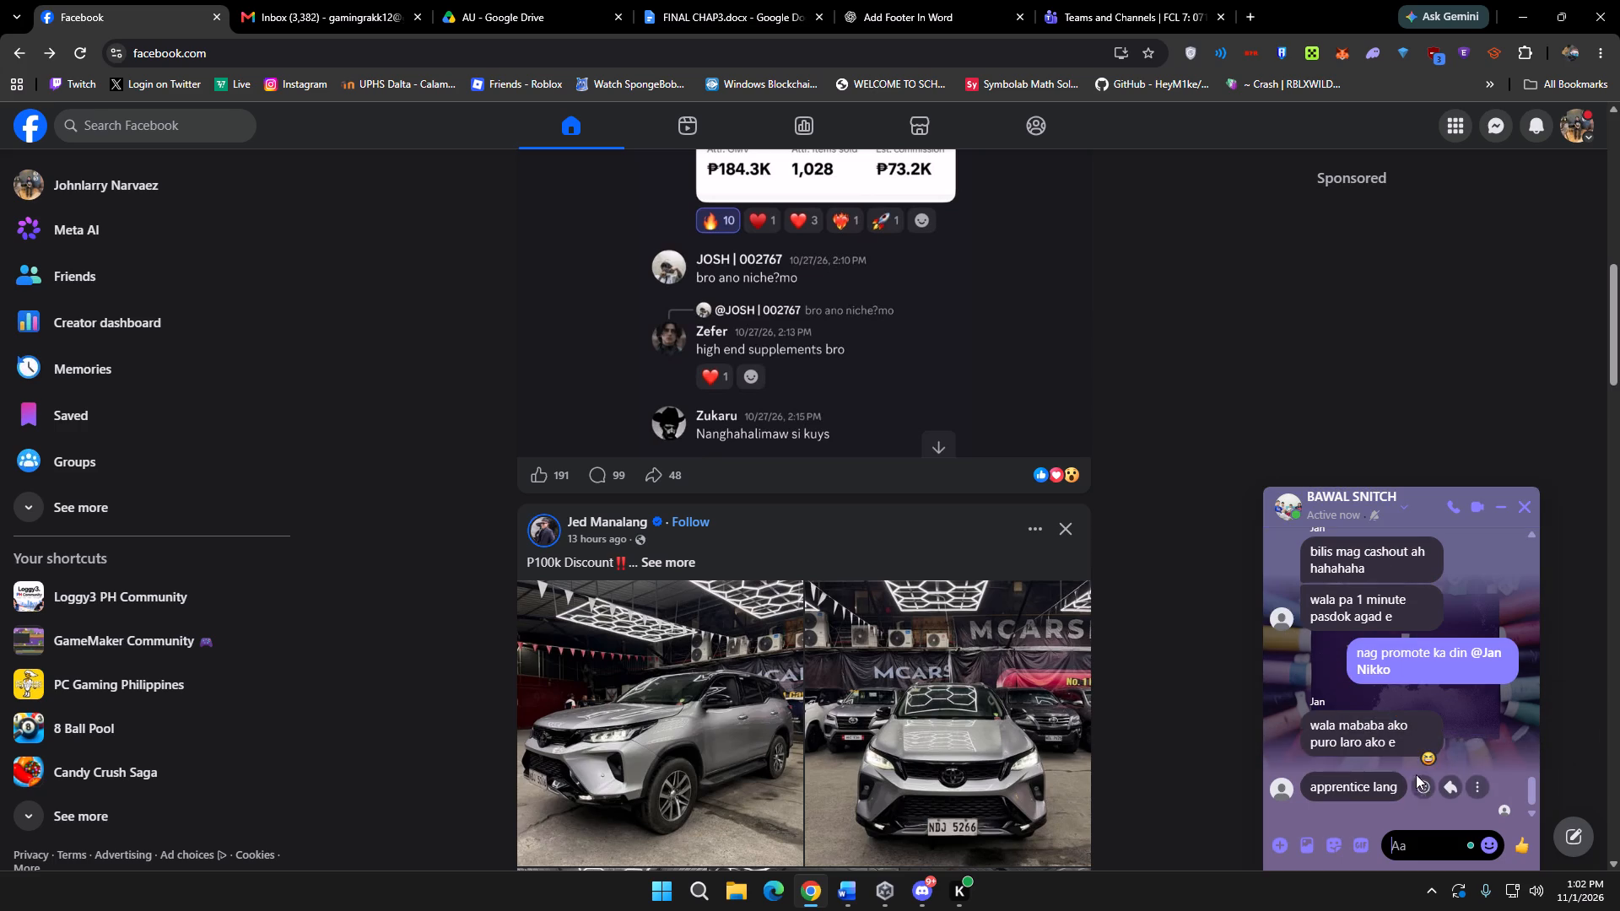
left_click(1416, 784)
left_click(1367, 761)
Send the group chat the message "Hindi ka daw sumabay sa flow yung dalawa na promote eh ayos na".
left_click(1415, 822)
scroll(1191, 690, "down", 6)
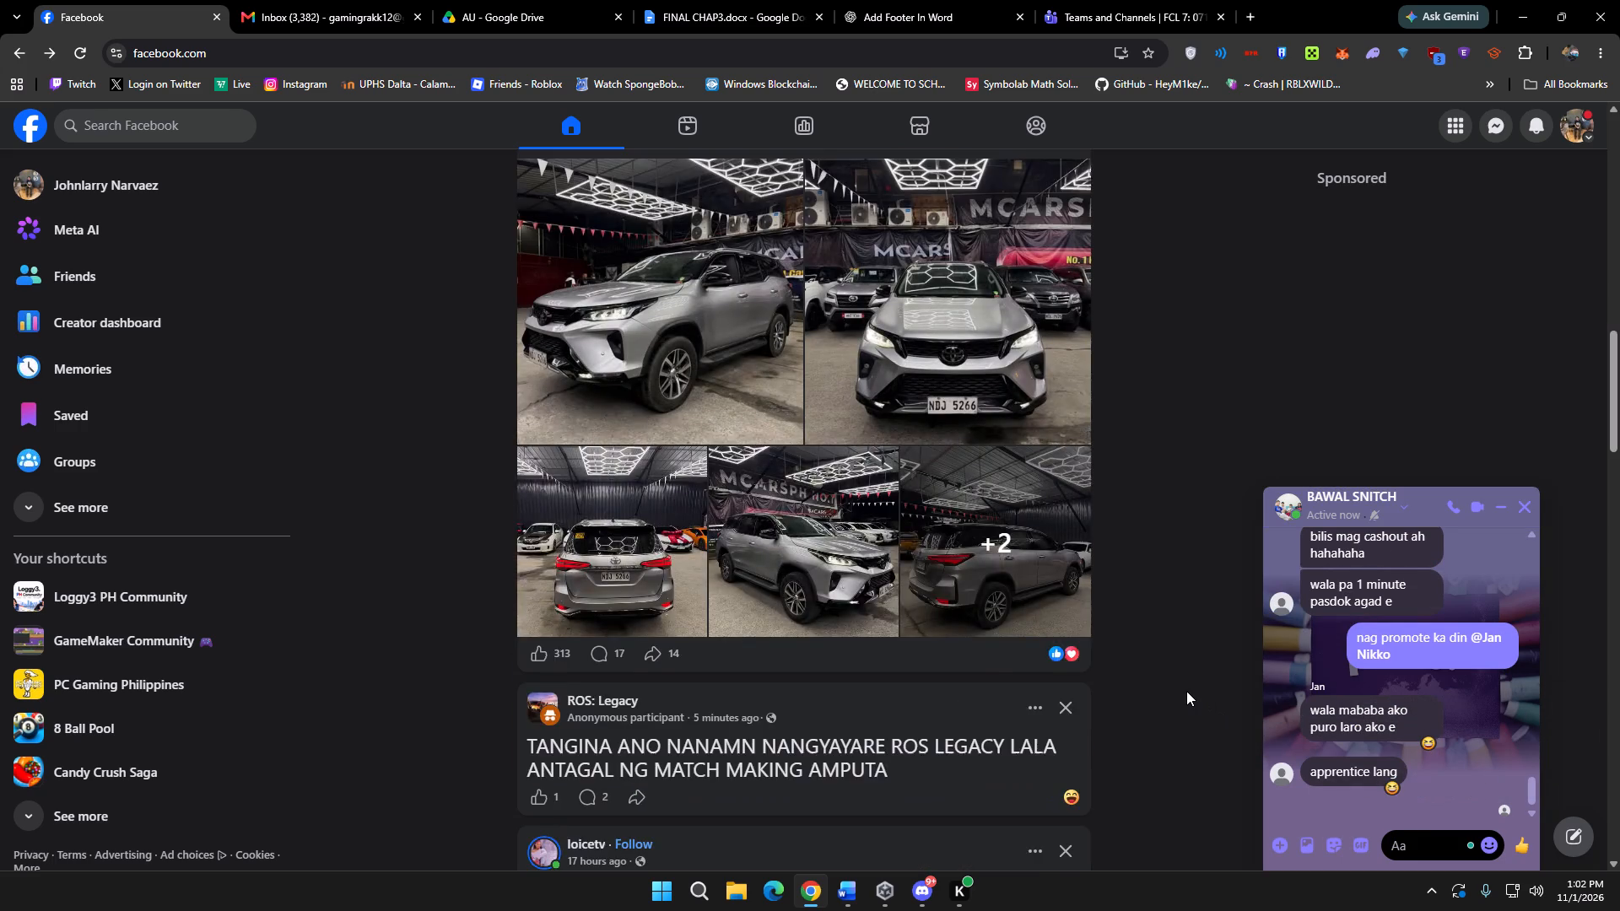
scroll(1186, 691, "up", 2)
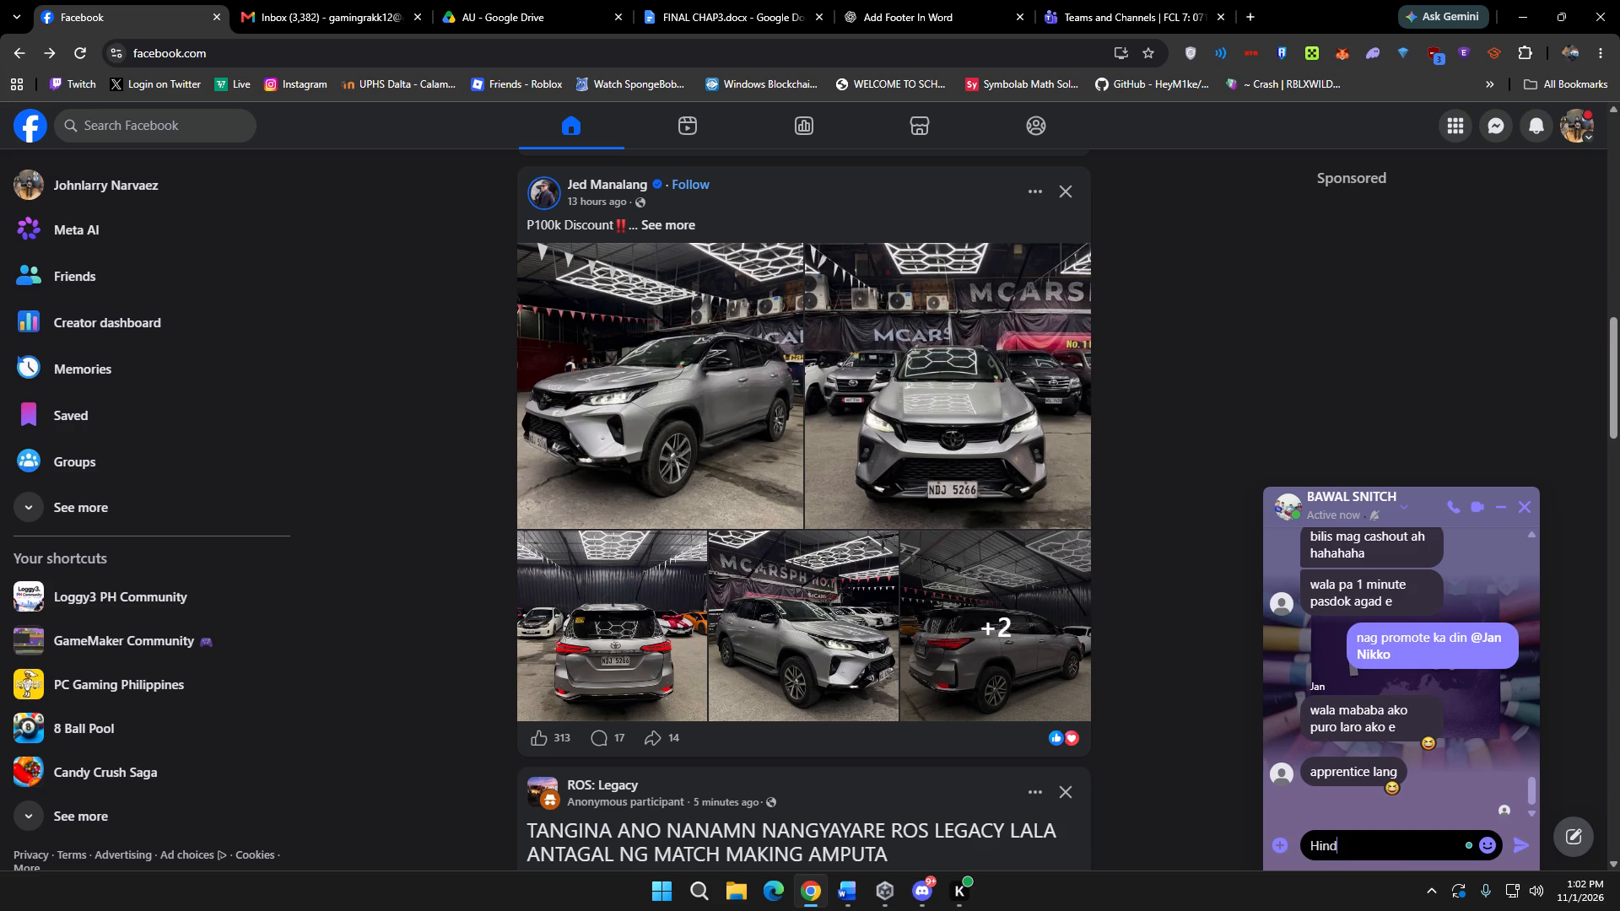
key("BackSpace")
key("BackSpace")
key("BackSpace")
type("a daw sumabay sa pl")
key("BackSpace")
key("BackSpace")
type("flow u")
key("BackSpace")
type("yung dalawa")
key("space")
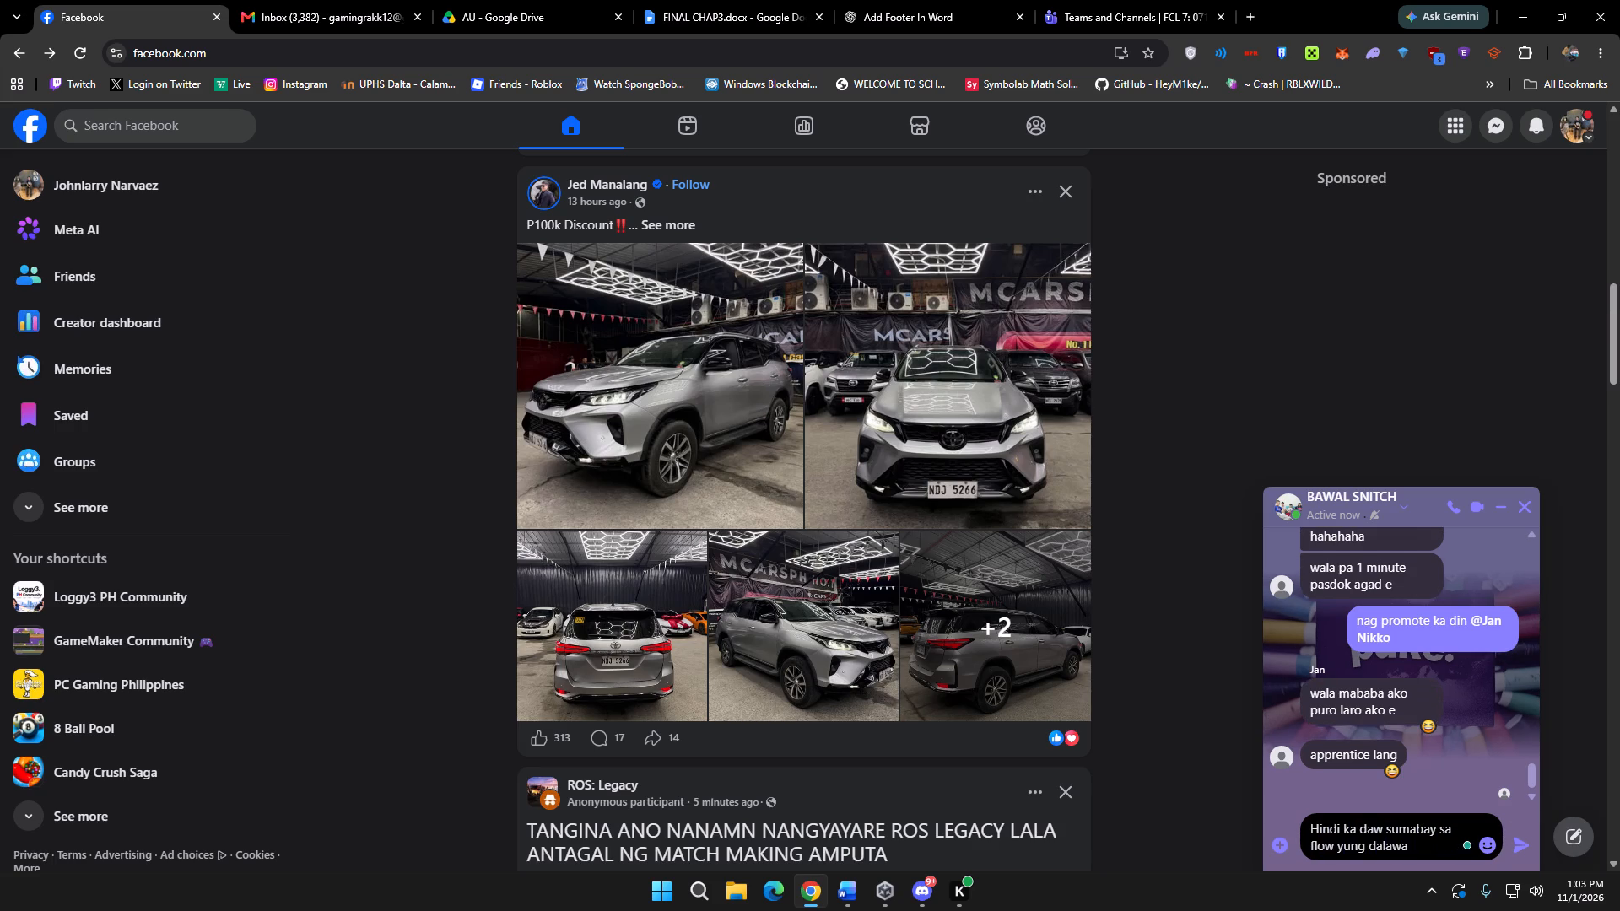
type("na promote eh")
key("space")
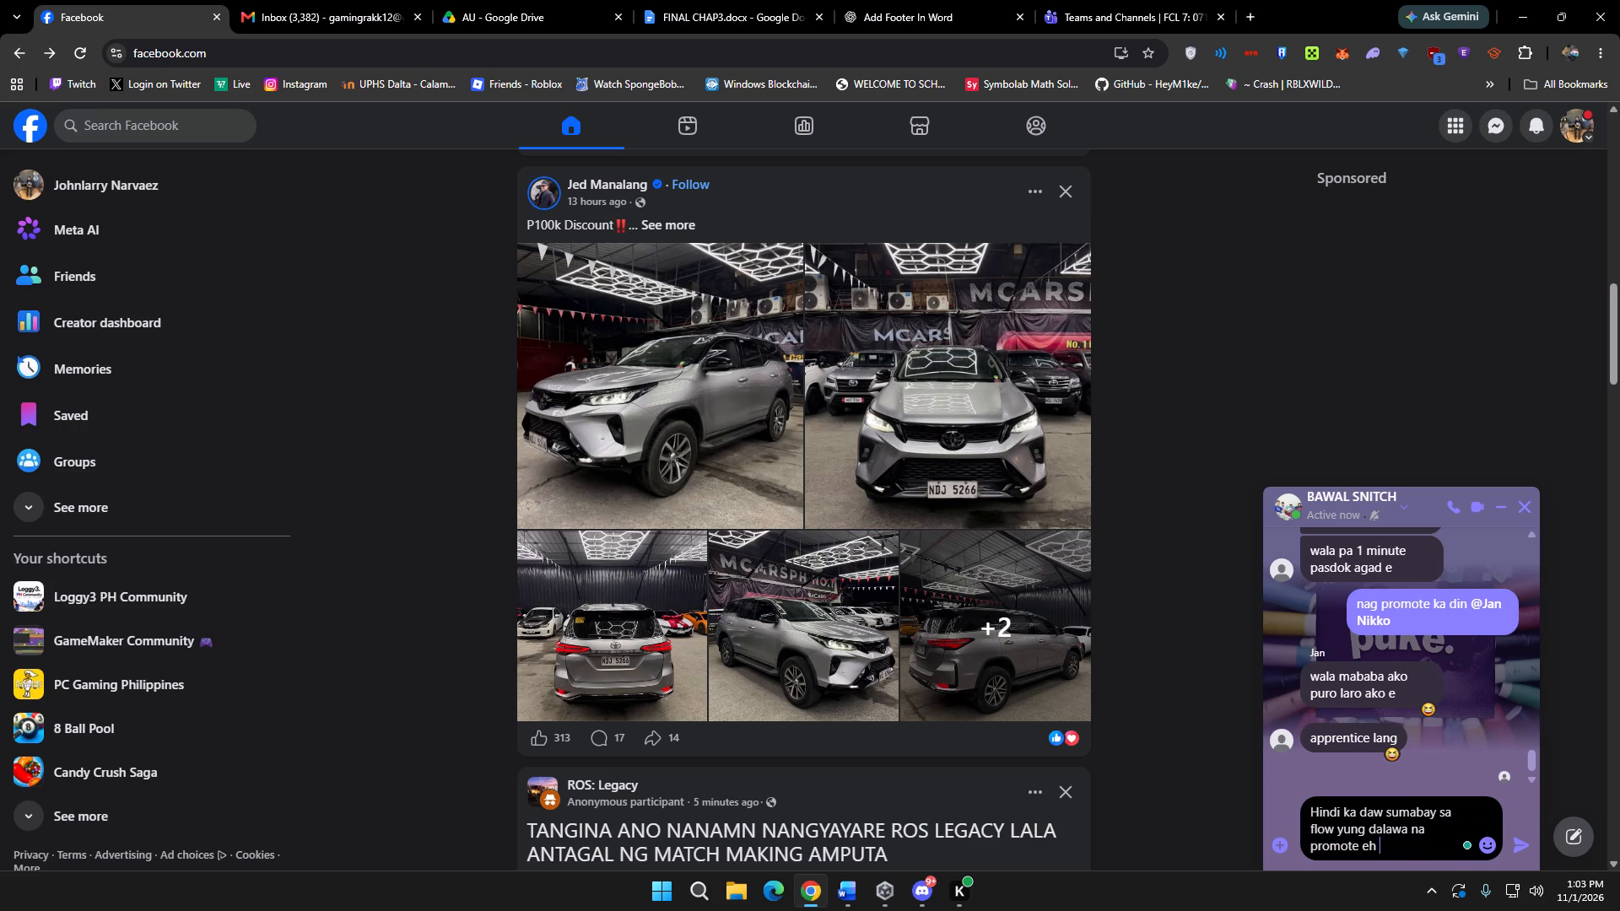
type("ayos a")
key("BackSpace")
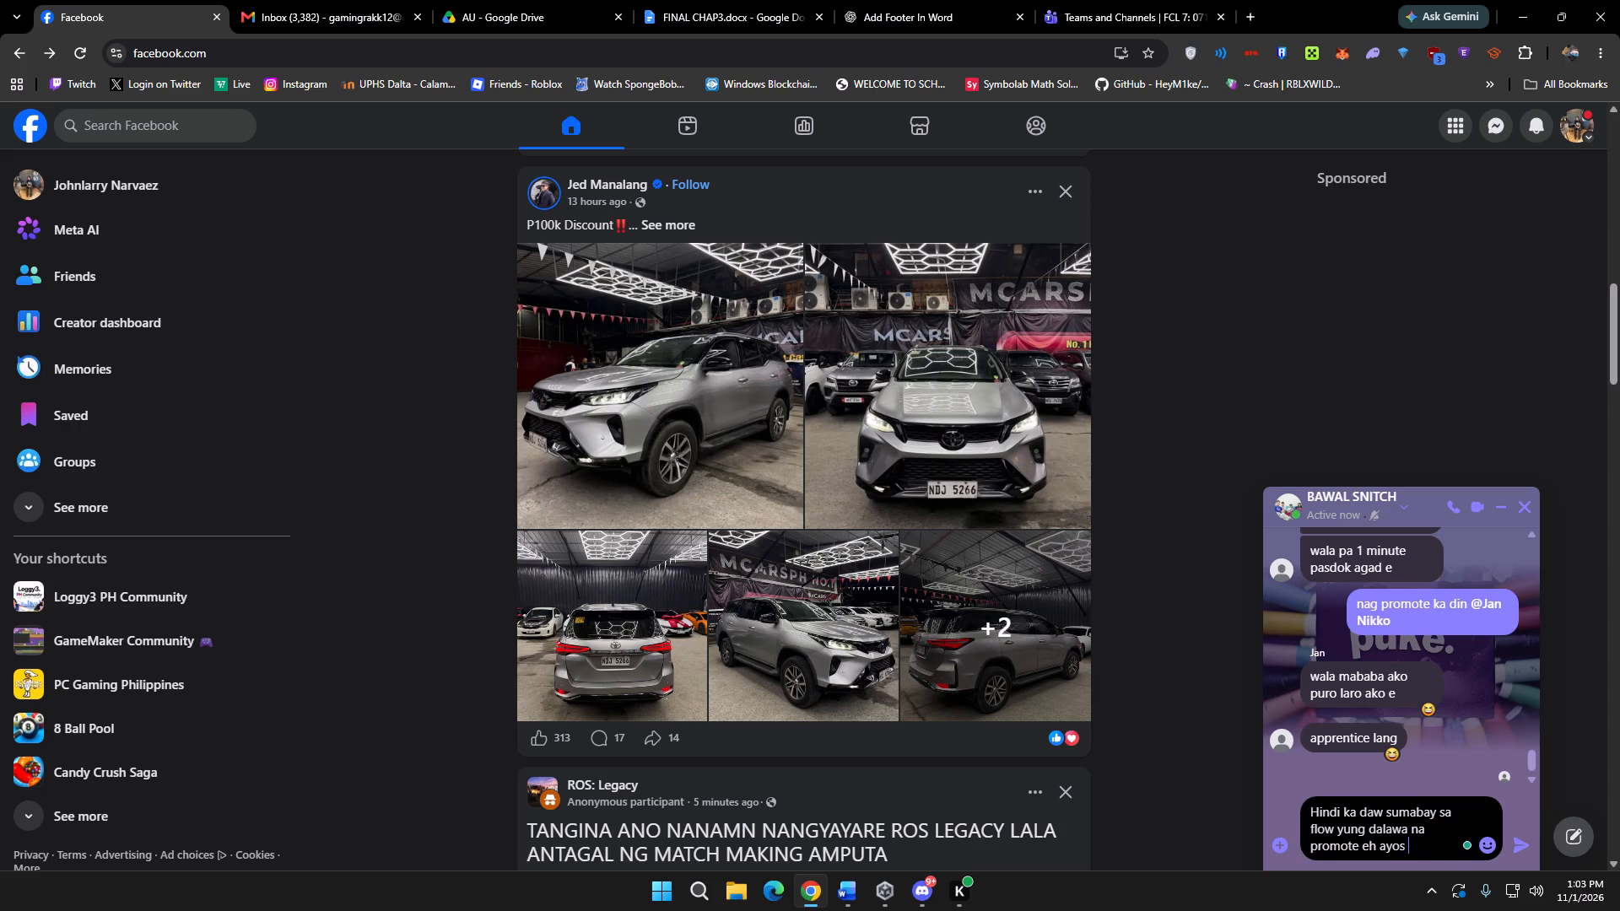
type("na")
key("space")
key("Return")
left_click(1179, 691)
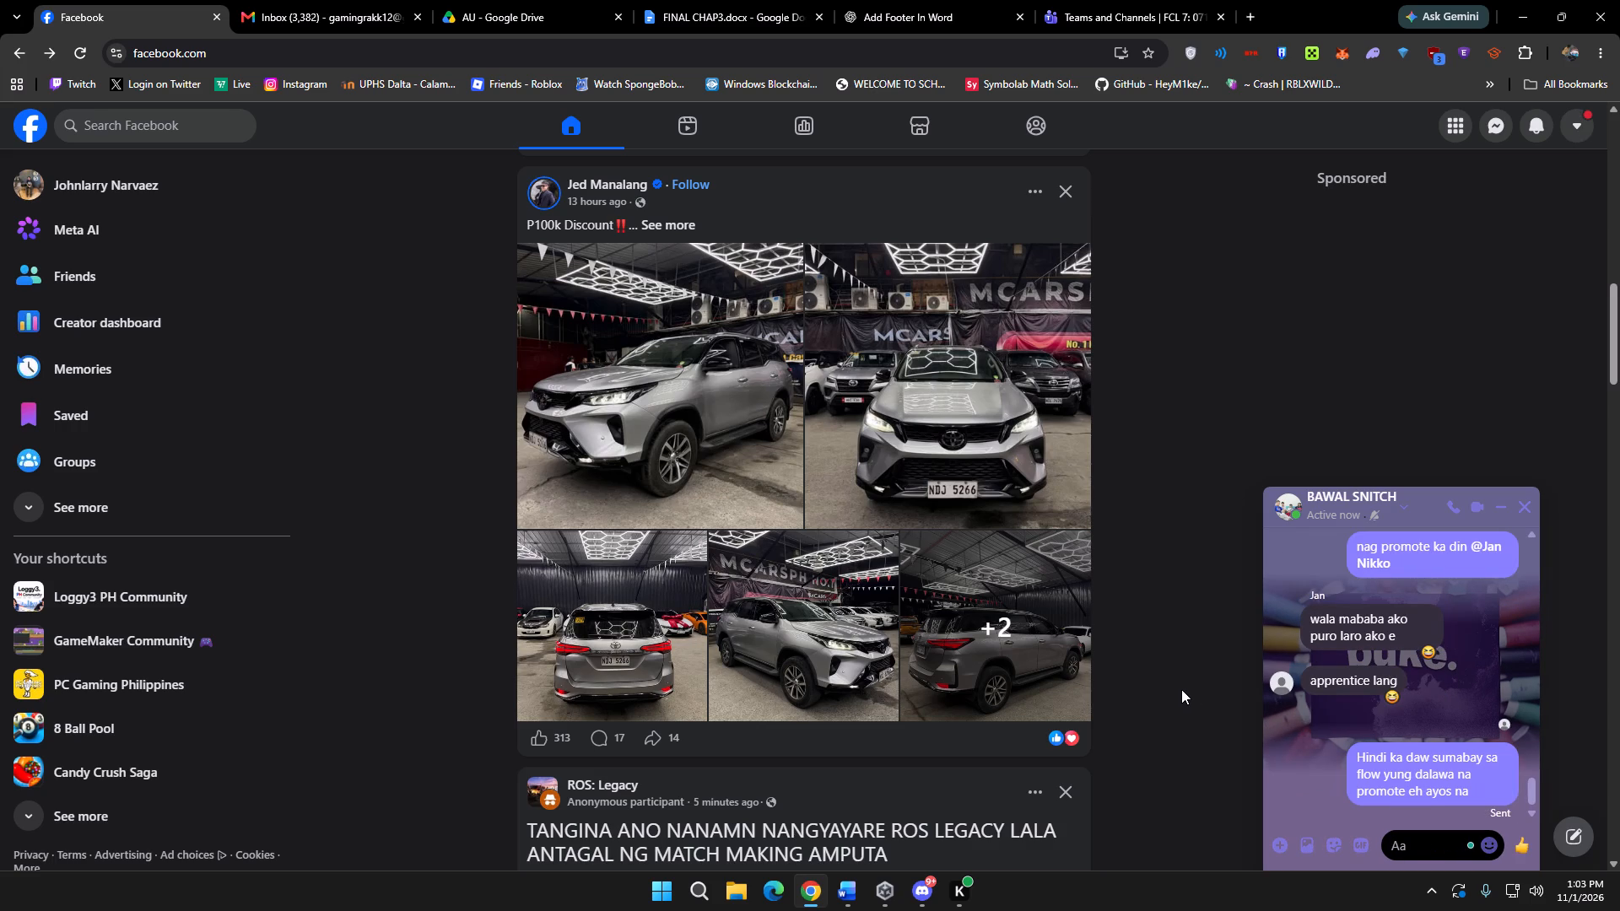
Browse the posts in the Facebook news feed and reload the feed.
scroll(1182, 689, "down", 19)
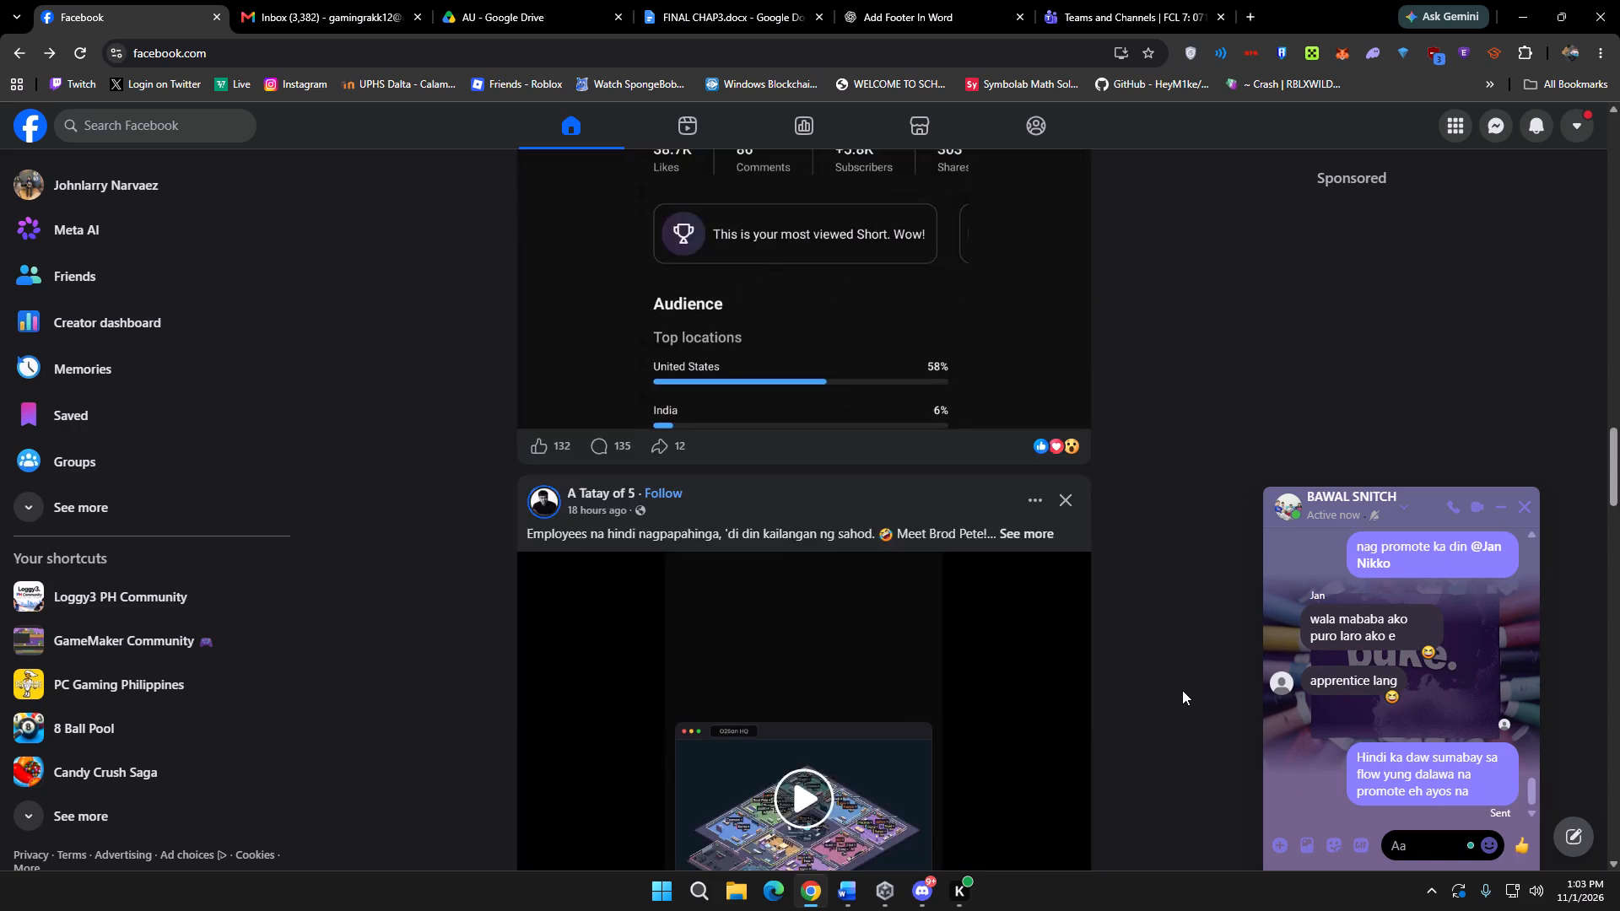
scroll(1182, 690, "down", 13)
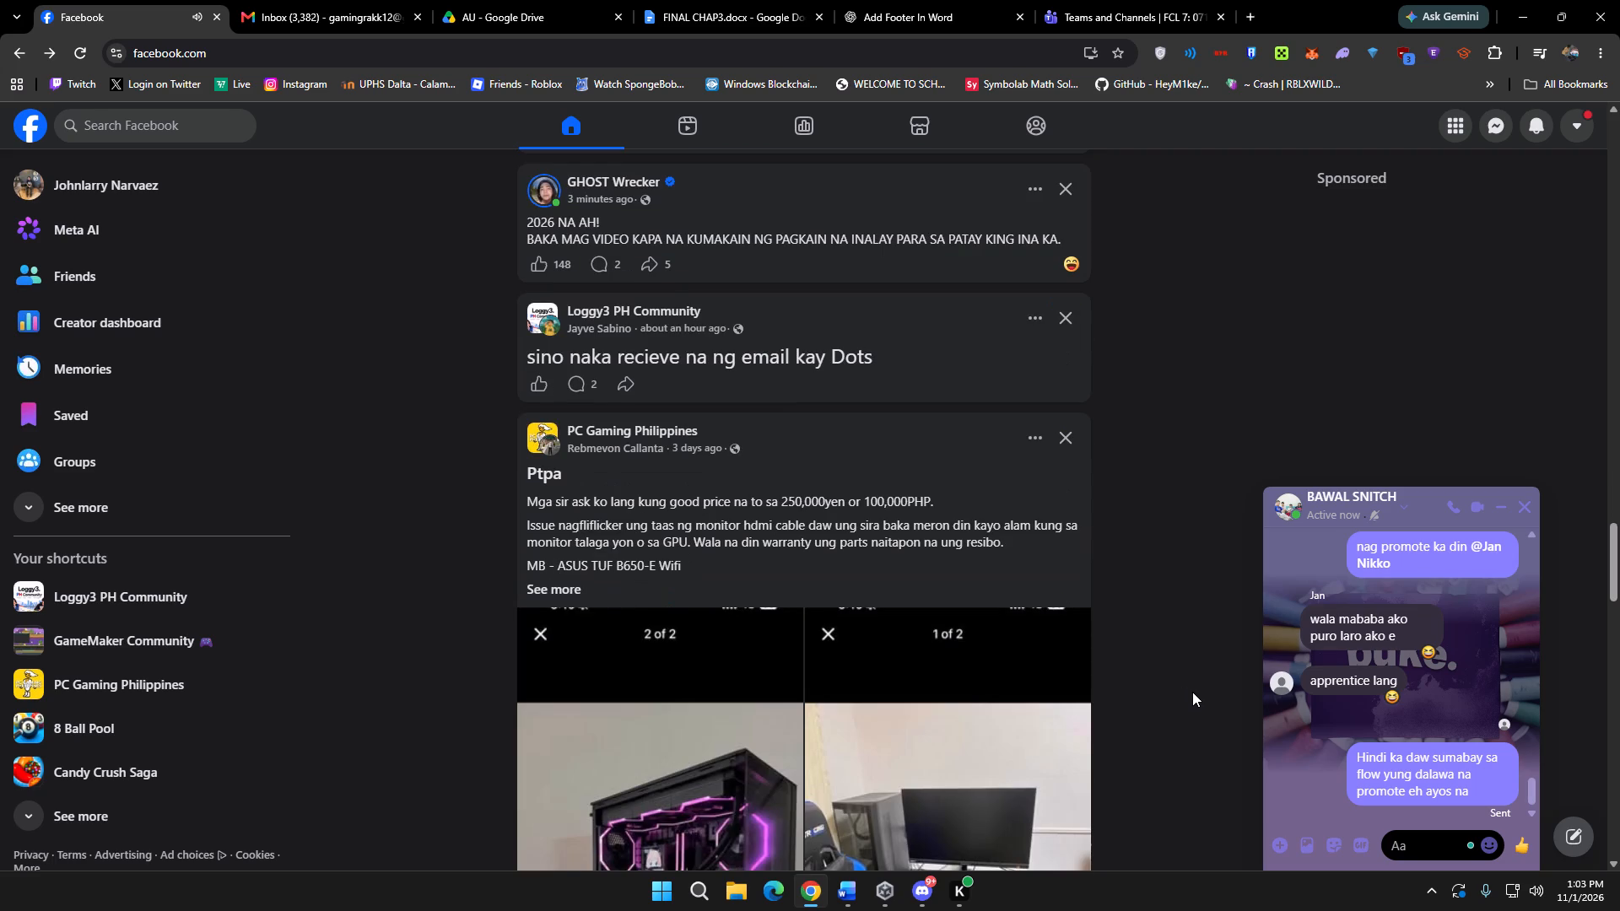
scroll(1192, 689, "down", 13)
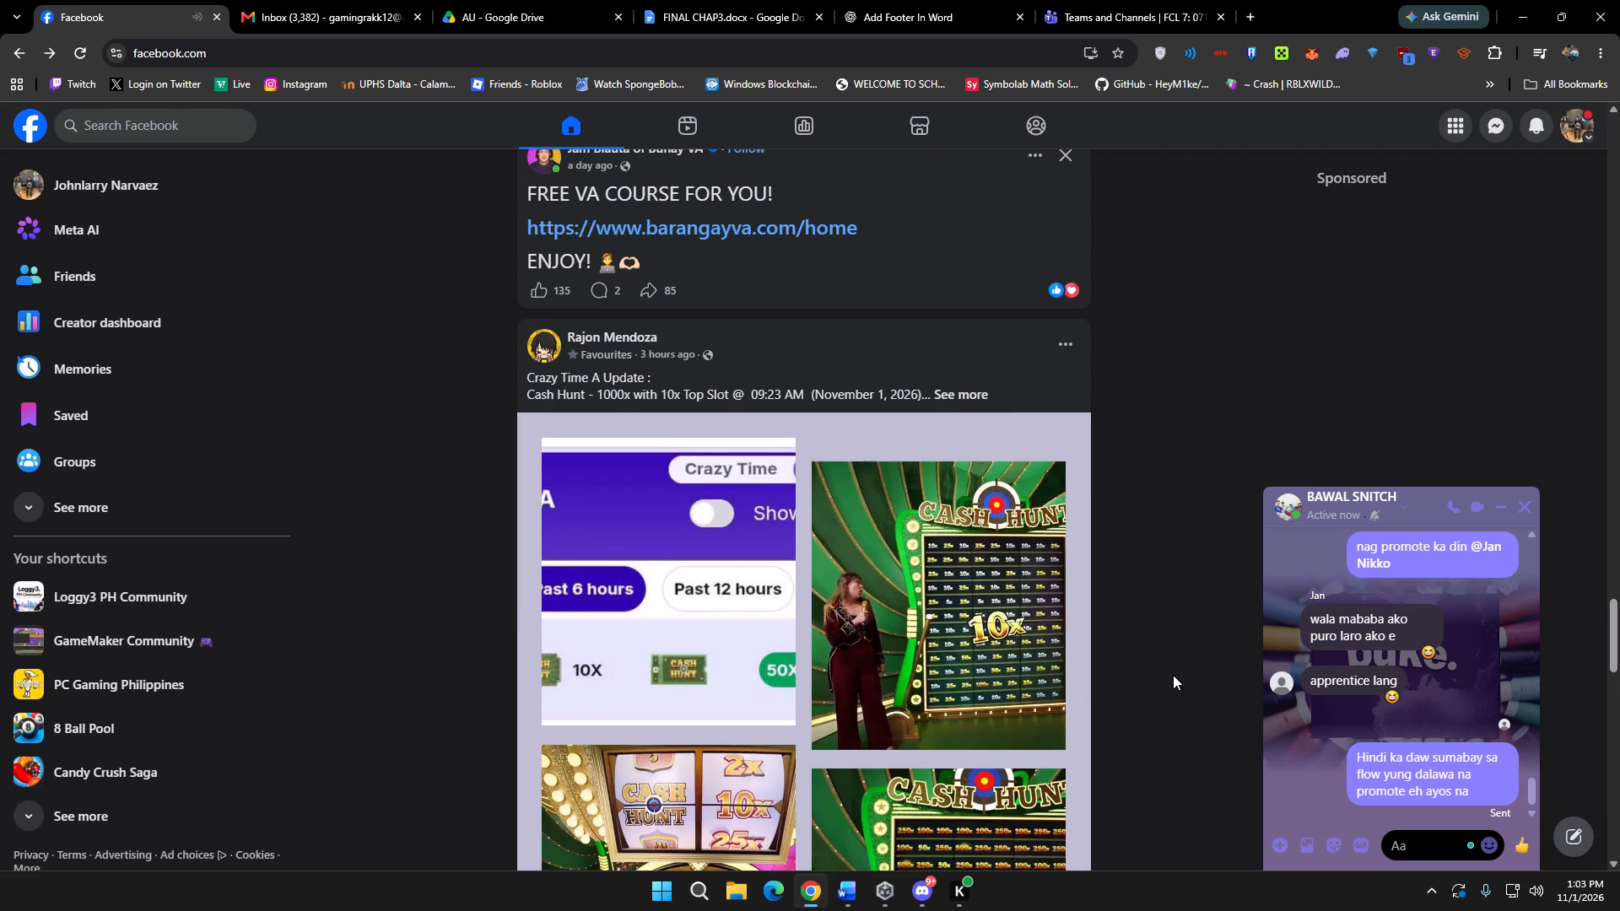
left_click(569, 116)
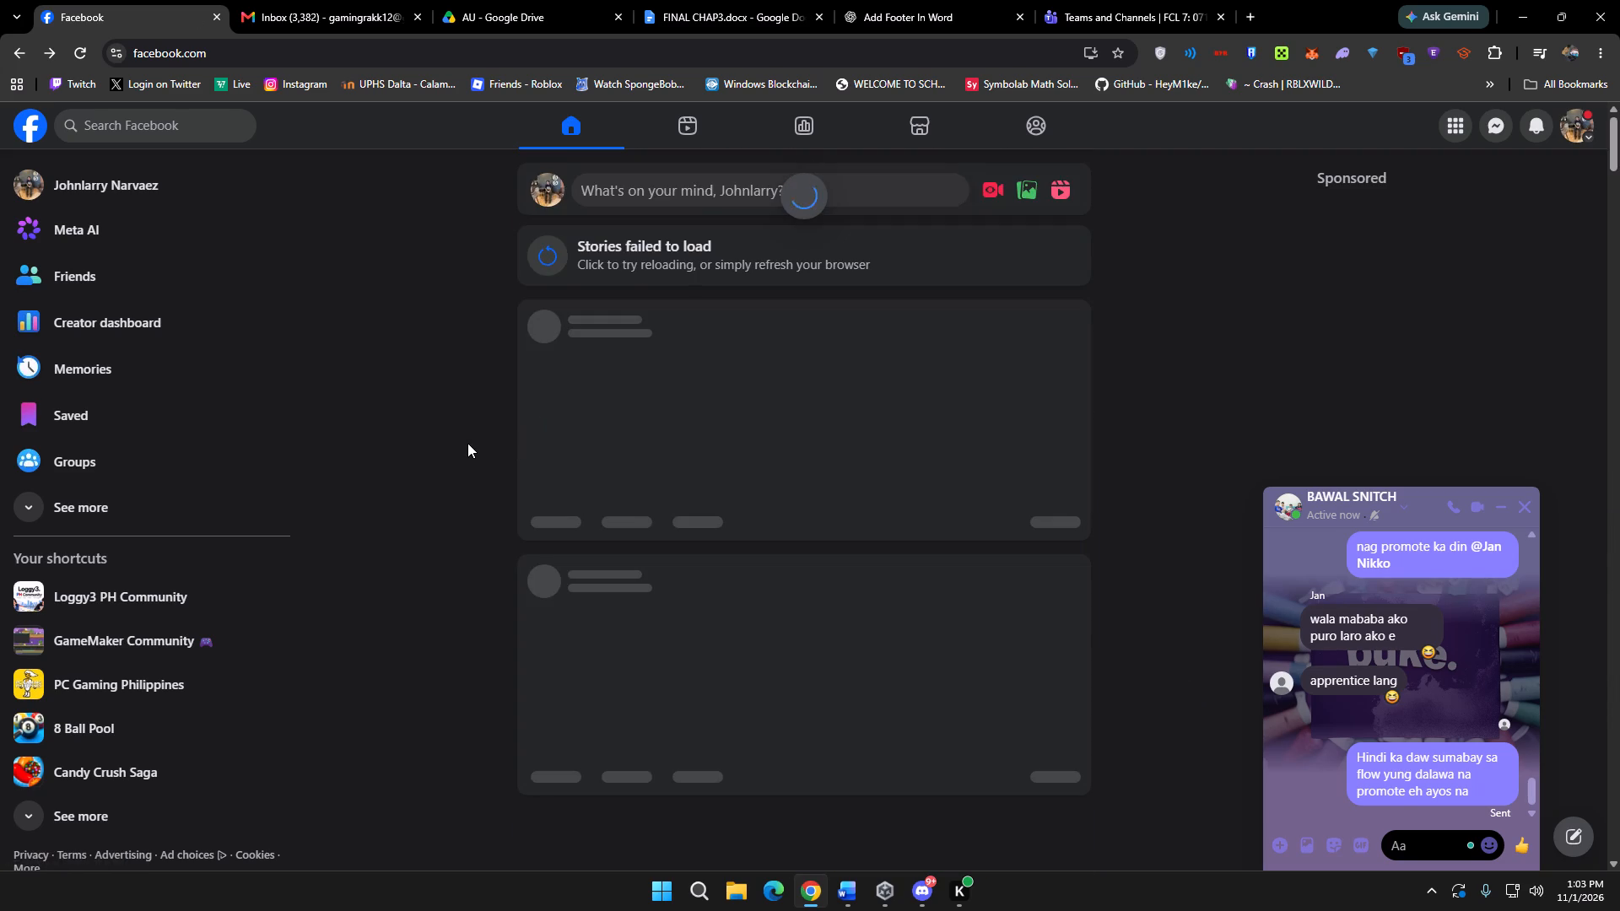
Switch back to Word and start selecting the Earthquake Preparedness section in the Chapter 1-3 revision from its heading.
key("alt+Tab")
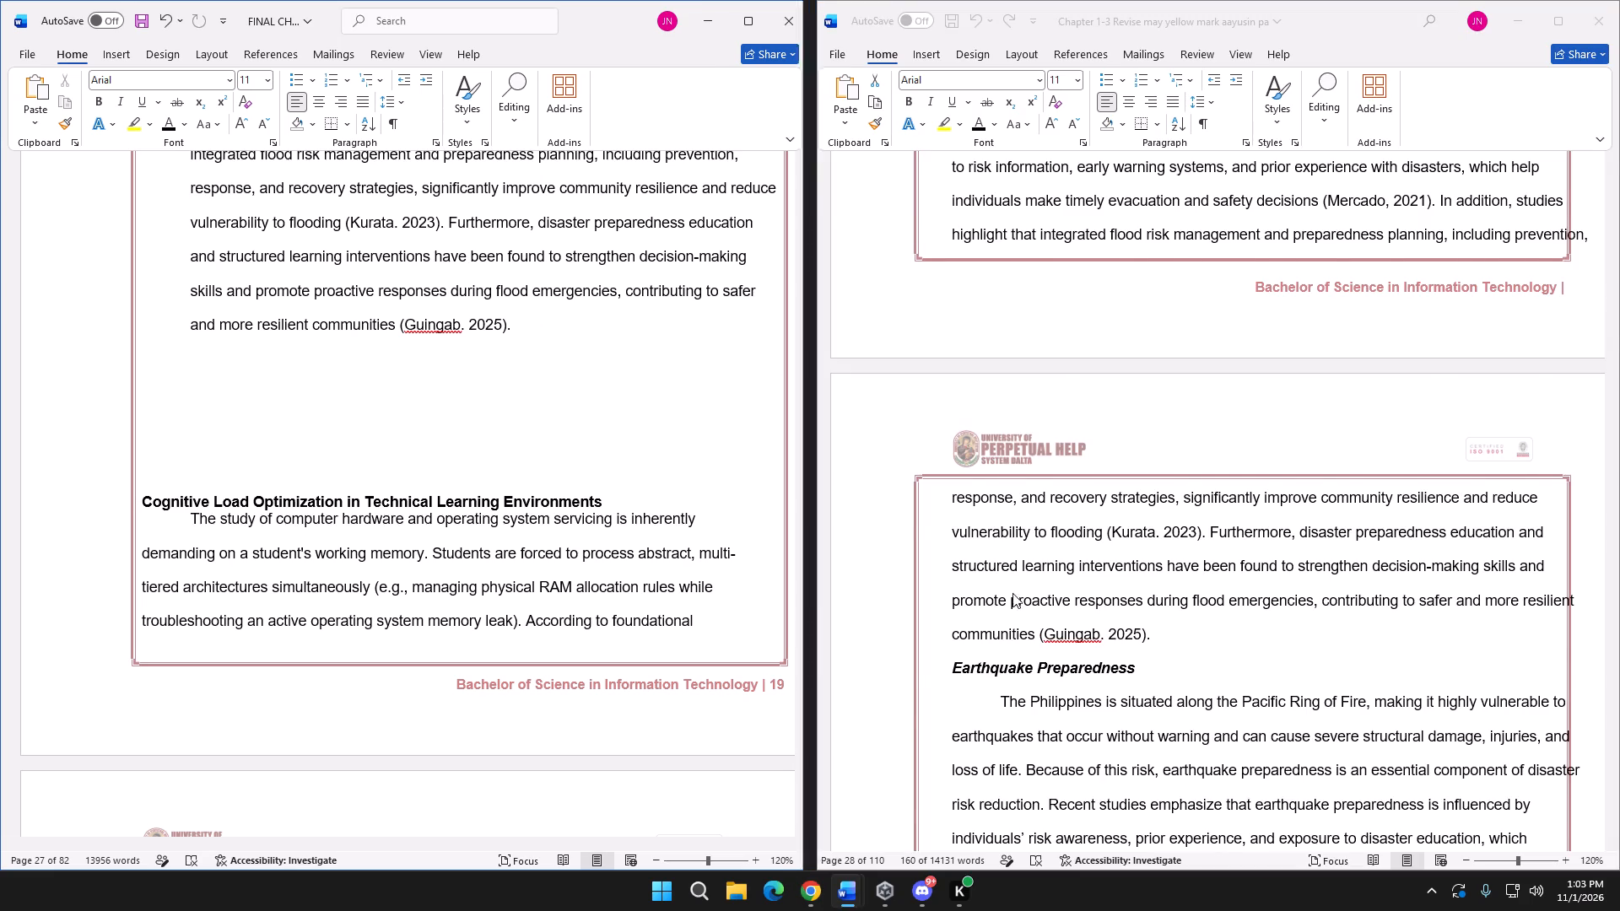
scroll(1041, 600, "up", 7)
scroll(587, 505, "up", 9)
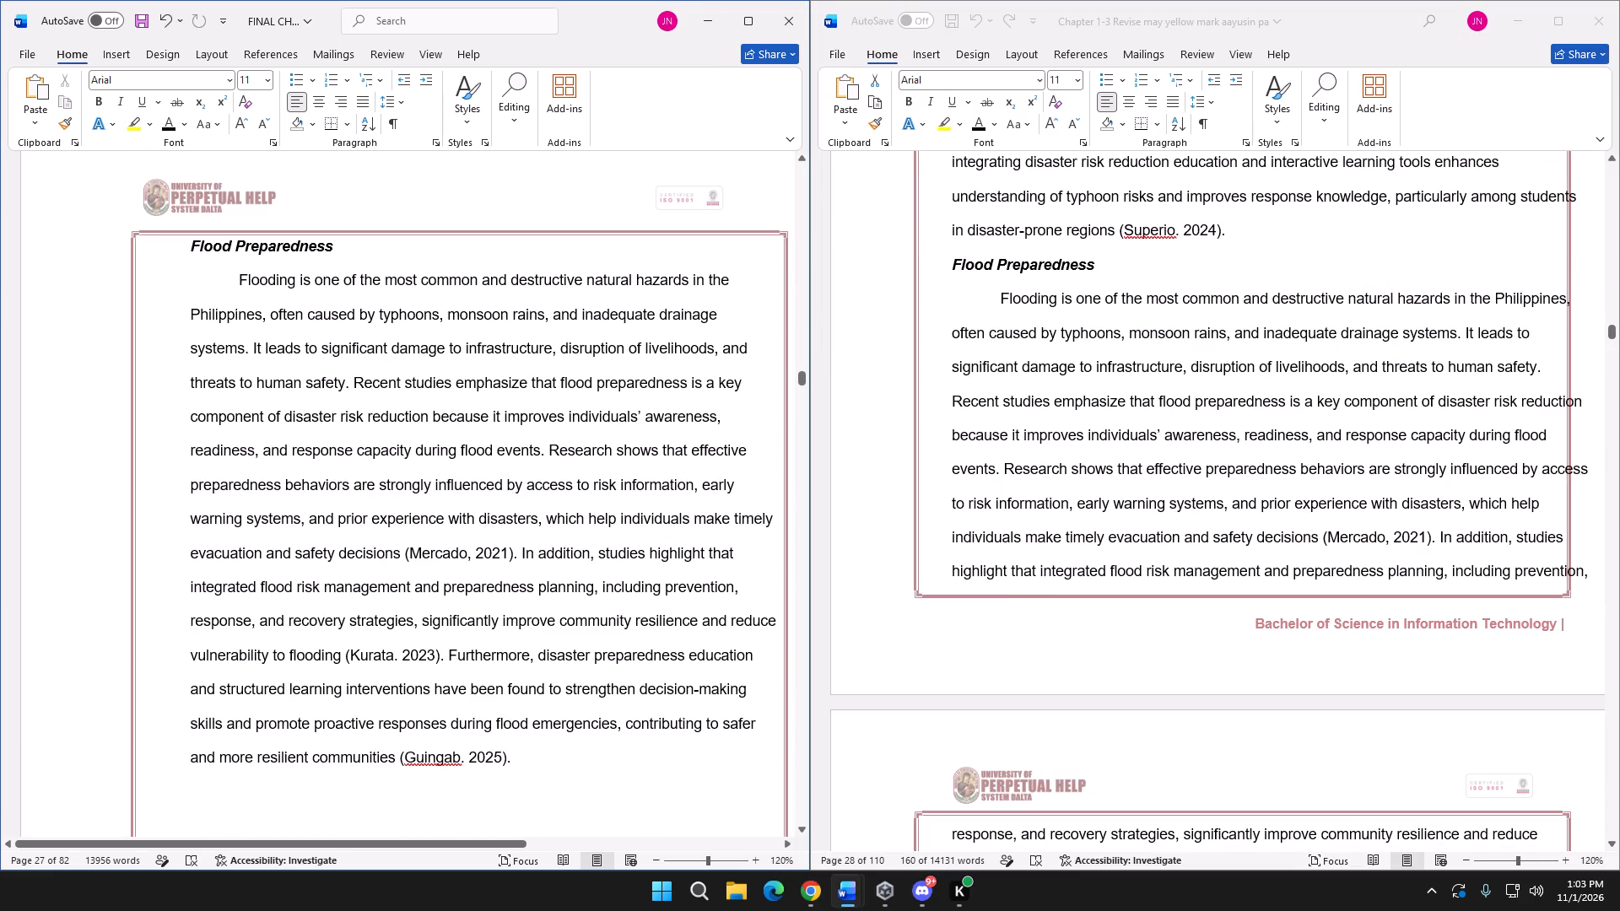
scroll(591, 509, "down", 8)
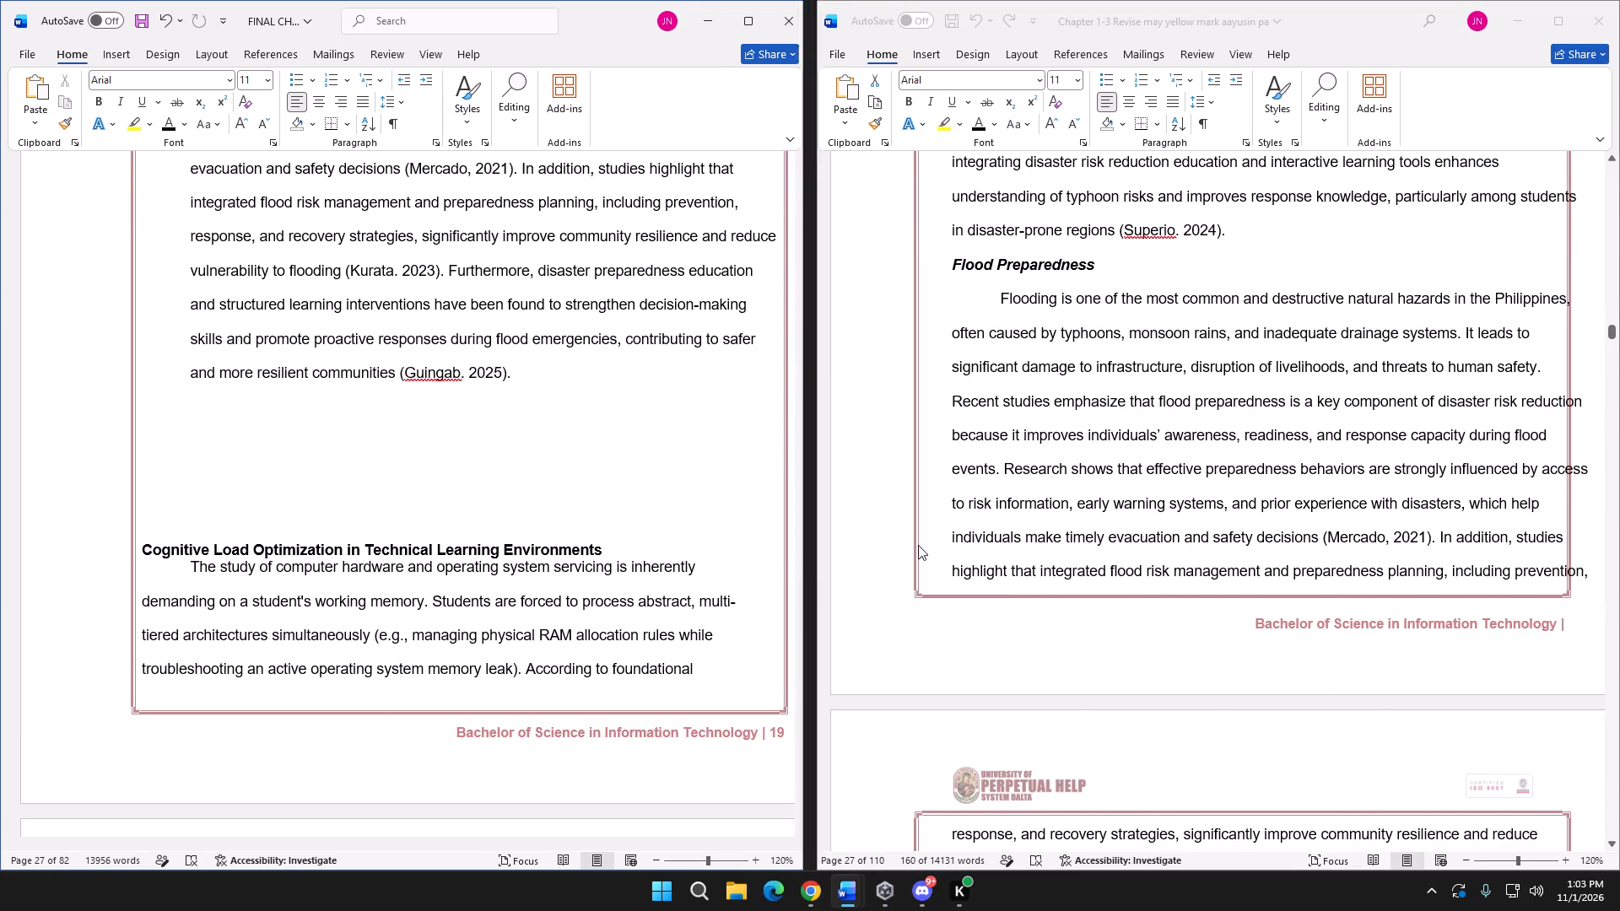
scroll(953, 556, "down", 11)
left_click(961, 475)
left_click(959, 477)
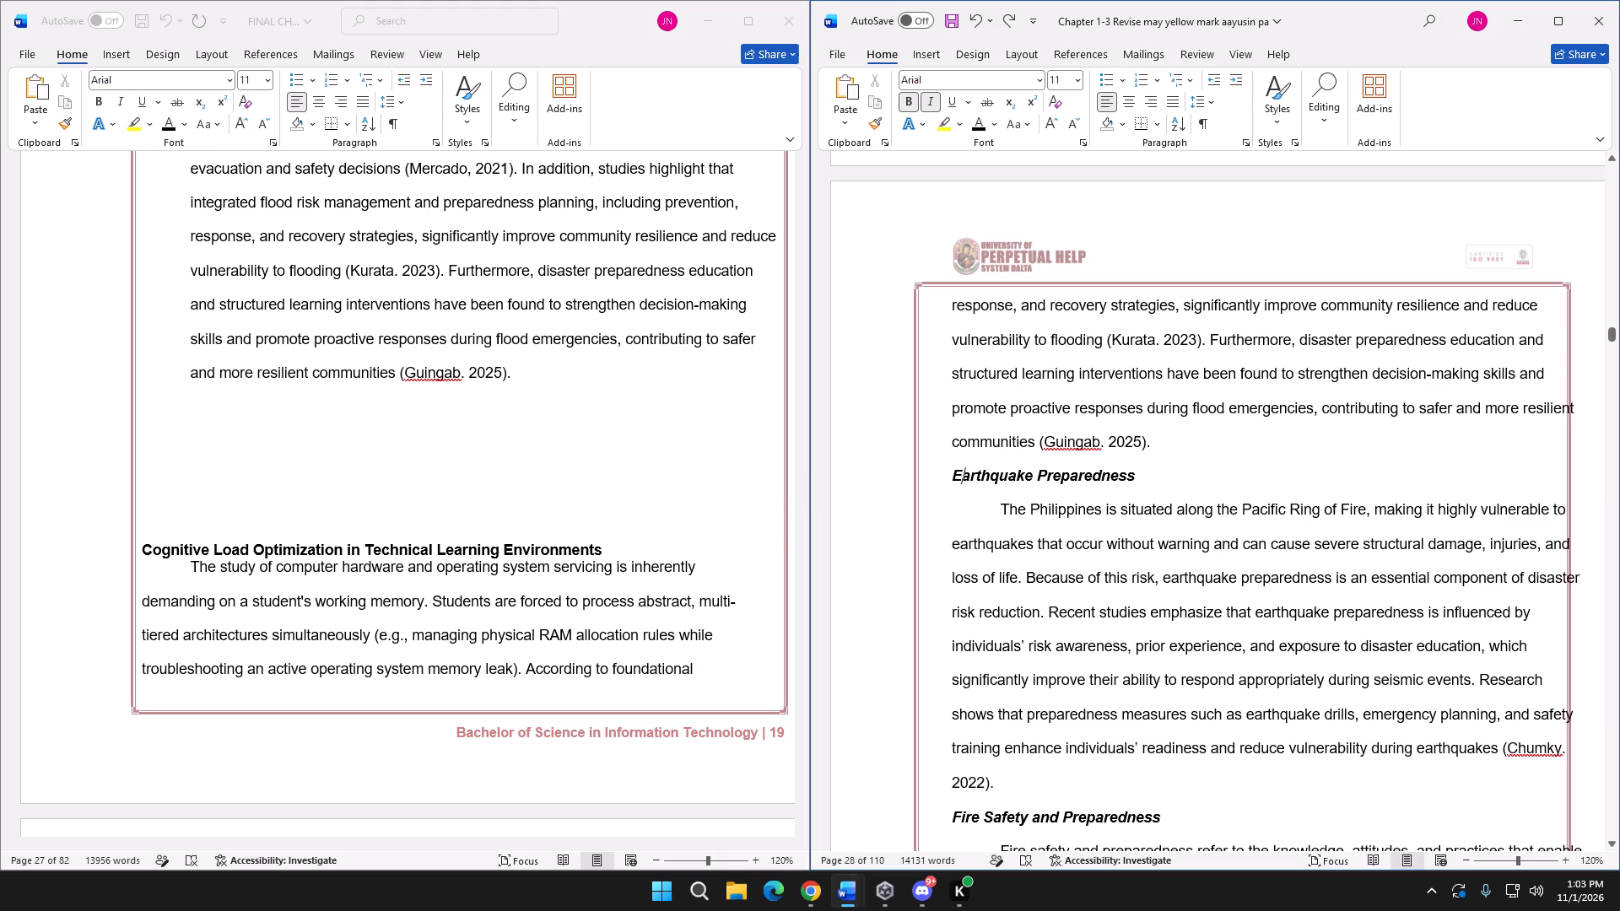
Copy the revision's Earthquake Preparedness section and paste it into the blank line below the Flood Preparedness paragraph.
left_click_drag(953, 477, 1013, 800)
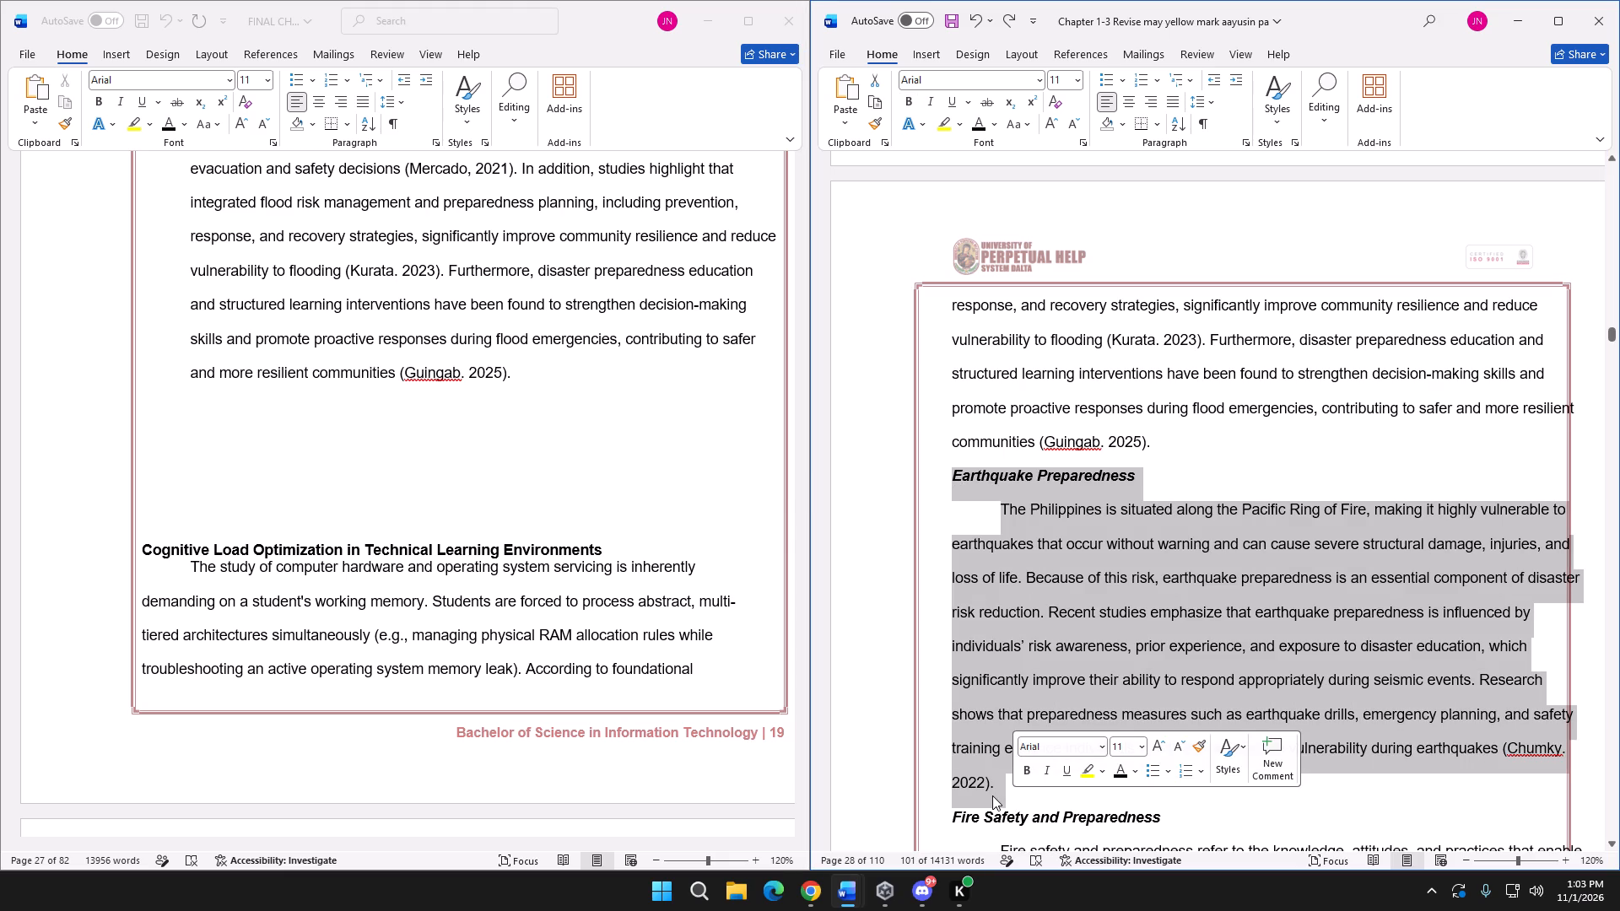
left_click(992, 795)
left_click_drag(952, 482, 1046, 528)
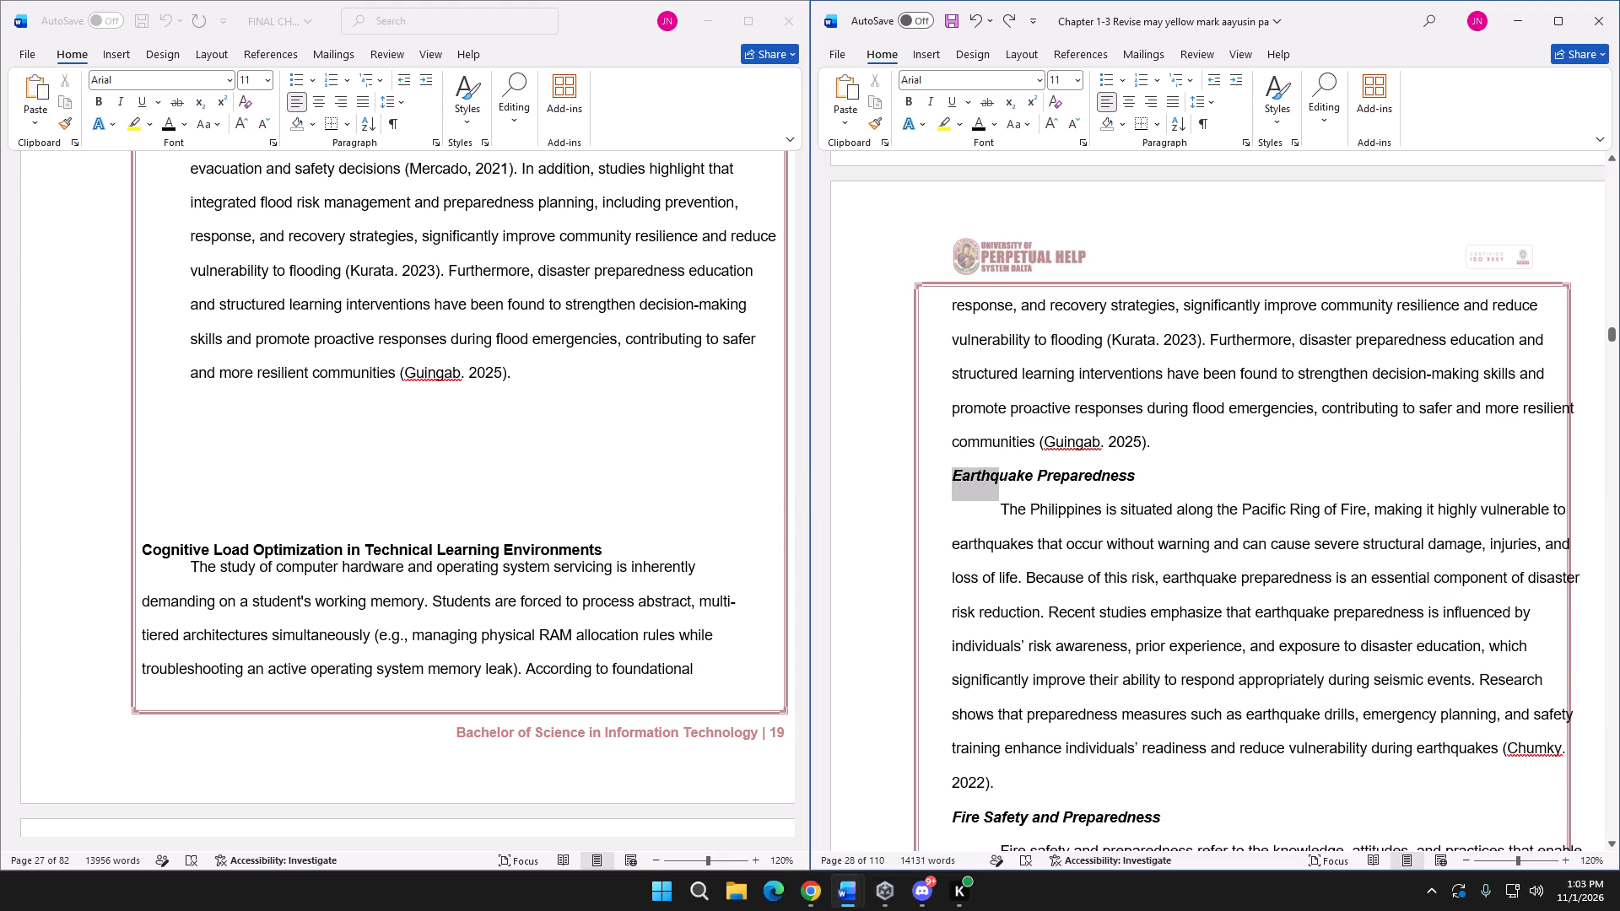
left_click_drag(1046, 528, 994, 784)
key("ctrl+c")
scroll(561, 556, "down", 8)
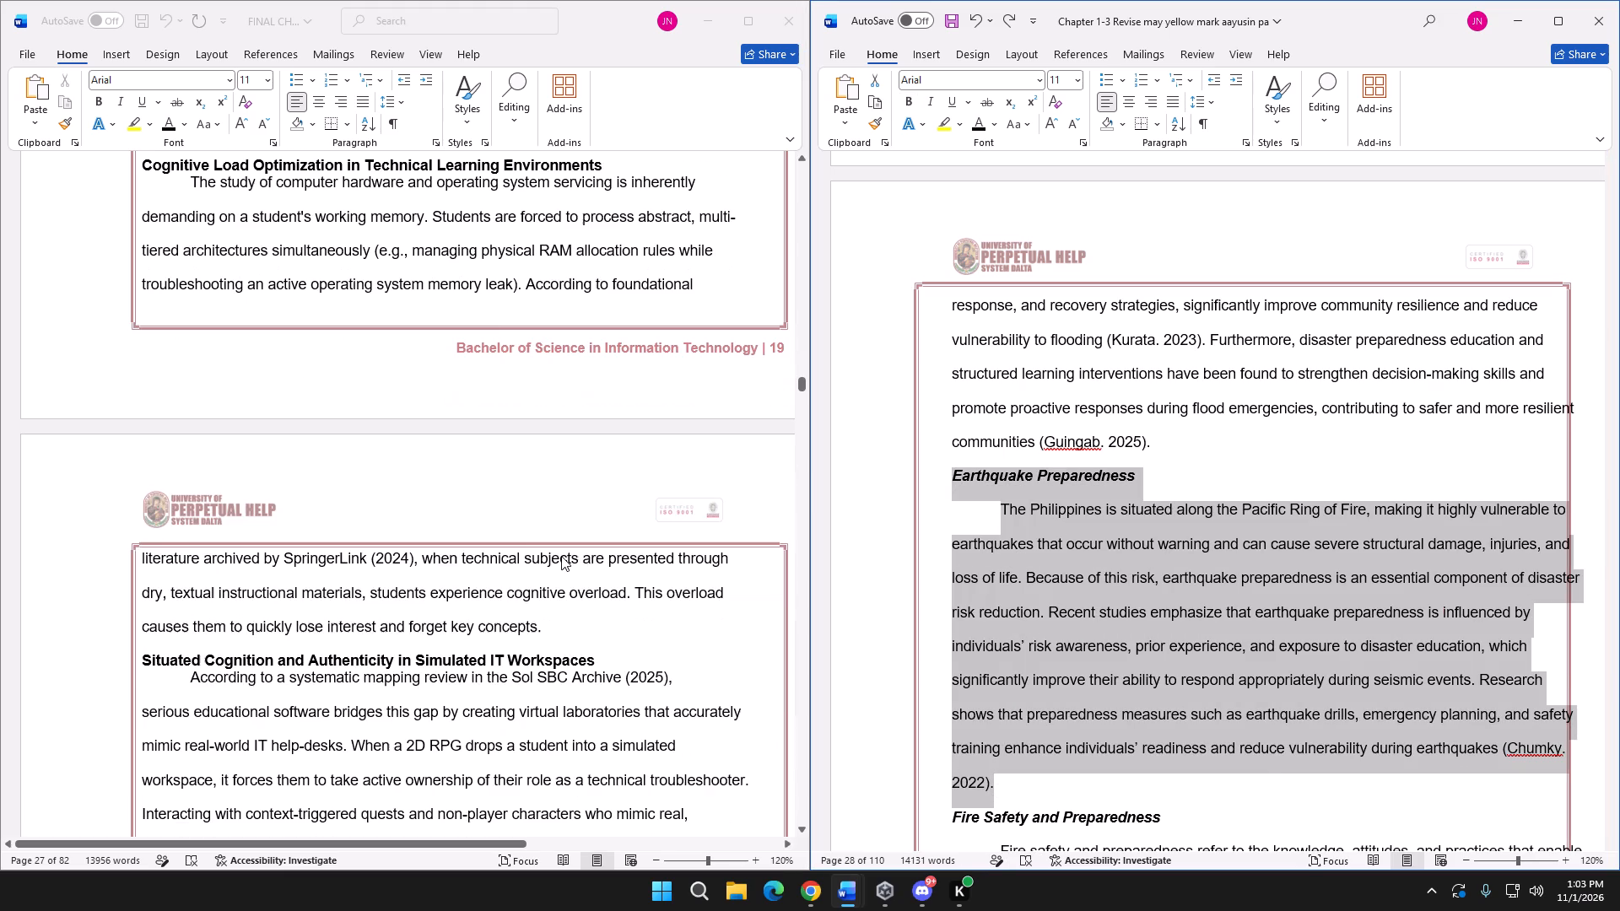
scroll(566, 553, "up", 6)
left_click(225, 328)
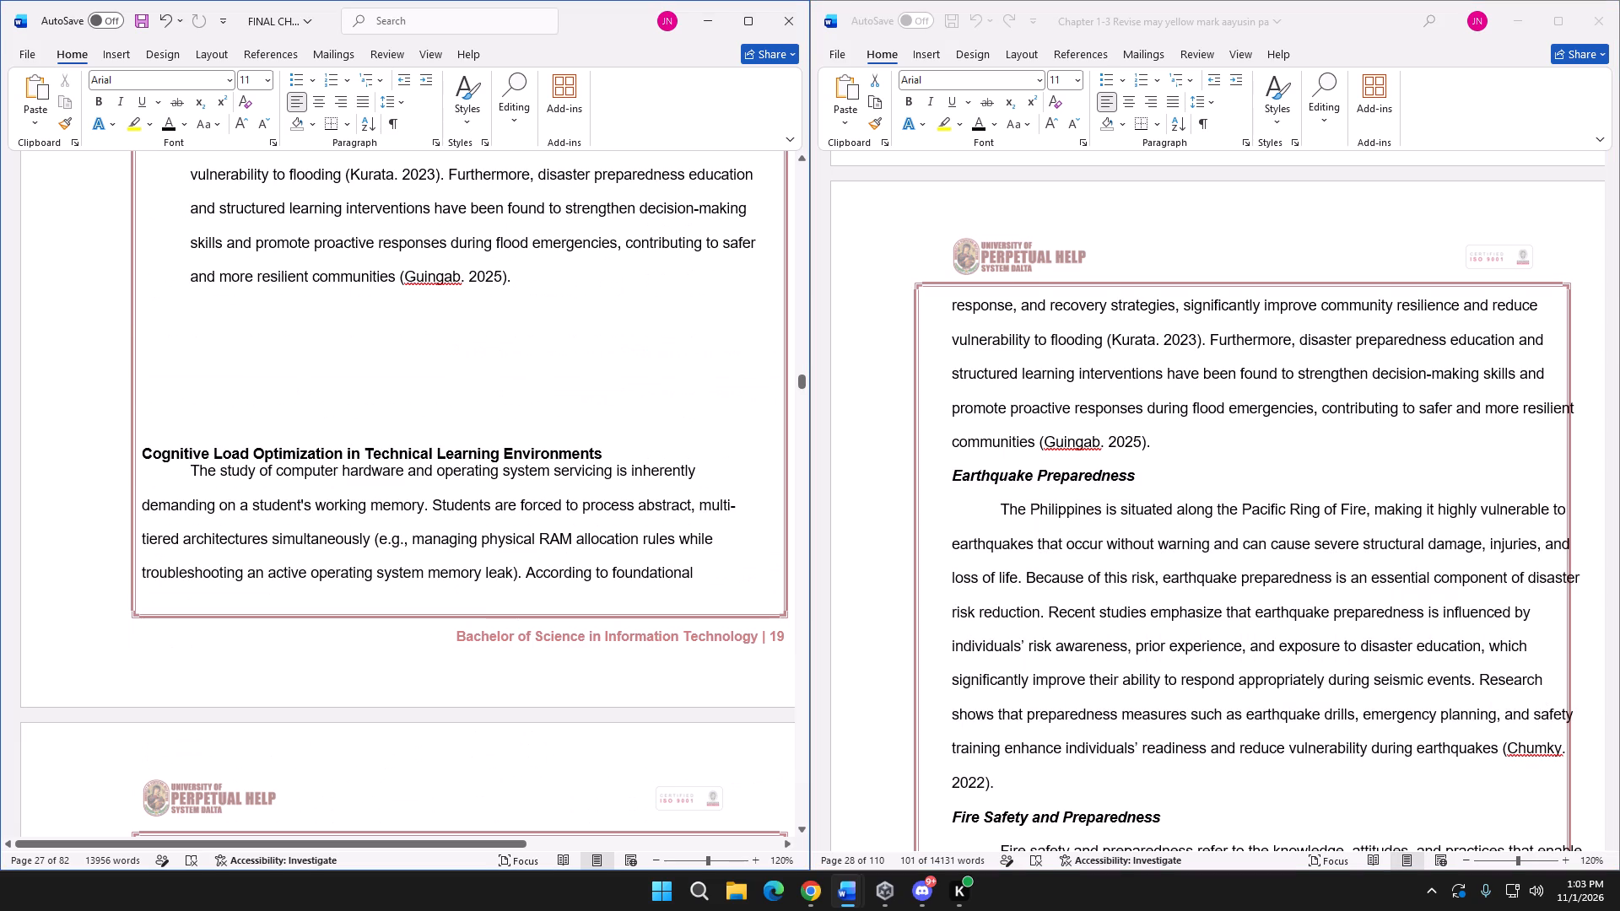
key("ctrl+v")
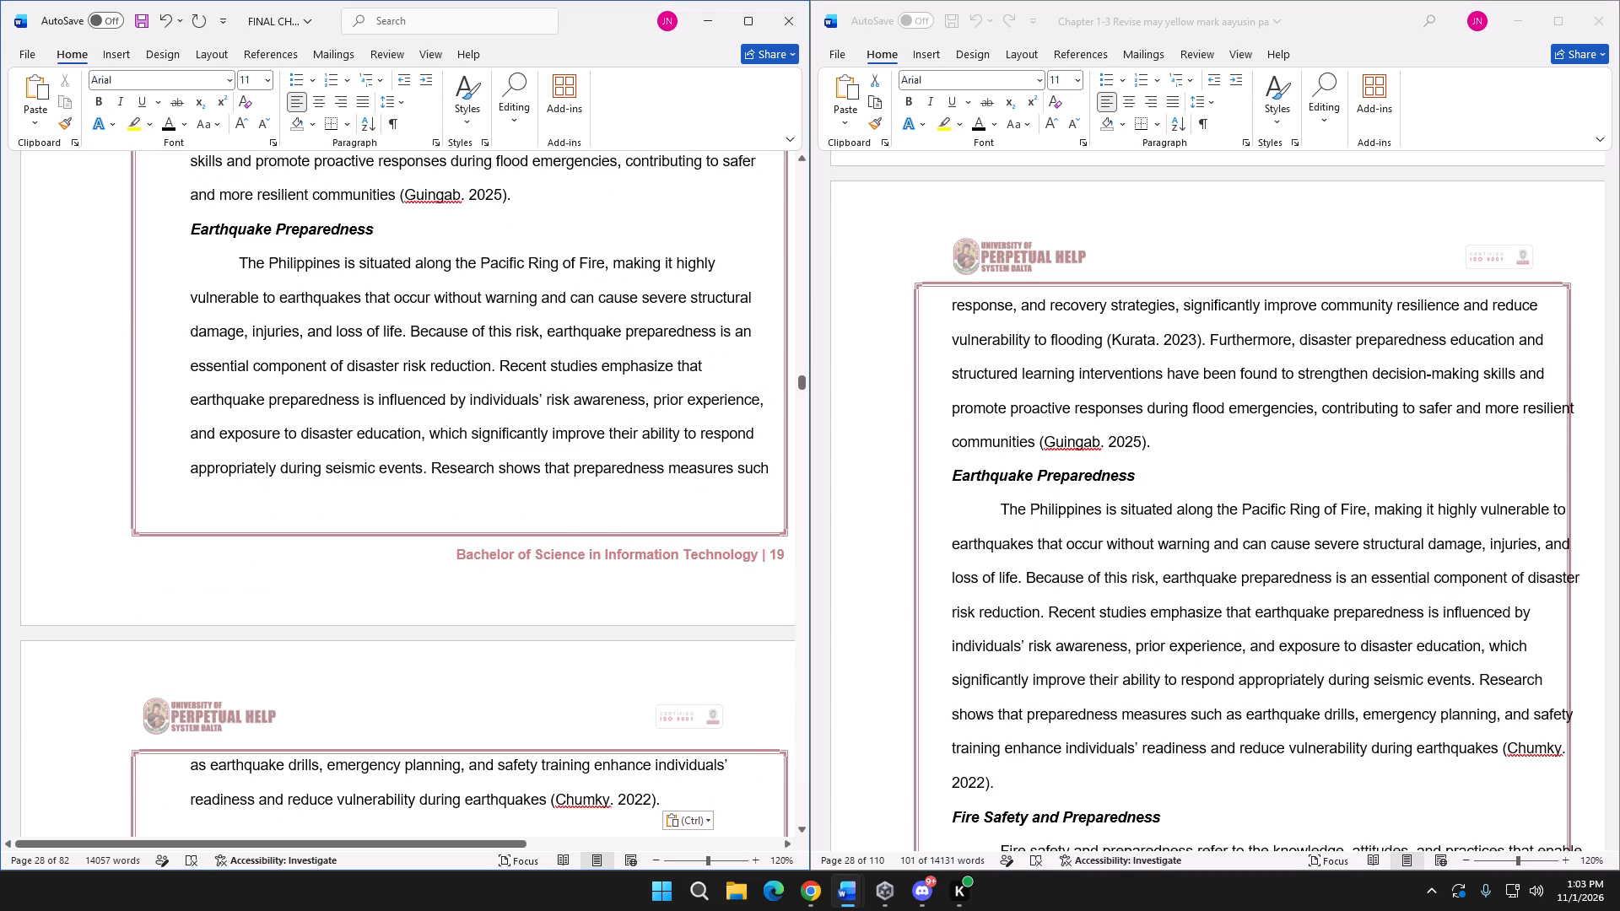
scroll(453, 423, "down", 8)
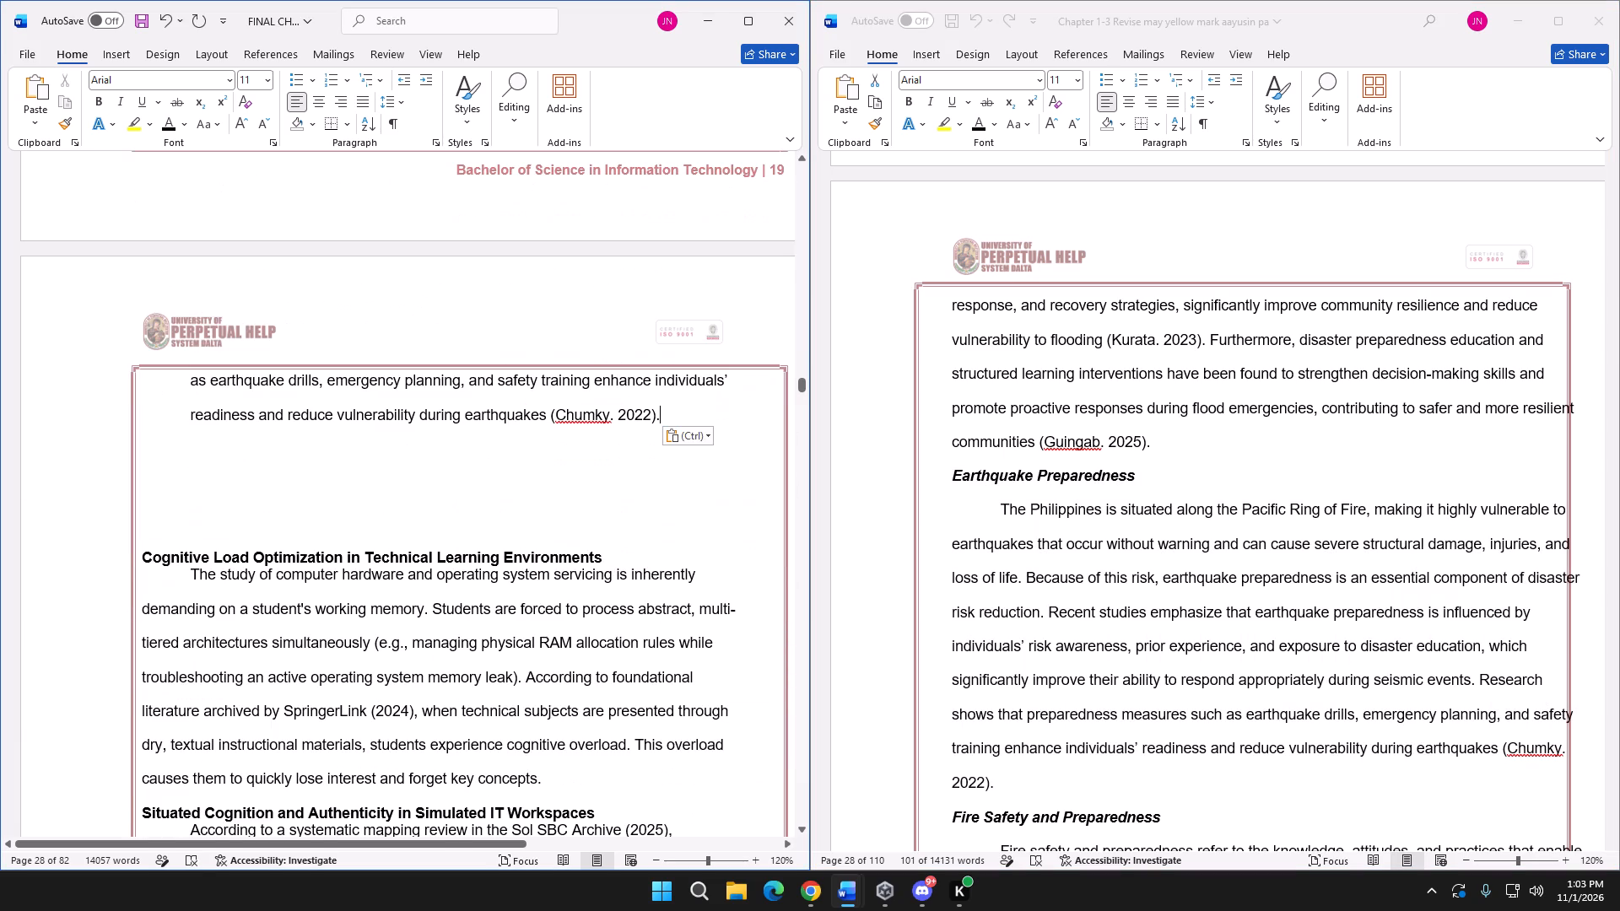
key("Return")
key("BackSpace")
key("BackSpace")
Delete the Cognitive Load Optimization in Technical Learning Environments heading and its paragraph.
scroll(249, 505, "down", 4)
left_click_drag(558, 585, 229, 410)
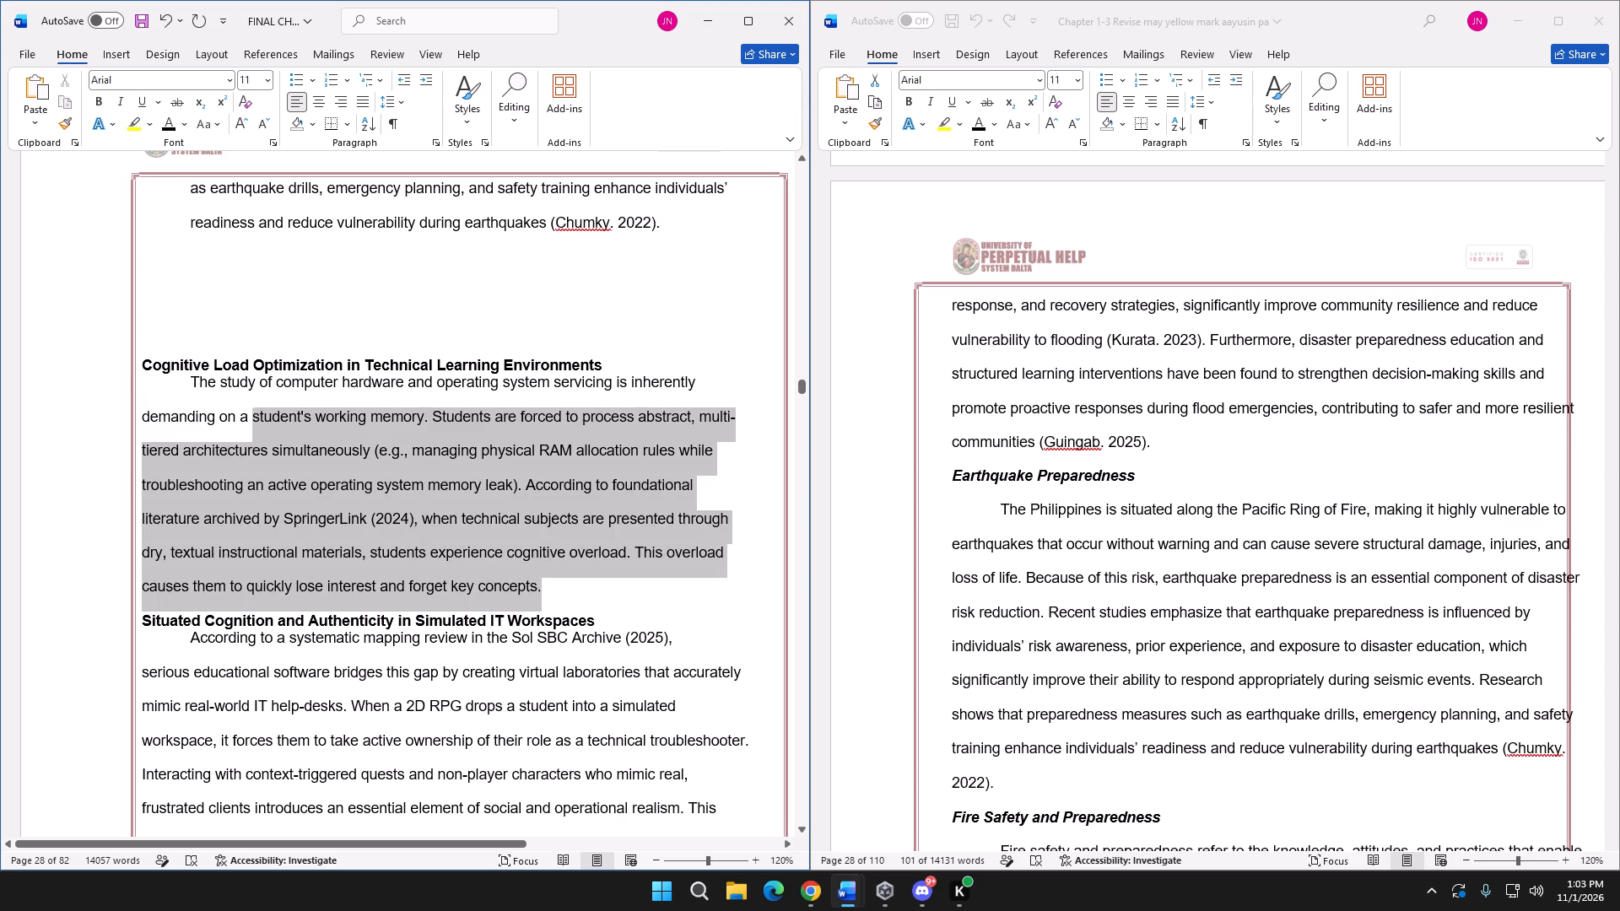
left_click_drag(229, 410, 132, 372)
key("BackSpace")
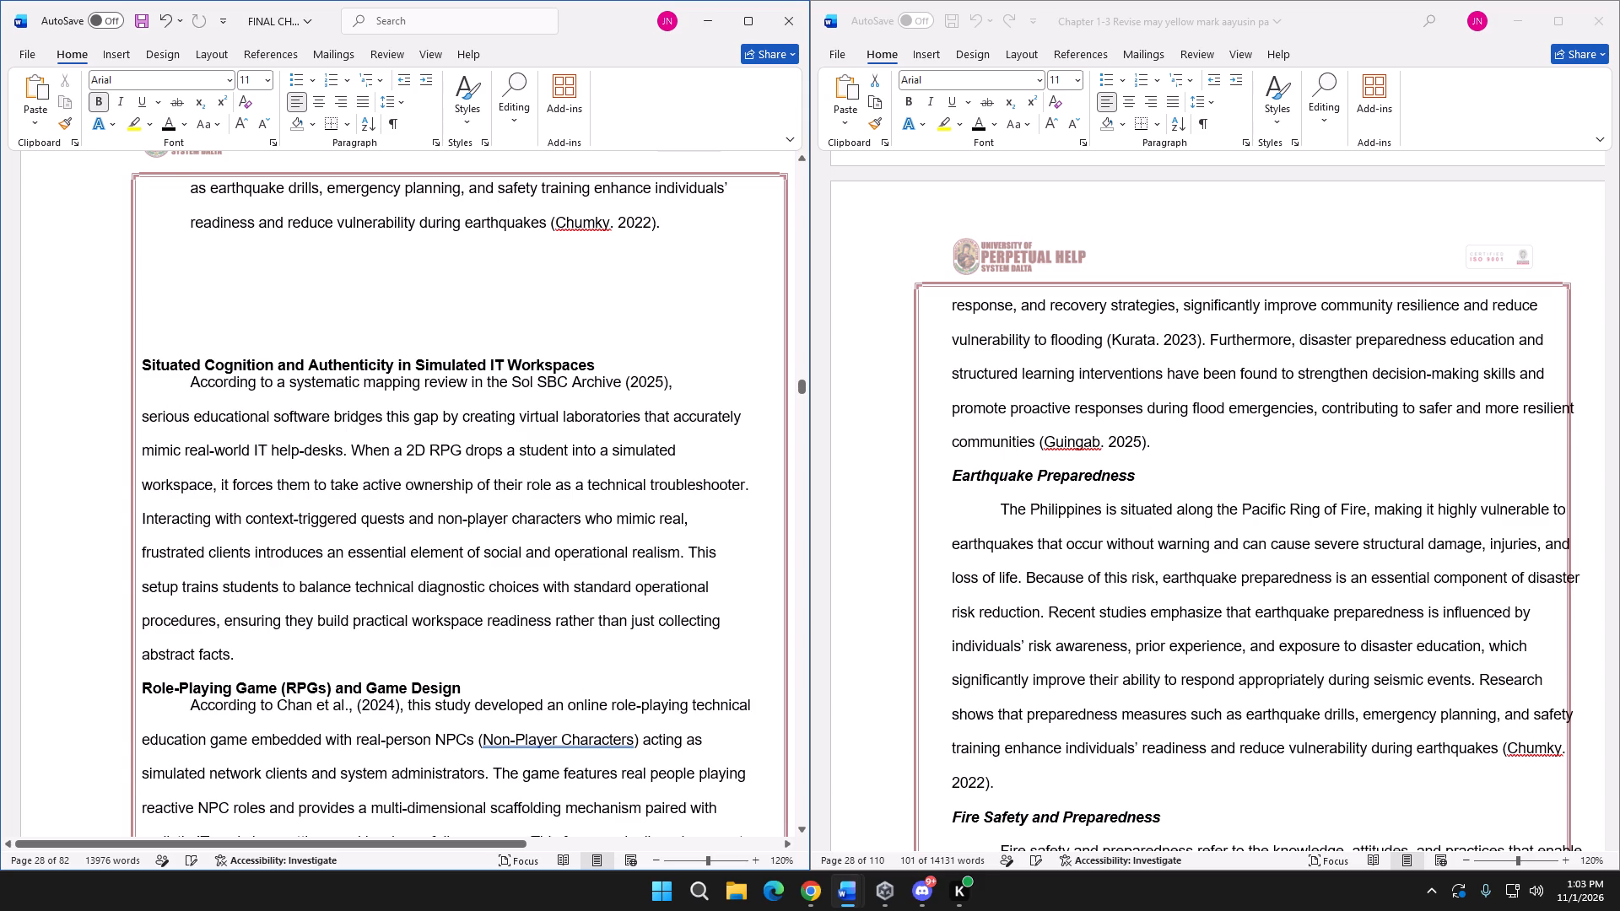
Copy the revision's Fire Safety and Preparedness section and paste it on a new line after the Earthquake Preparedness paragraph.
left_click(689, 228)
key("Return")
scroll(974, 493, "down", 5)
left_click(943, 575)
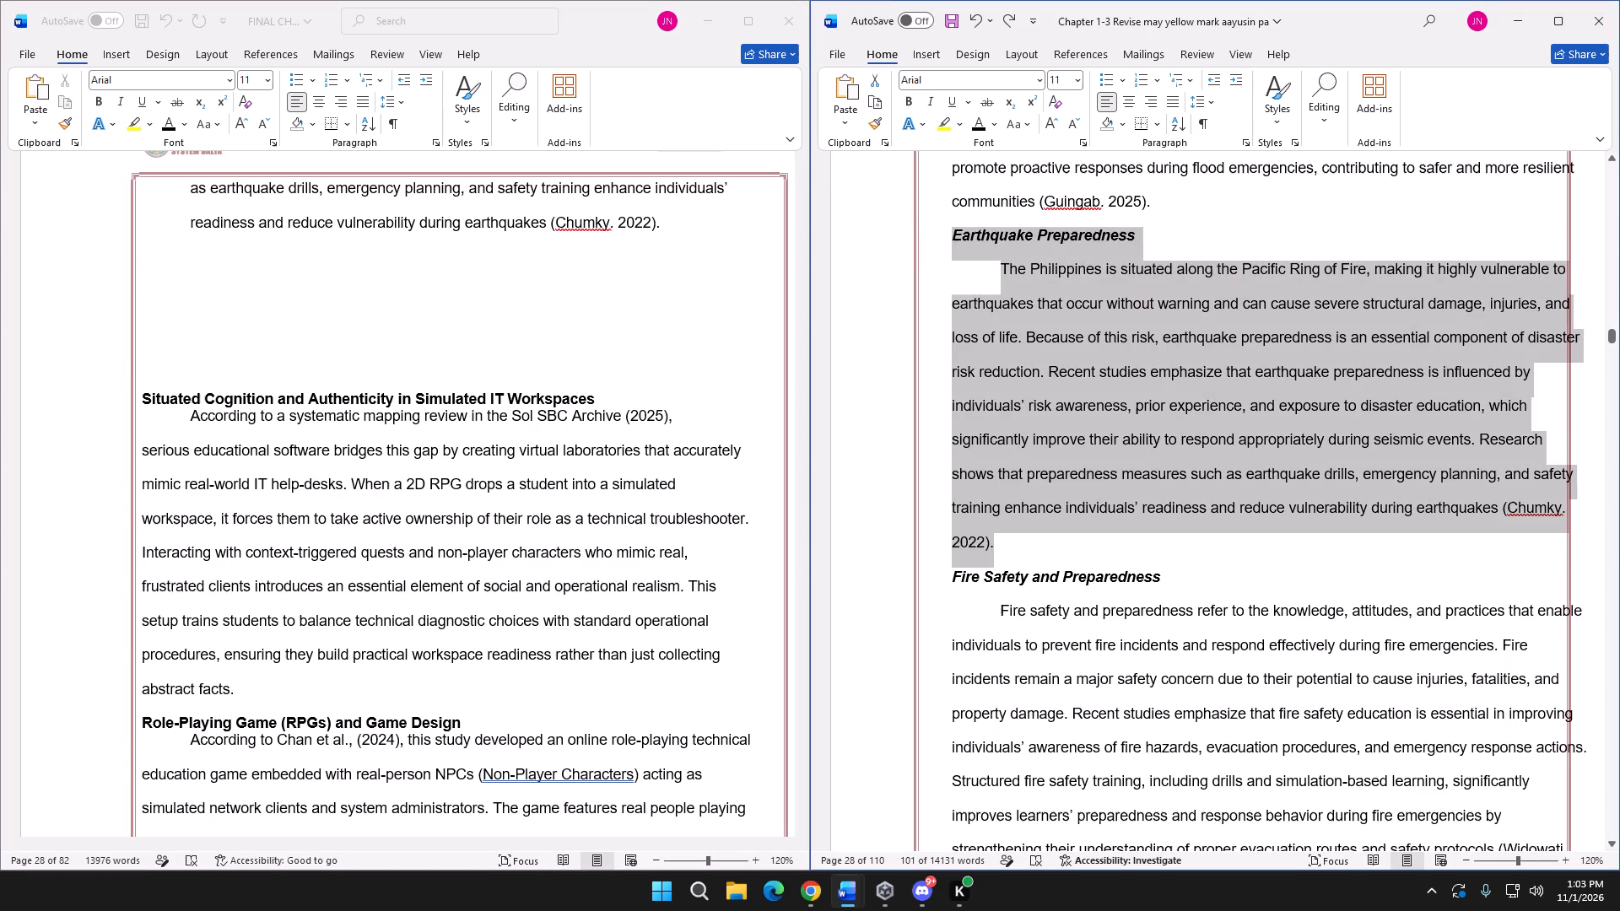
left_click(953, 577)
left_click_drag(953, 577, 1205, 599)
scroll(1173, 620, "down", 11)
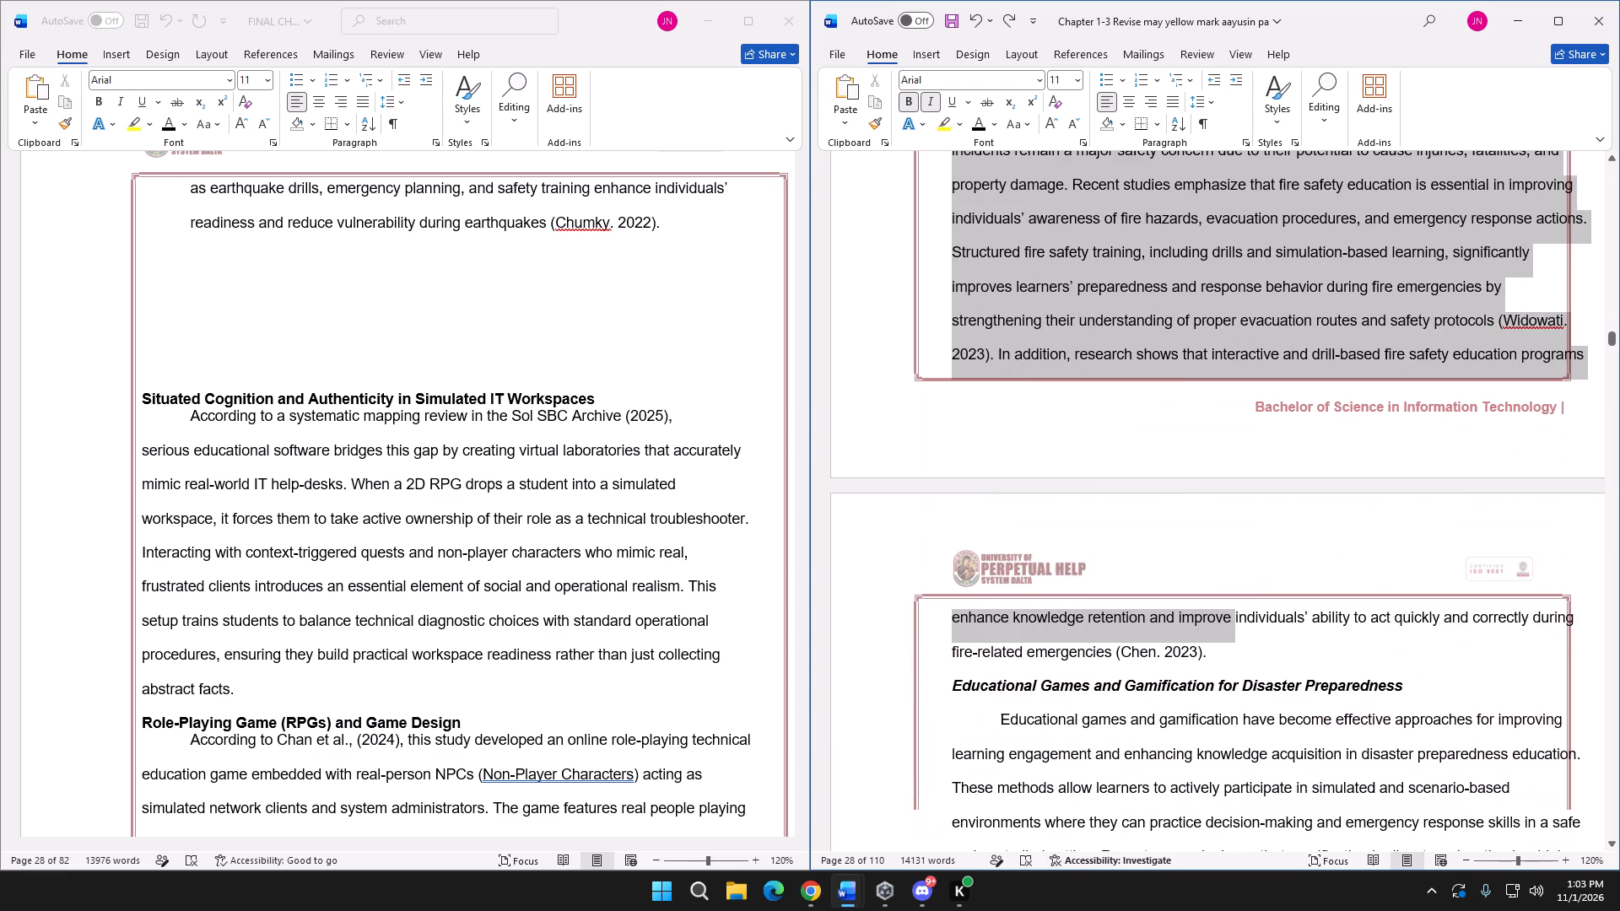
left_click_drag(1205, 599, 1207, 654)
key("ctrl+c")
left_click(205, 251)
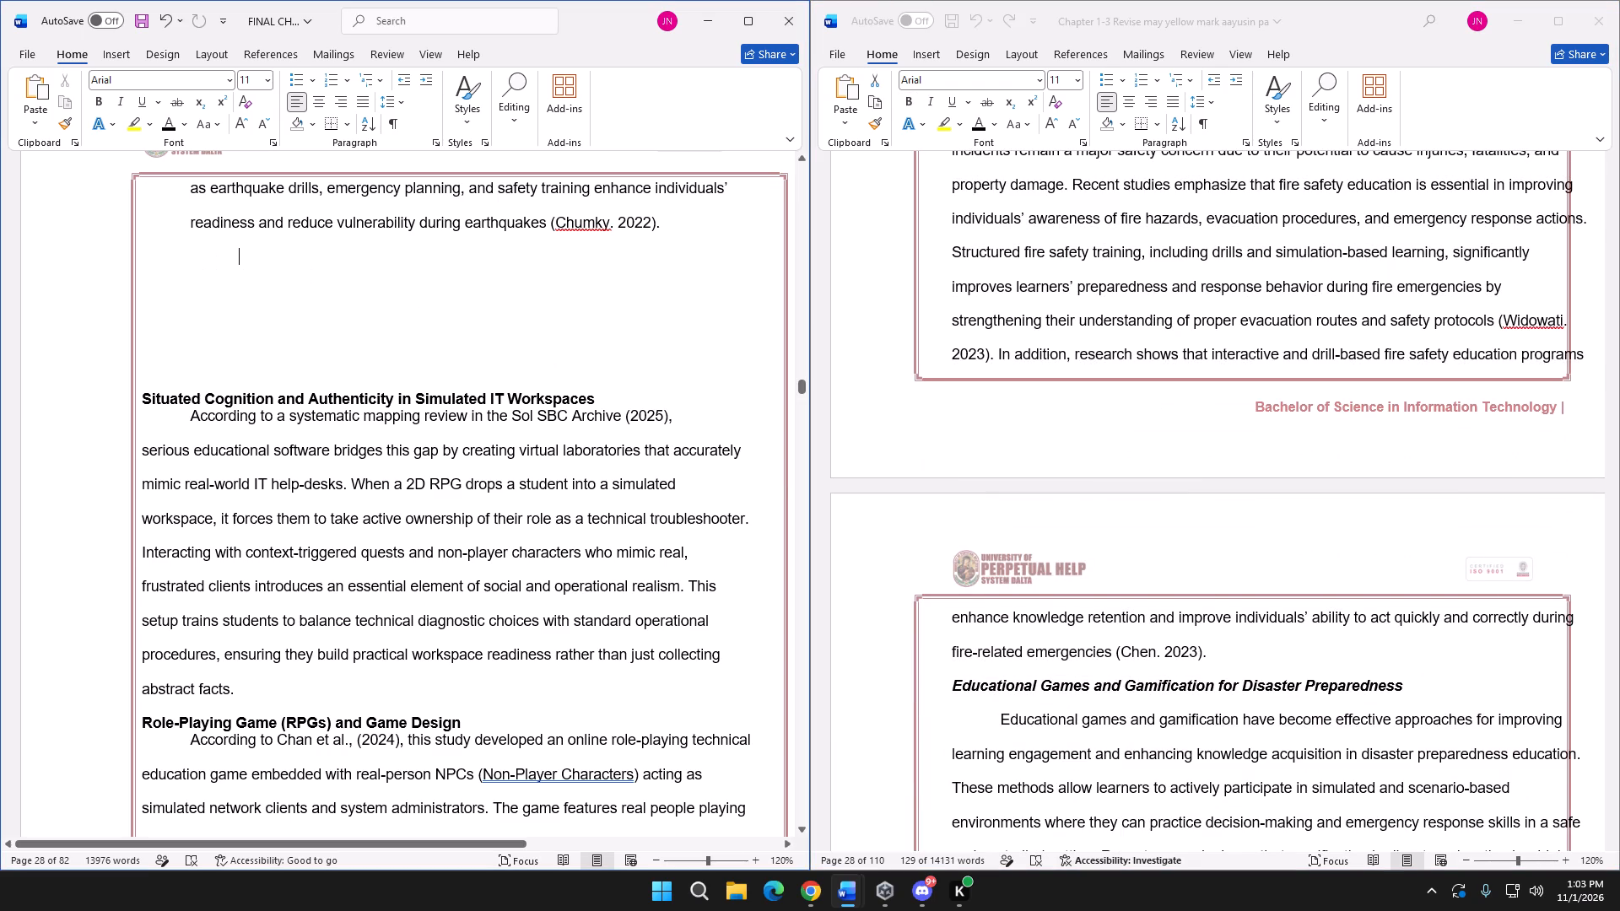
key("ctrl+v")
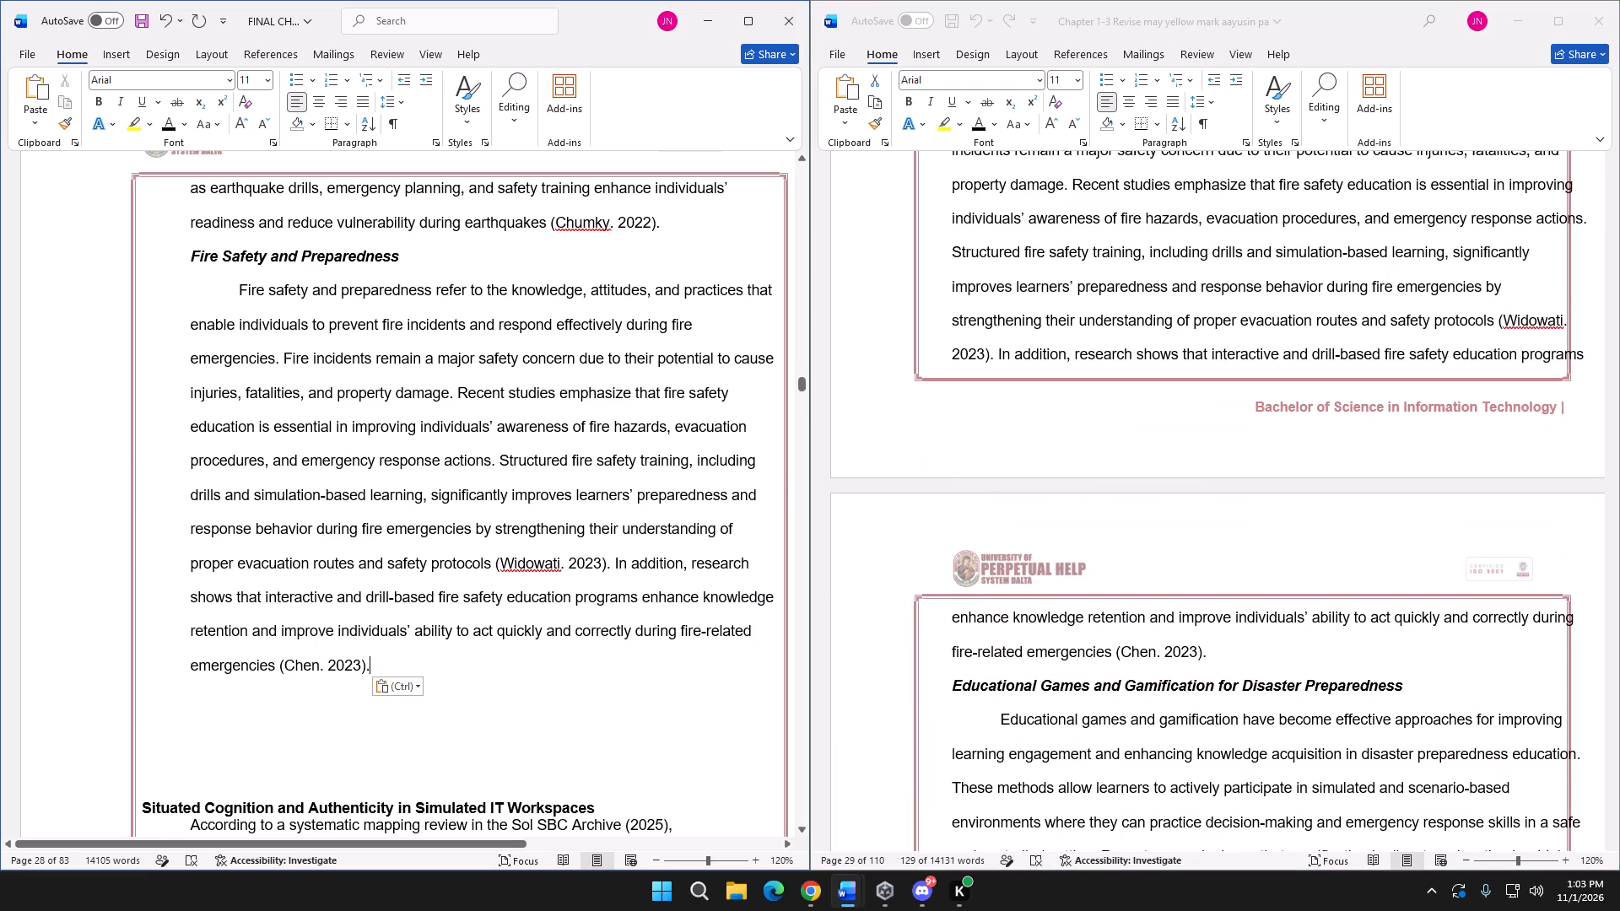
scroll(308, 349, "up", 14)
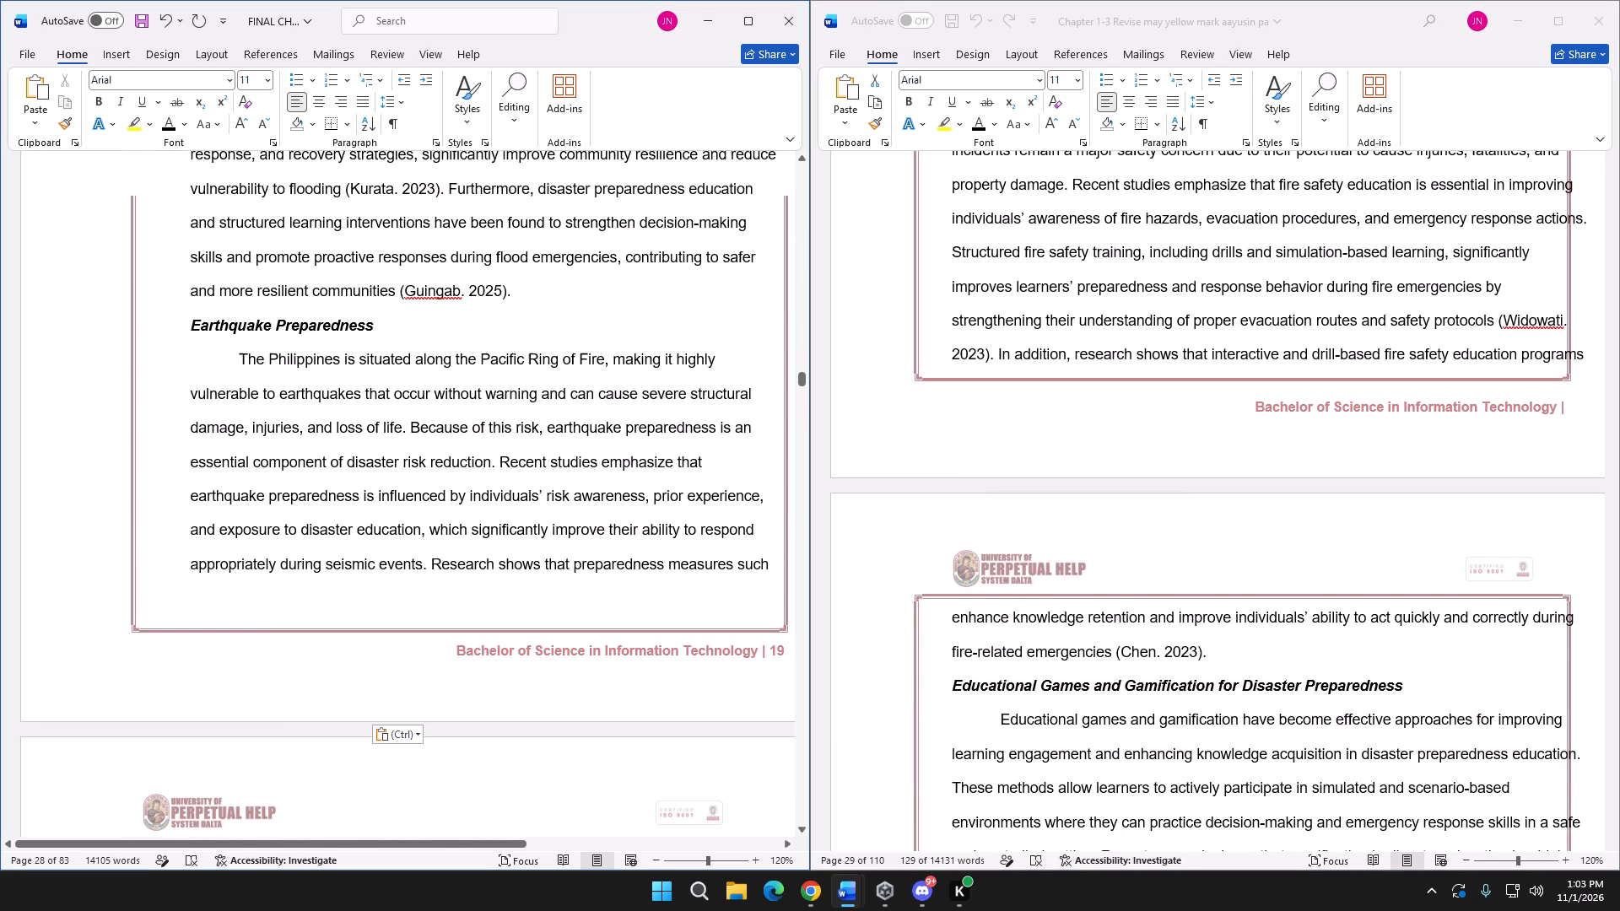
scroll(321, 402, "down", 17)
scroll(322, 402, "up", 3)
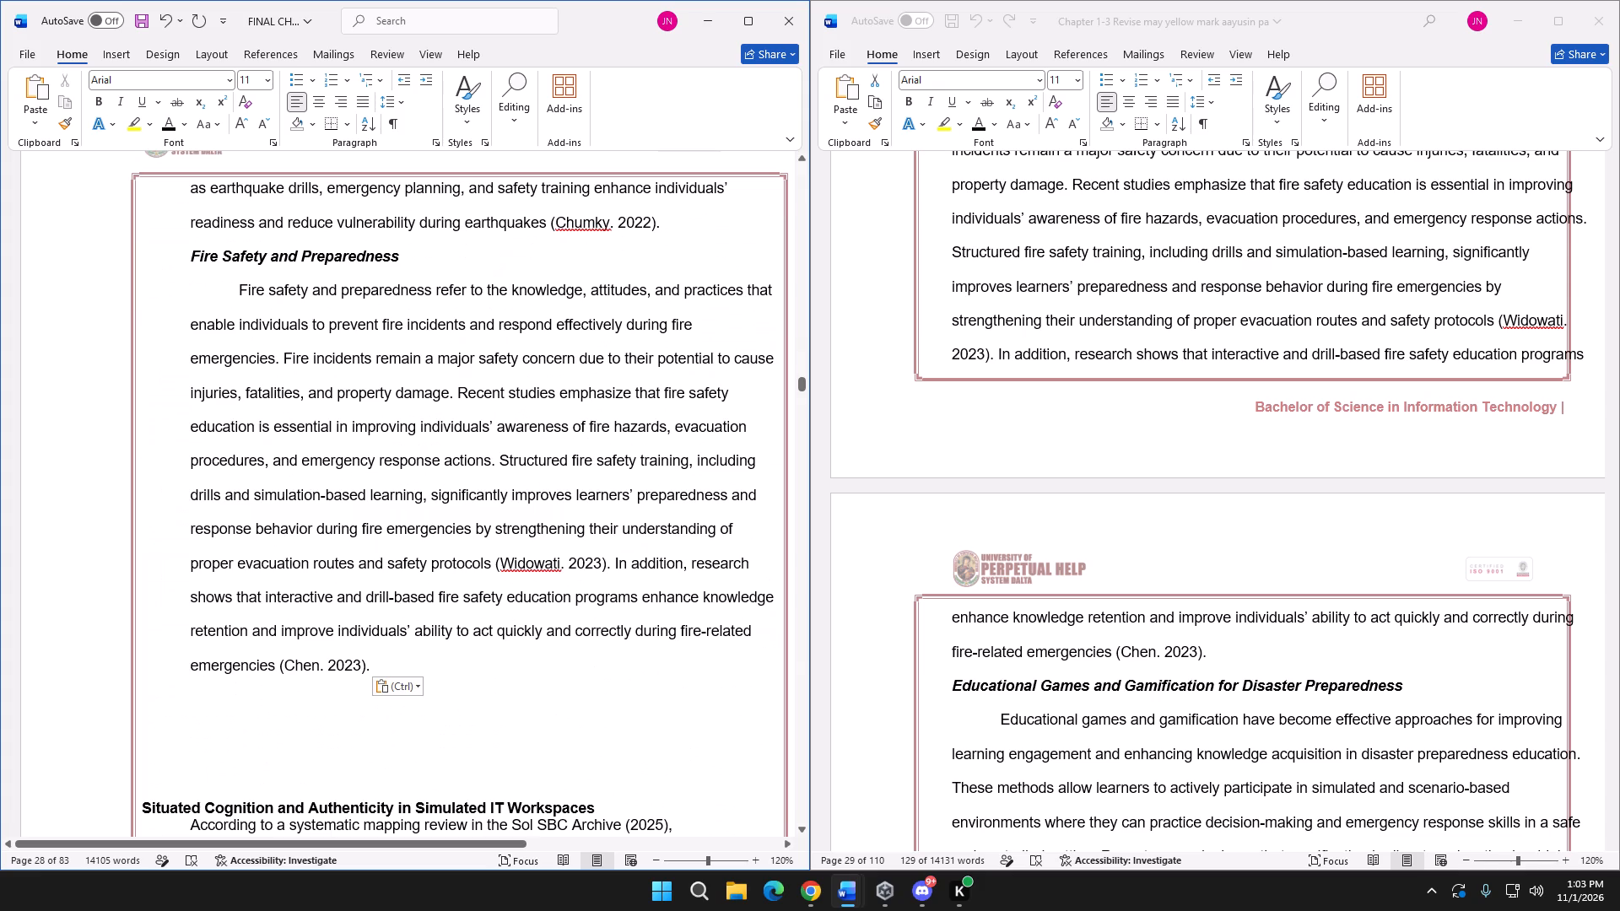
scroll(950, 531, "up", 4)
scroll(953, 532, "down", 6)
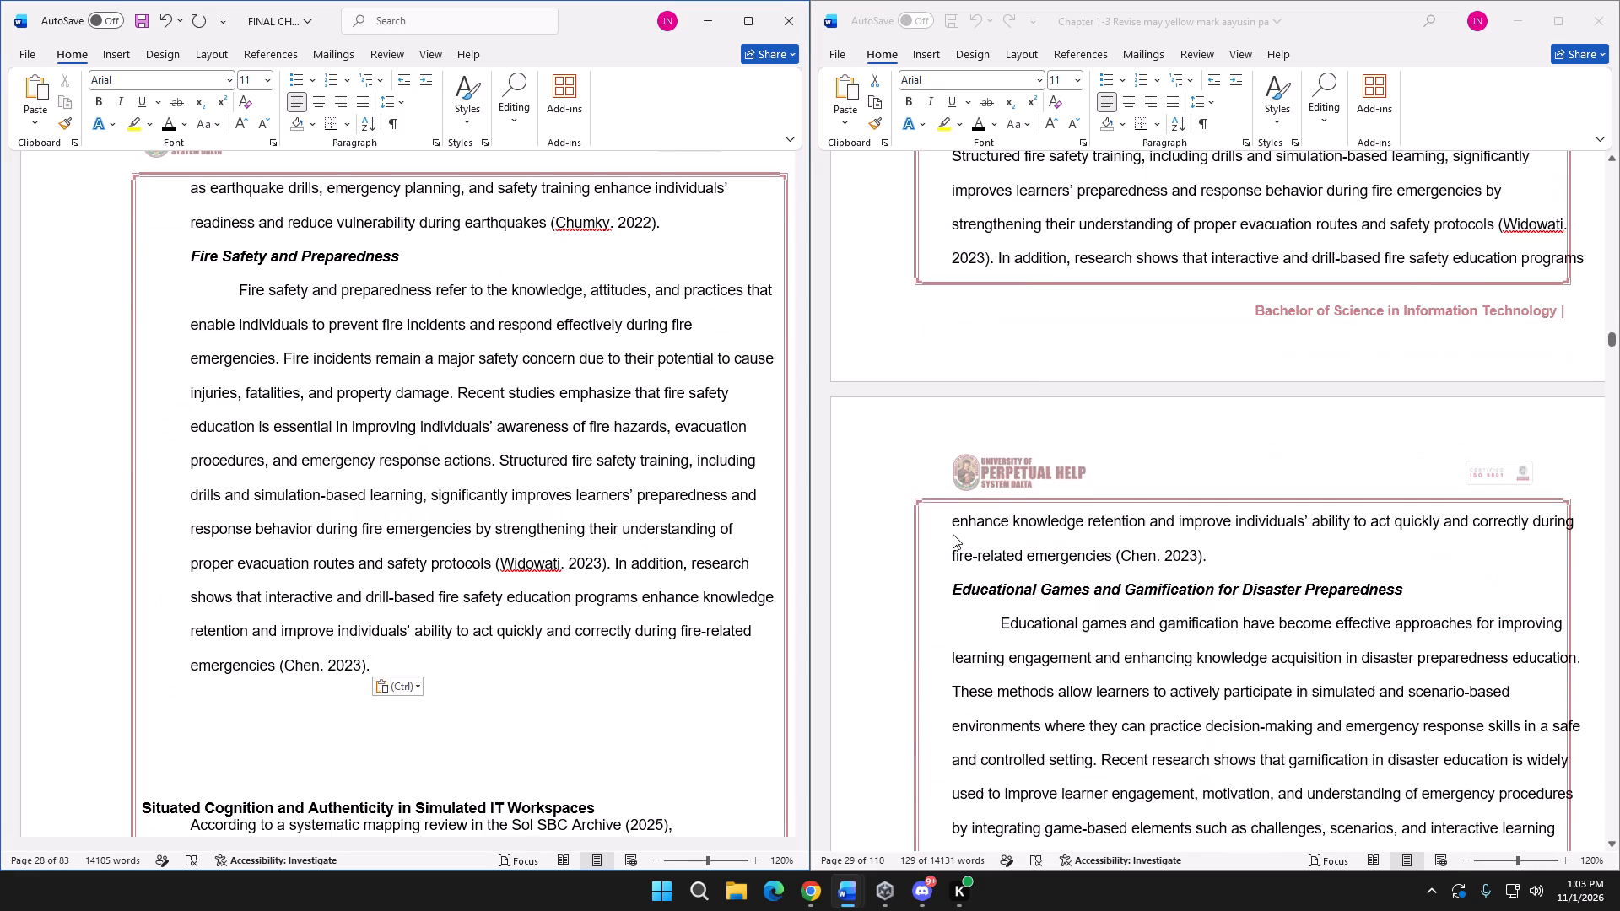
Copy the revision's Educational Games and Gamification for Disaster Preparedness section and paste it on a new line after the Fire Safety paragraph.
scroll(953, 536, "down", 4)
left_click(951, 411)
left_click(954, 405)
left_click_drag(954, 405, 1318, 616)
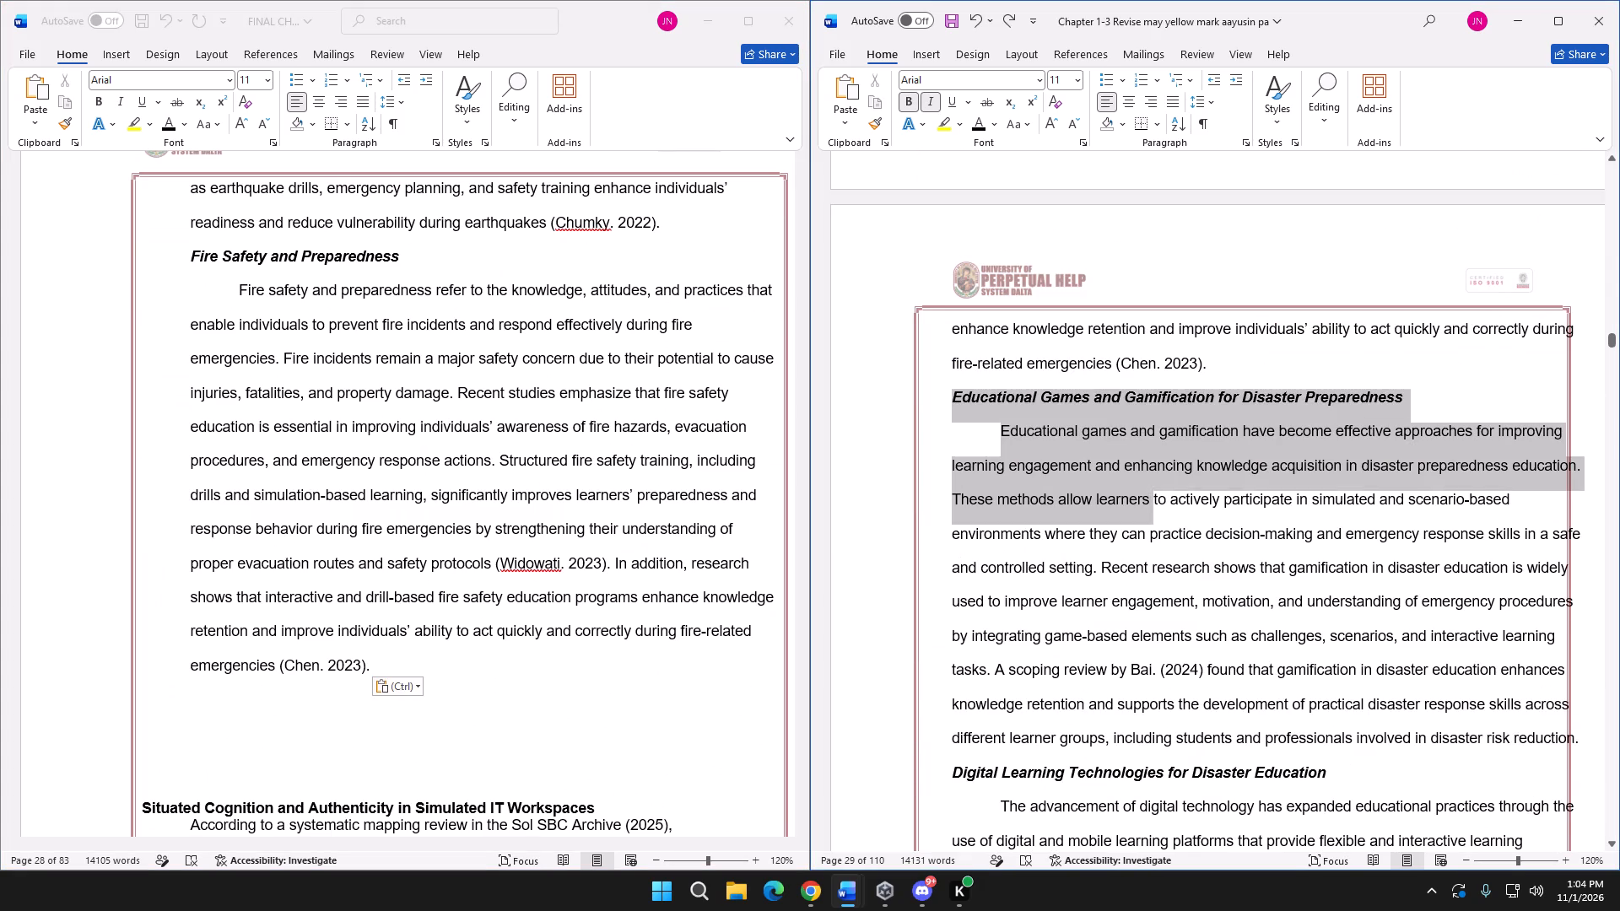
left_click_drag(1318, 616, 1559, 747)
key("ctrl+c")
scroll(405, 501, "down", 3)
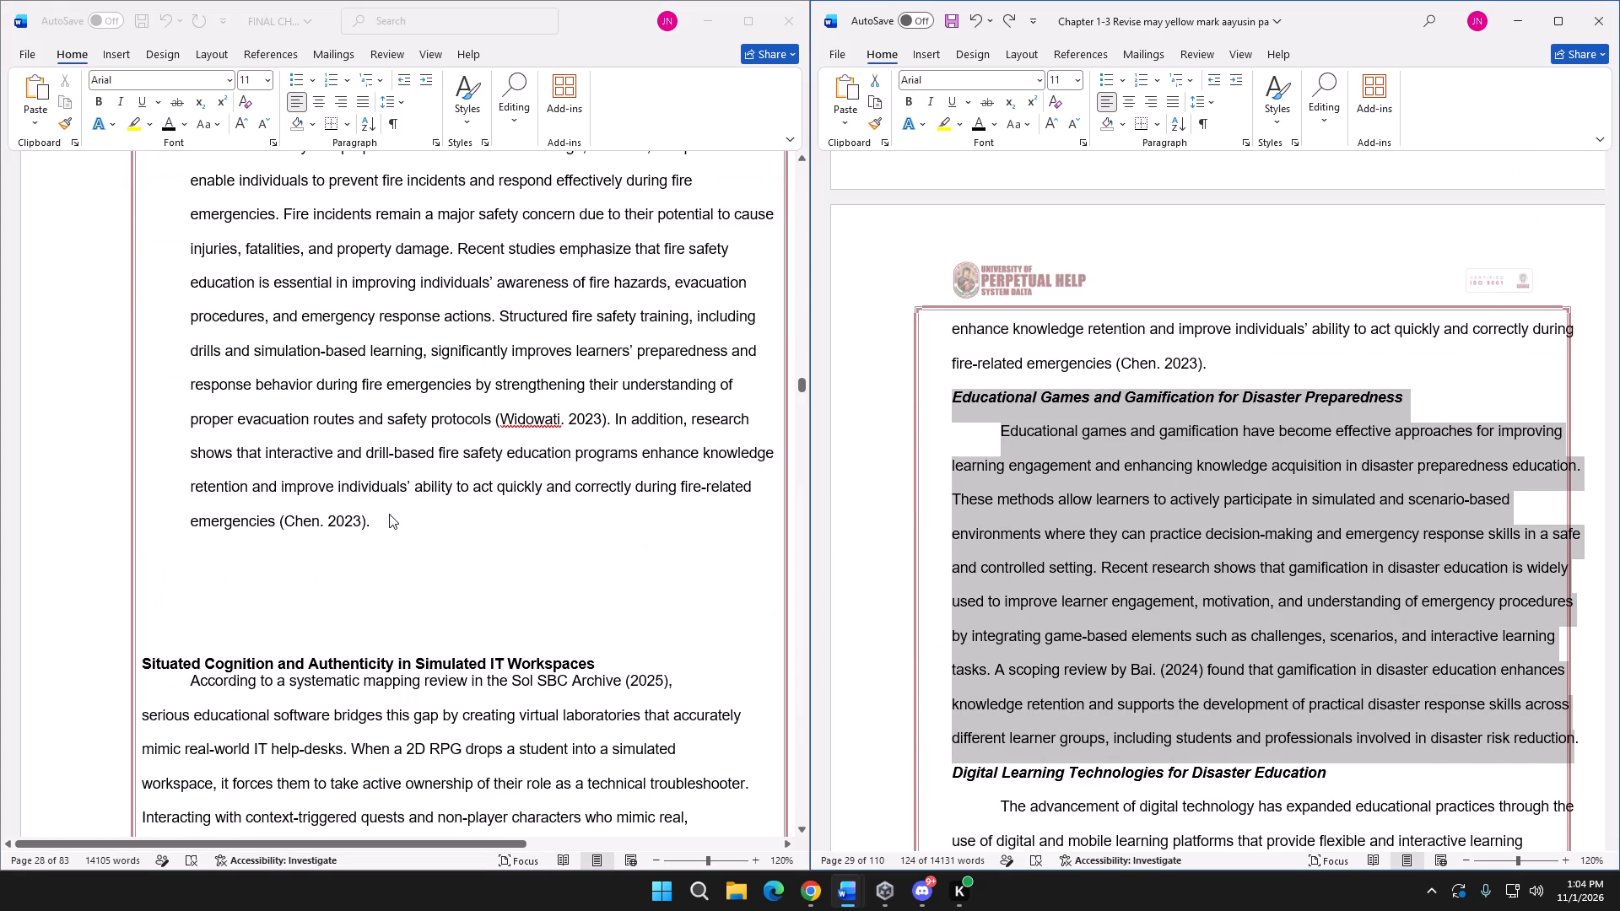
left_click(402, 527)
key("Return")
key("Return")
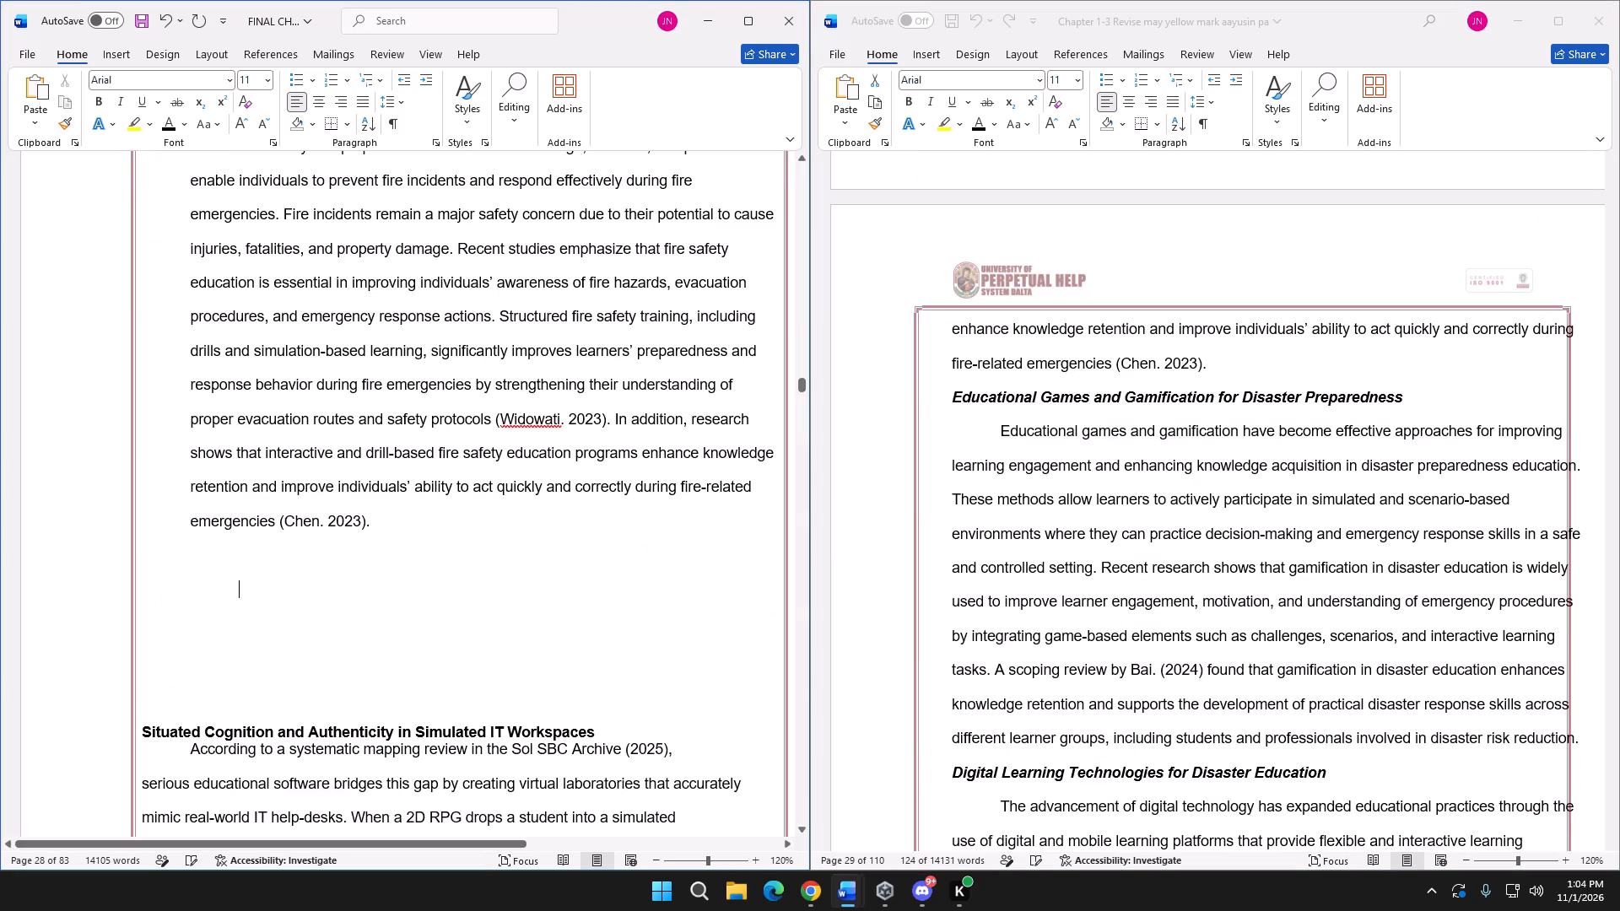
key("BackSpace")
key("ctrl+v")
Add the missing period at the end of the pasted Educational Games and Gamification paragraph.
scroll(389, 498, "up", 3)
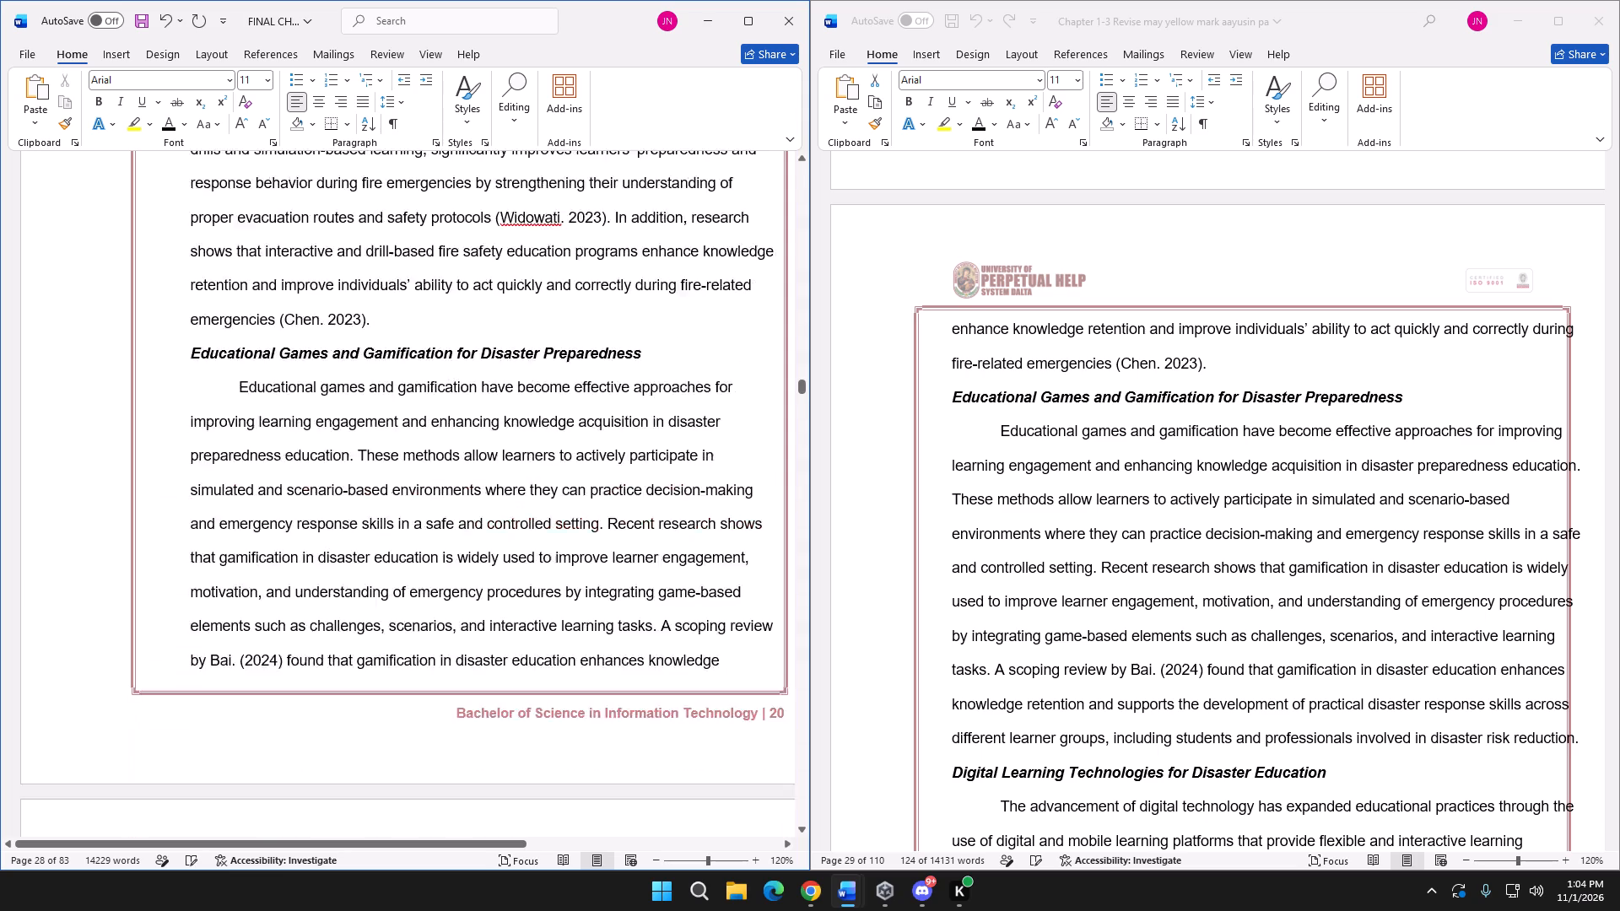
scroll(390, 500, "up", 10)
scroll(406, 507, "down", 8)
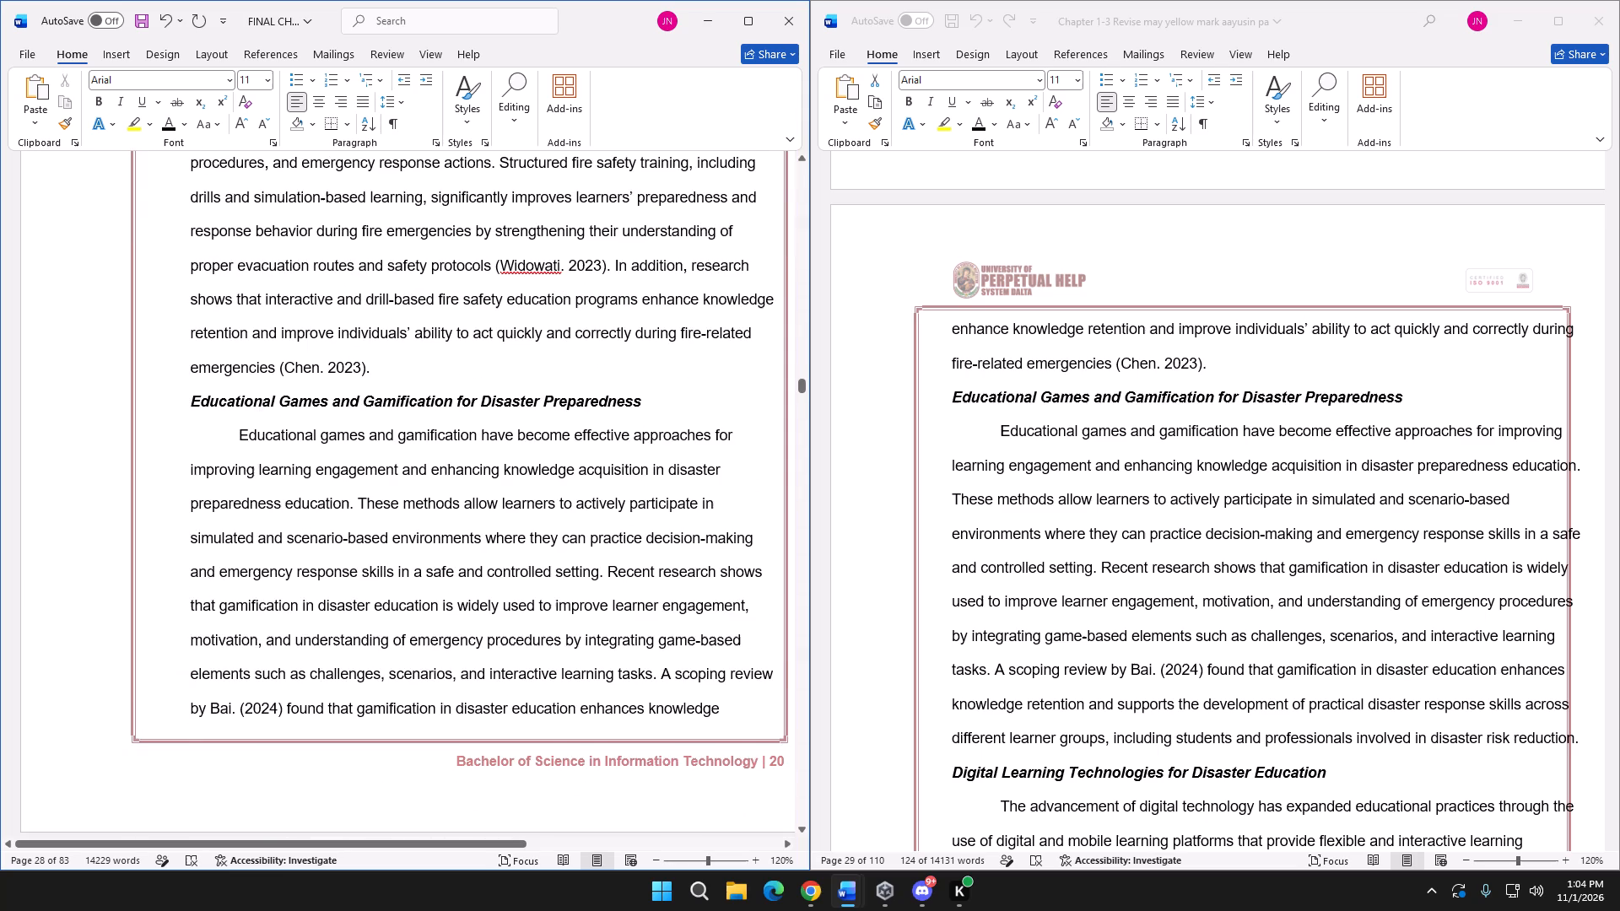
scroll(412, 510, "down", 11)
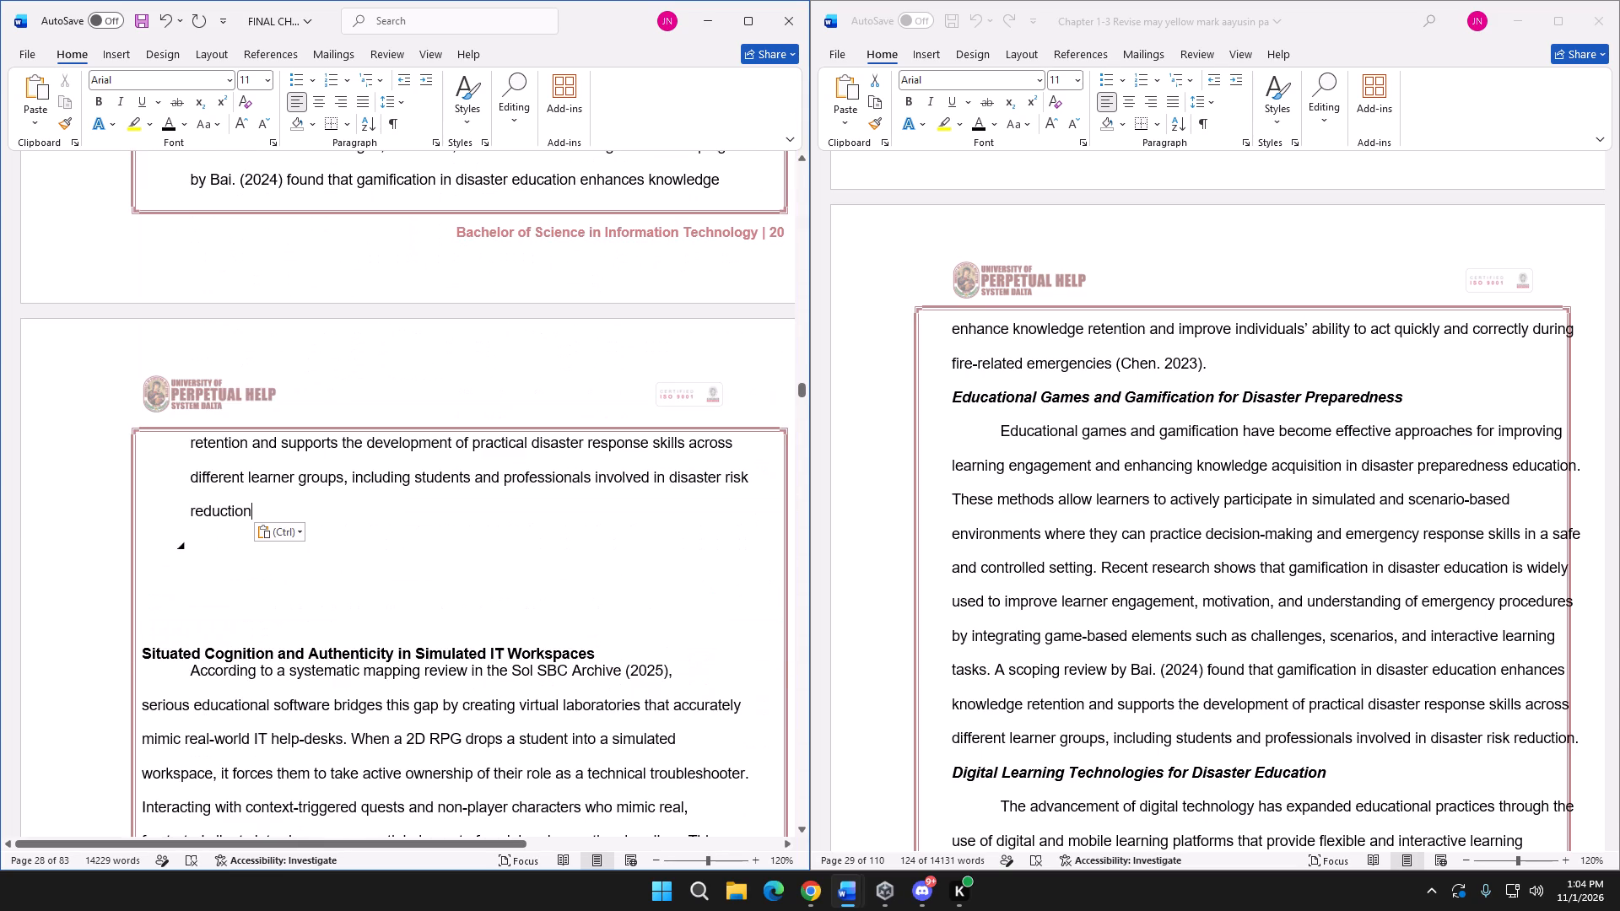
key("period")
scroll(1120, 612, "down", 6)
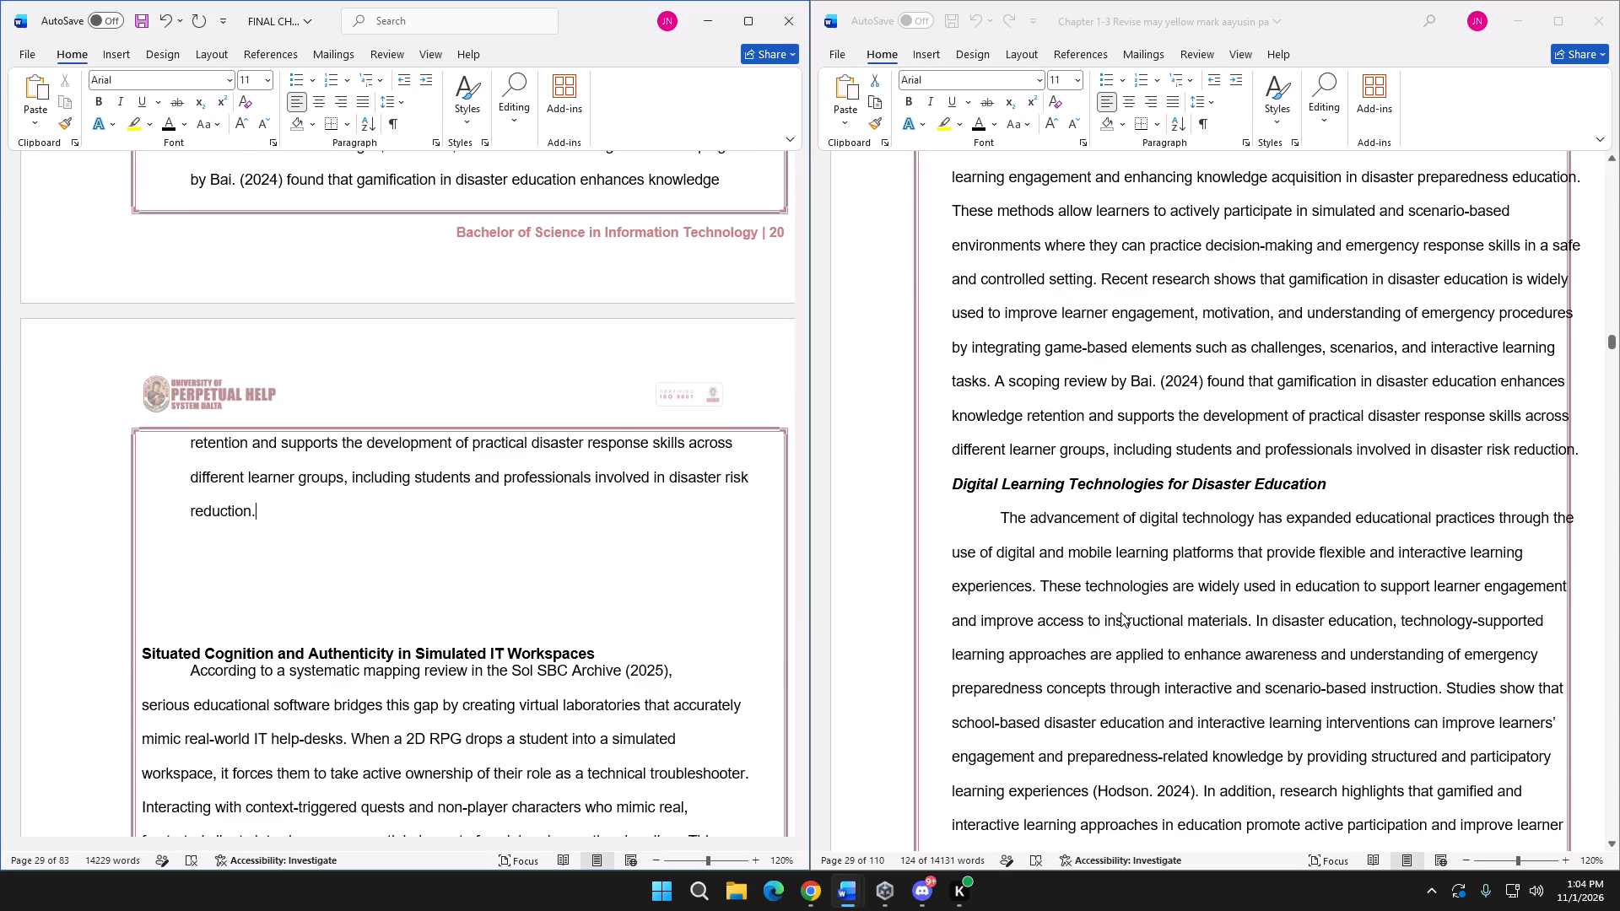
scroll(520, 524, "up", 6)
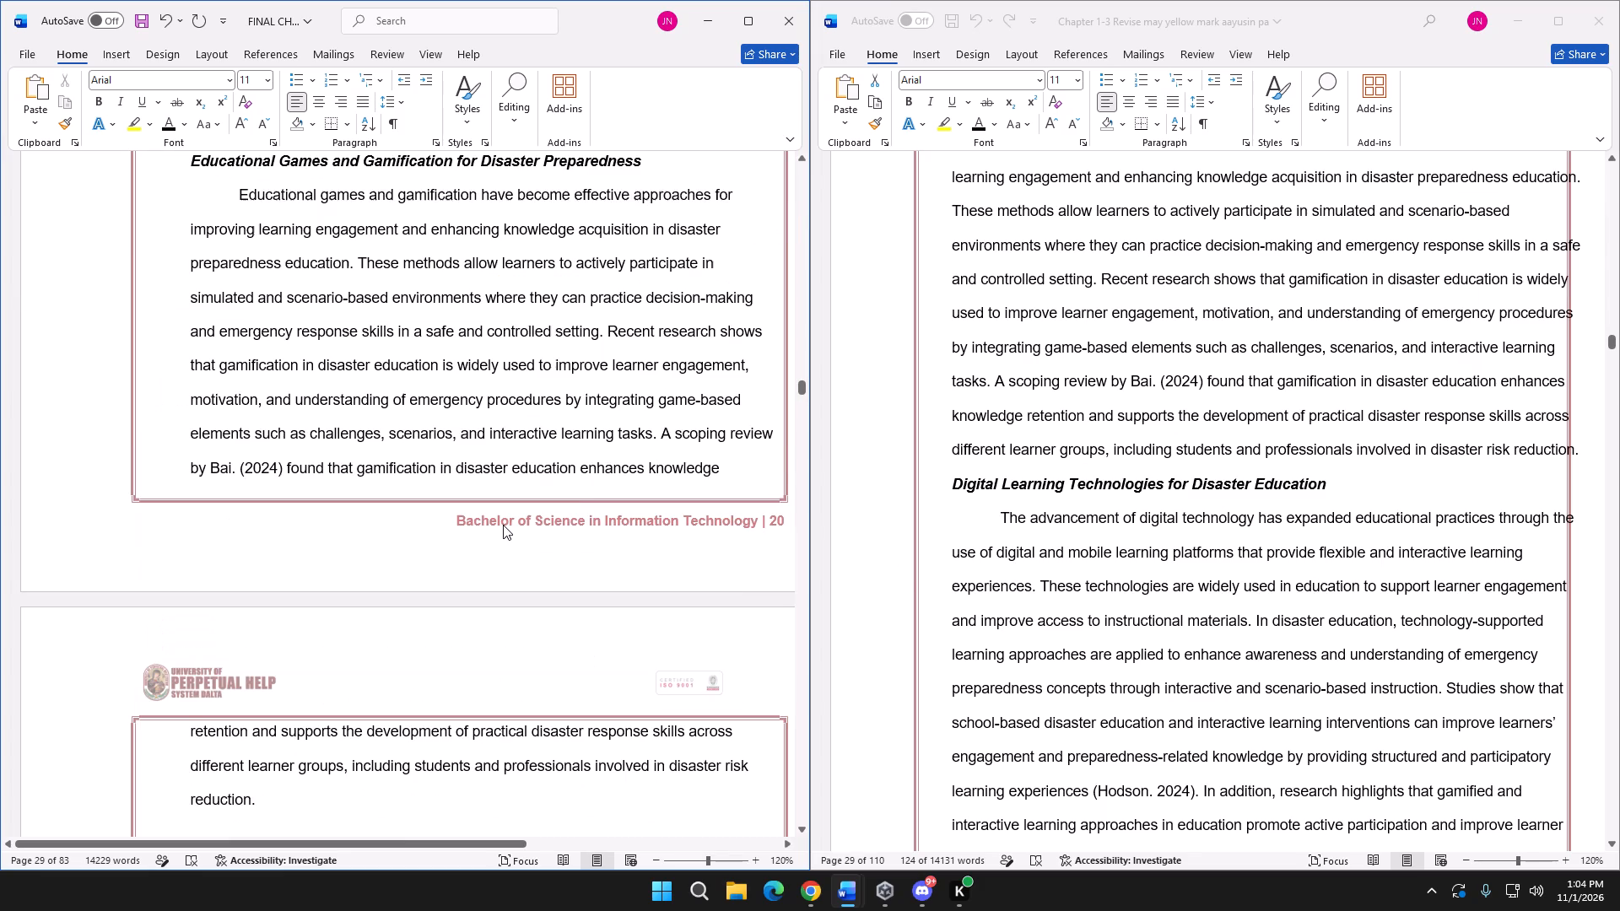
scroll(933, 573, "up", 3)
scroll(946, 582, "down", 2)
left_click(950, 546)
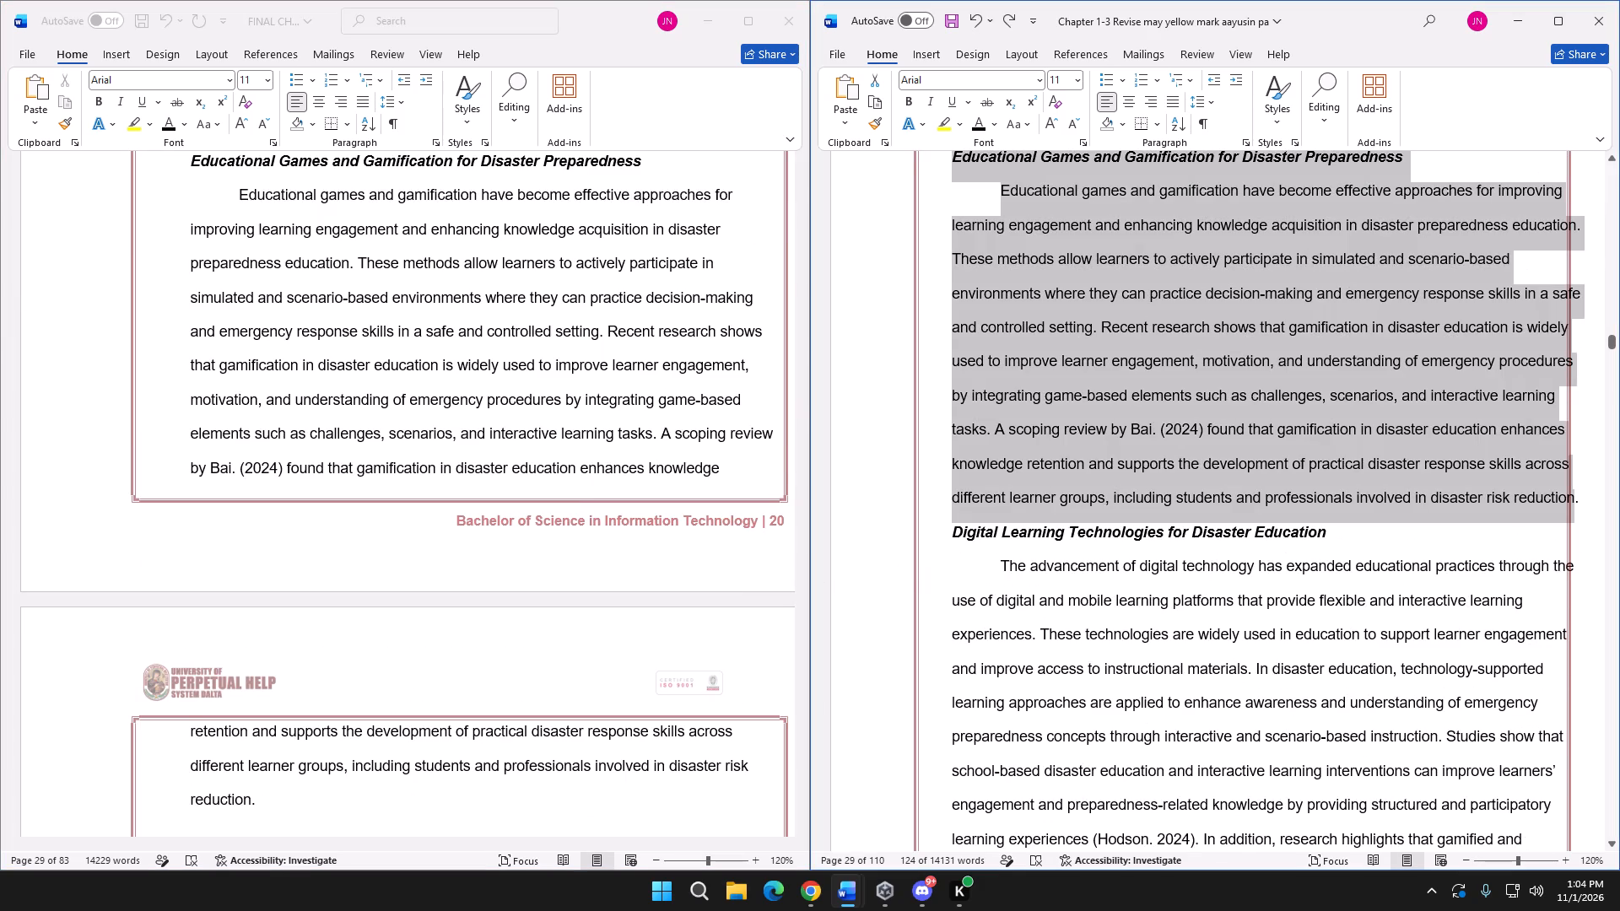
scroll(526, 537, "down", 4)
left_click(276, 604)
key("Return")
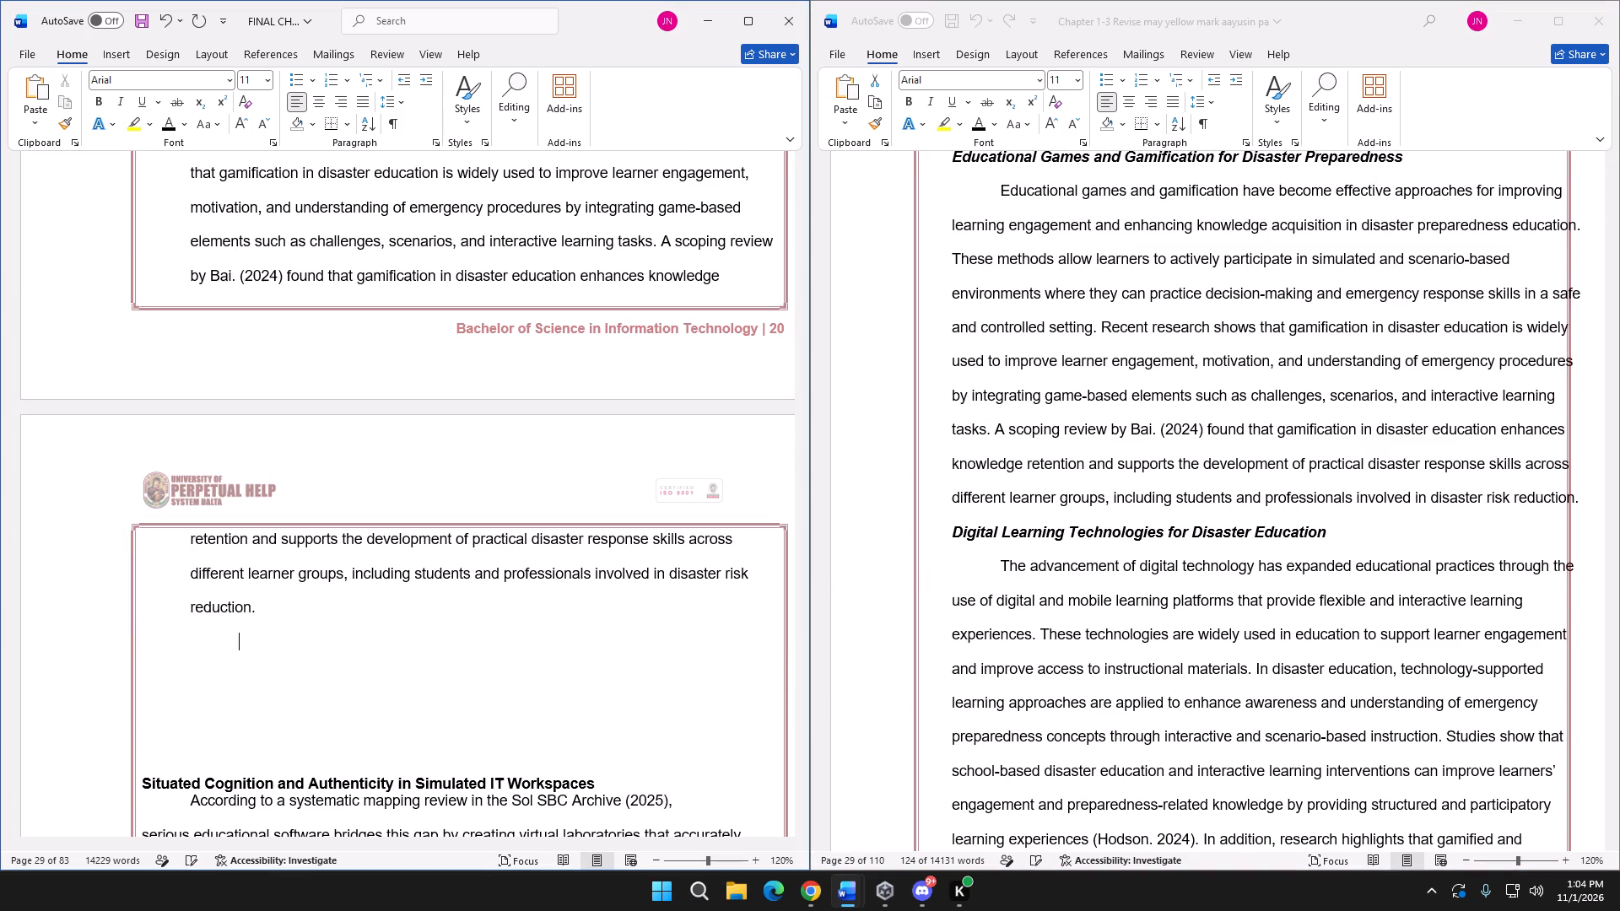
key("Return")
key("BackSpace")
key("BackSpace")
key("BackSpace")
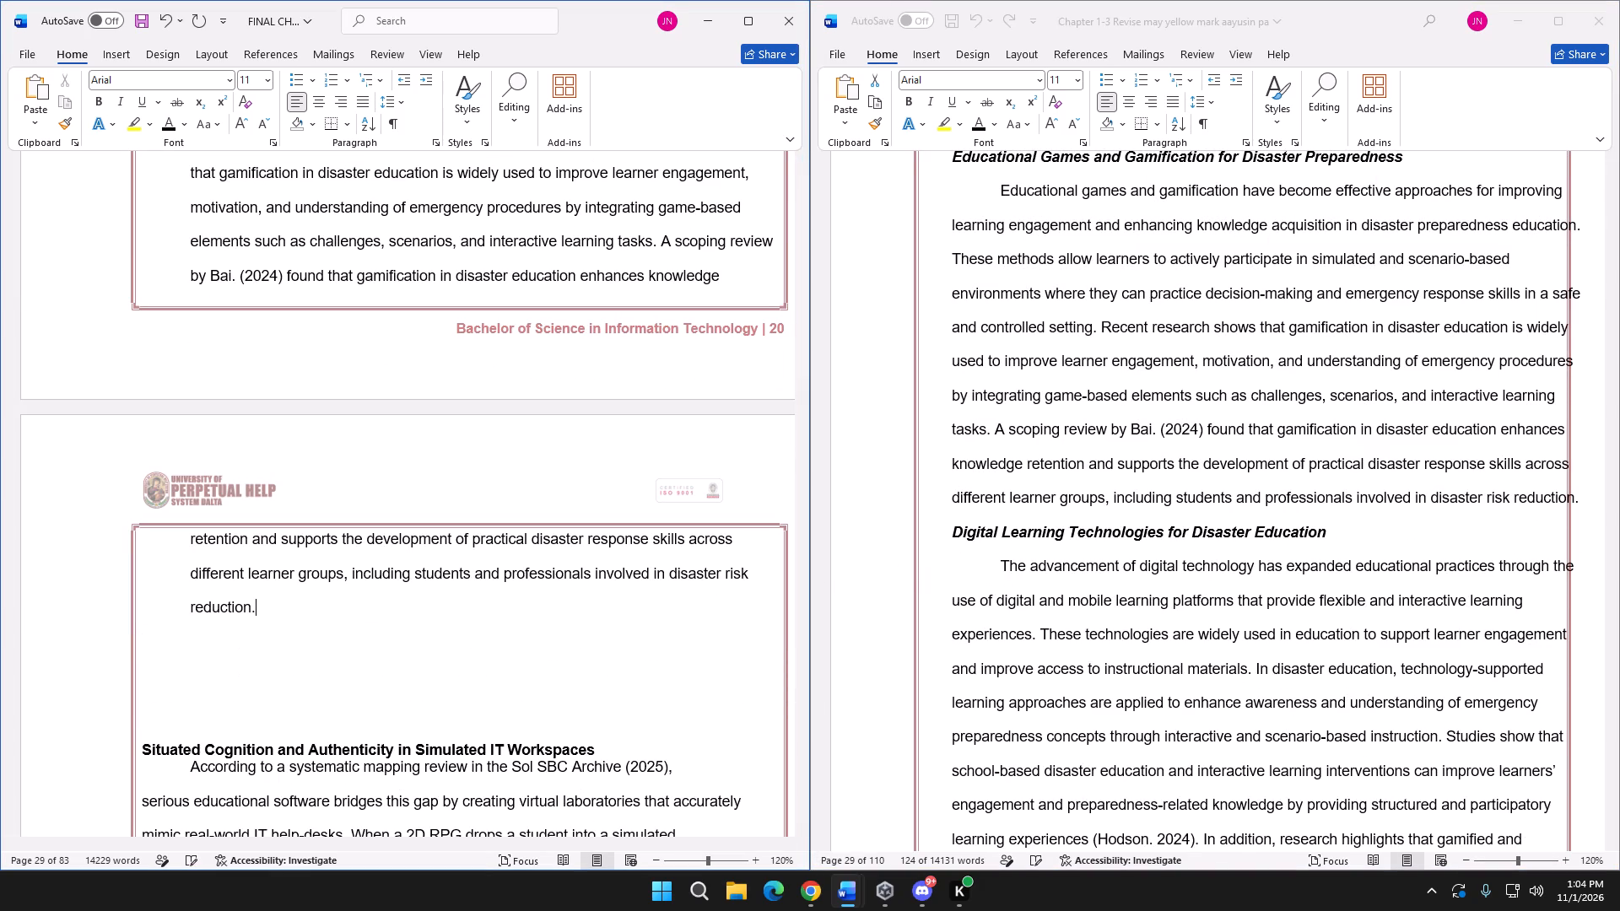
Copy the revision's Digital Learning Technologies for Disaster Education section and paste it on a new line after the Educational Games and Gamification paragraph.
key("Return")
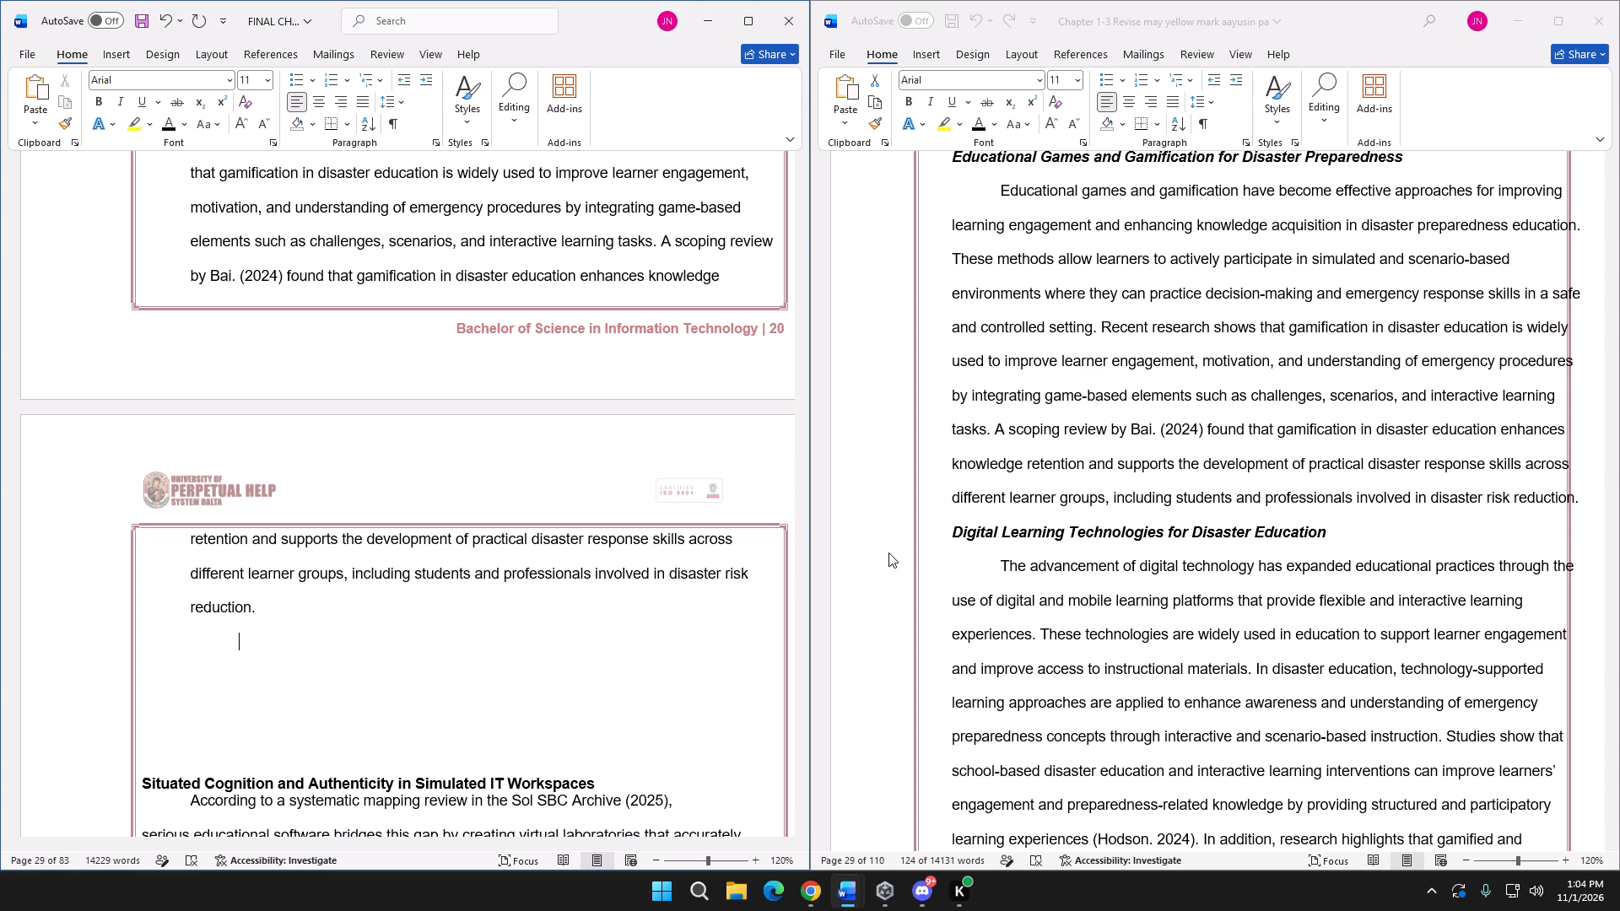
left_click(966, 547)
left_click(950, 537)
left_click_drag(950, 537, 1329, 623)
scroll(1343, 626, "down", 5)
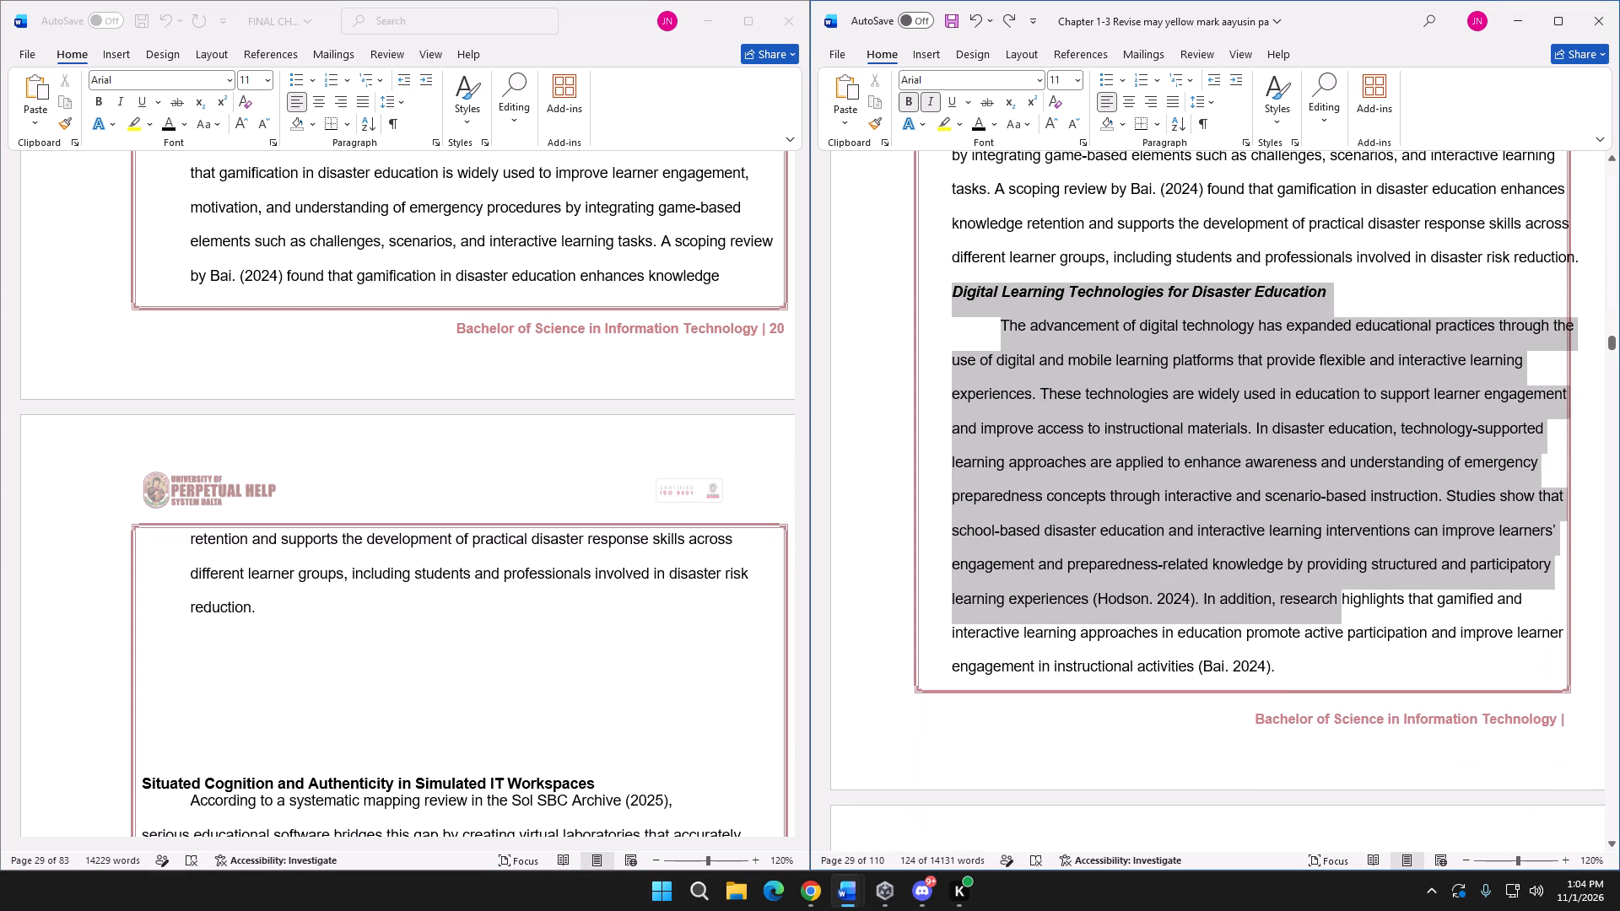
left_click_drag(1329, 623, 1304, 662)
key("ctrl+c")
left_click(248, 630)
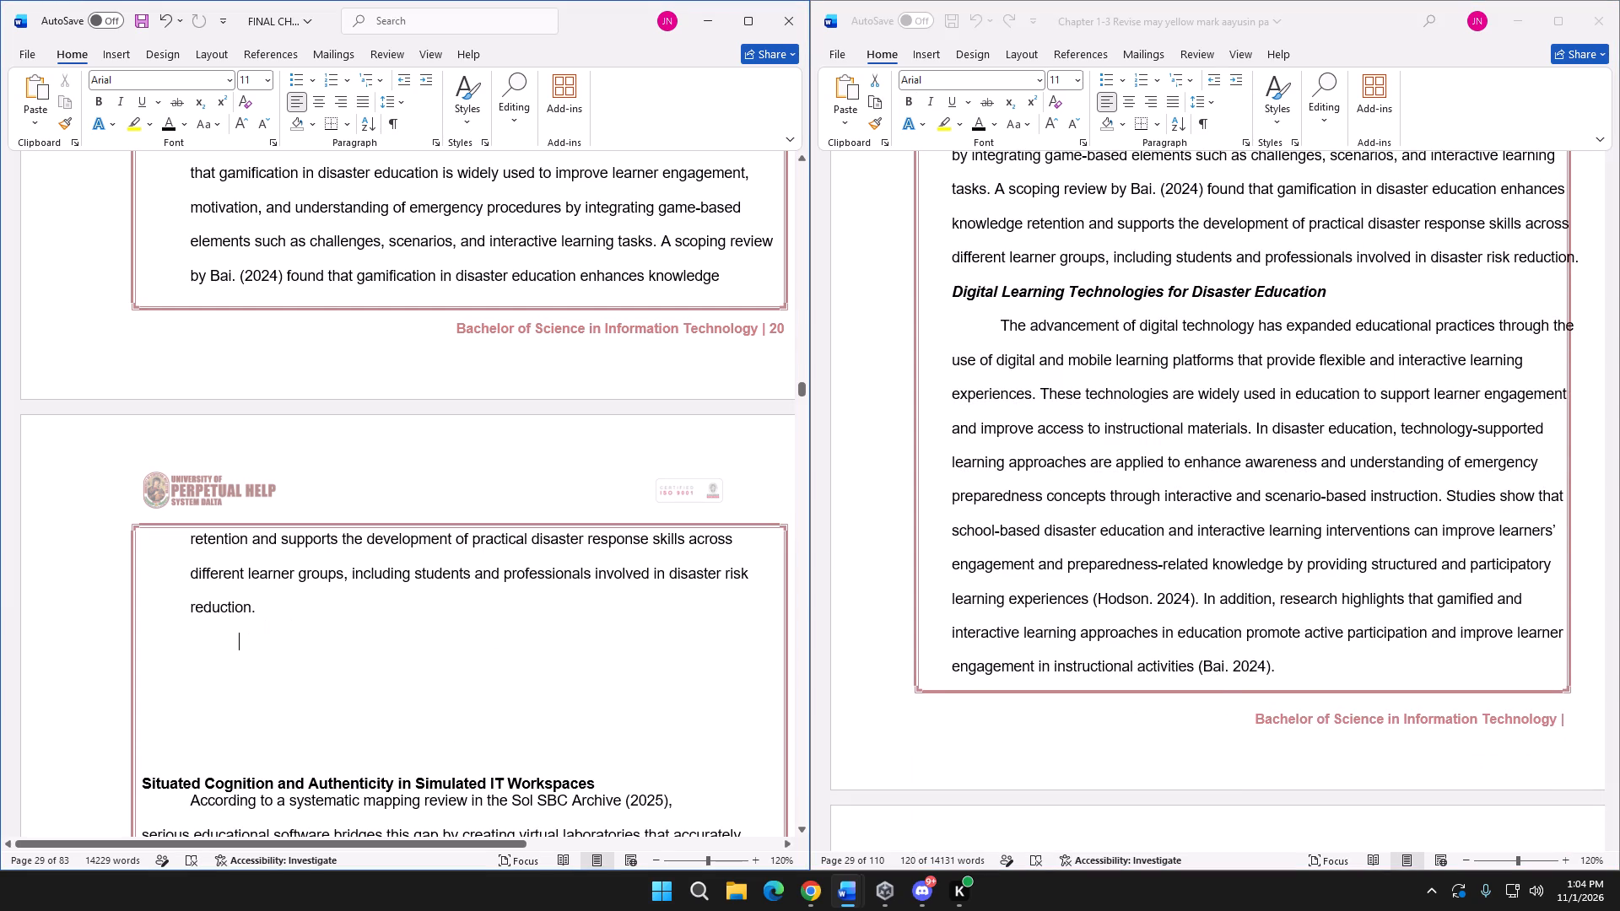
key("ctrl+v")
scroll(1007, 563, "down", 9)
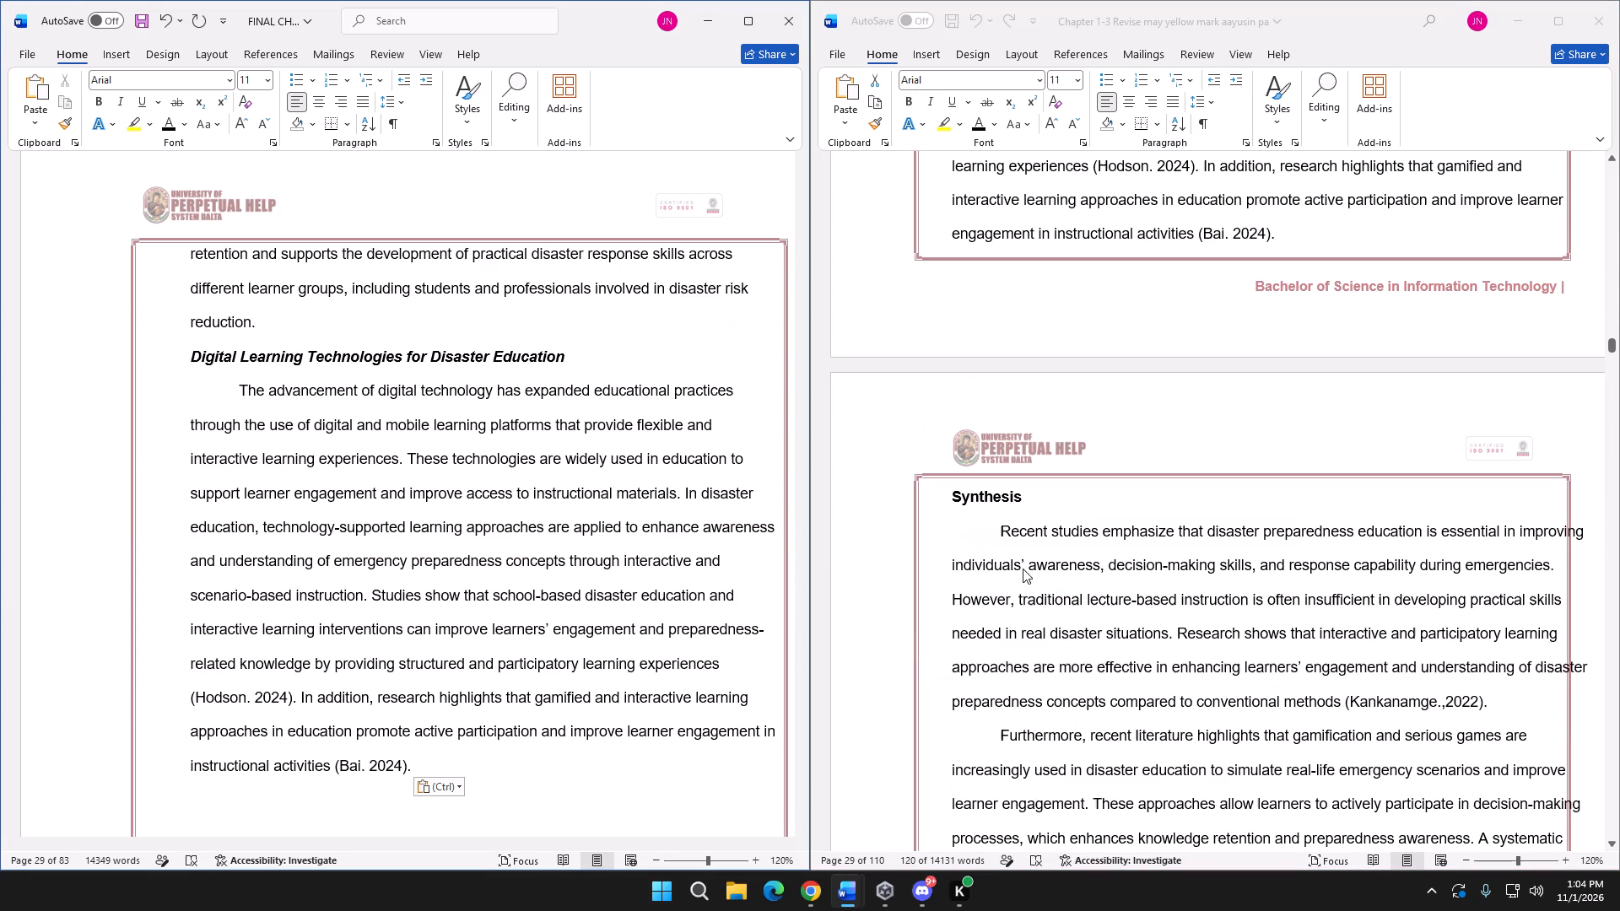
Delete everything from the Situated Cognition and Authenticity heading through the Advanced TAM Extensions section, stopping before the Synthesis heading.
left_click(956, 503)
scroll(585, 550, "down", 7)
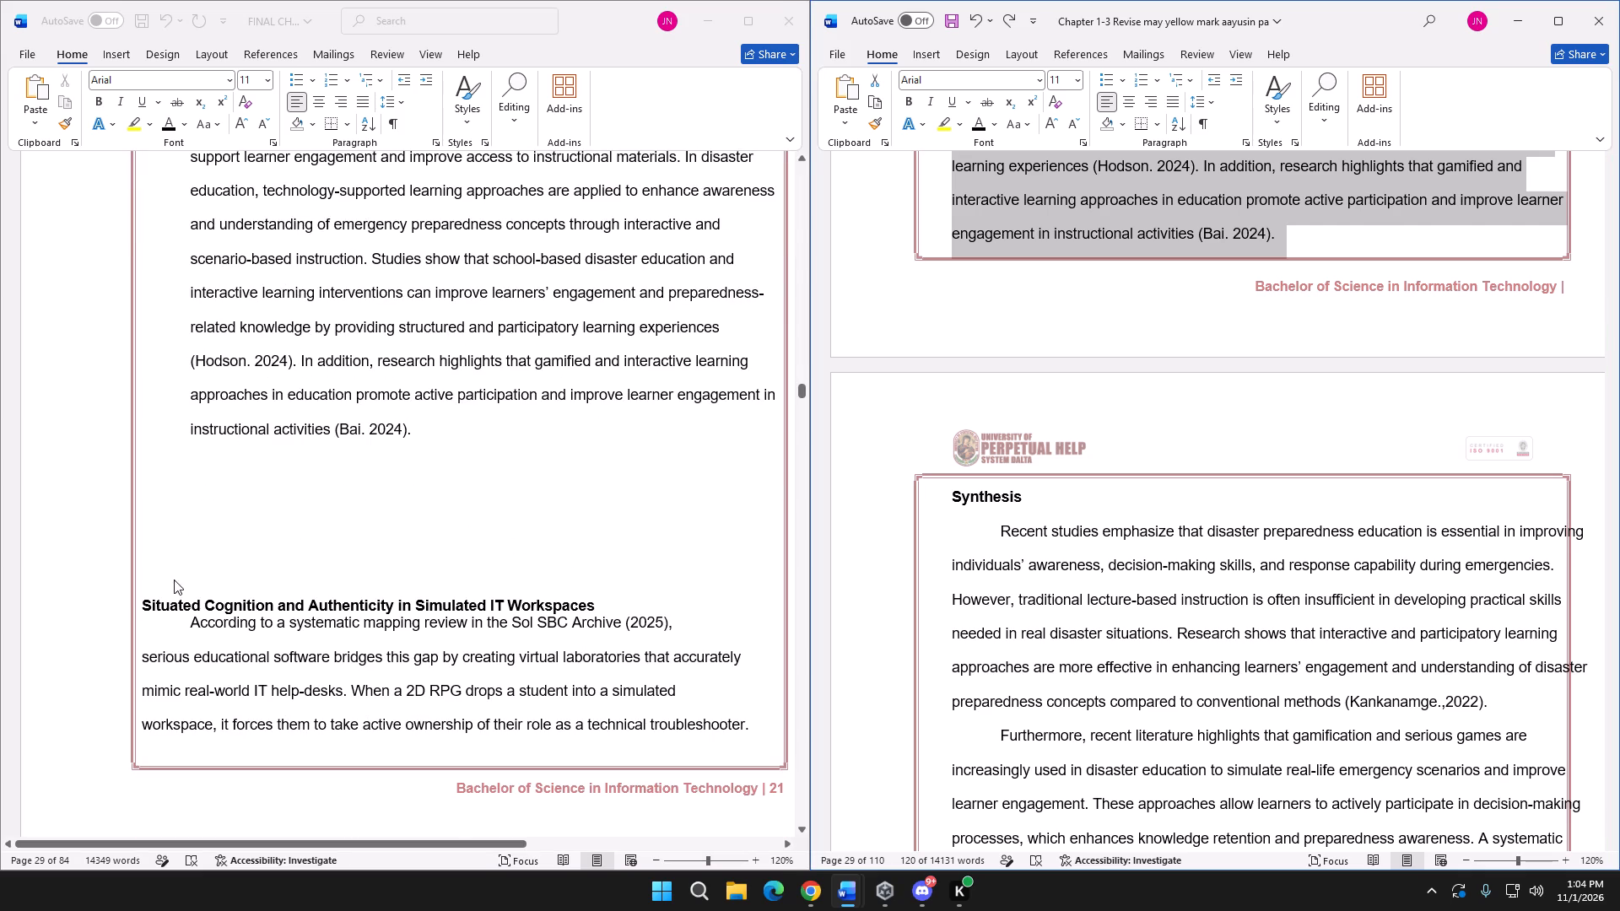
left_click(154, 606)
left_click_drag(148, 609, 694, 617)
scroll(732, 636, "down", 11)
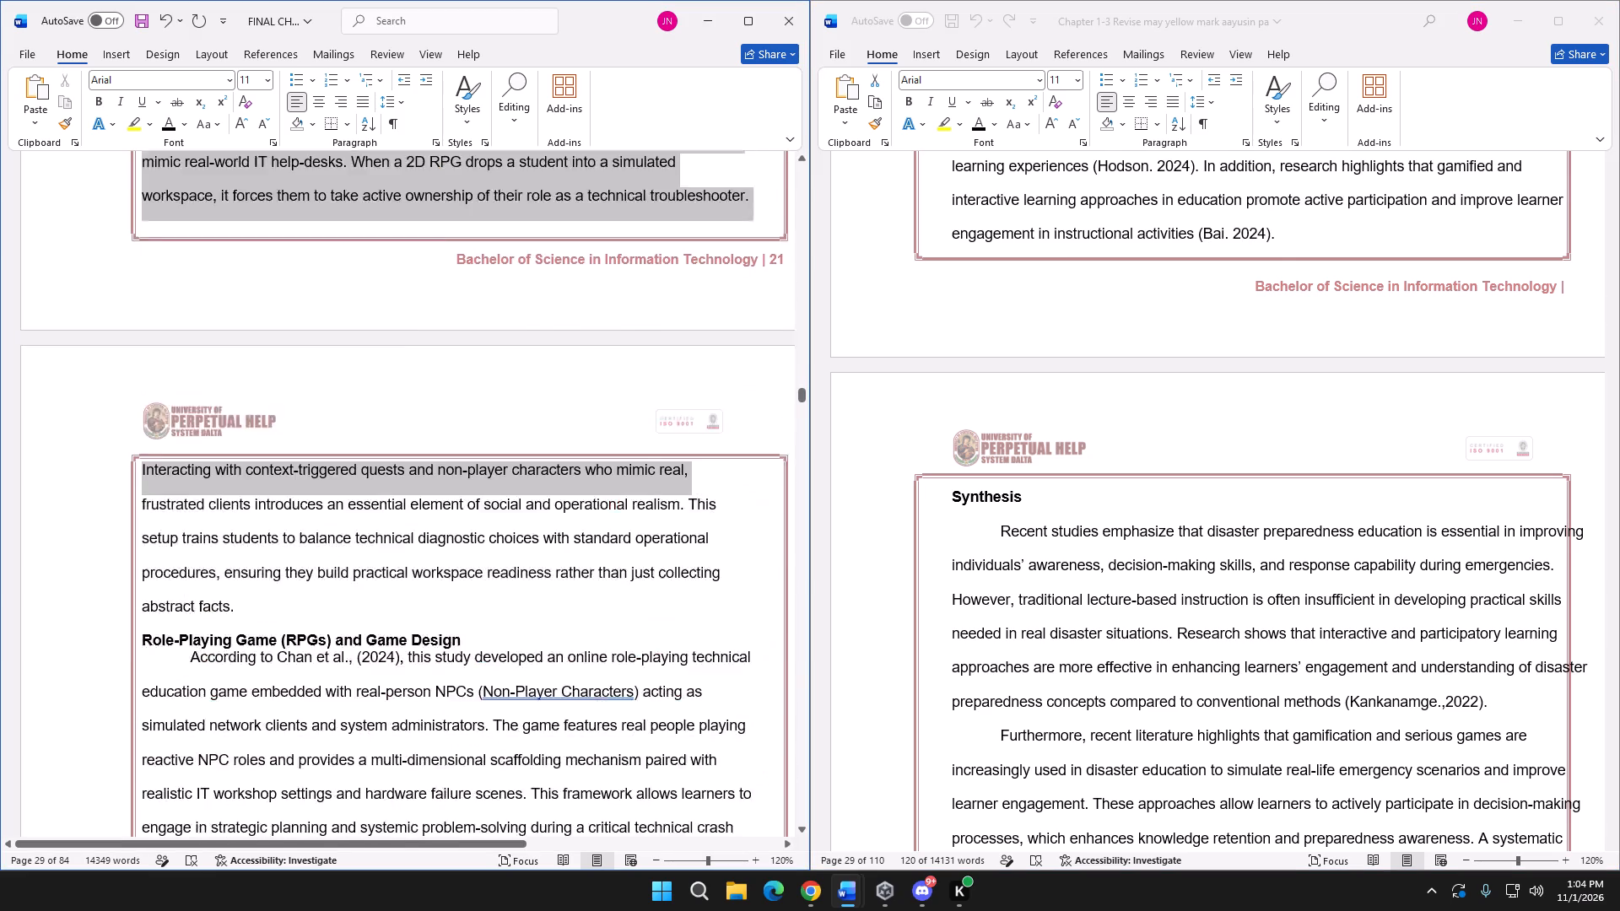
scroll(694, 617, "down", 2)
left_click_drag(694, 617, 633, 554)
scroll(639, 589, "down", 19)
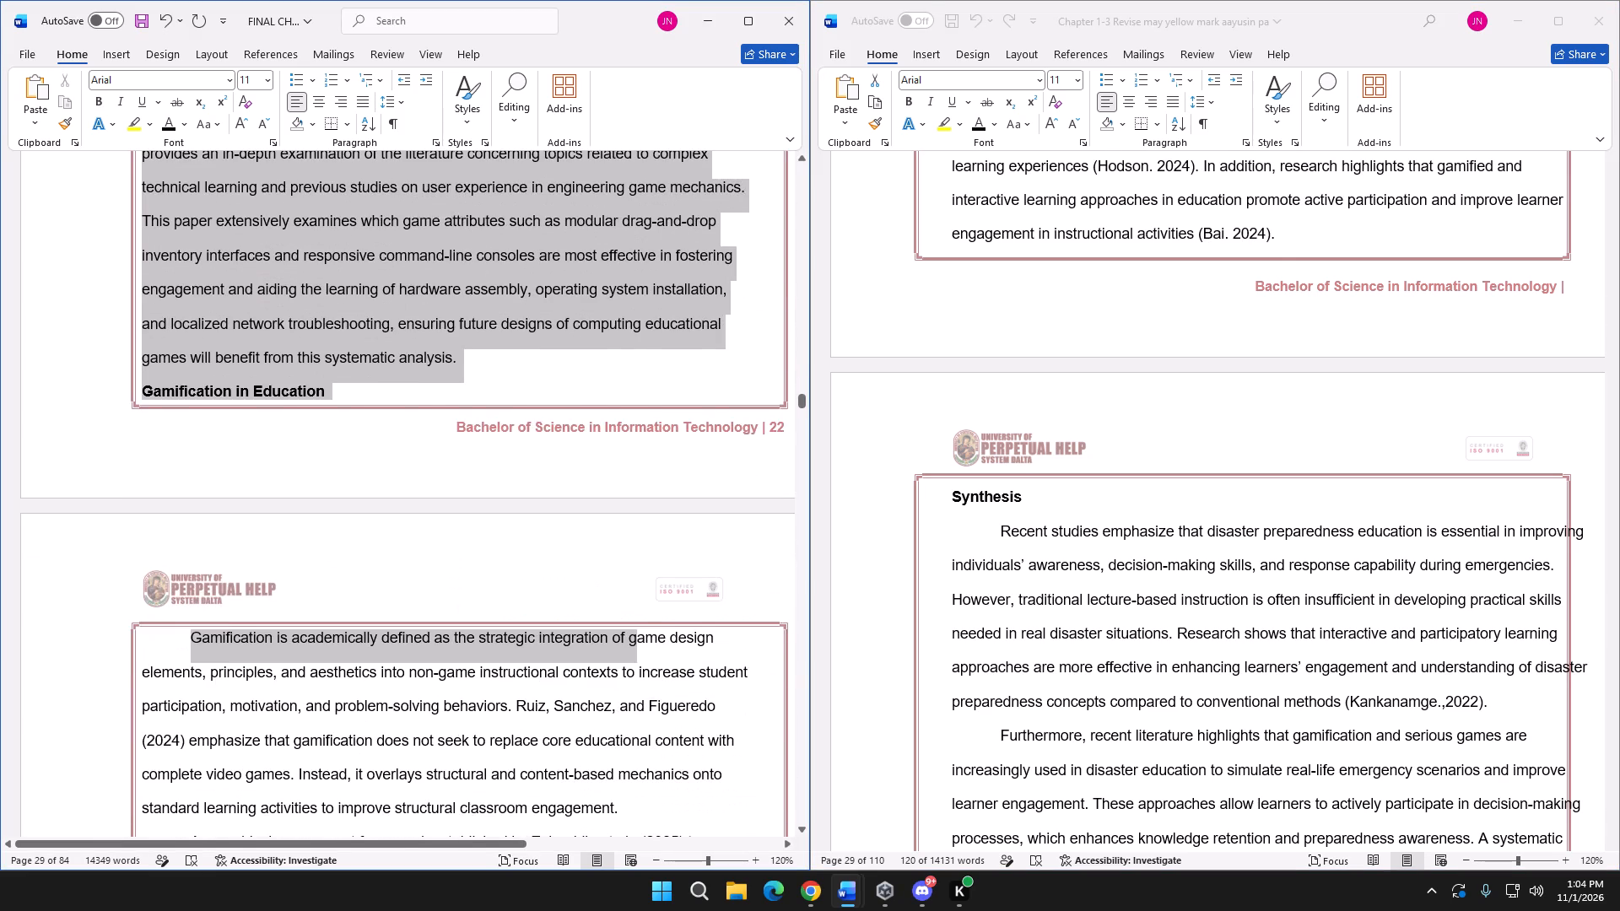
scroll(633, 554, "down", 17)
left_click_drag(633, 554, 636, 547)
scroll(634, 551, "down", 18)
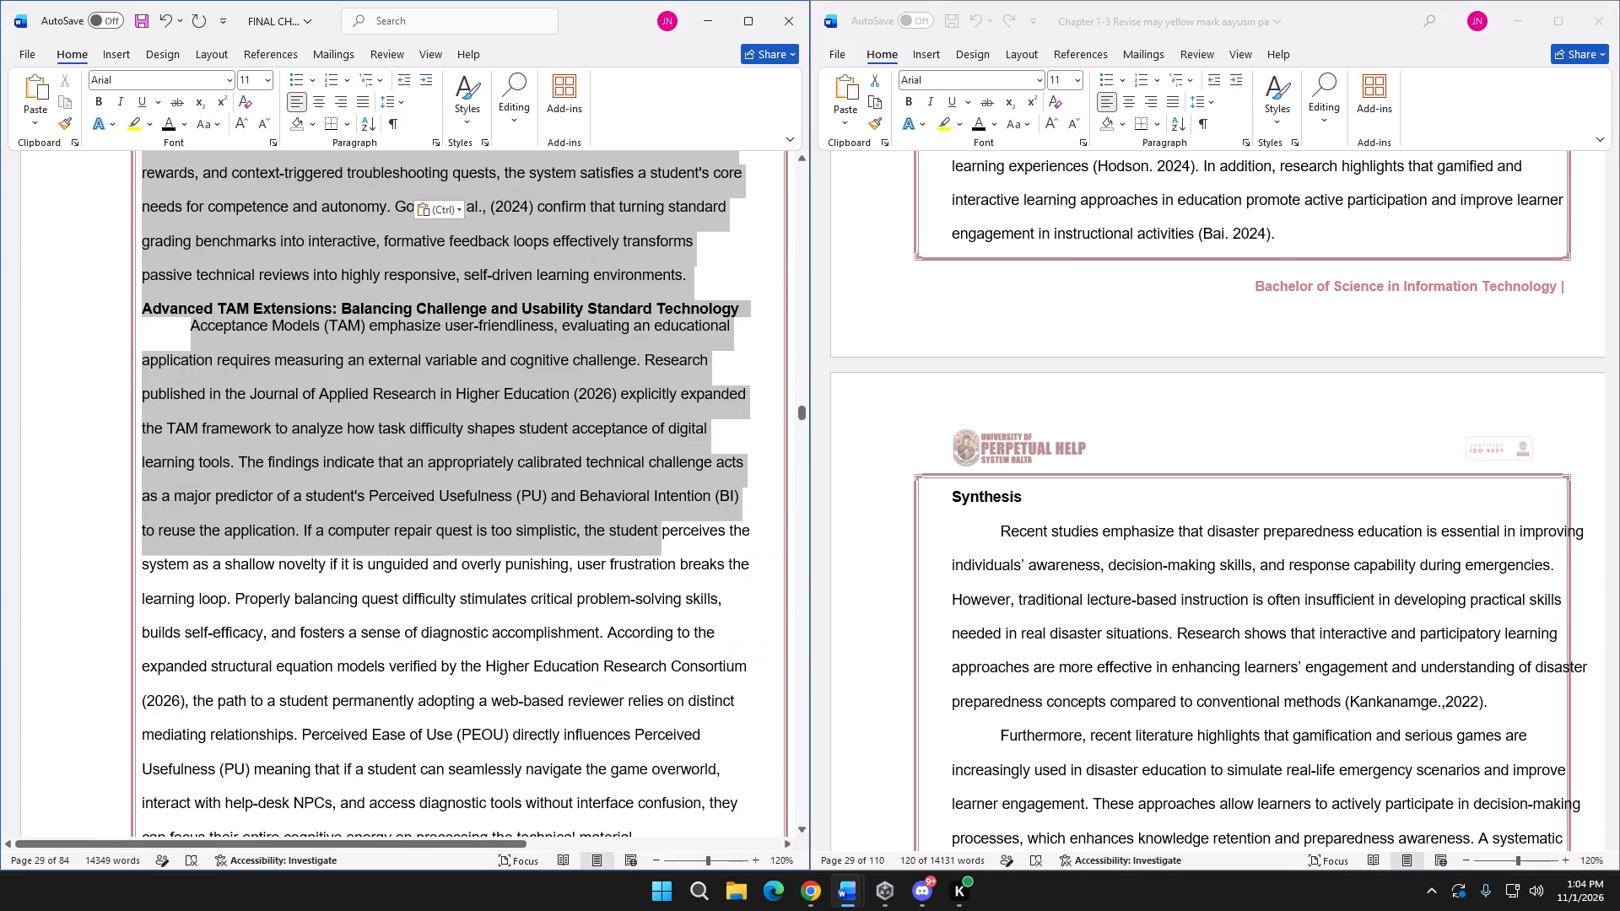
scroll(636, 547, "down", 9)
left_click_drag(636, 547, 645, 500)
scroll(634, 535, "up", 4)
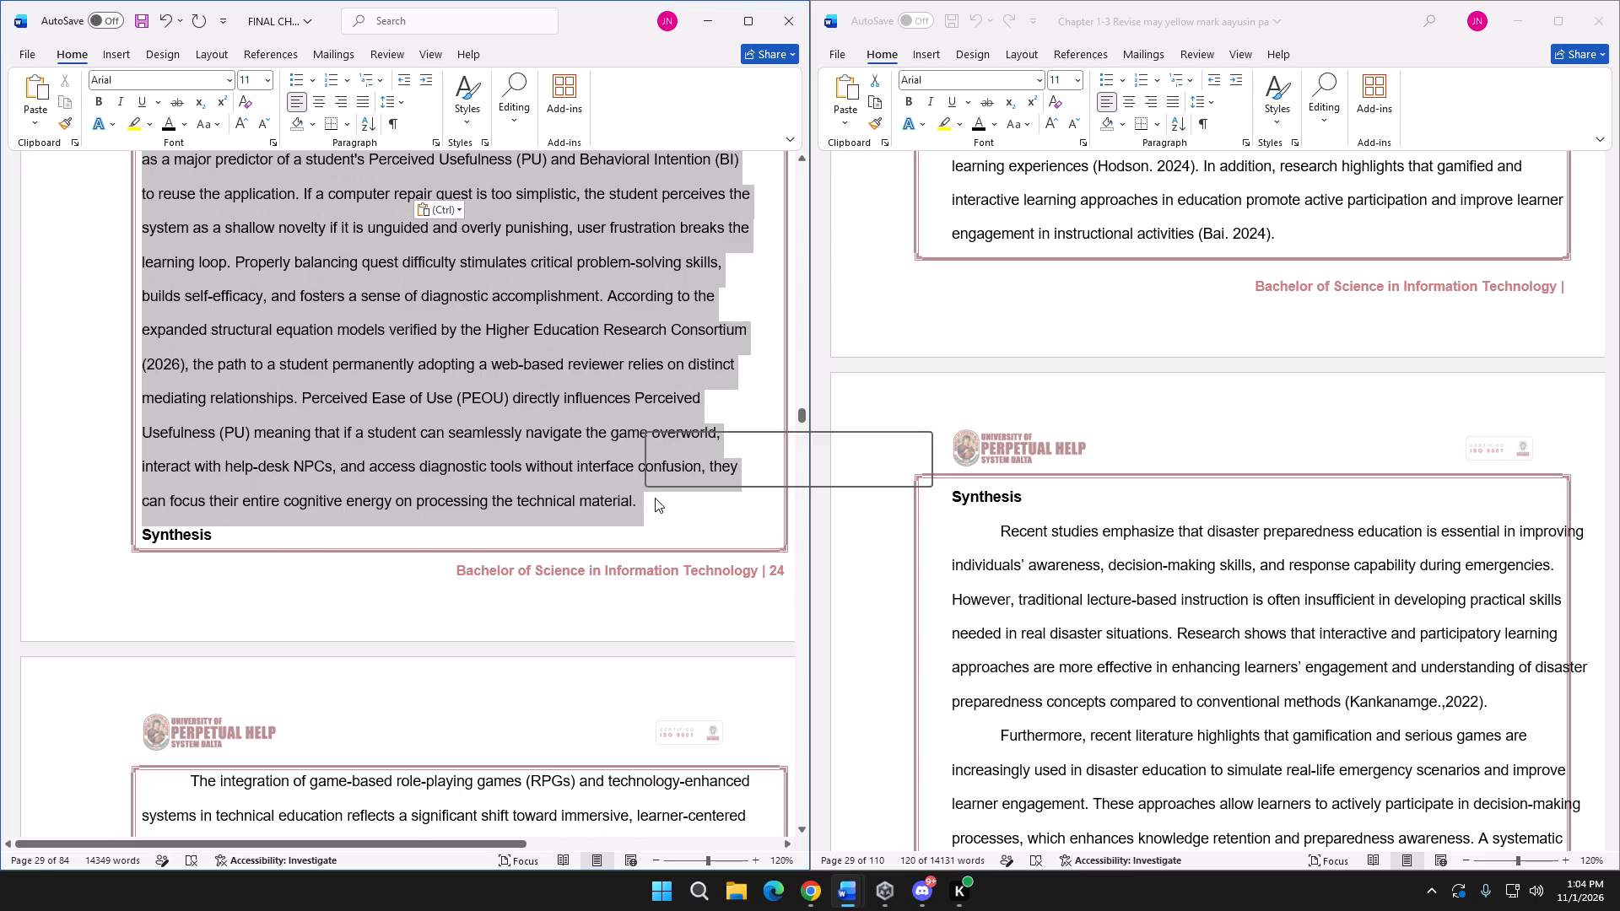
key("BackSpace")
scroll(596, 525, "up", 12)
scroll(570, 542, "down", 4)
Remove the blank lines between the Digital Learning Technologies paragraph and the Synthesis heading.
left_click(264, 487)
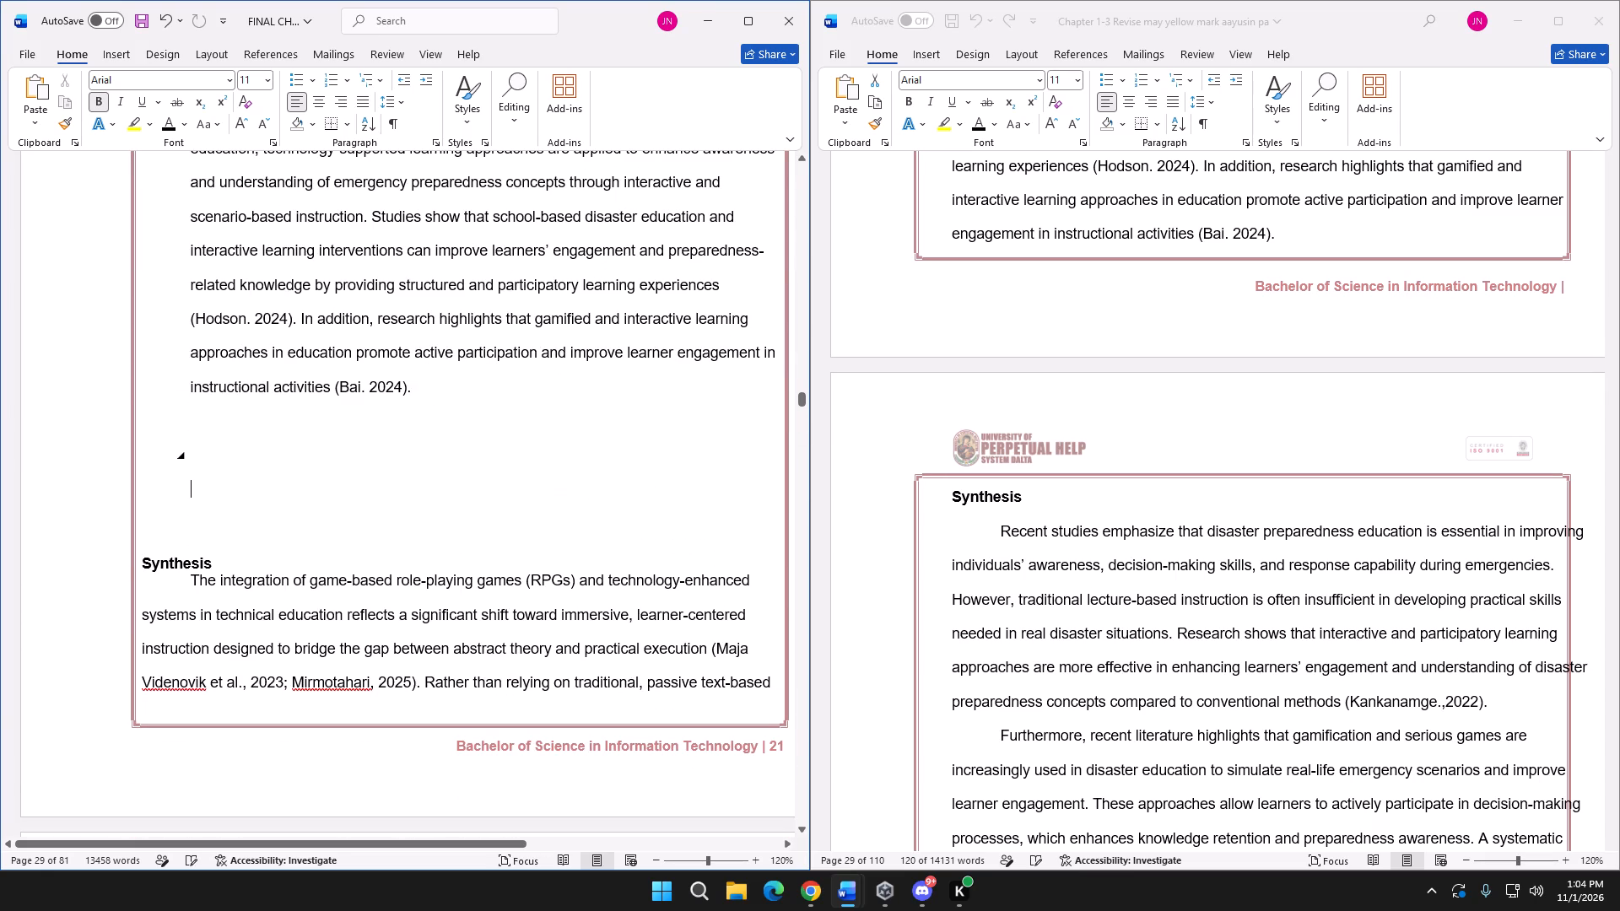
left_click(437, 387)
key("Return")
key("BackSpace")
key("BackSpace")
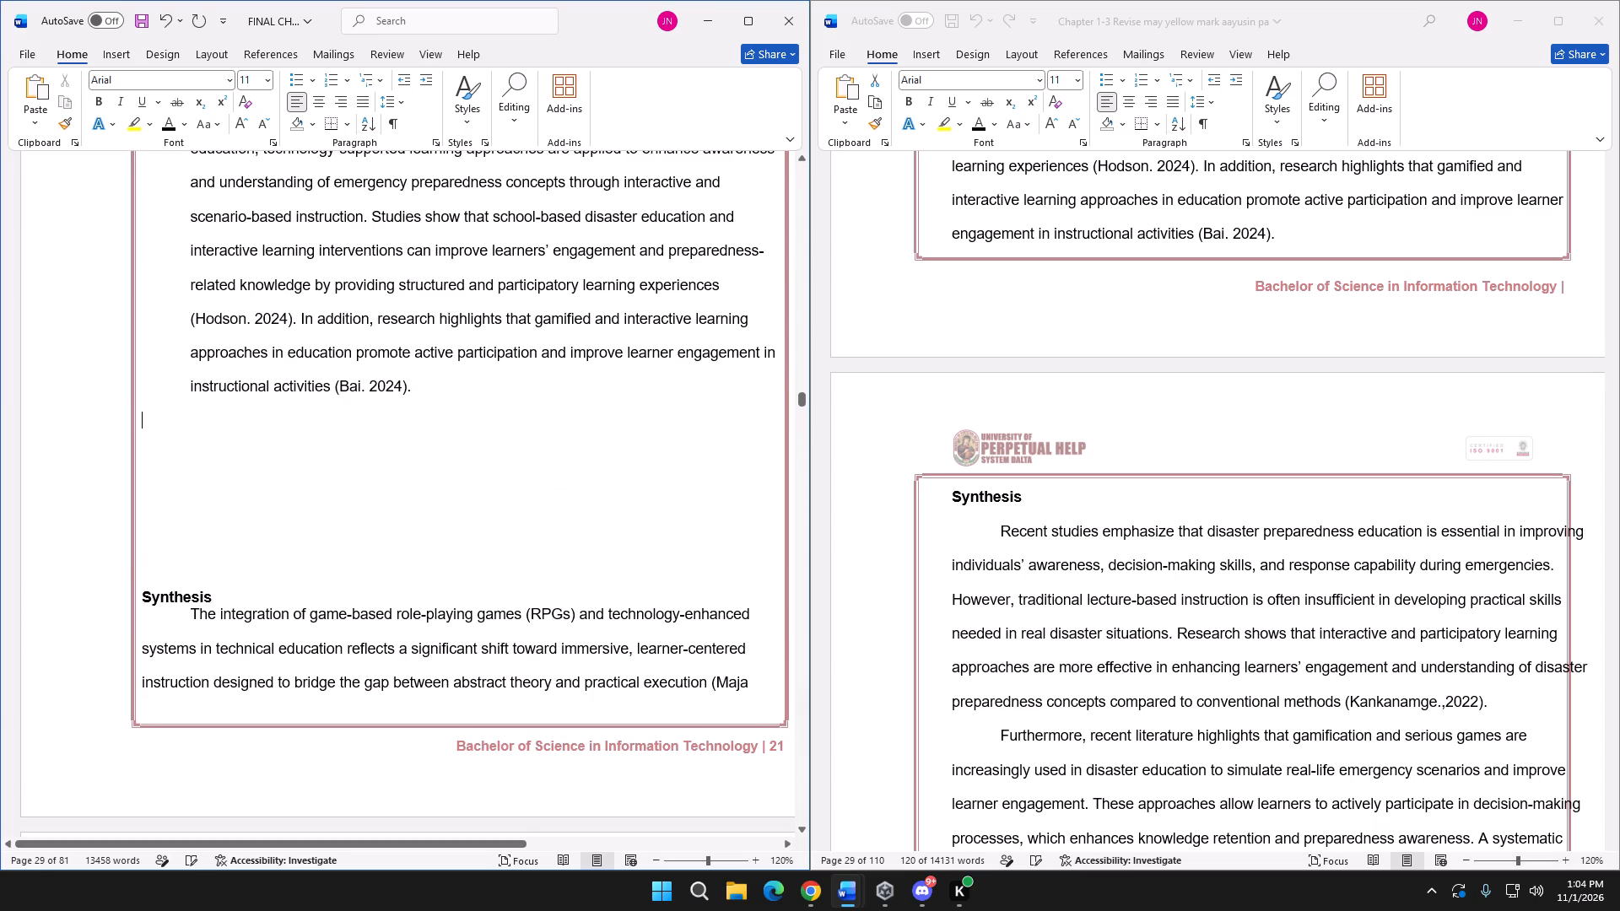
key("BackSpace")
left_click(299, 476)
left_click(268, 525)
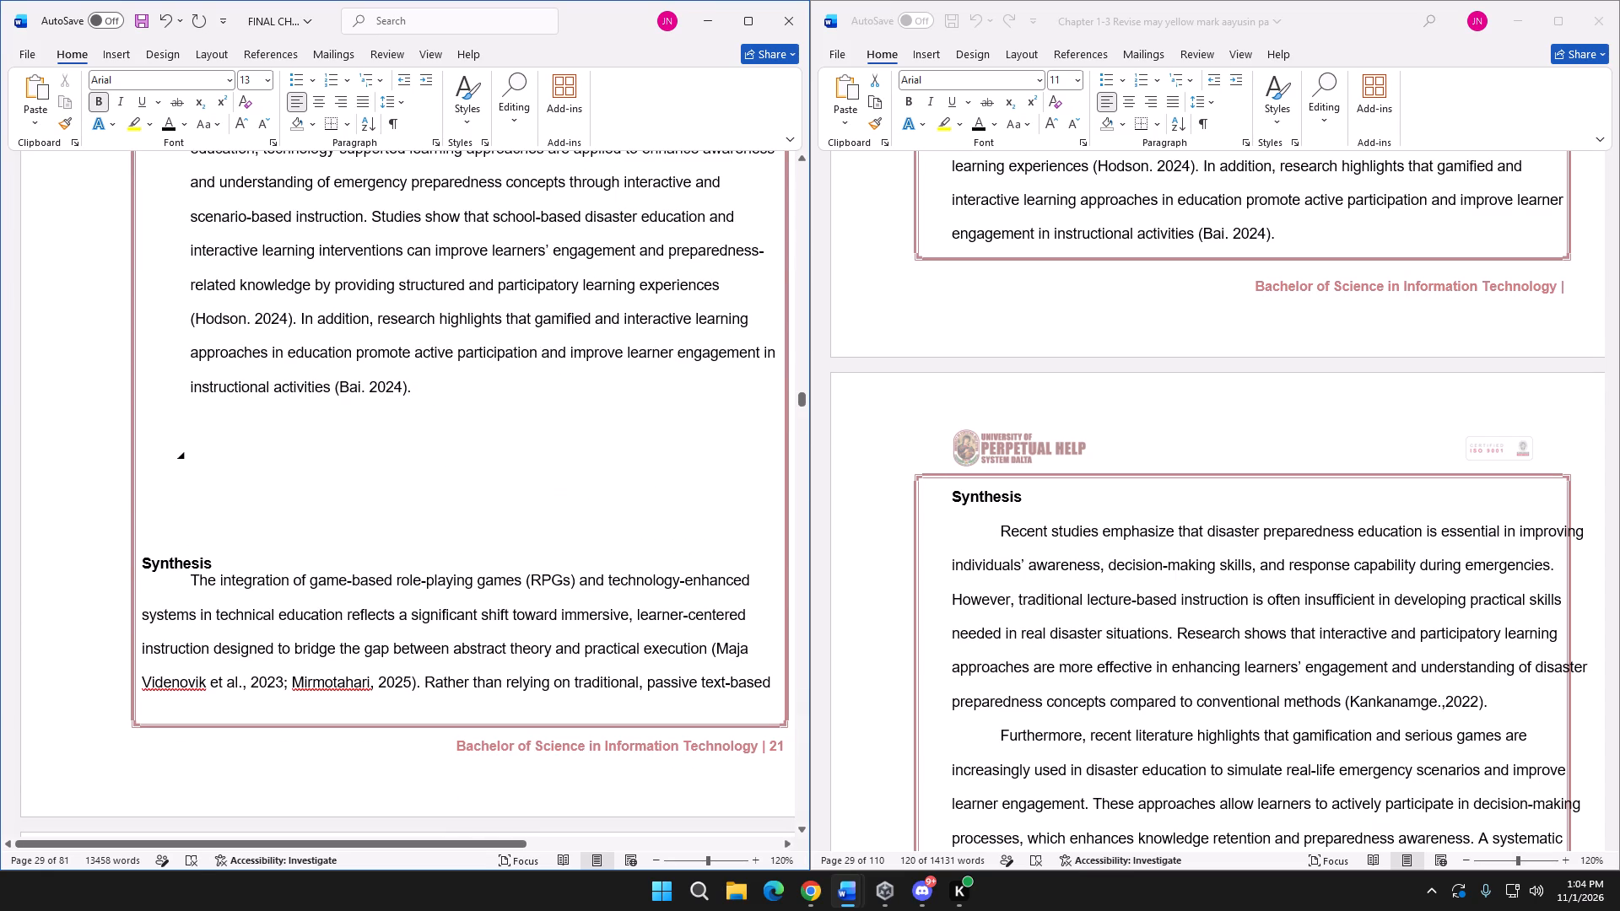
key("BackSpace")
key("BackSpace")
key("BackSpace")
left_click(230, 469)
key("BackSpace")
key("BackSpace")
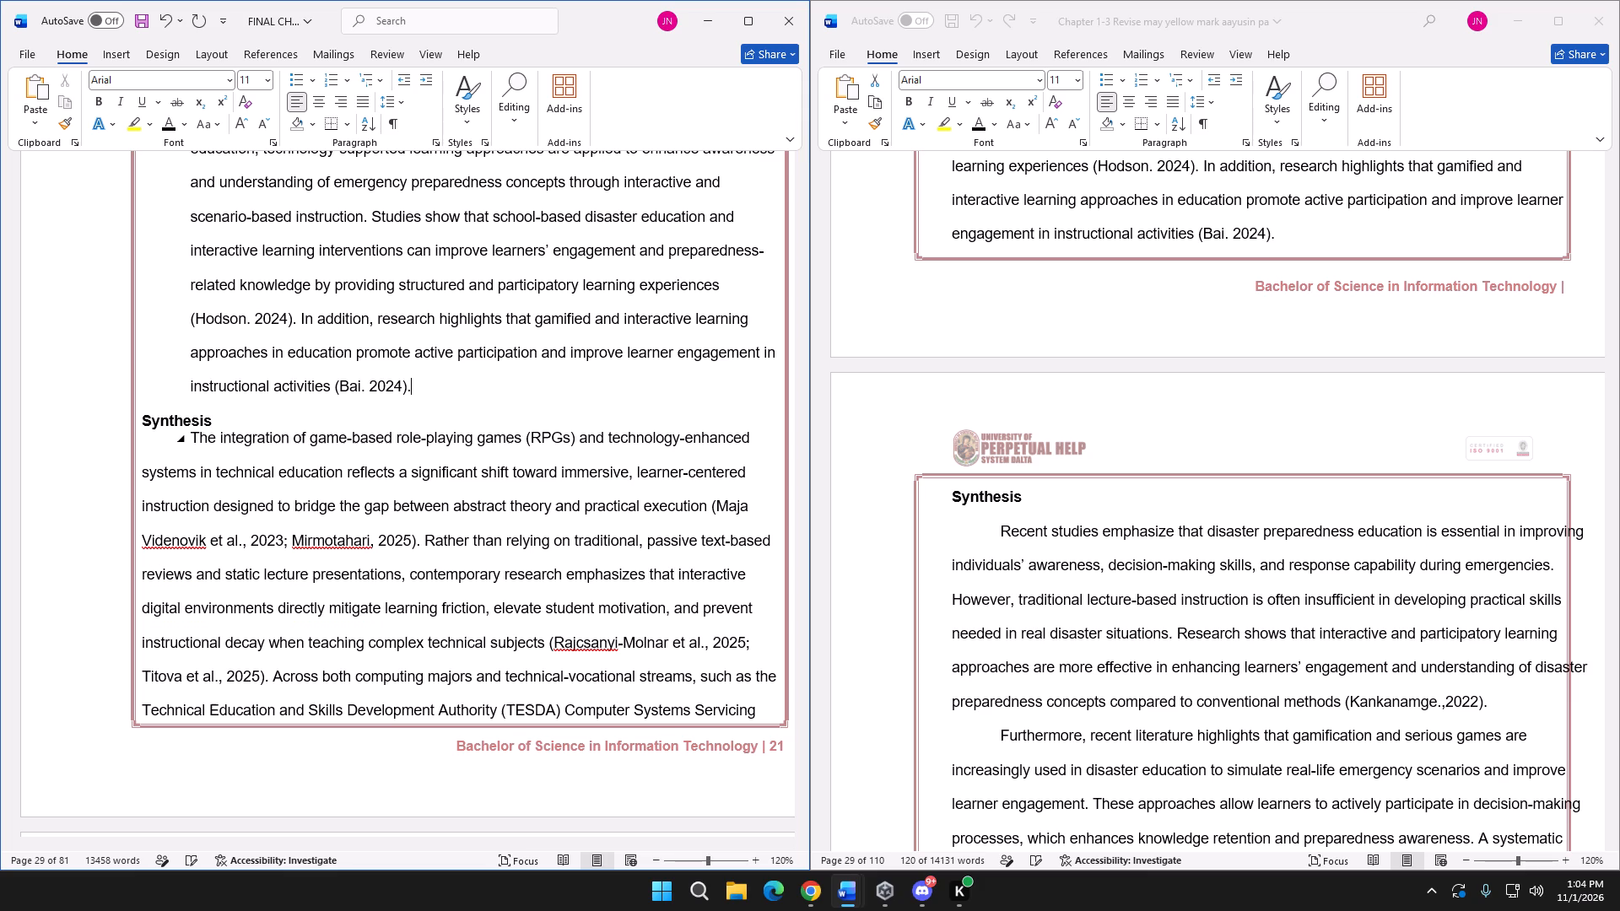
Set the Synthesis heading's line spacing to double.
scroll(1114, 499, "up", 5)
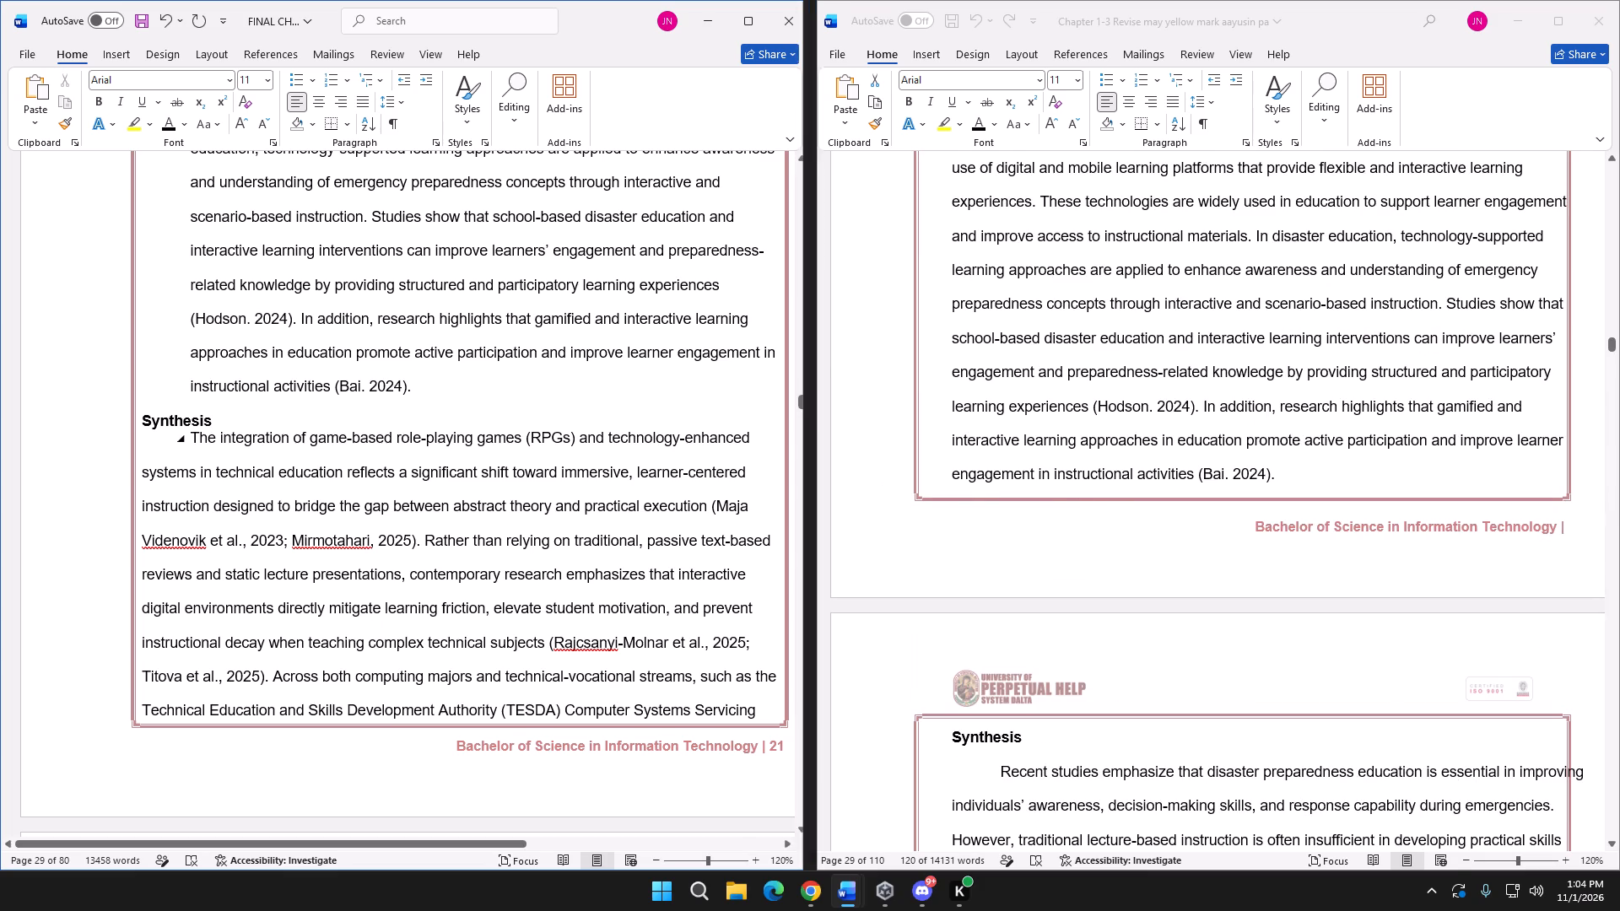
left_click_drag(219, 418, 139, 420)
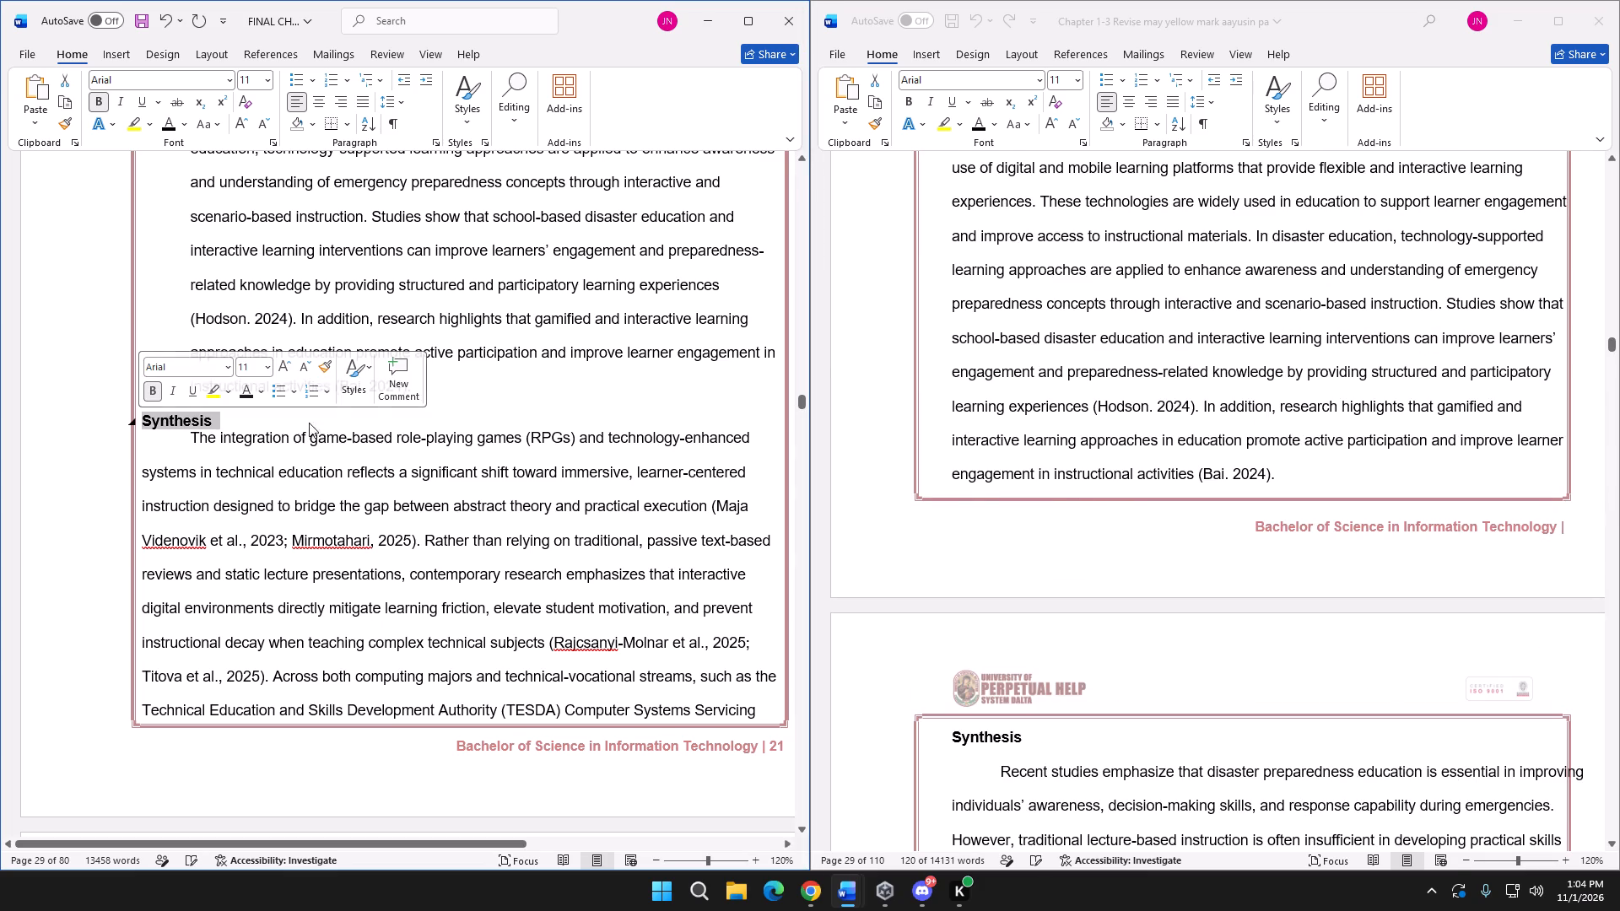
right_click(199, 425)
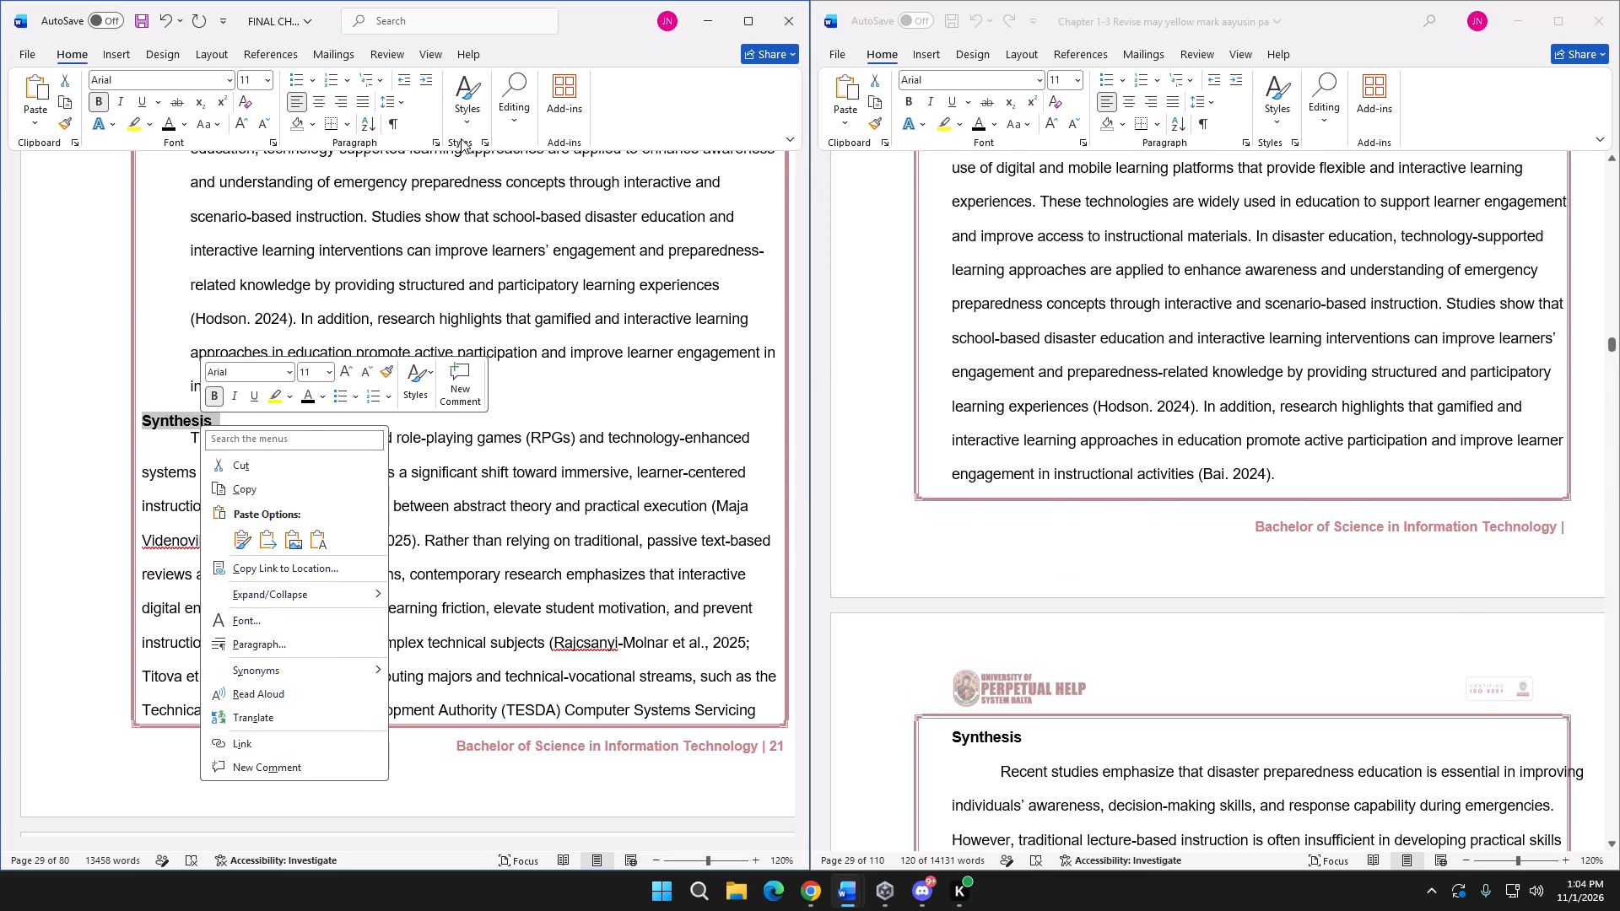
left_click(437, 139)
left_click(1366, 536)
left_click(1348, 574)
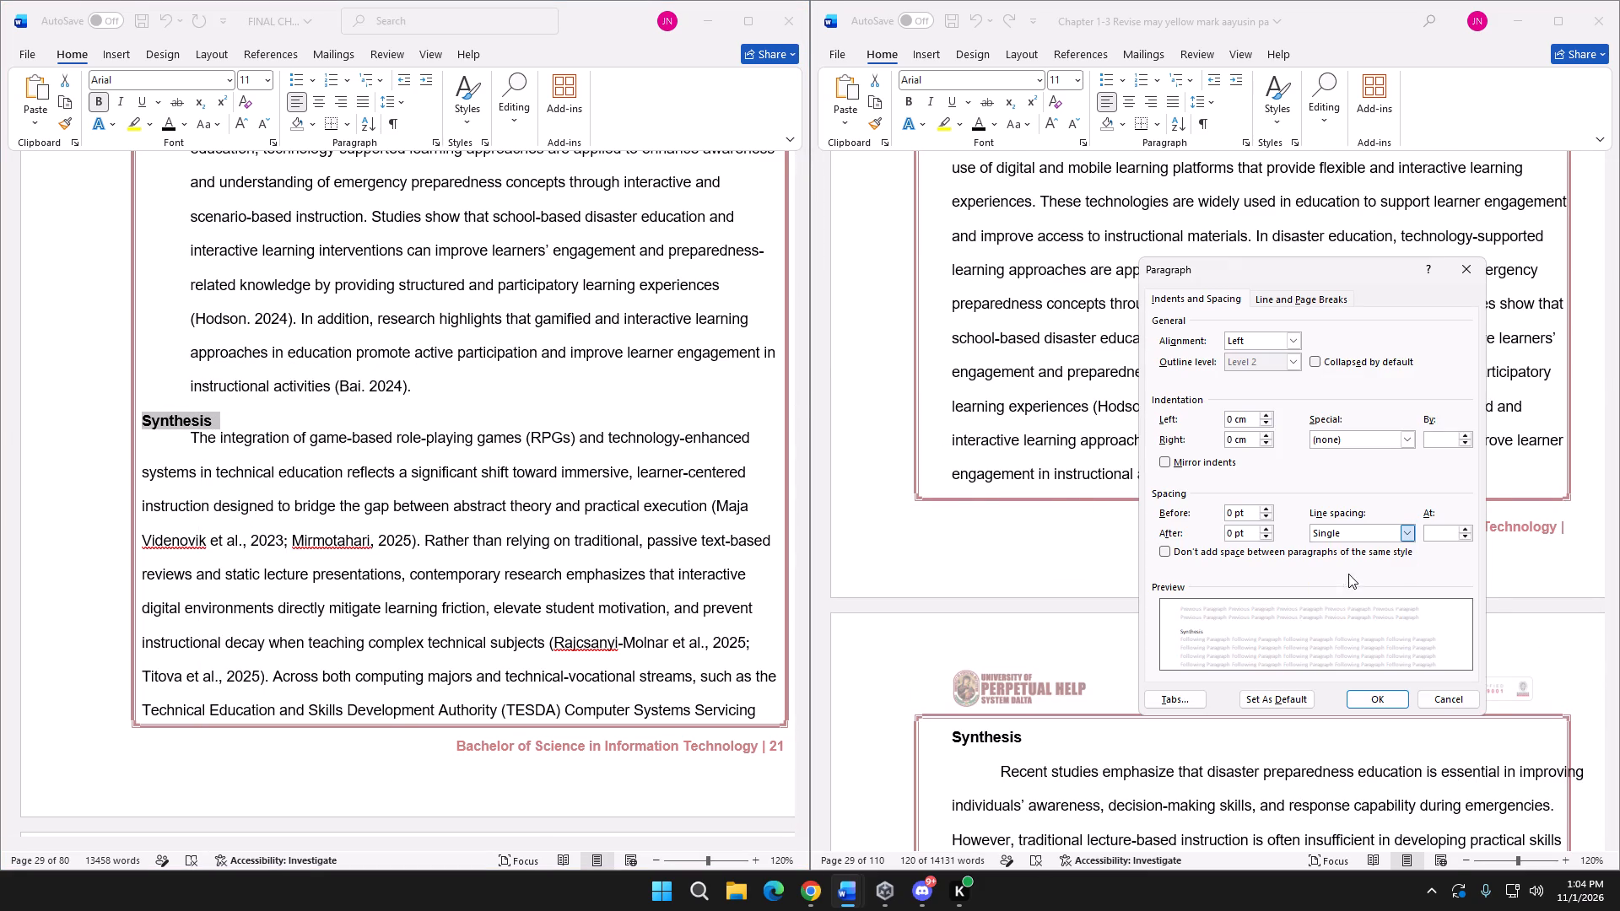
left_click(1376, 694)
Copy all the paragraphs under the Synthesis heading in the Chapter 1-3 revision, through "readiness among tertiary students.".
scroll(963, 627, "down", 6)
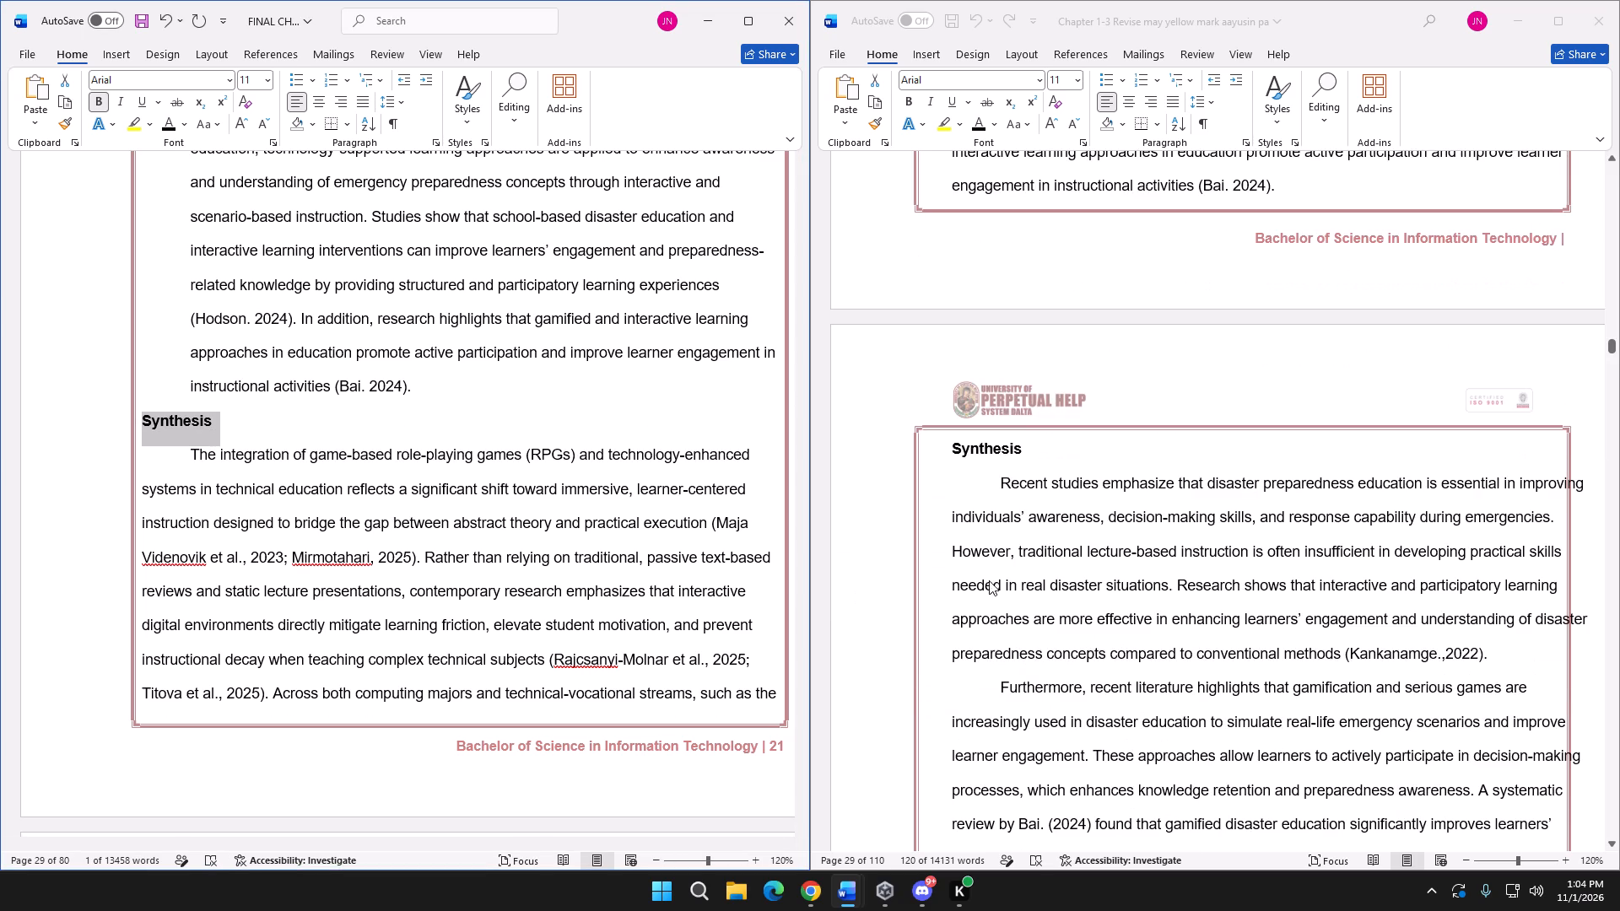
left_click(988, 492)
left_click(1003, 493)
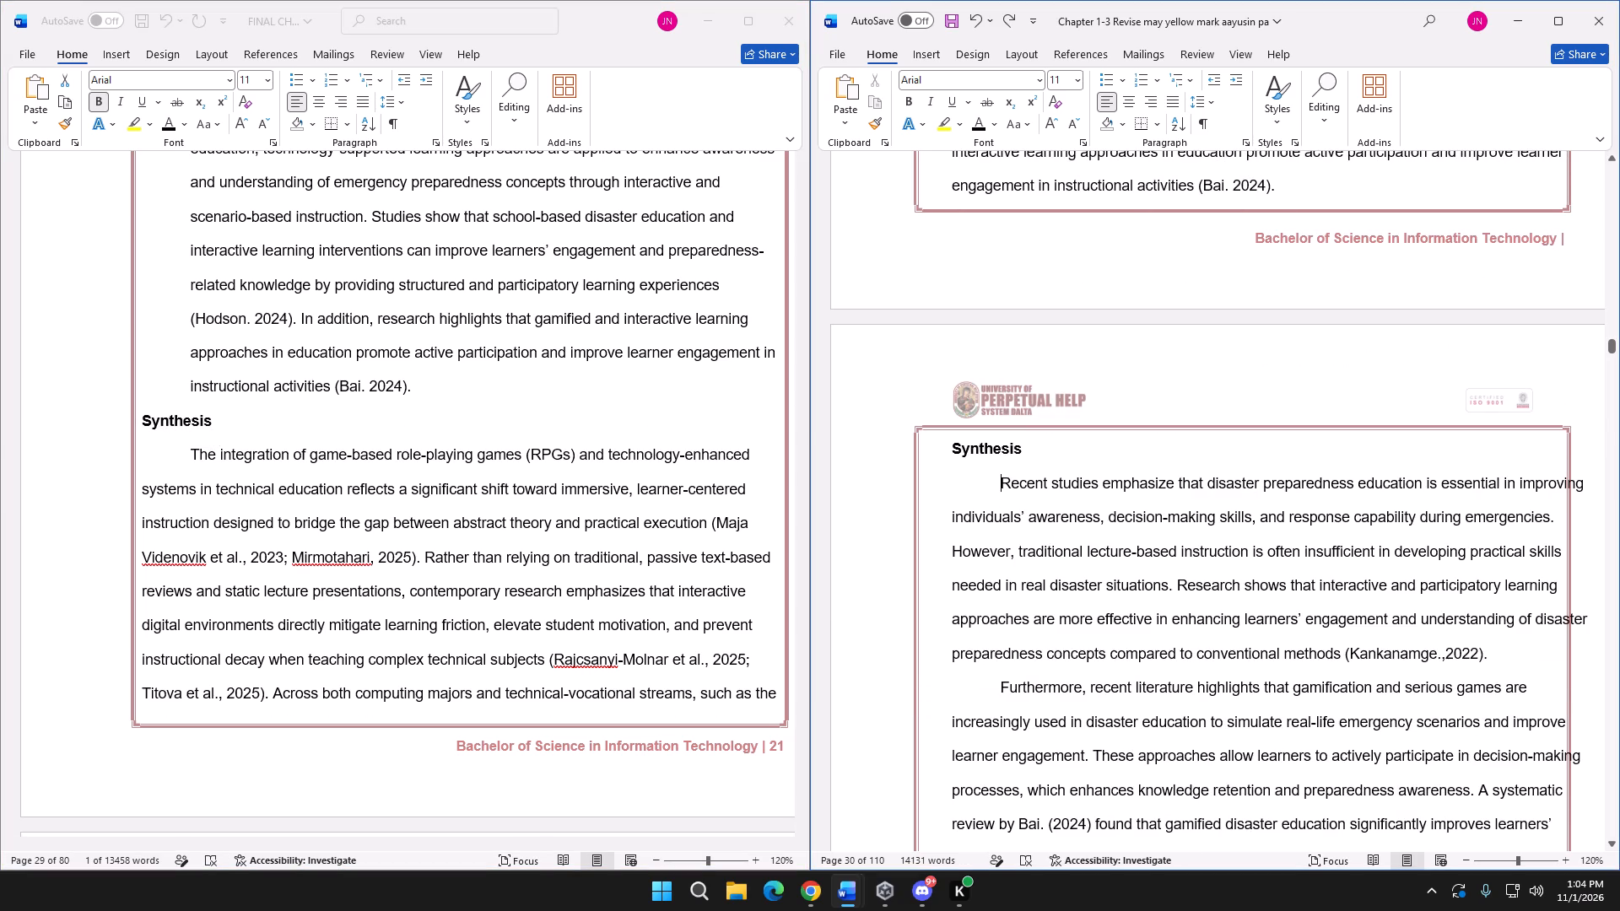
left_click_drag(993, 487, 1342, 619)
scroll(1386, 633, "down", 13)
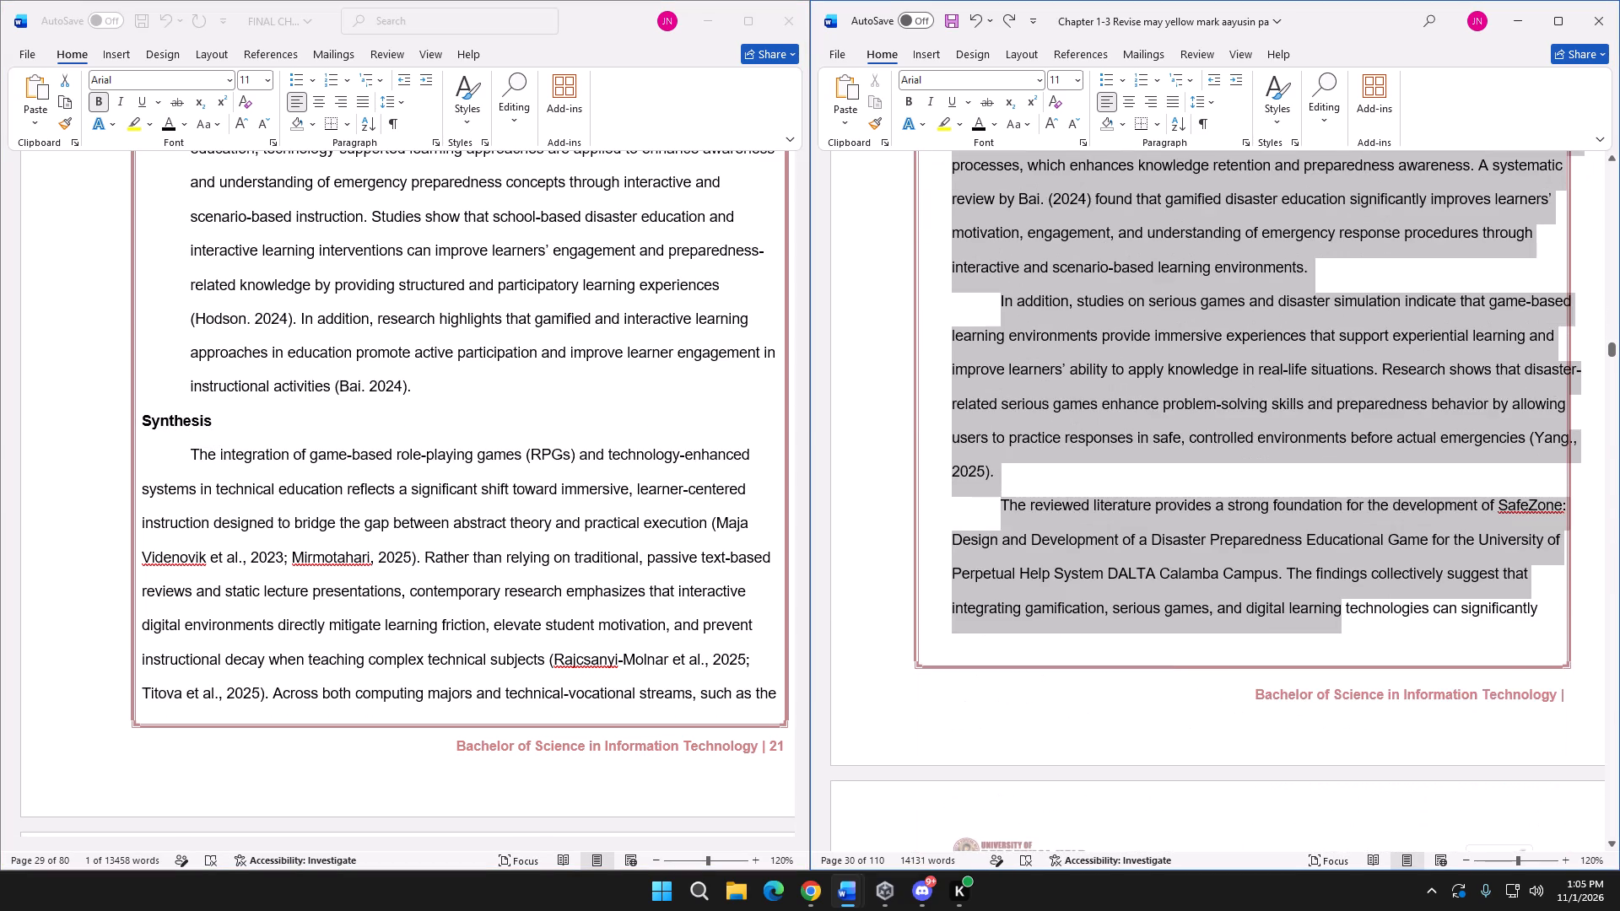
left_click_drag(1342, 619, 1234, 649)
scroll(1342, 619, "down", 6)
key("ctrl+c")
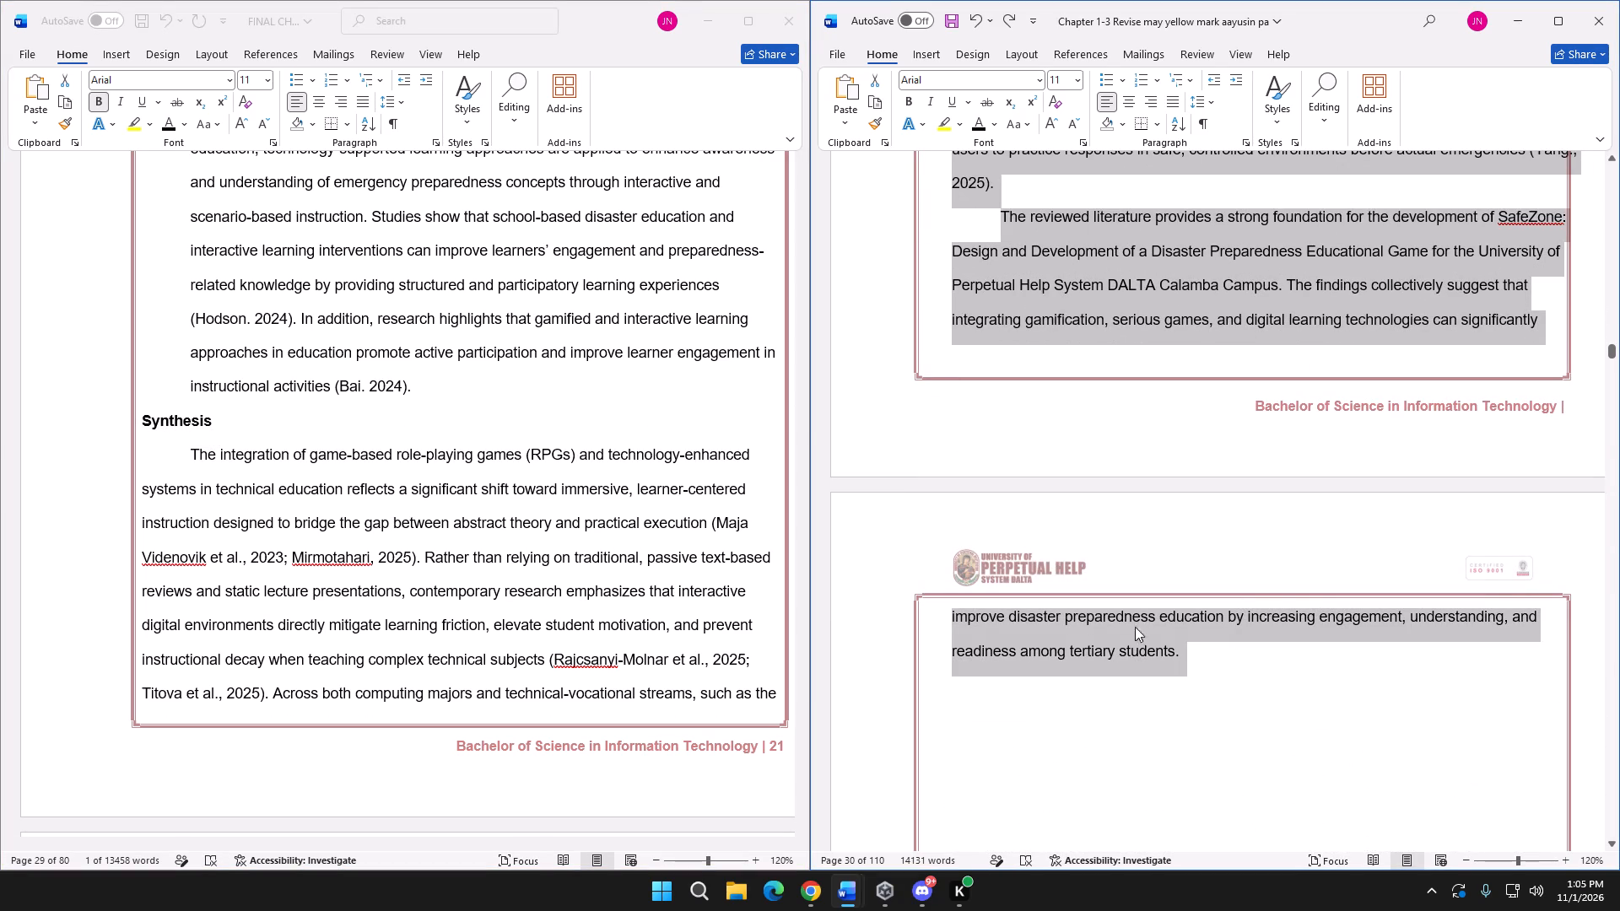
Replace both existing paragraphs under the final document's Synthesis heading with the copied Synthesis text.
left_click(202, 465)
left_click(194, 461)
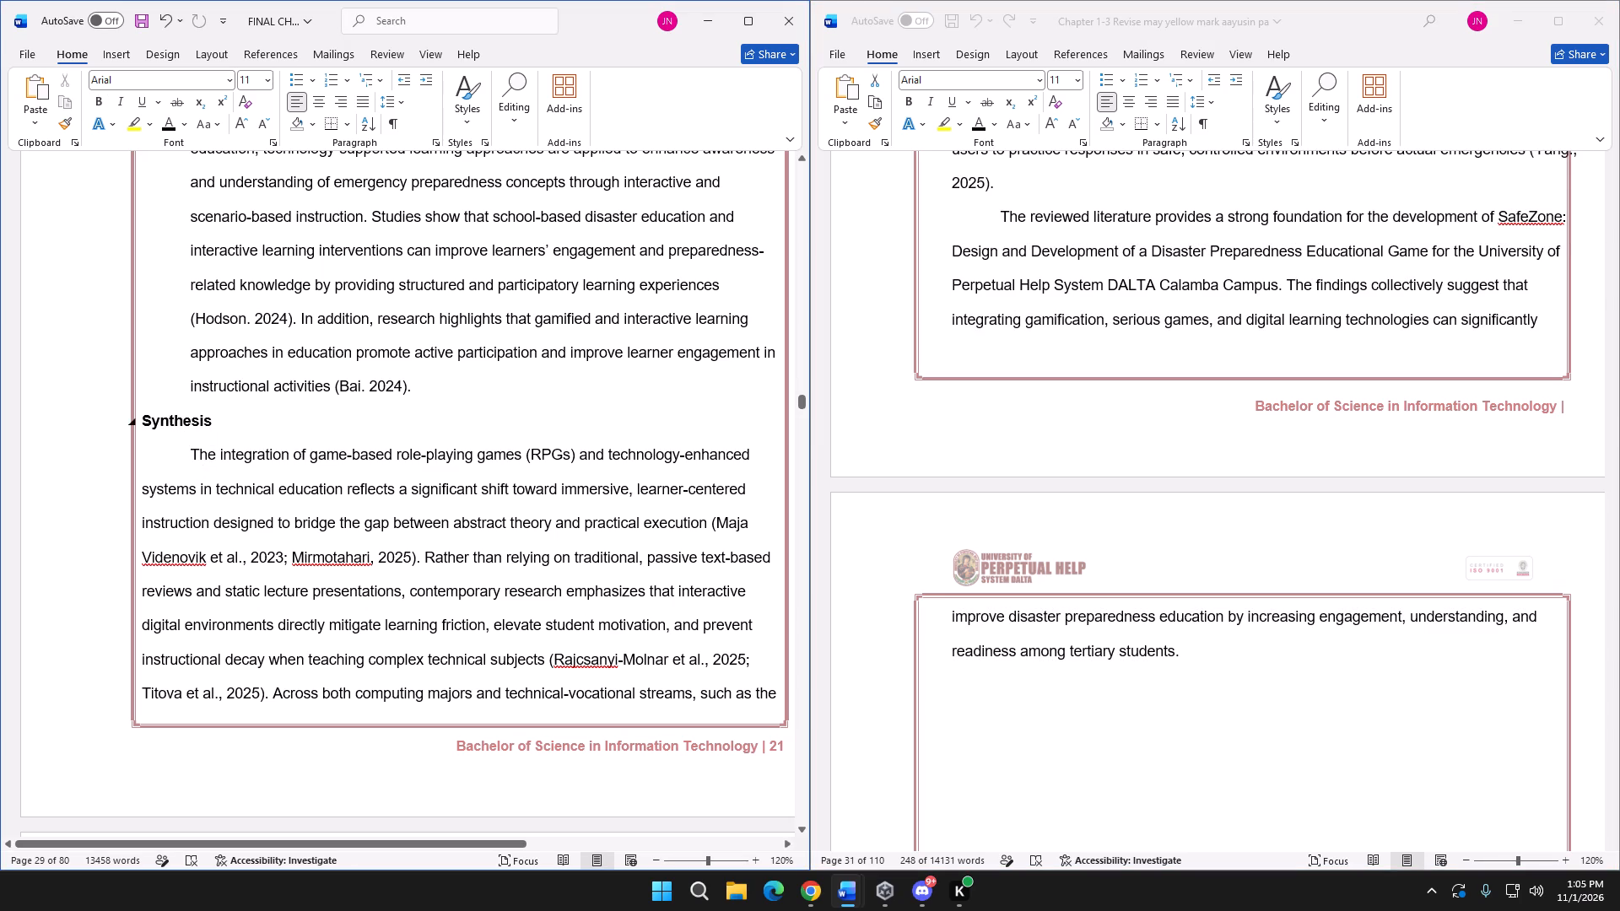
left_click_drag(198, 456, 710, 612)
scroll(665, 572, "down", 7)
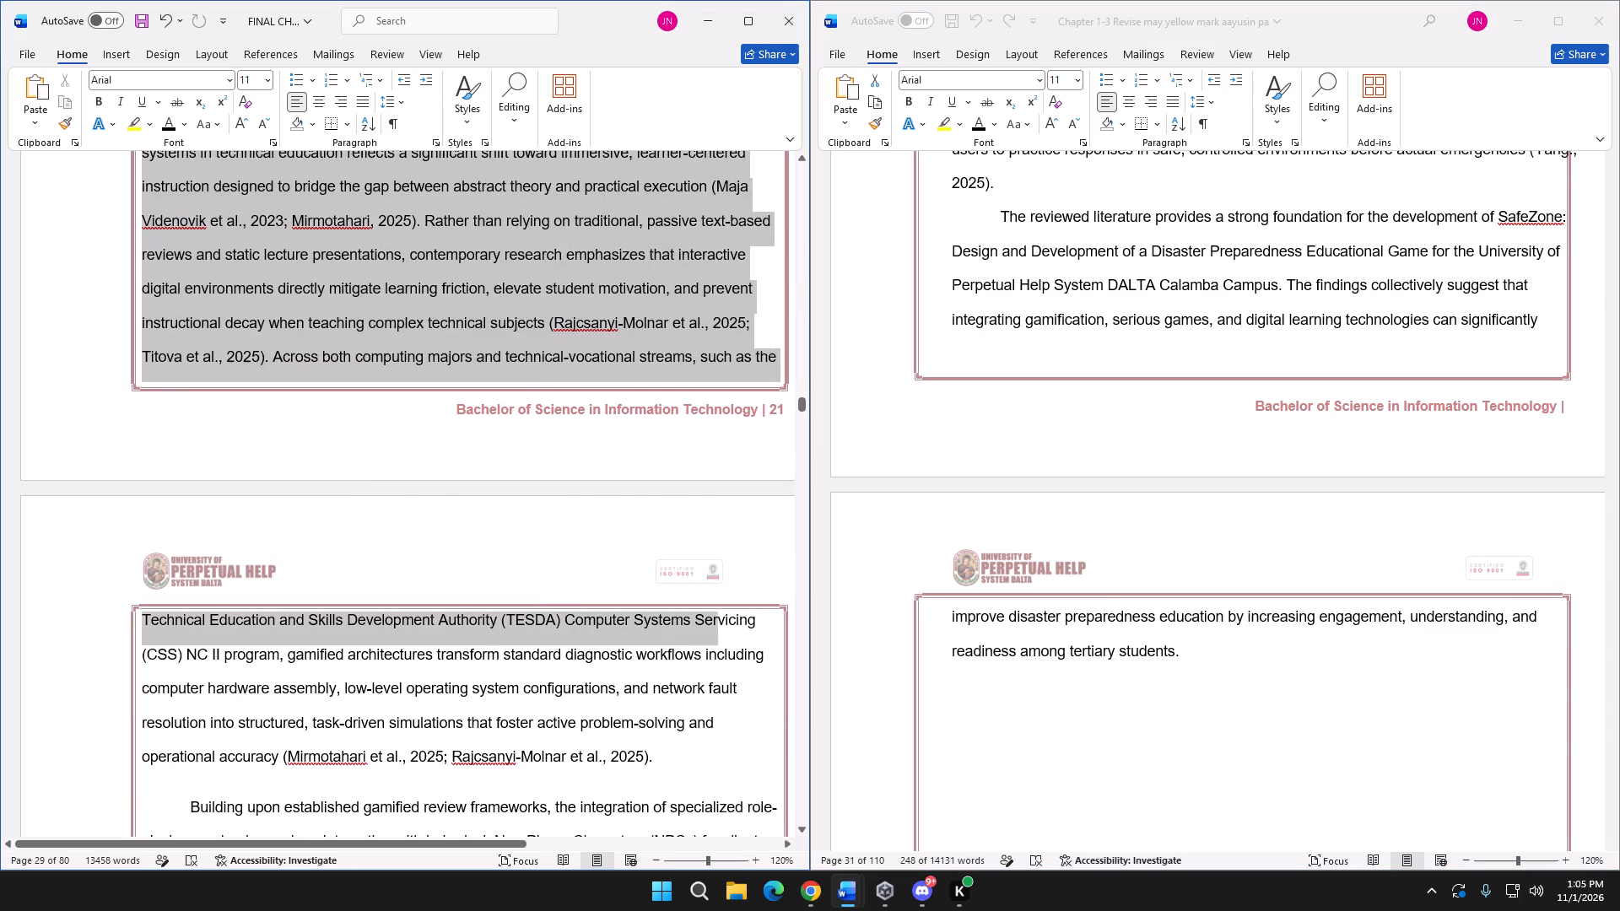
left_click_drag(710, 612, 702, 754)
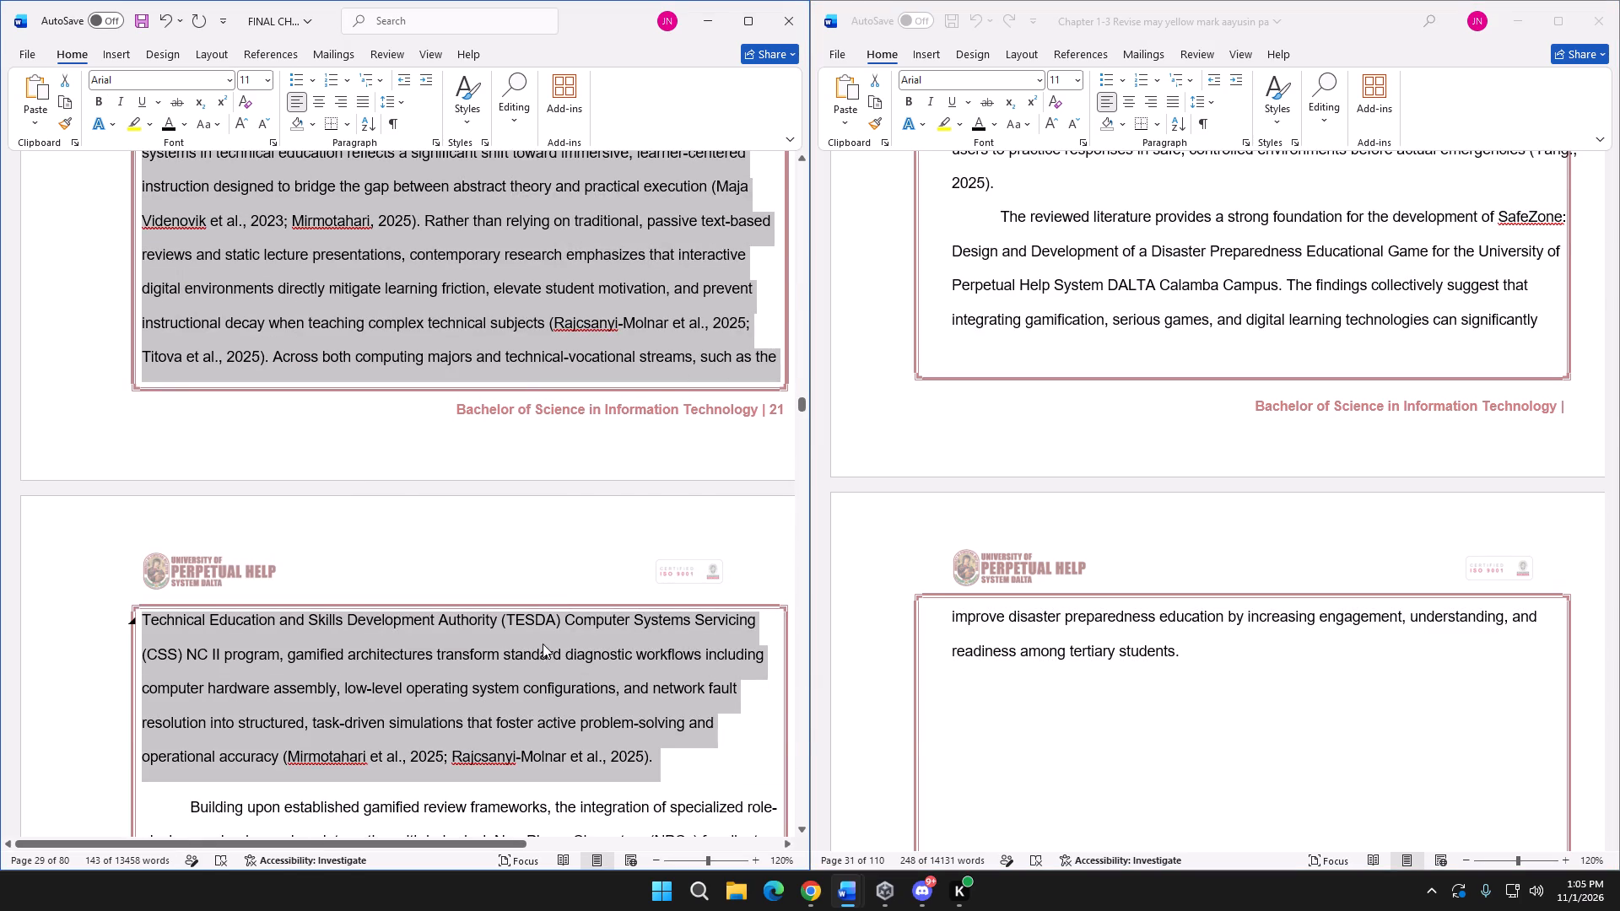
scroll(611, 623, "down", 10)
scroll(613, 622, "up", 7)
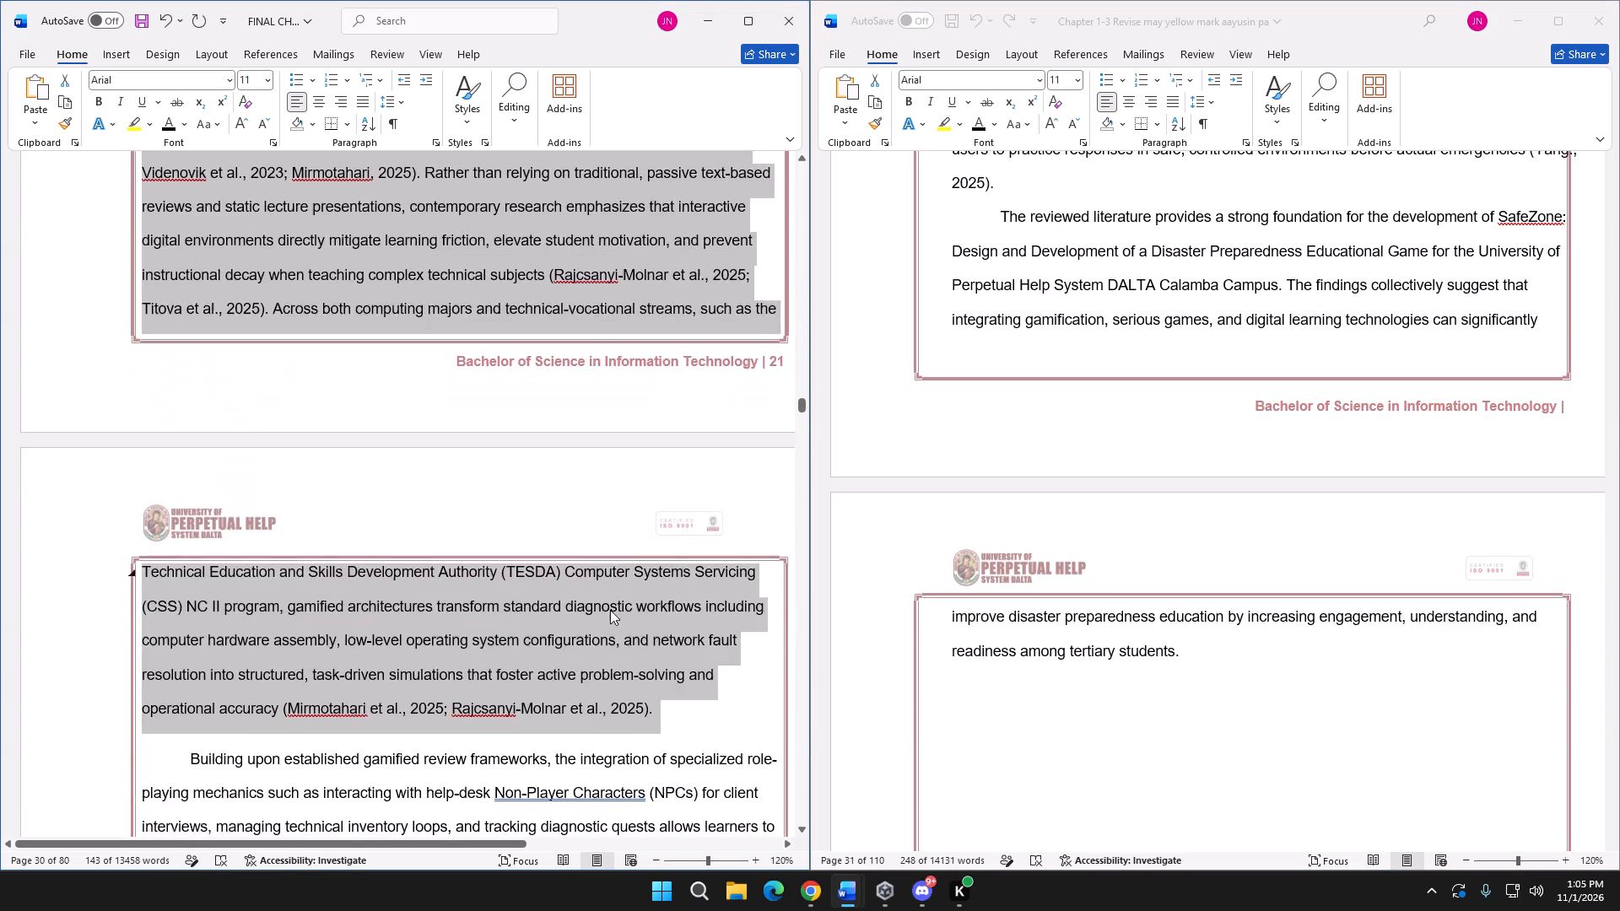
scroll(610, 610, "up", 6)
left_click(249, 299)
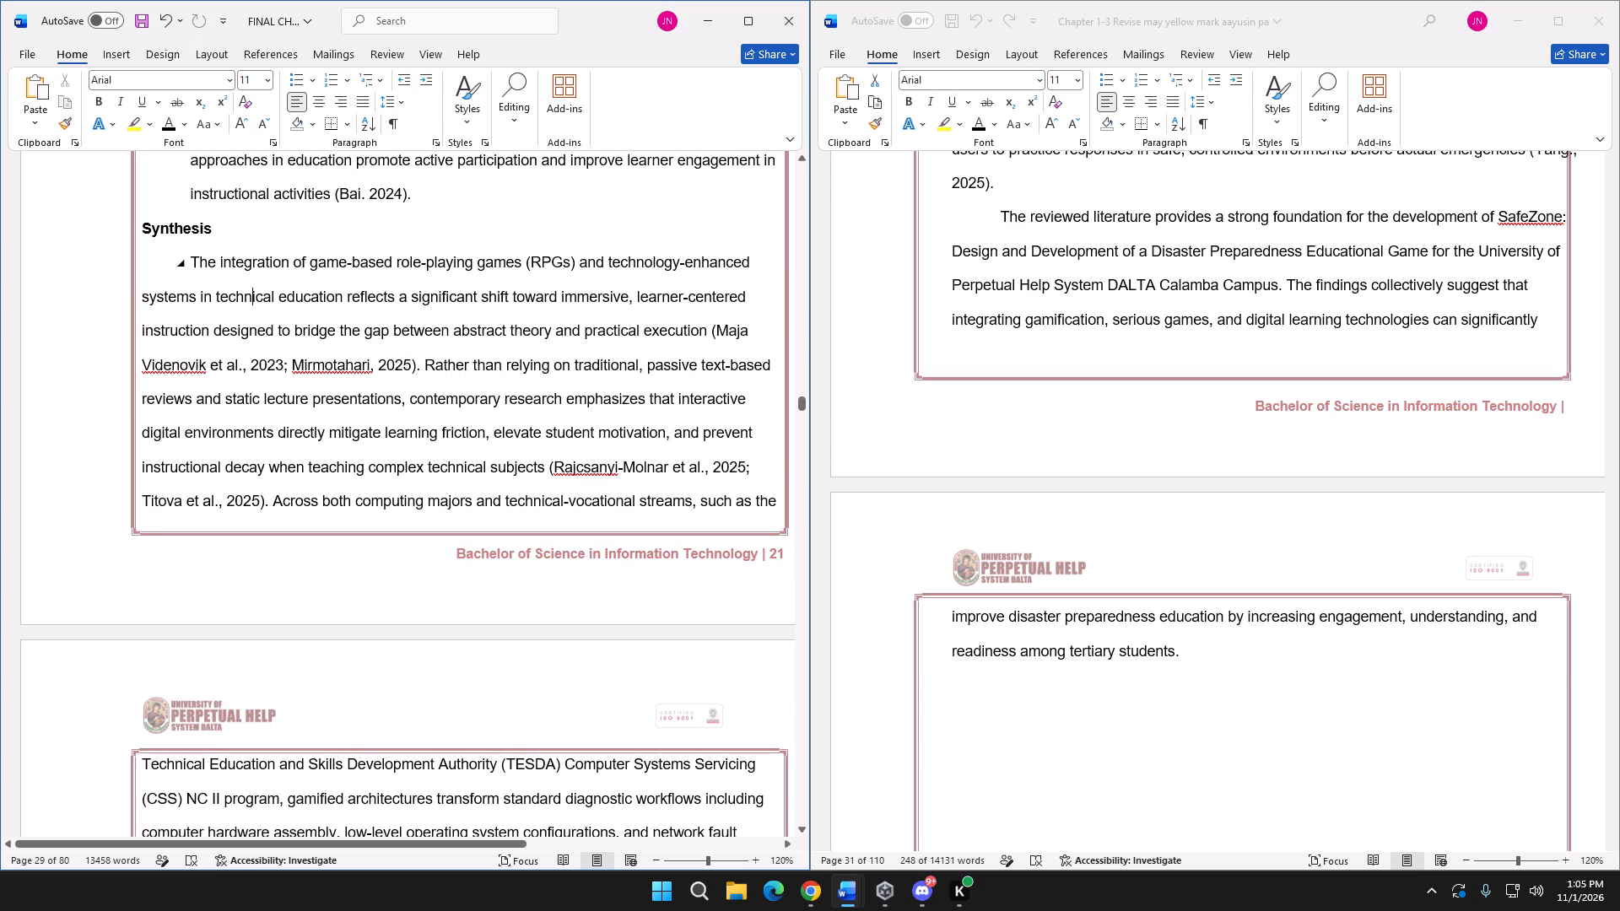
left_click_drag(194, 263, 586, 554)
scroll(488, 472, "down", 16)
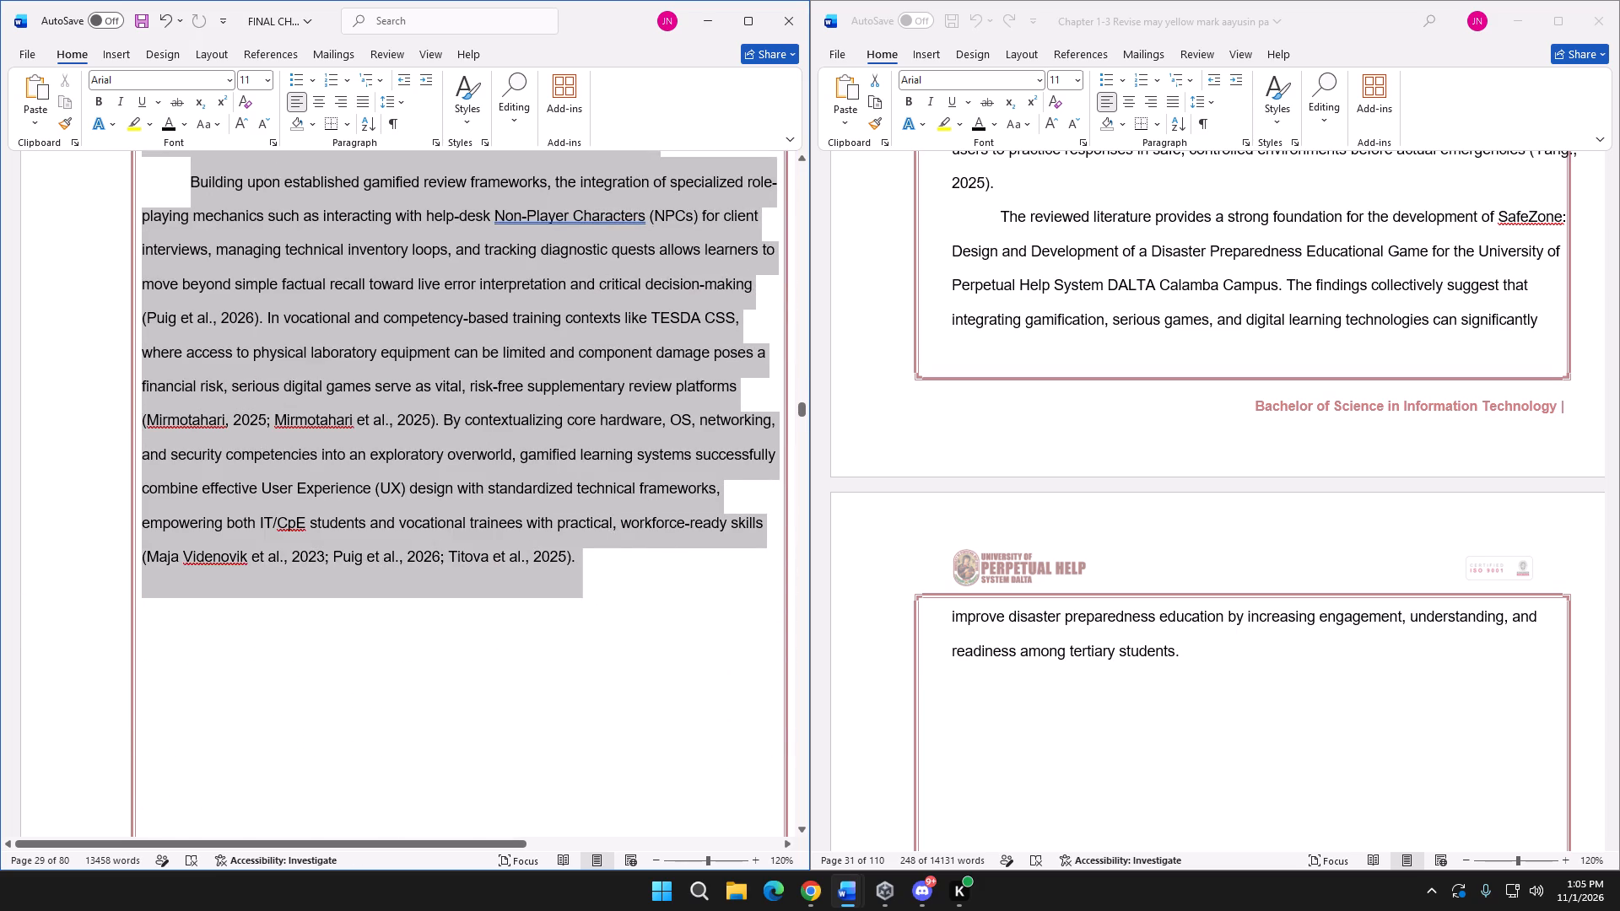
left_click_drag(586, 554, 584, 558)
key("ctrl+v")
scroll(602, 568, "up", 18)
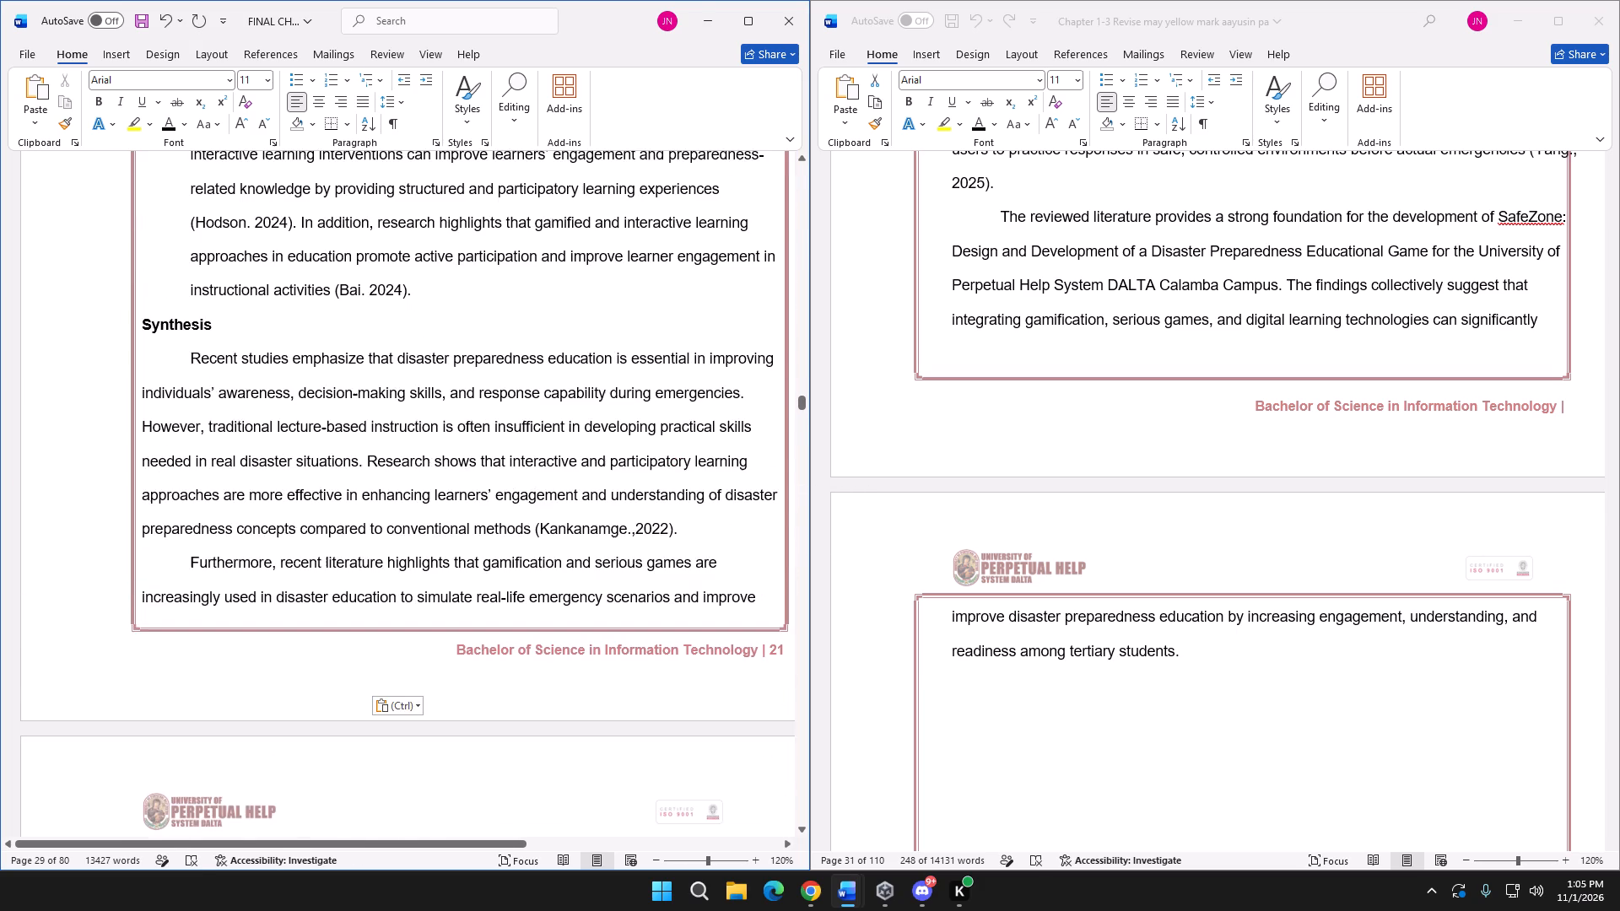
Delete the METHODOLOGY title line beneath the Chapter 2 heading in the final document.
scroll(591, 598, "down", 19)
scroll(1034, 649, "down", 11)
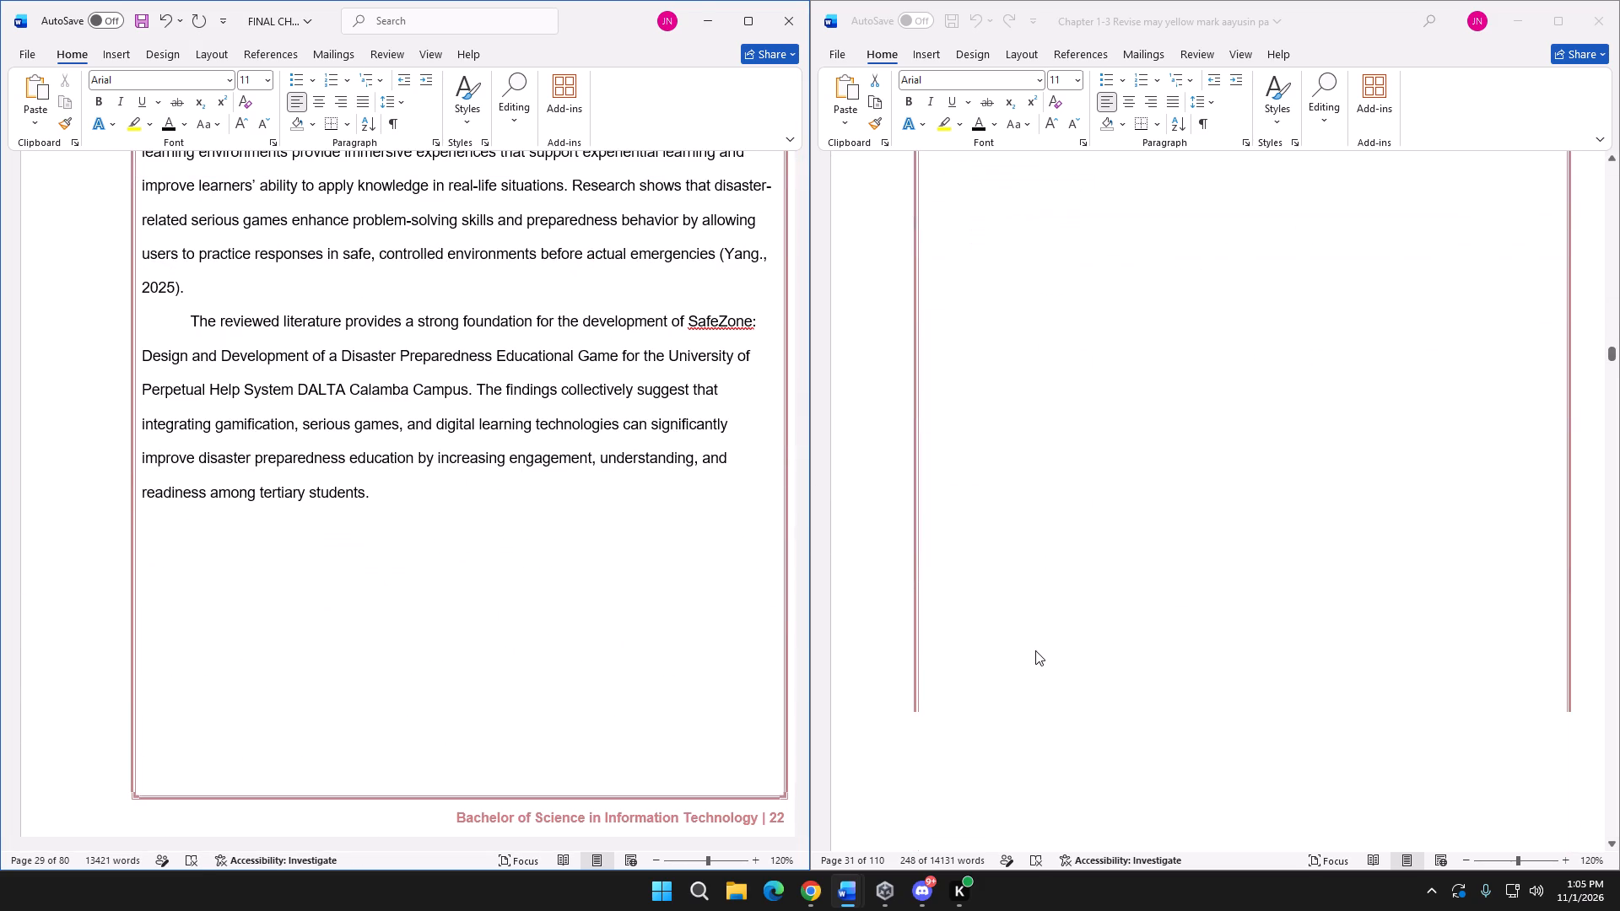
scroll(1035, 650, "down", 13)
scroll(503, 558, "down", 16)
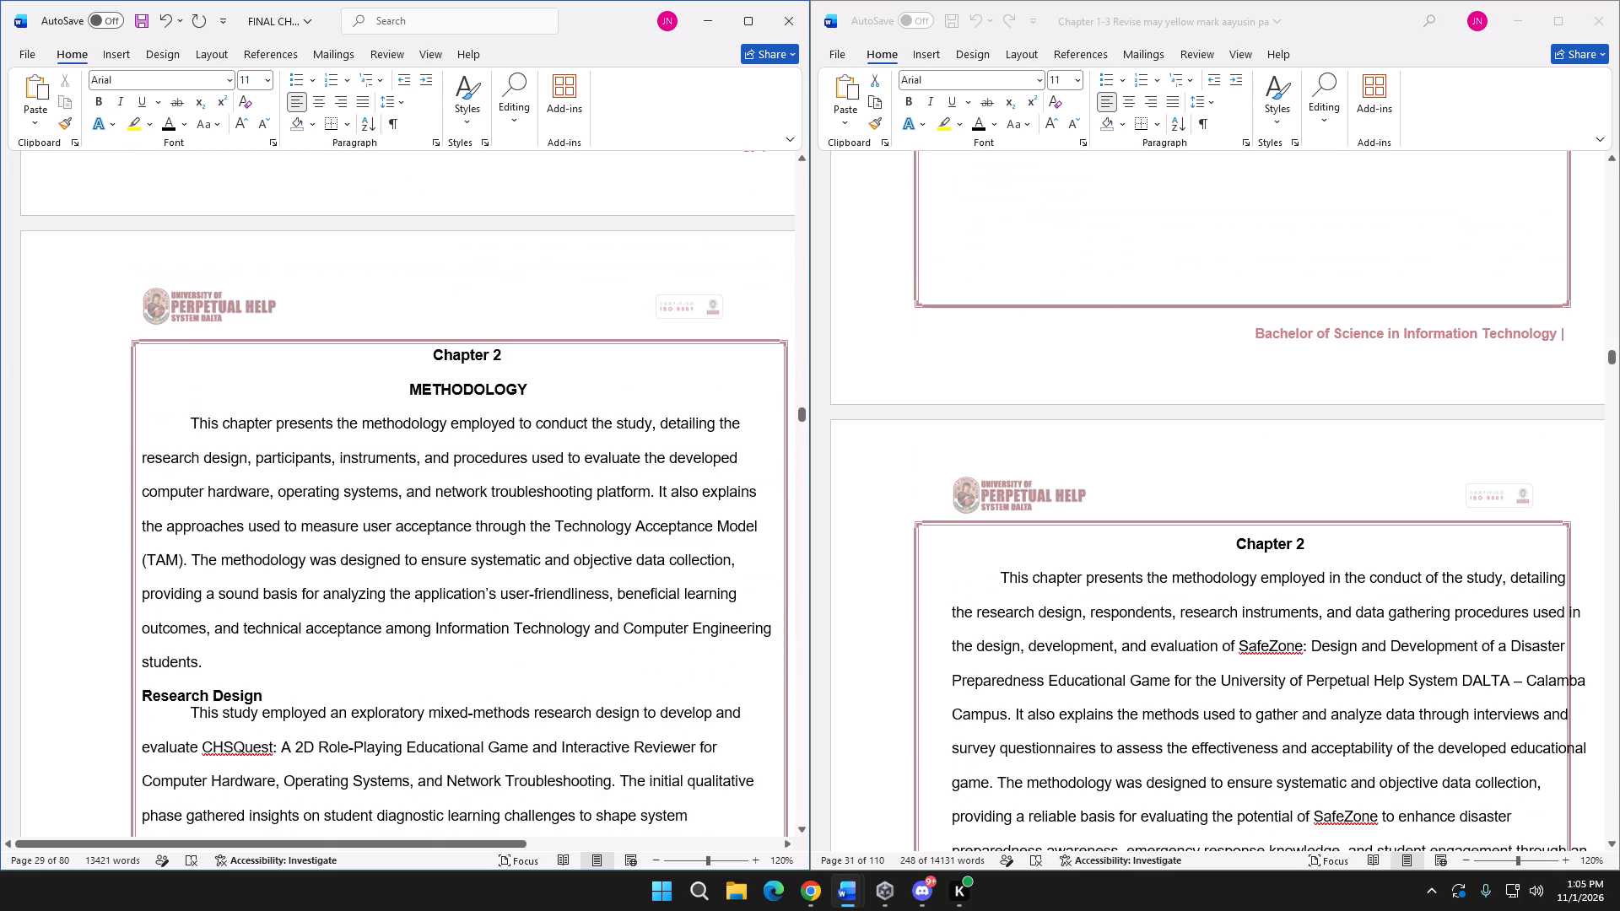
left_click_drag(554, 292, 397, 294)
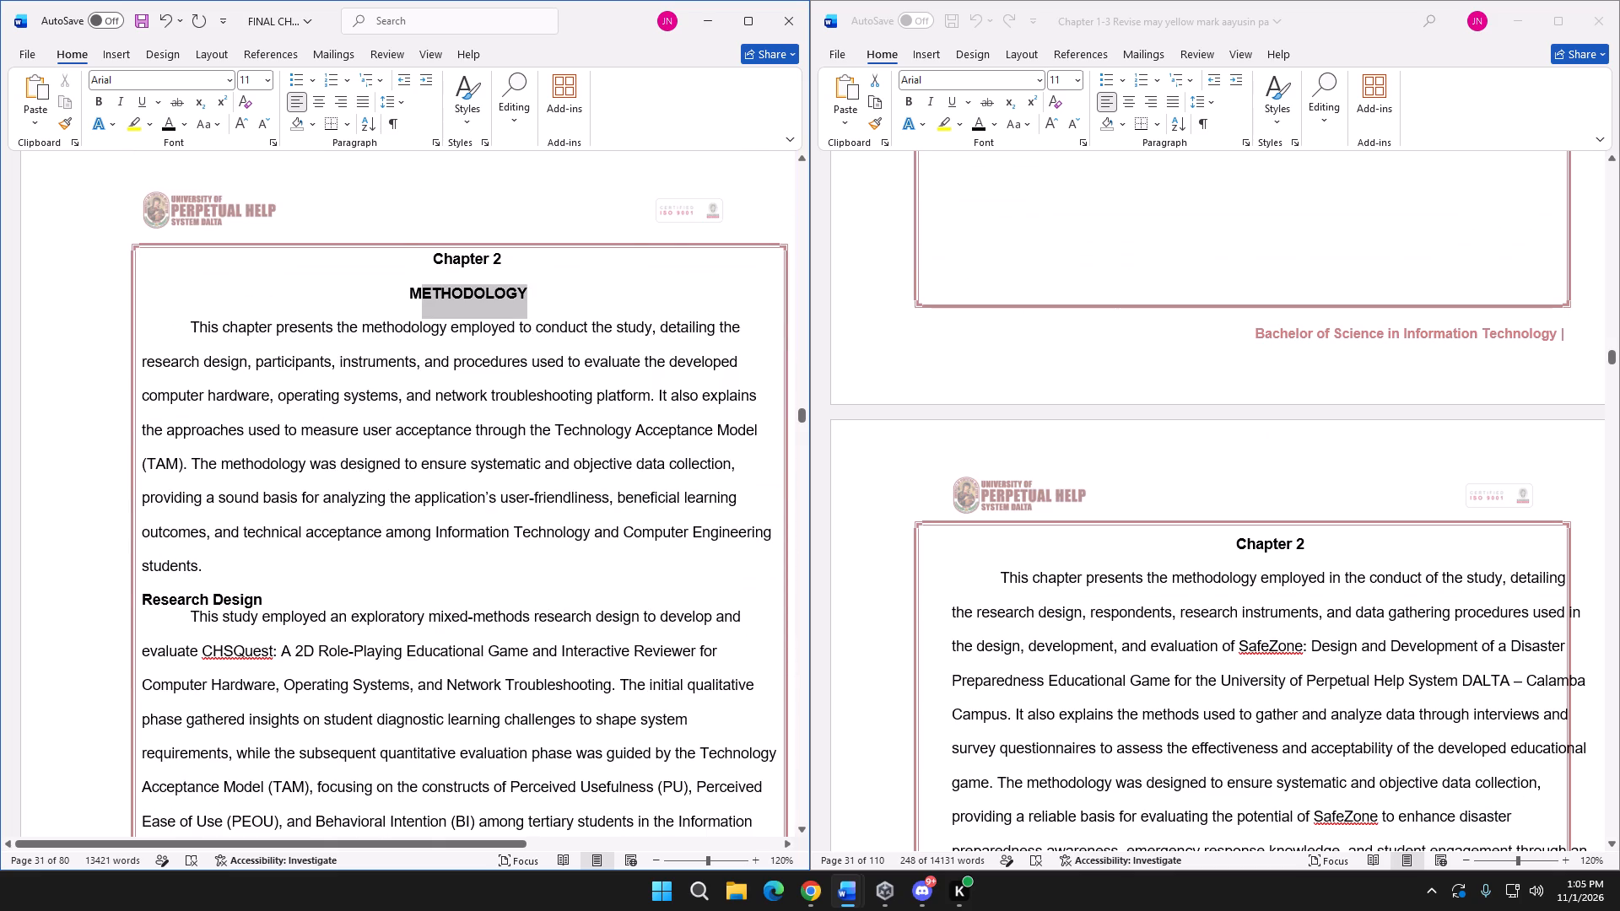
left_click_drag(397, 294, 381, 294)
key("BackSpace")
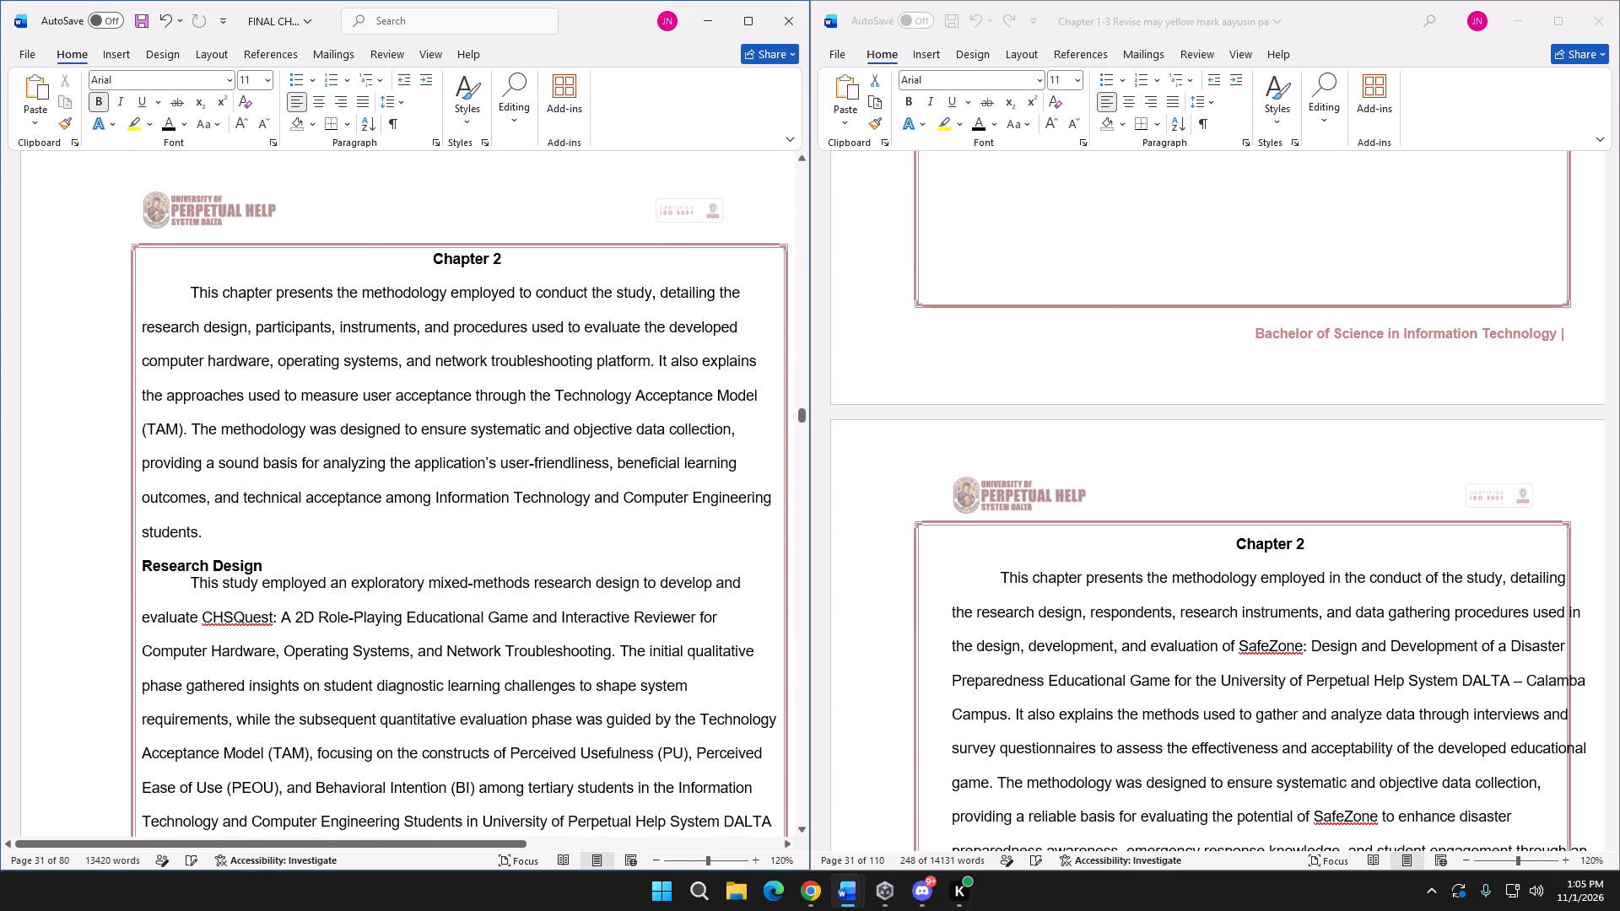
Copy the revision's Chapter 2 introductory paragraph and paste it over the introductory paragraph under the final document's Chapter 2 heading.
scroll(1050, 564, "down", 4)
left_click(996, 391)
left_click(1001, 388)
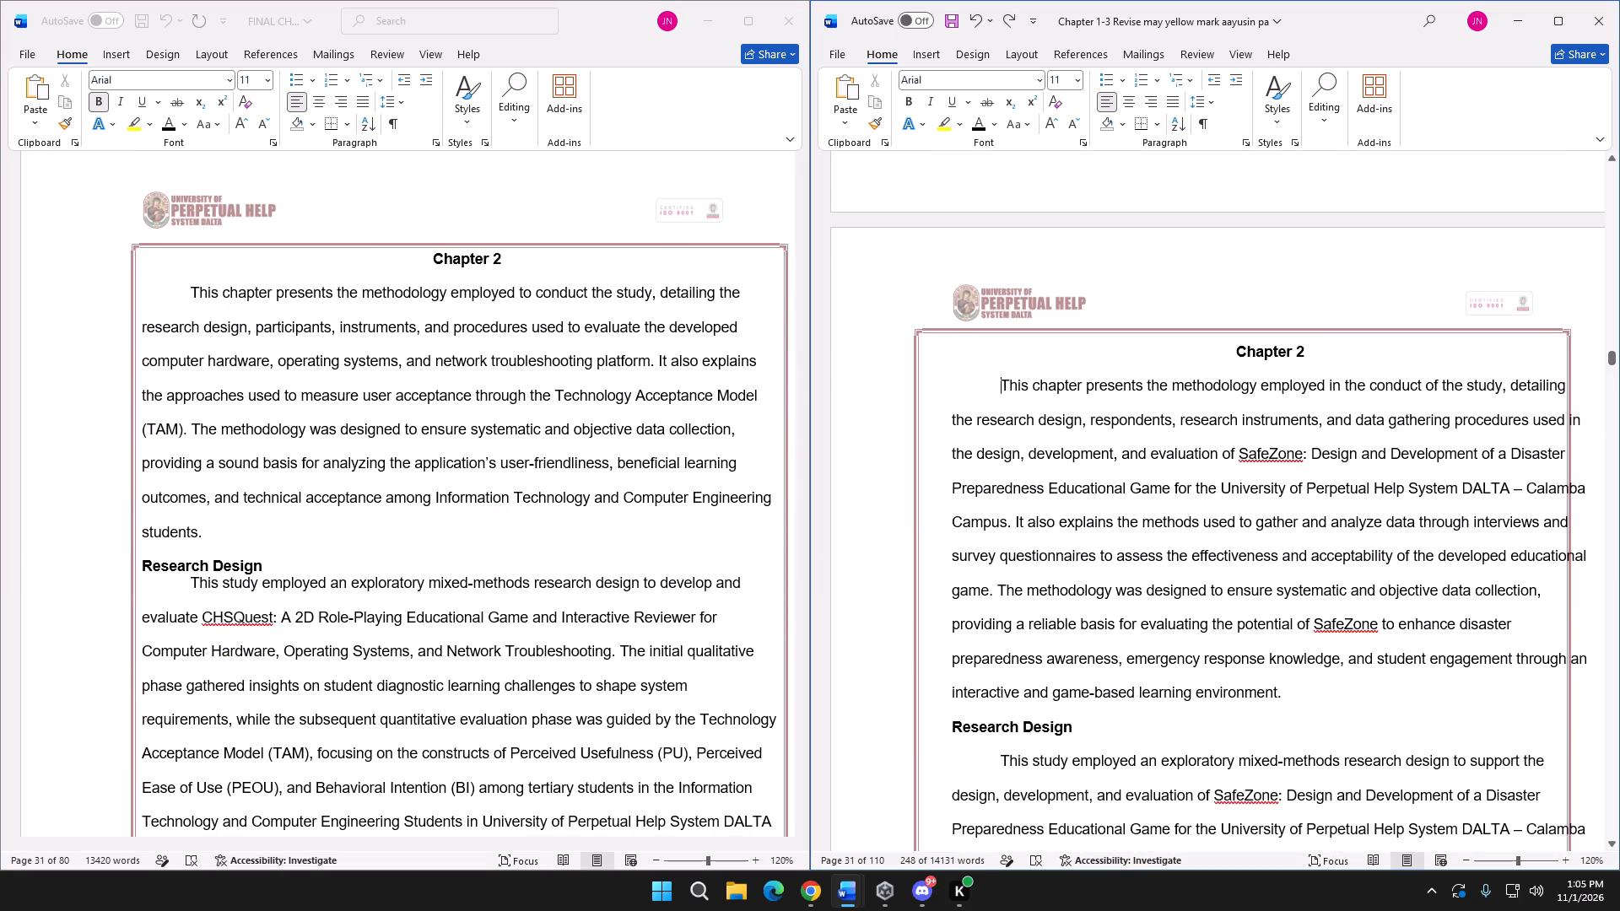
left_click_drag(1001, 388, 1283, 698)
key("ctrl+c")
left_click(208, 294)
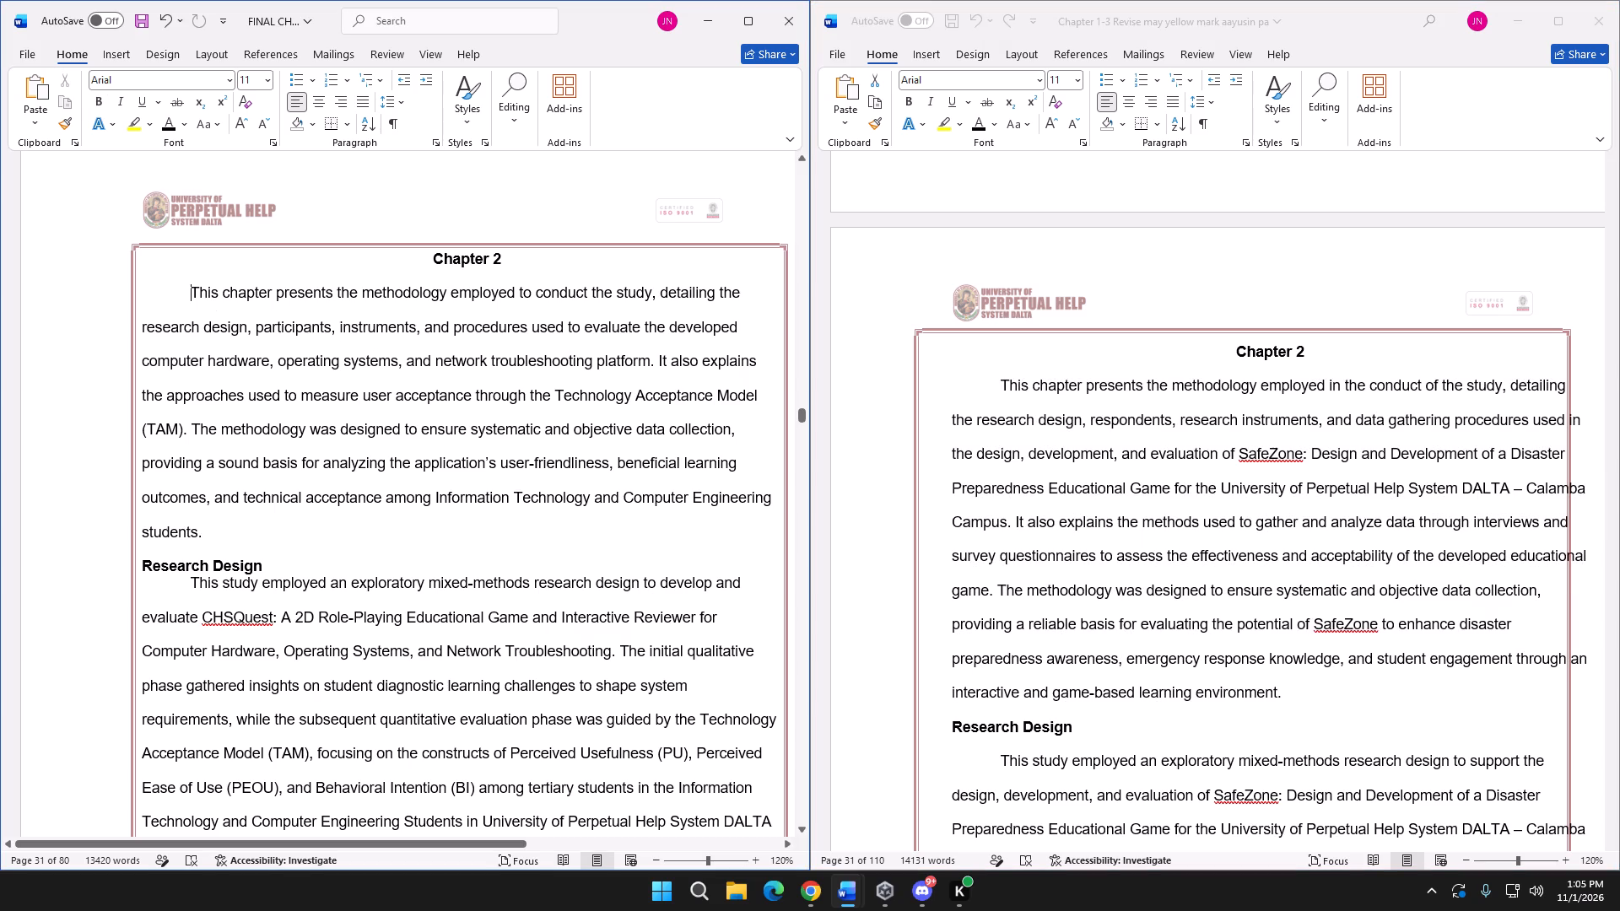
left_click_drag(190, 294, 216, 533)
key("ctrl+v")
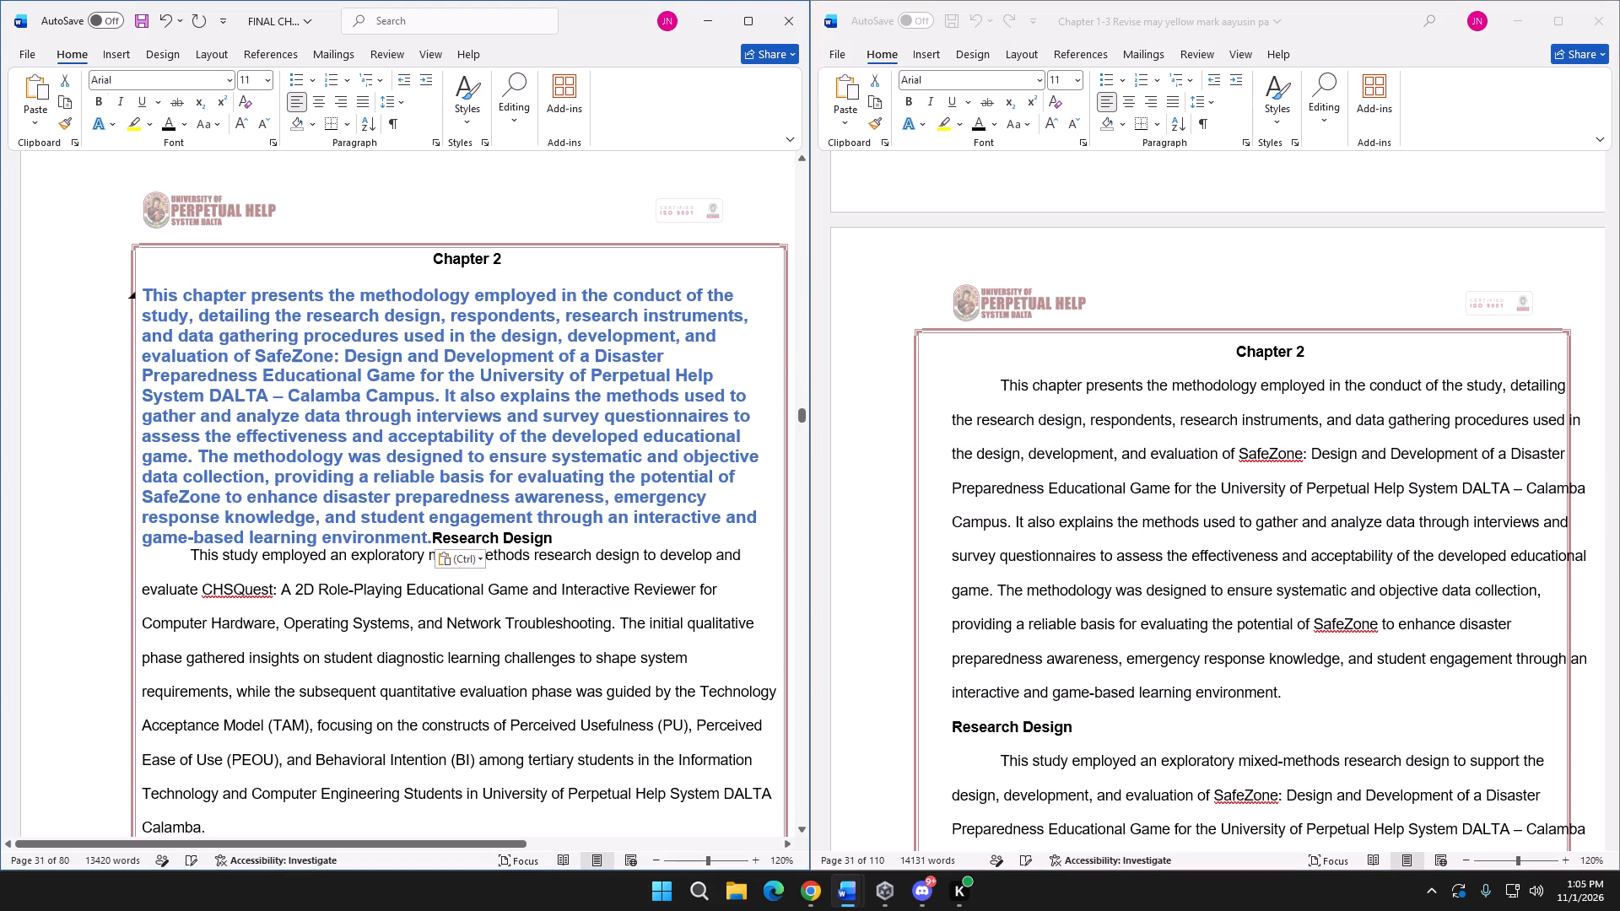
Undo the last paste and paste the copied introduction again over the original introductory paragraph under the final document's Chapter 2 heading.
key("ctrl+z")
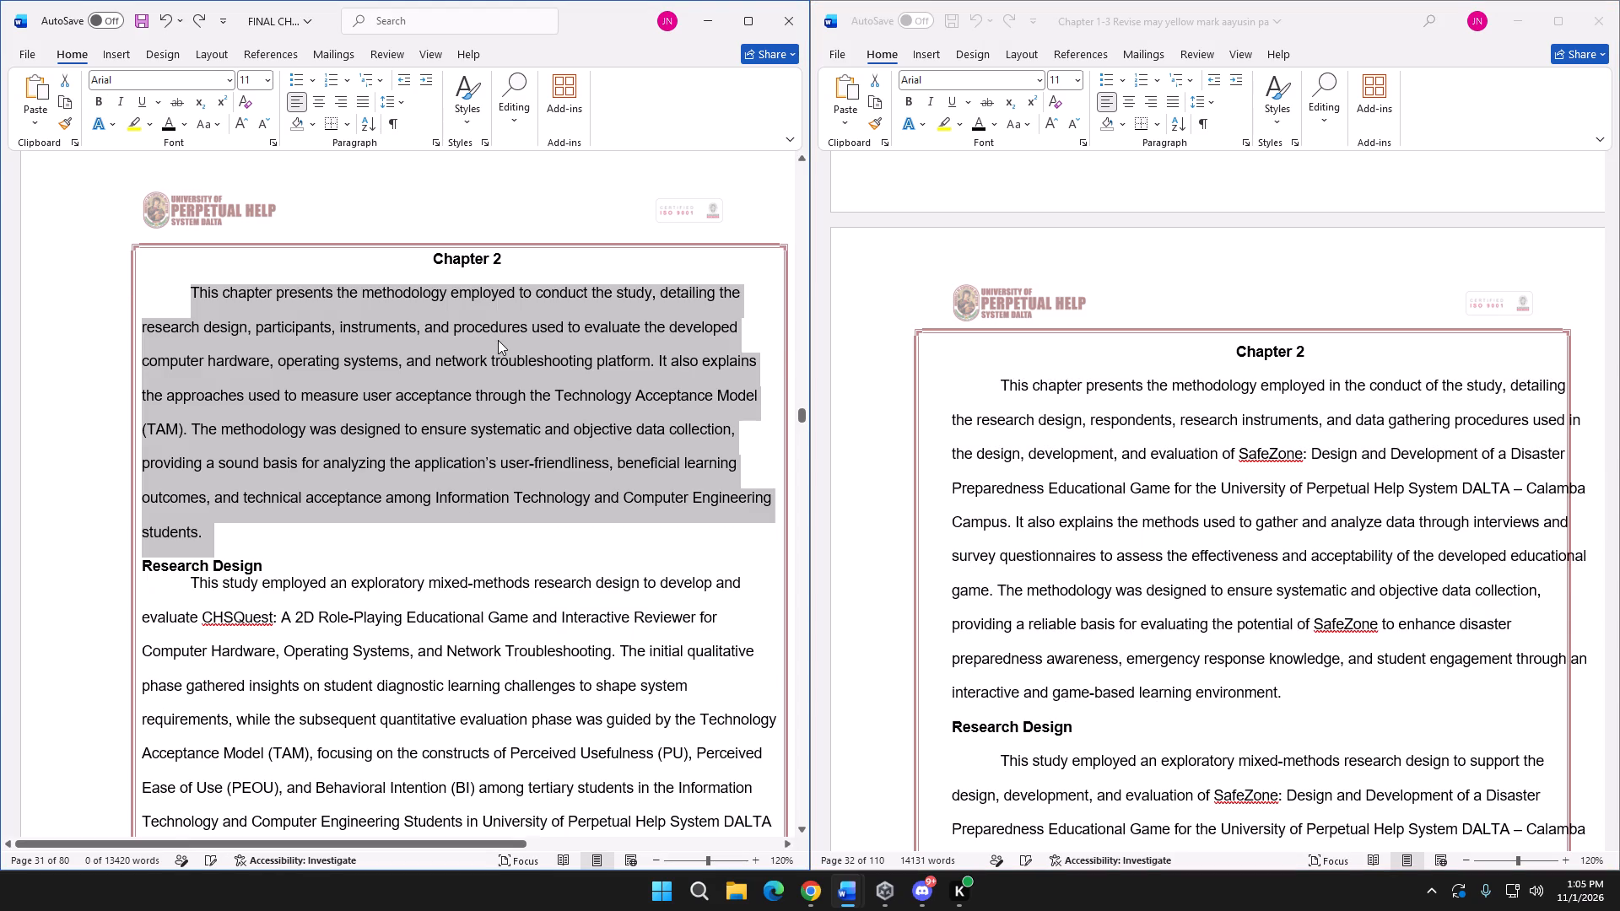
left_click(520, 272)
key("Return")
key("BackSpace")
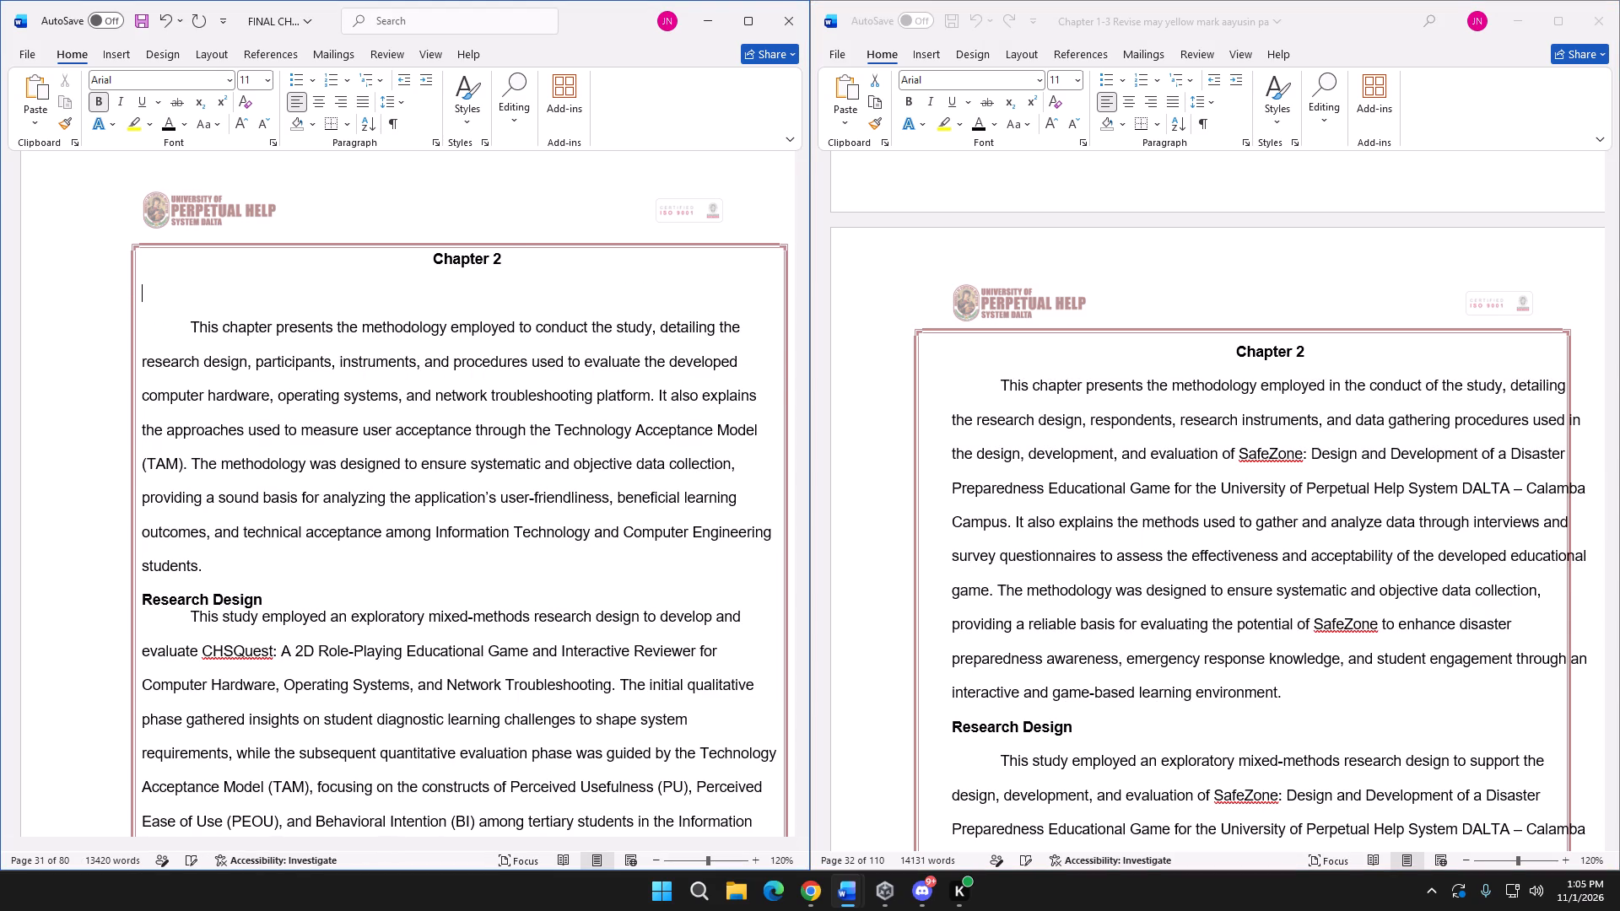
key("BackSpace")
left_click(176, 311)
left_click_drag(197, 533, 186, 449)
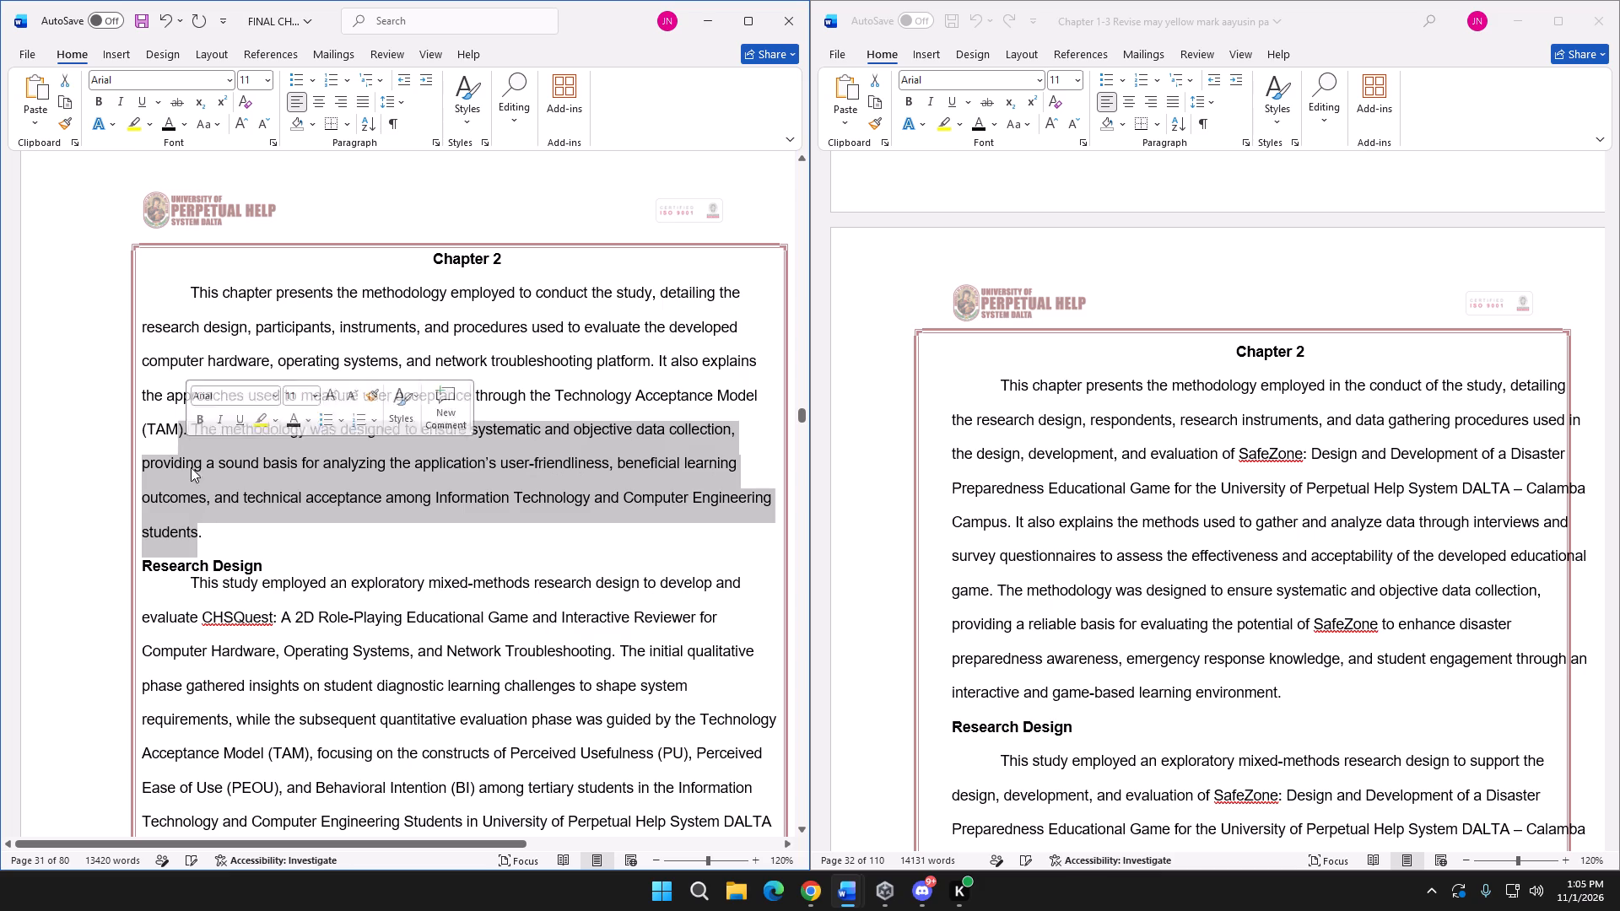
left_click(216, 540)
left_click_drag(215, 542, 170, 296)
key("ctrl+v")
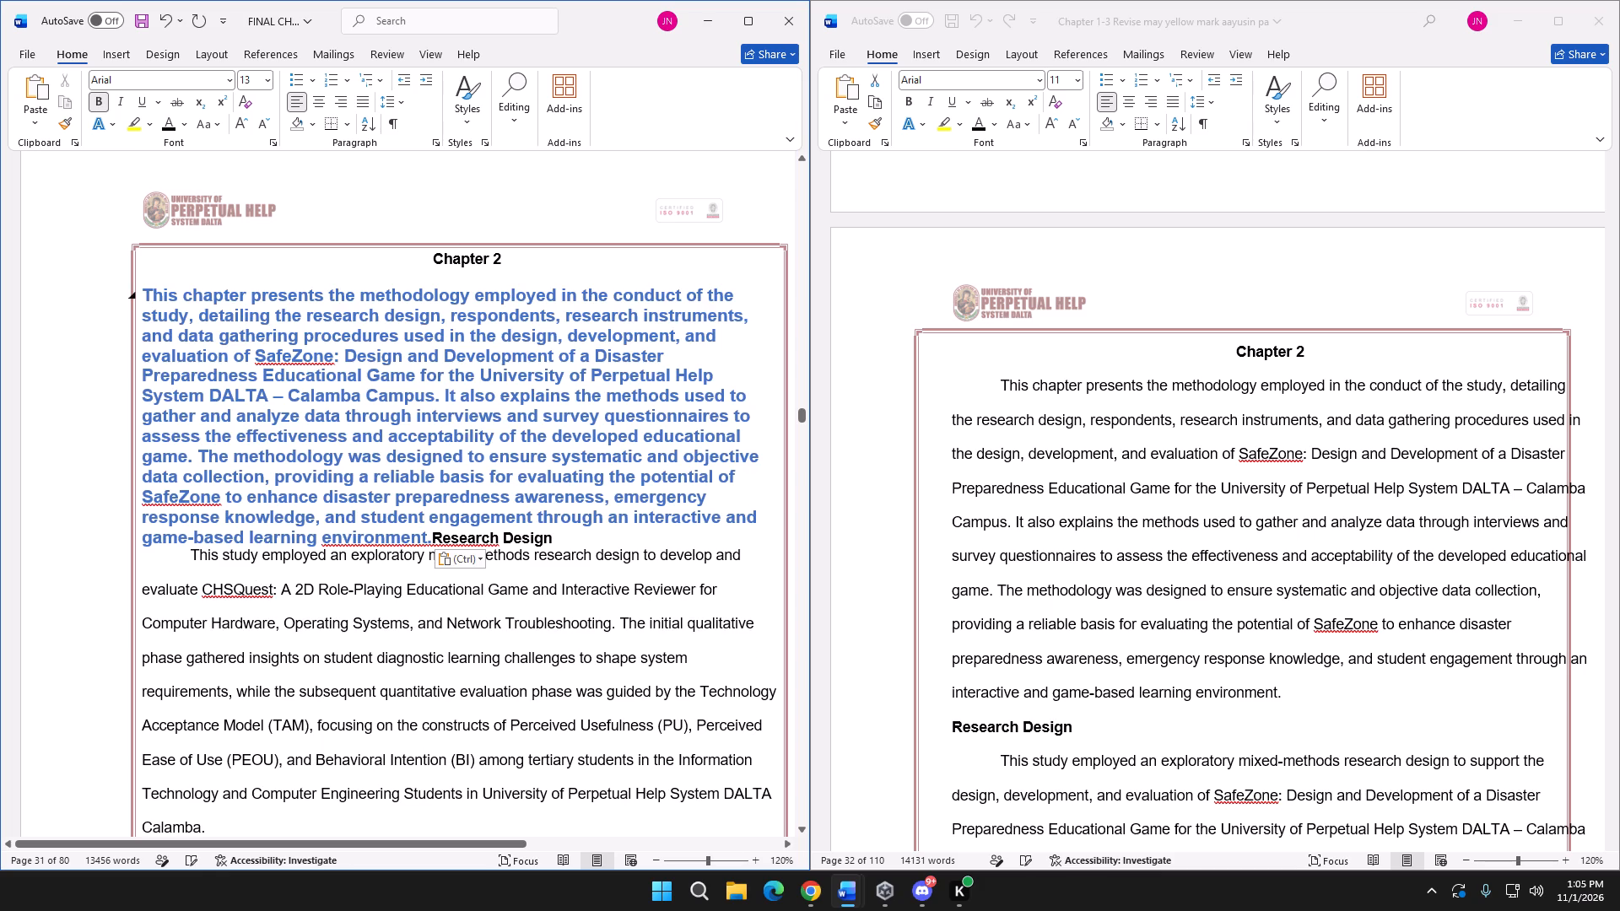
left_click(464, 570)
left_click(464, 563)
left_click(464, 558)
Format the pasted Chapter 2 introductory paragraph as 11 pt black text without bold, with double line spacing.
left_click_drag(145, 294, 432, 537)
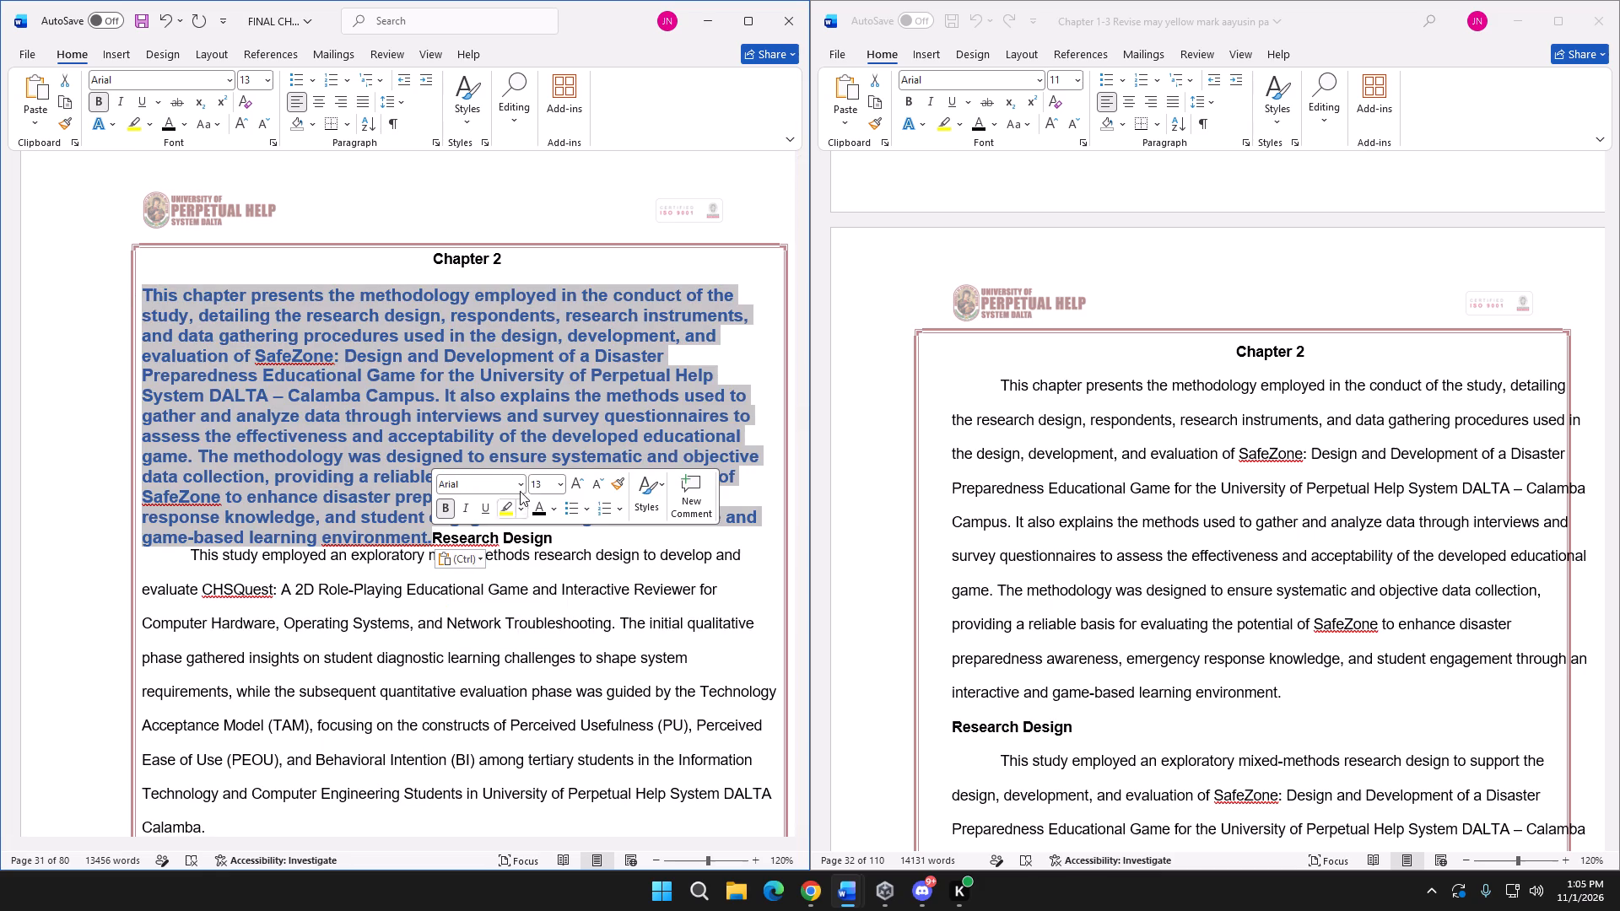
left_click(543, 480)
type("11")
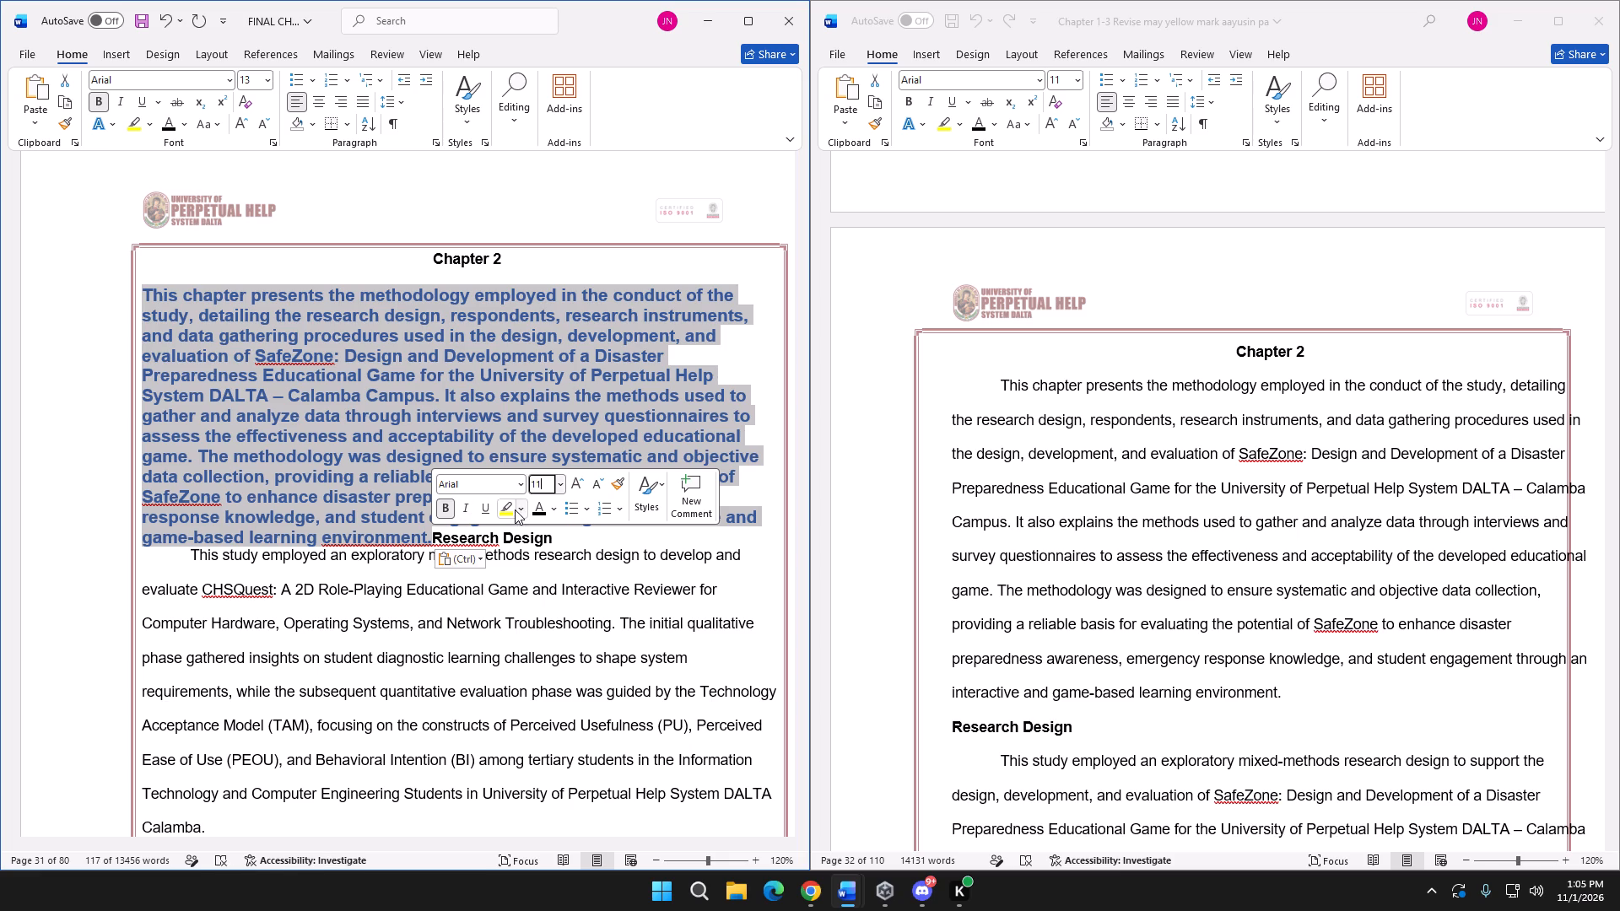
left_click(531, 509)
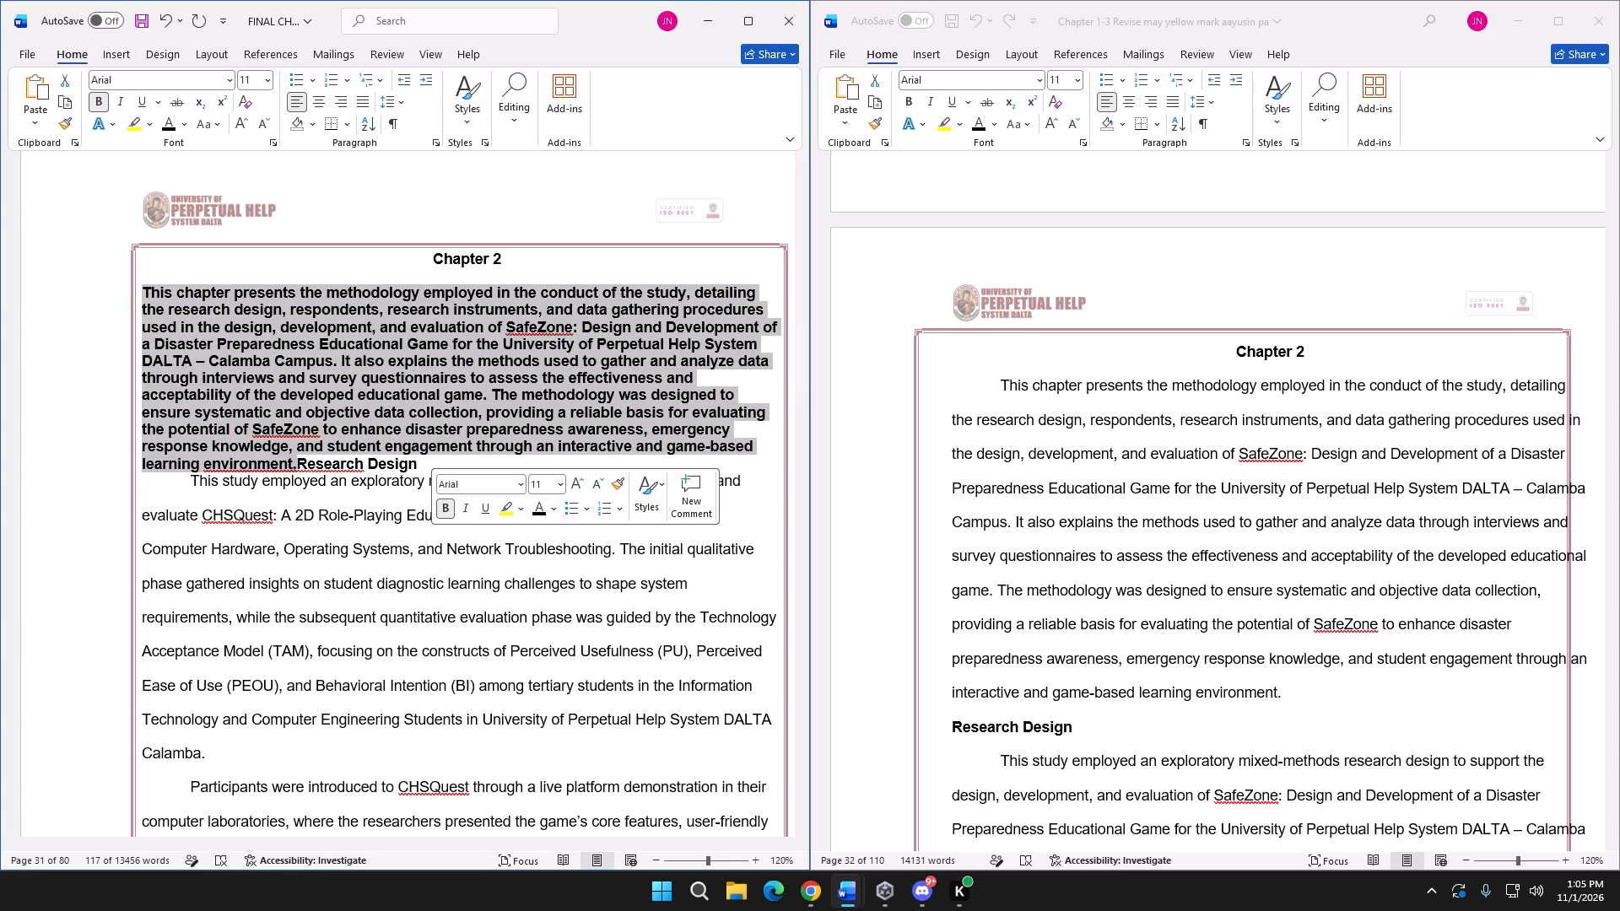
left_click(440, 146)
left_click(1380, 537)
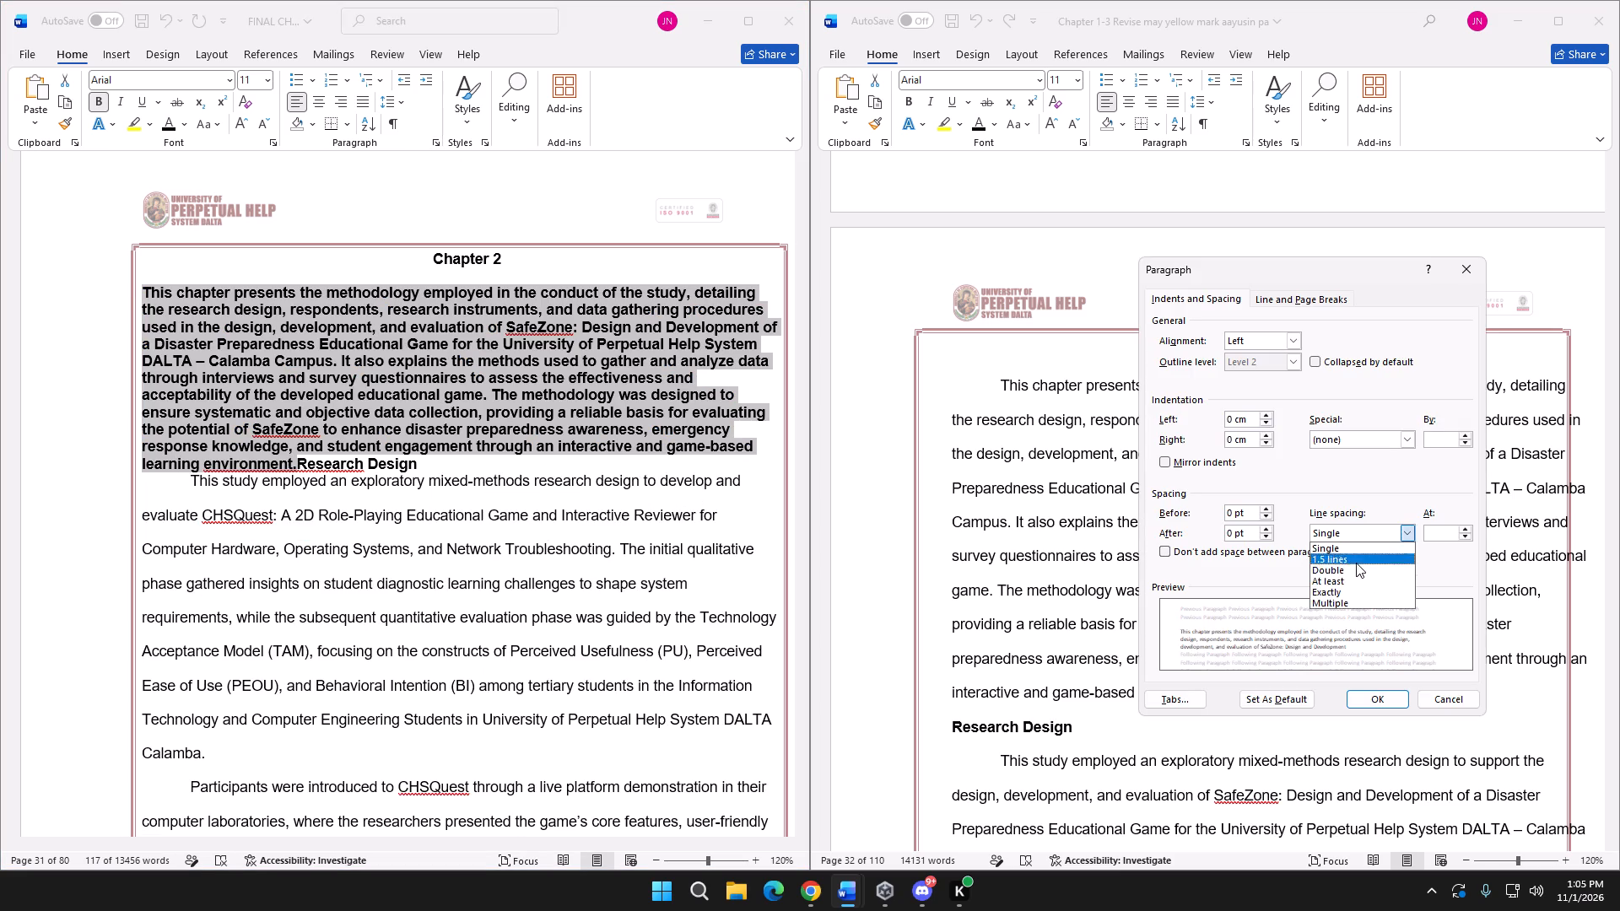
left_click(1352, 574)
left_click(1374, 702)
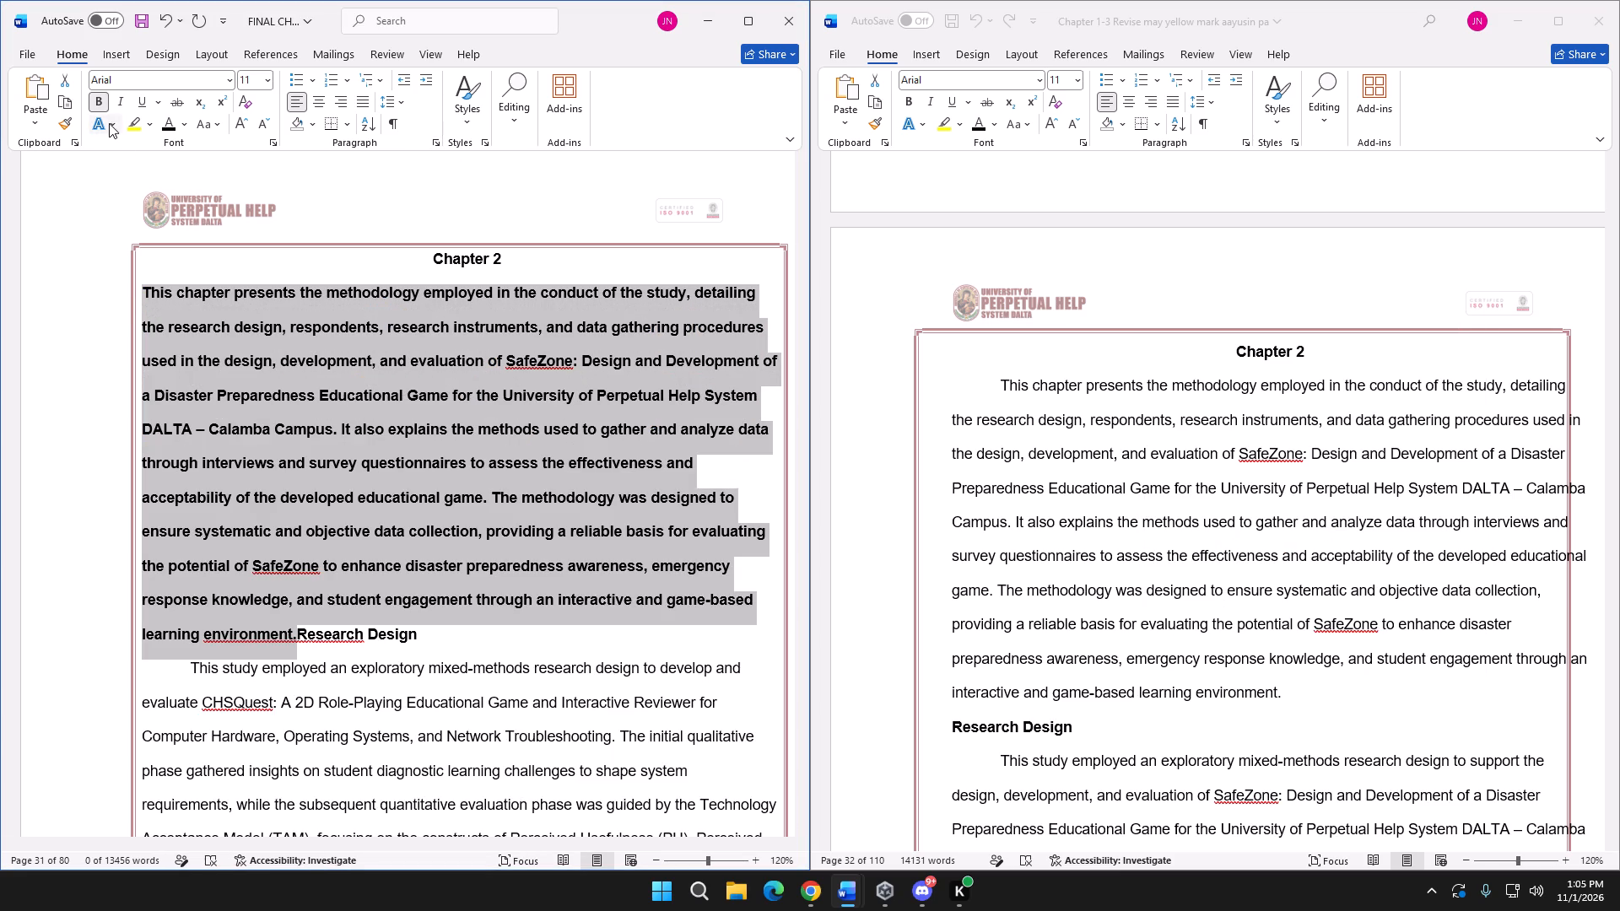
left_click(100, 98)
left_click(283, 306)
Indent the first line of the Chapter 2 introductory paragraph by one tab stop.
left_click(148, 288)
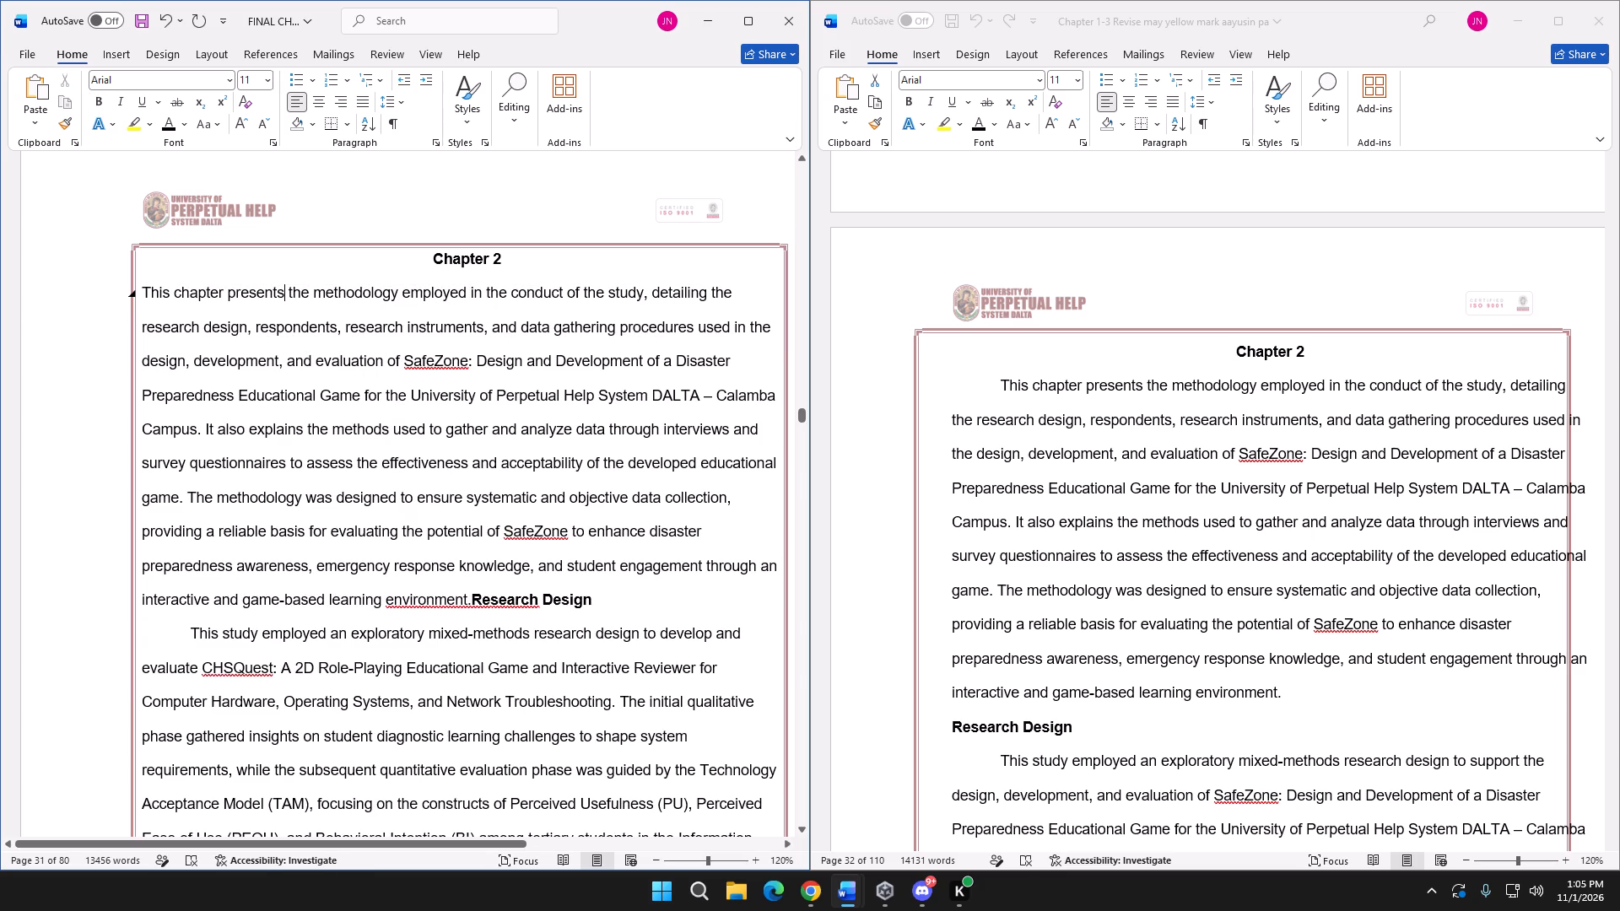
left_click(146, 288)
left_click(146, 290)
left_click(139, 293)
key("Tab")
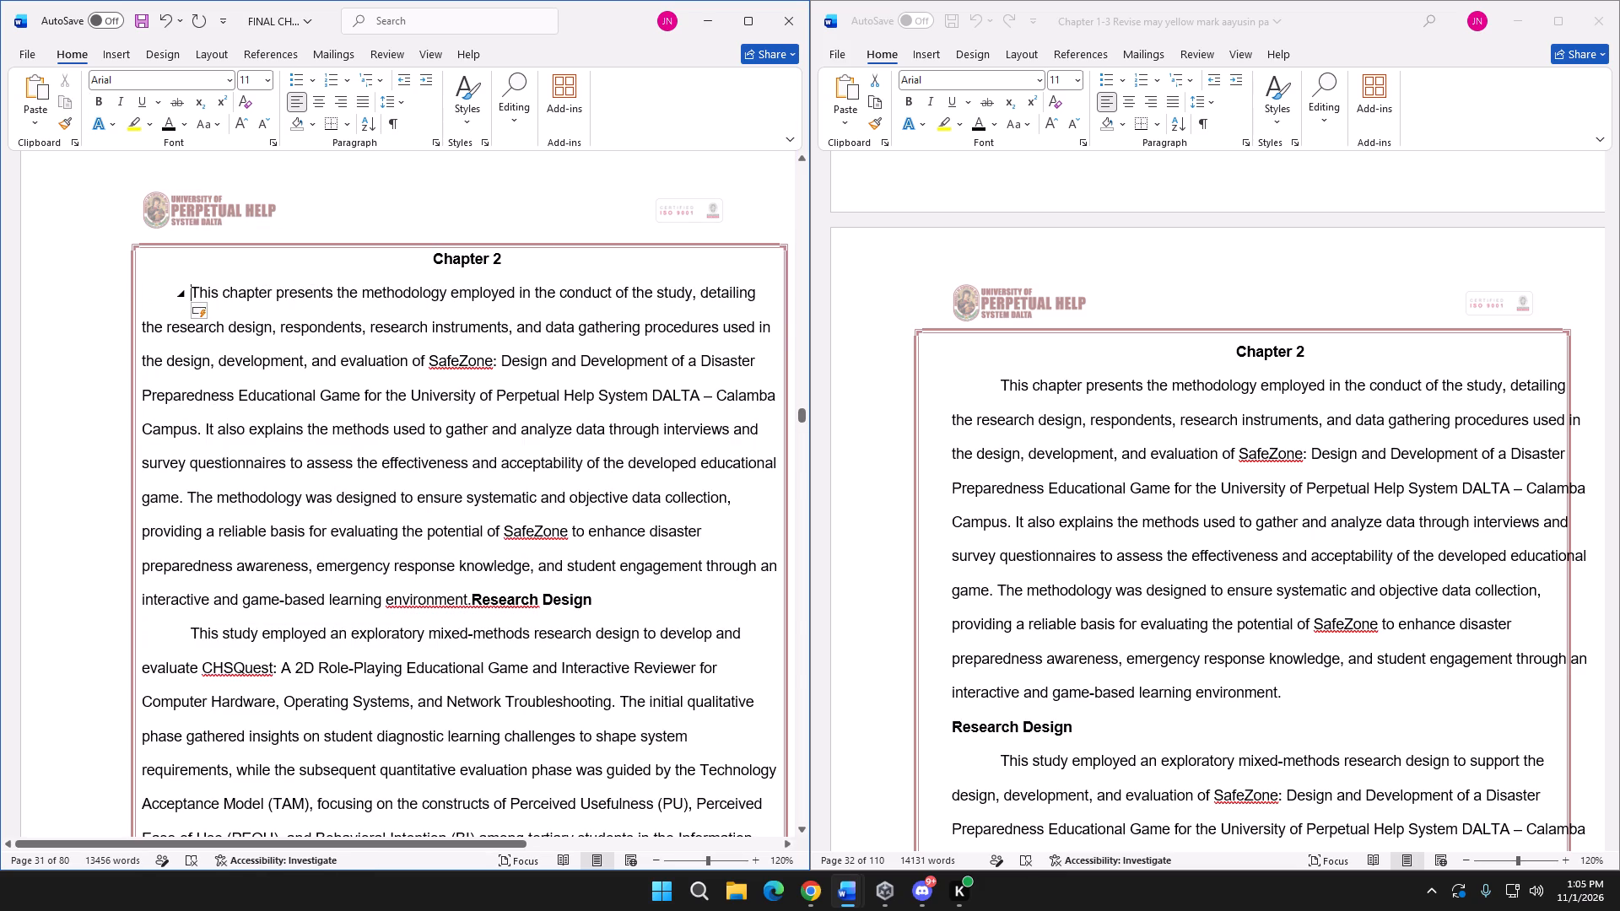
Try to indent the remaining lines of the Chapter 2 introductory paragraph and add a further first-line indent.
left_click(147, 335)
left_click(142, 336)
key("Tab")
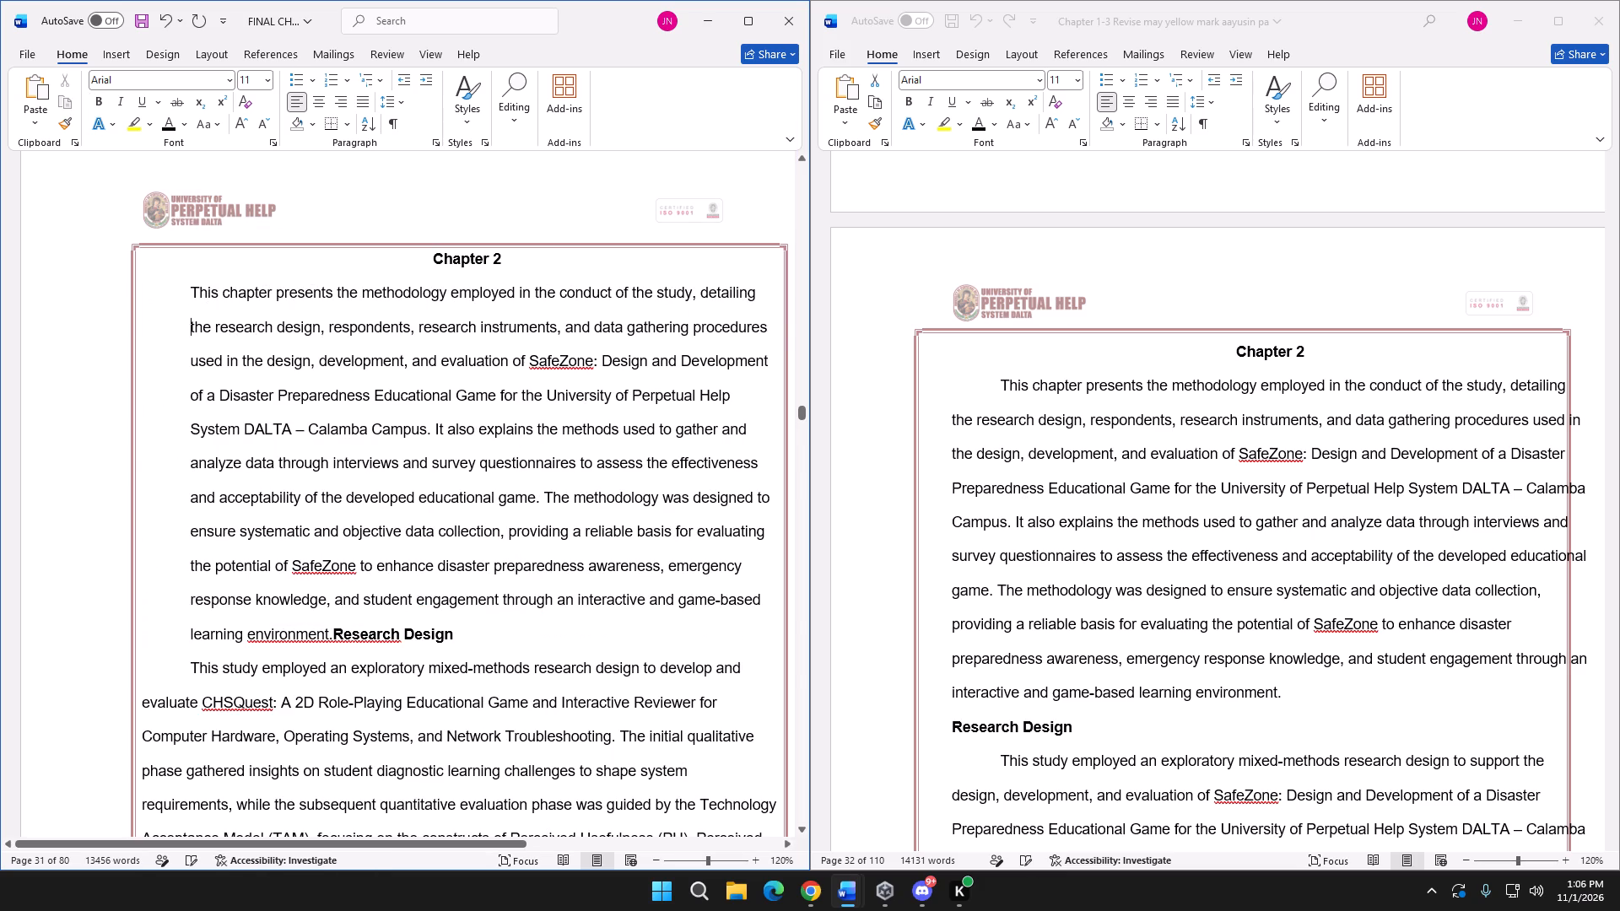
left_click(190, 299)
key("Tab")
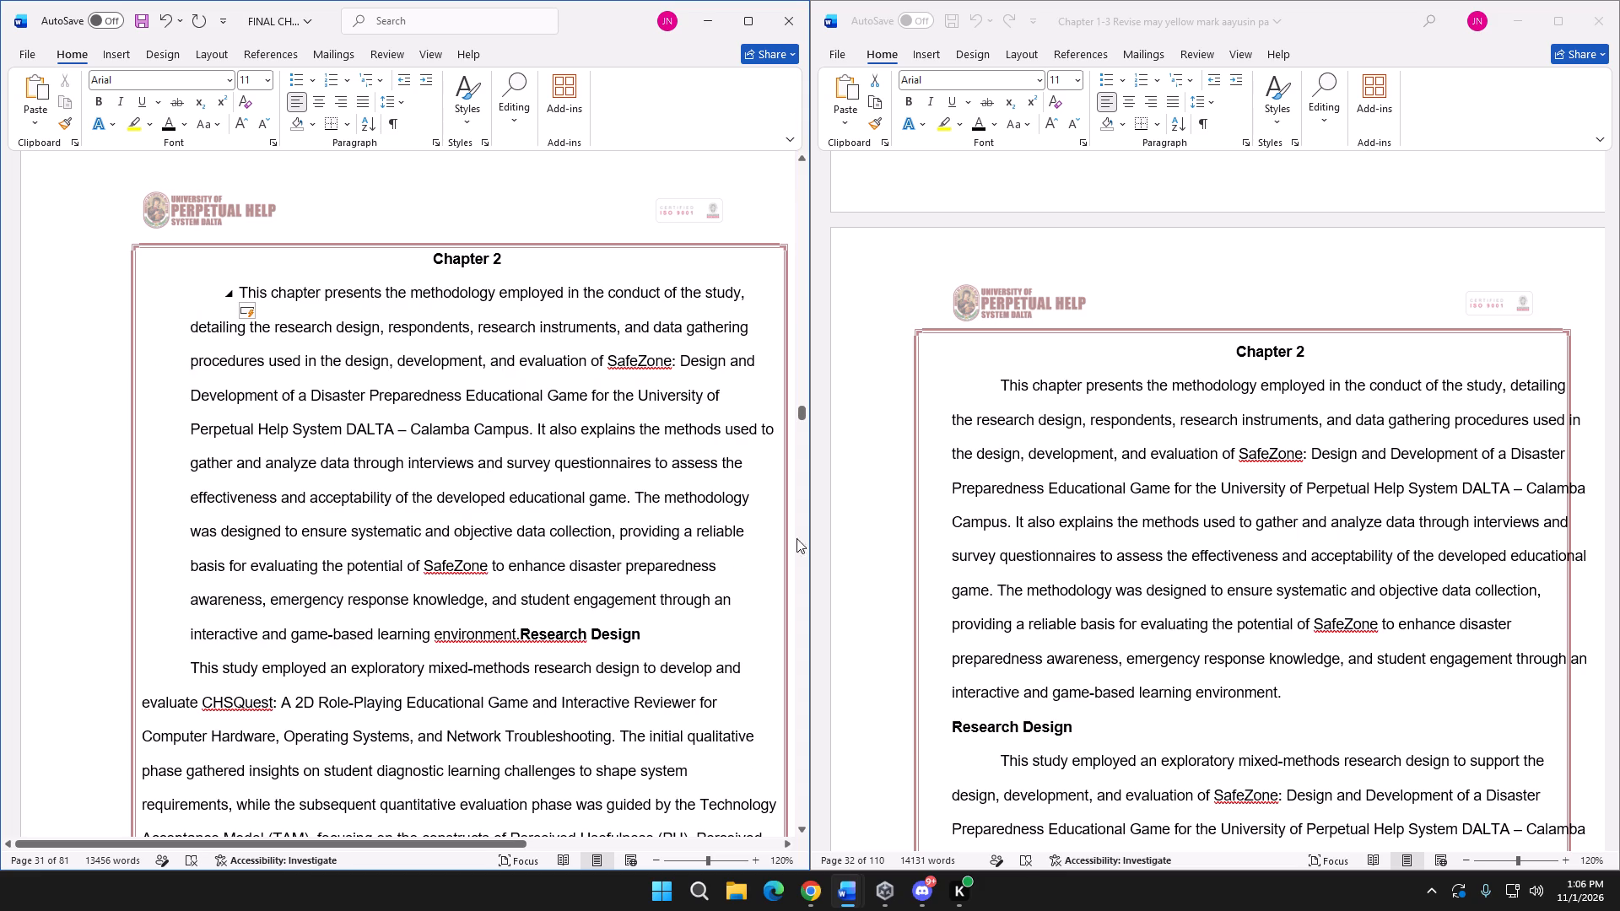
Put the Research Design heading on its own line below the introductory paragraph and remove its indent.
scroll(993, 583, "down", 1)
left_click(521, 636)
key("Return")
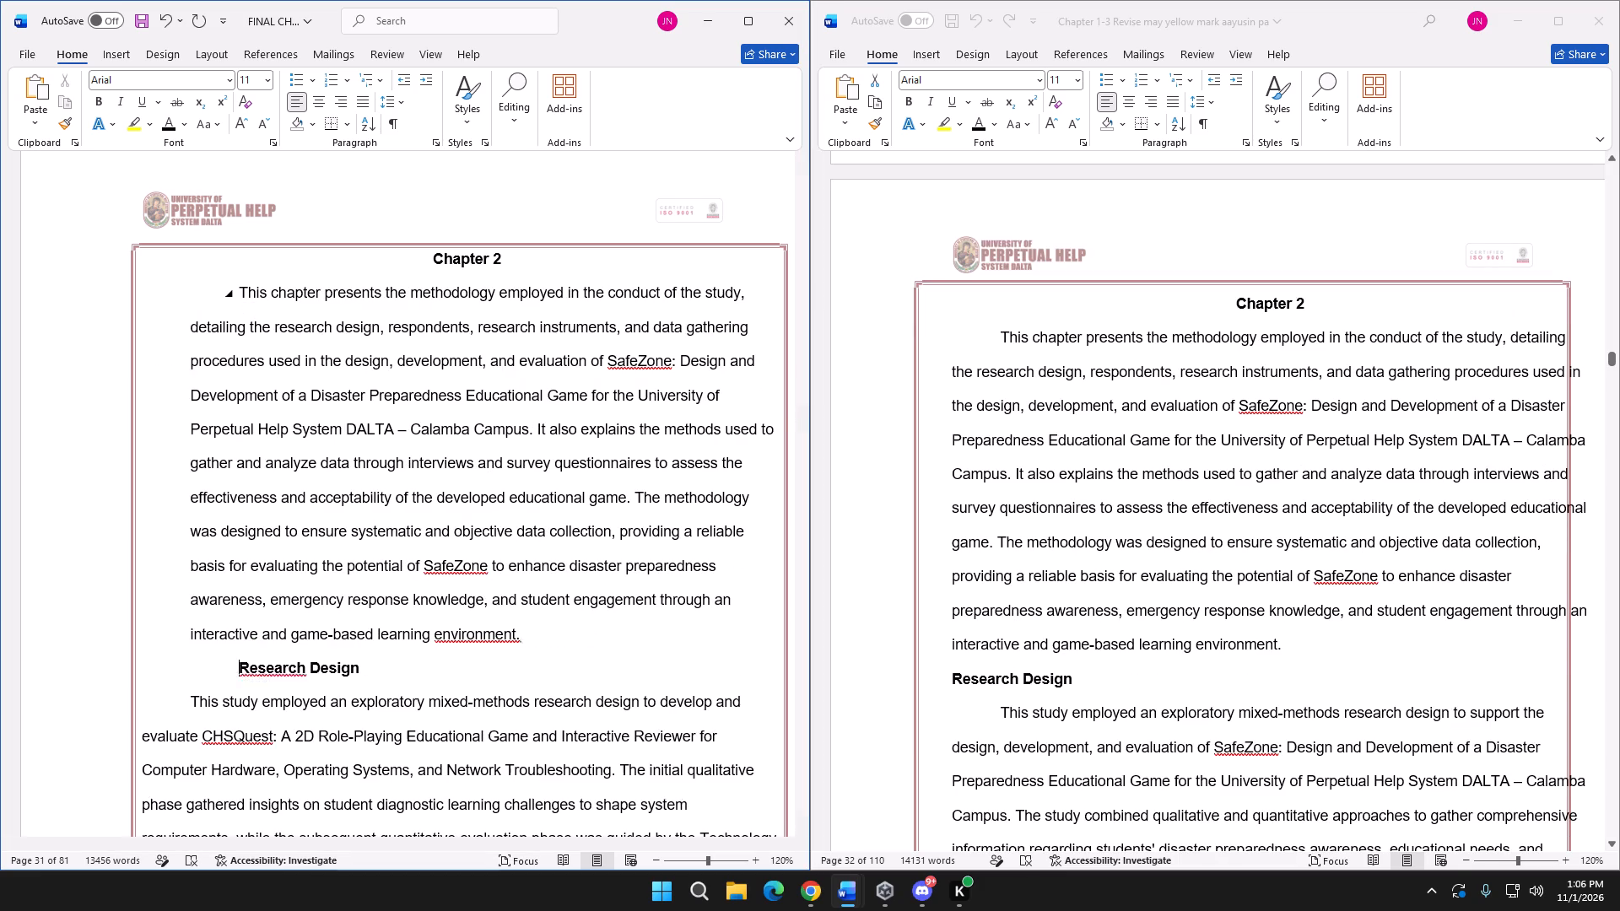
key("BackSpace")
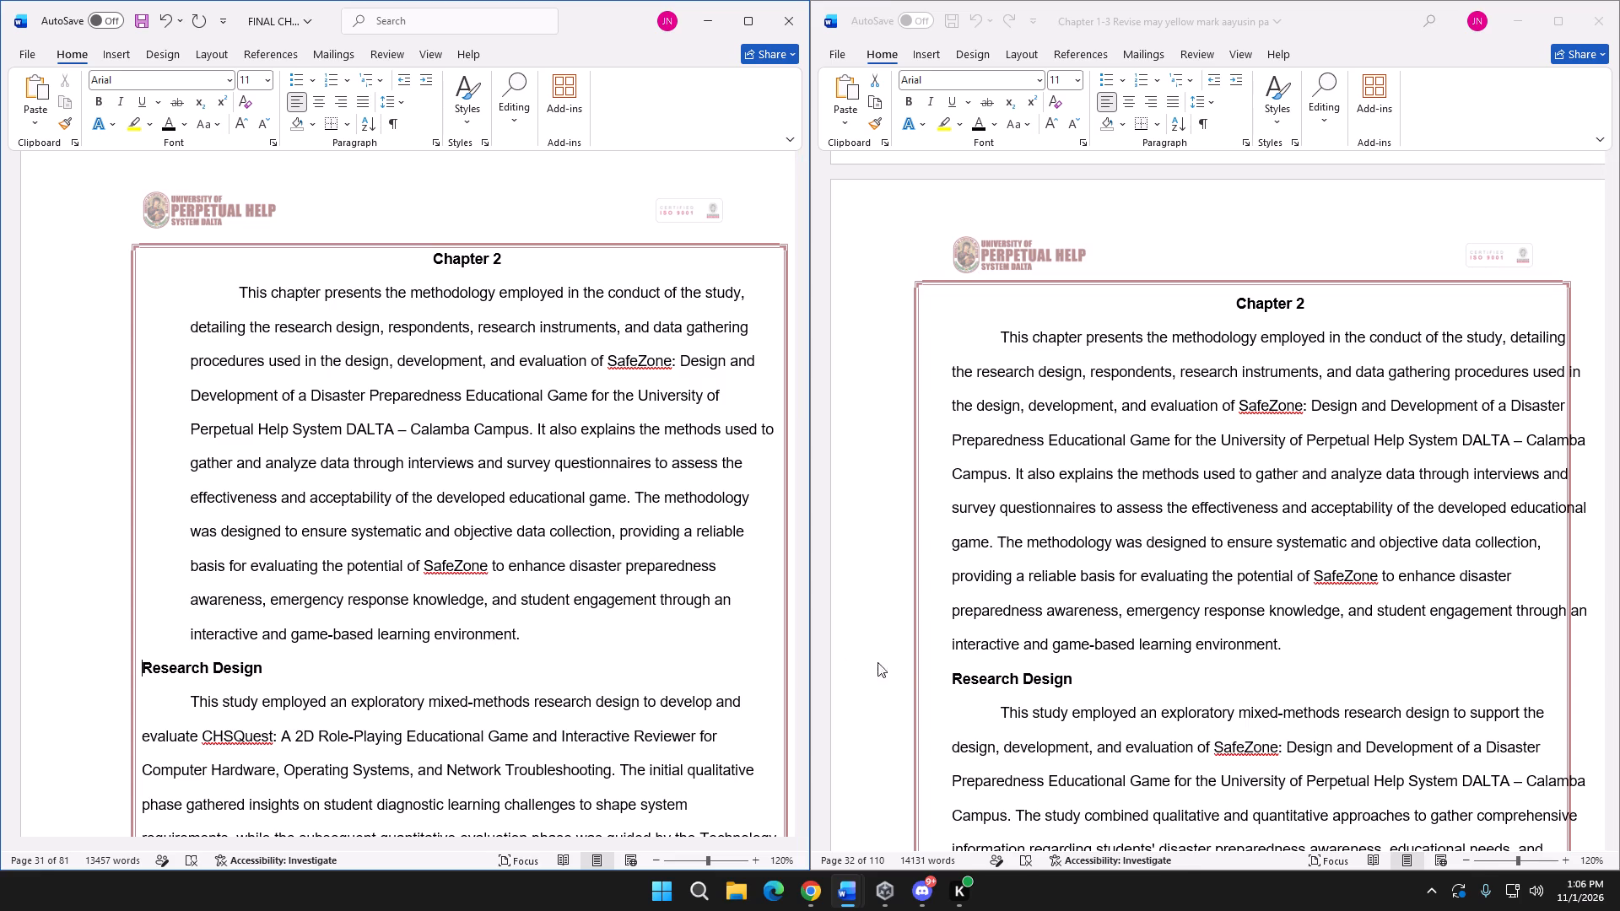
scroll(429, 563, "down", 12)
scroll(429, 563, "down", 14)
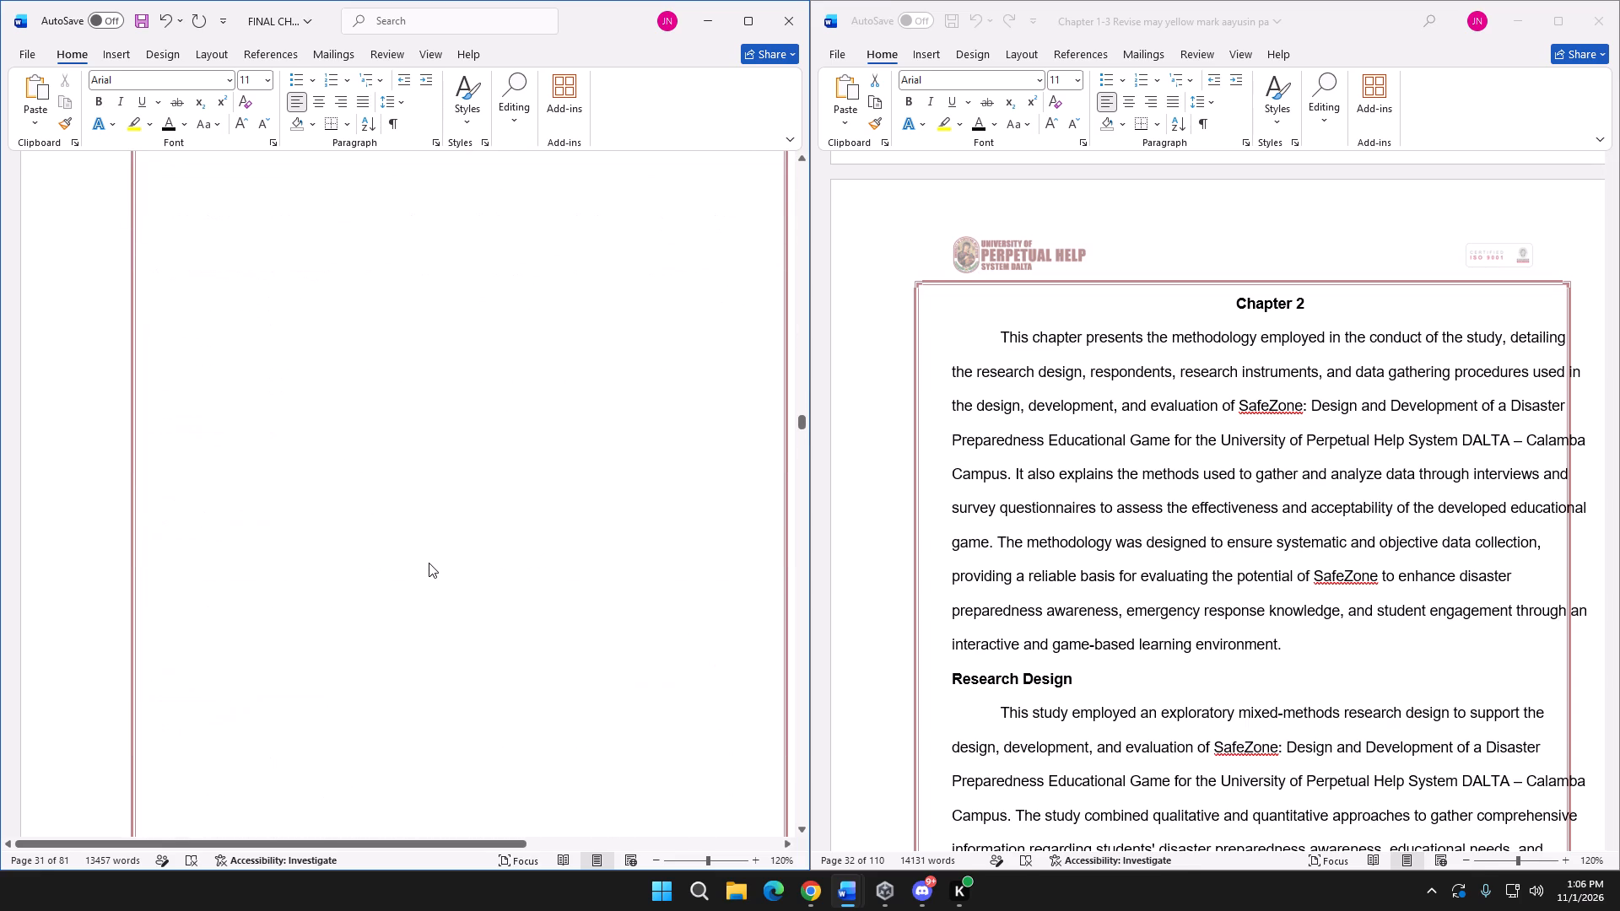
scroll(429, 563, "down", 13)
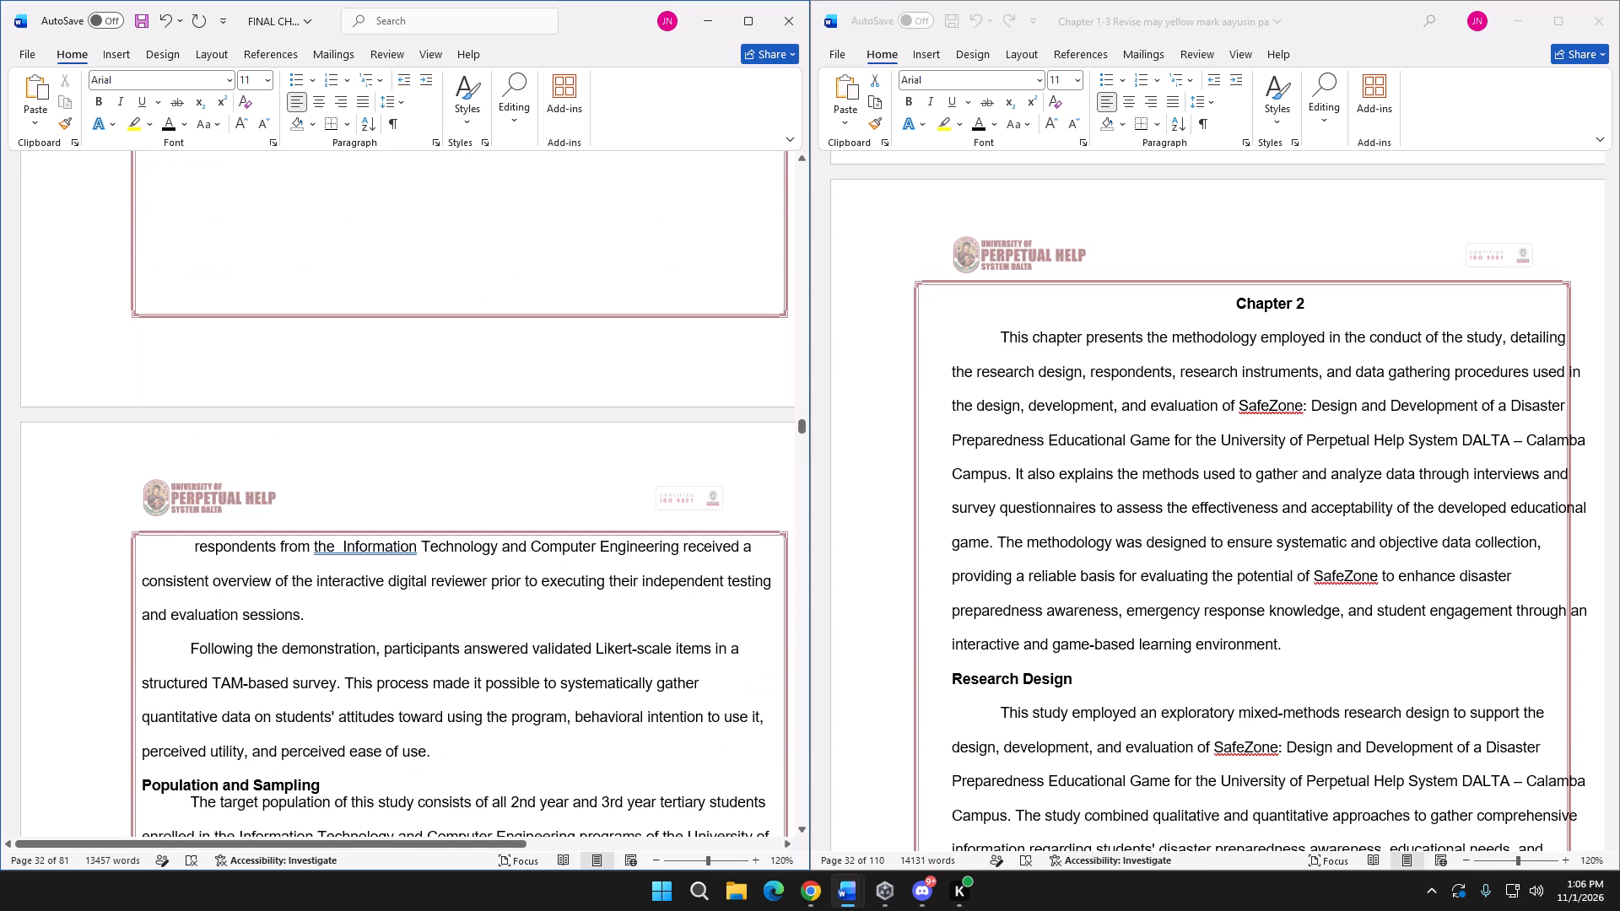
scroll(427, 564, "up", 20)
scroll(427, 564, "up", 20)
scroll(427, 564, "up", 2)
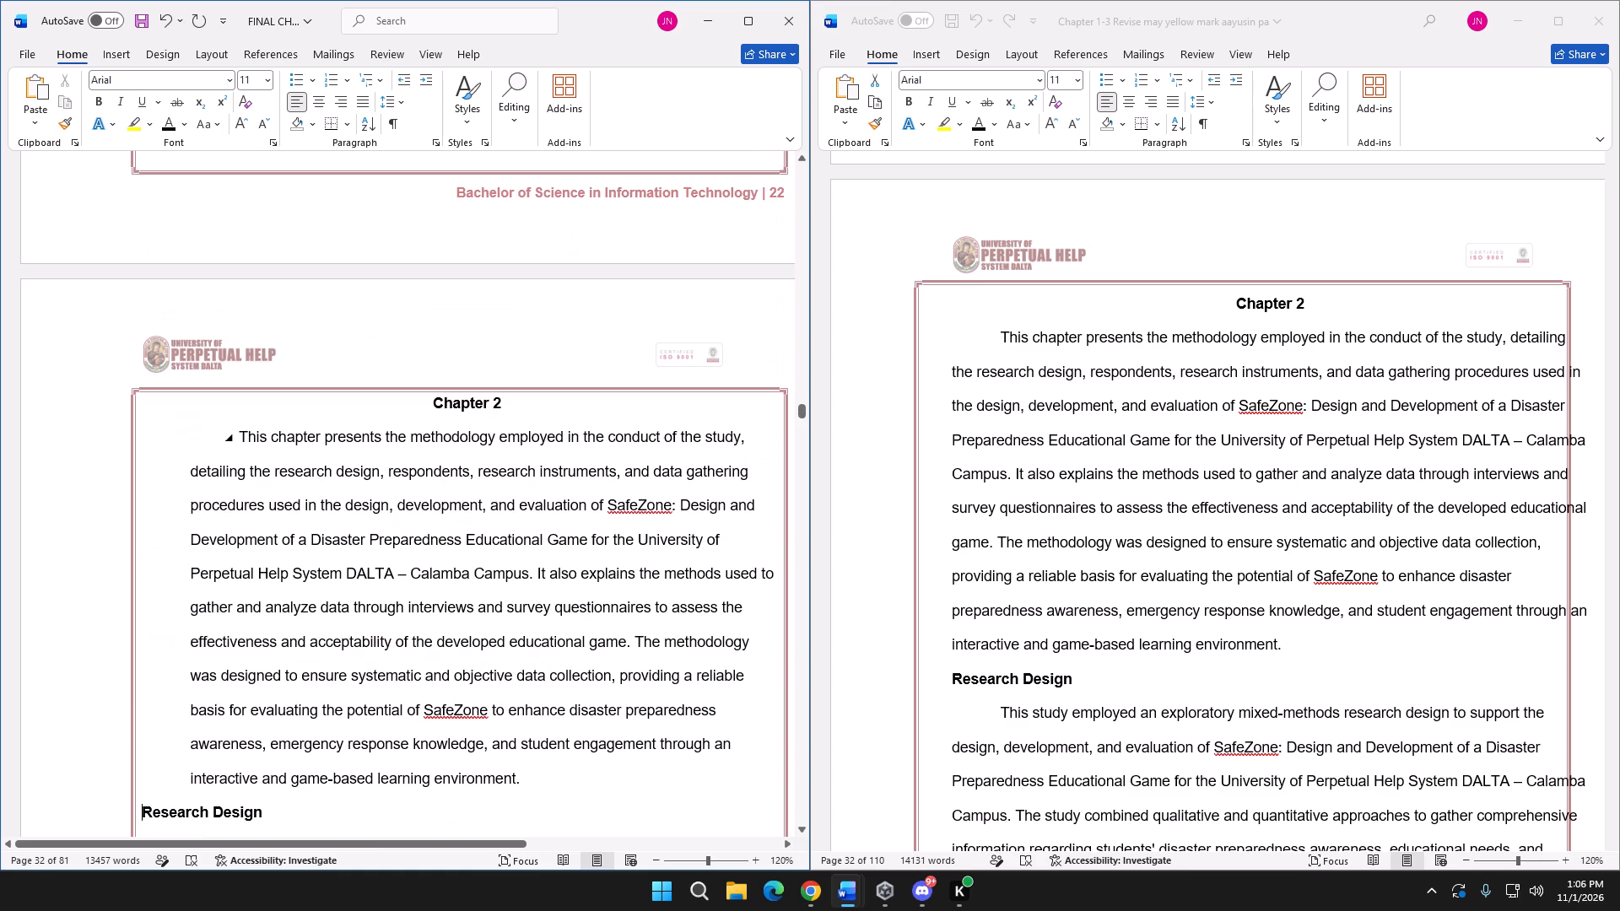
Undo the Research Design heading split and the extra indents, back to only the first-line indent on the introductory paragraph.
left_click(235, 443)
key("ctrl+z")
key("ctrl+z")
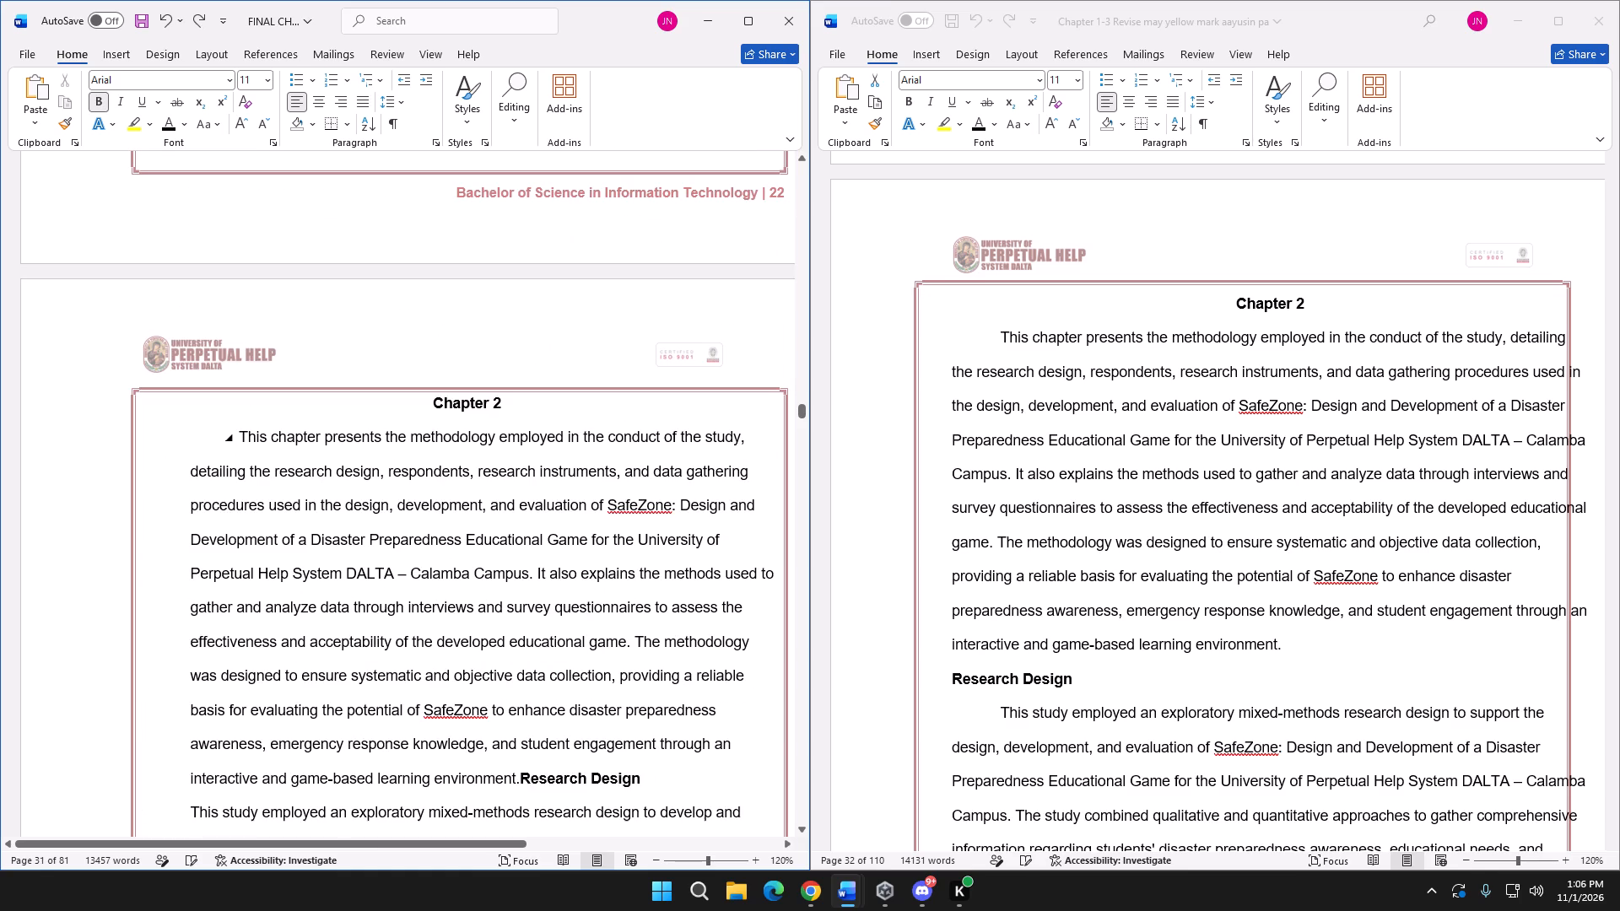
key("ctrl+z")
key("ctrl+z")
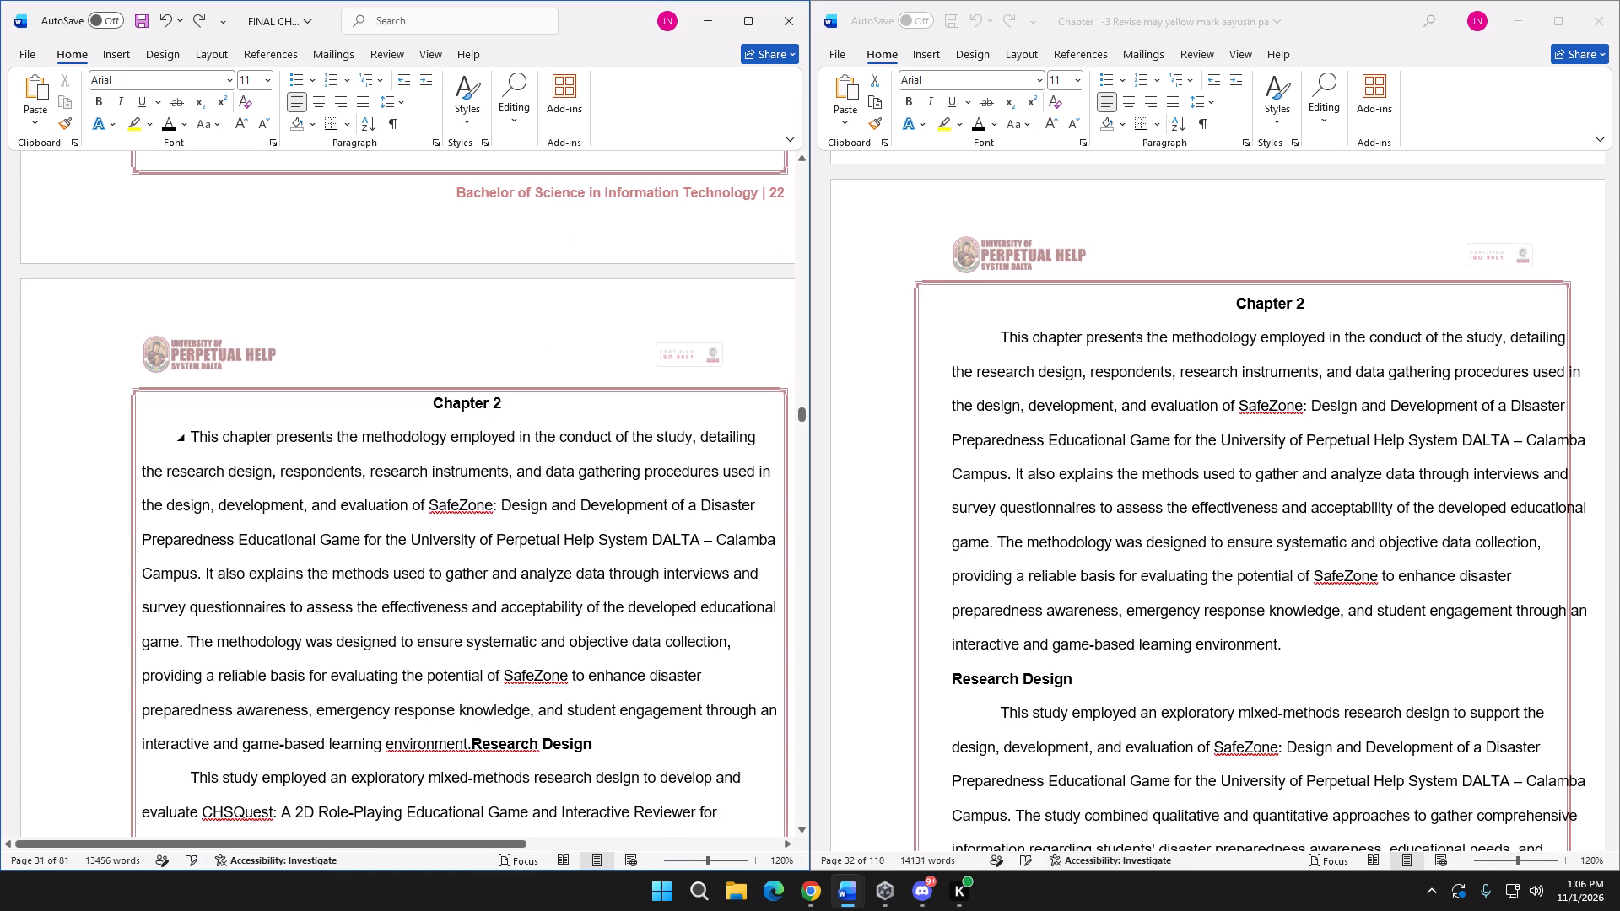
Split the Research Design heading from the introductory paragraph onto its own line and remove its indent.
scroll(306, 498, "down", 3)
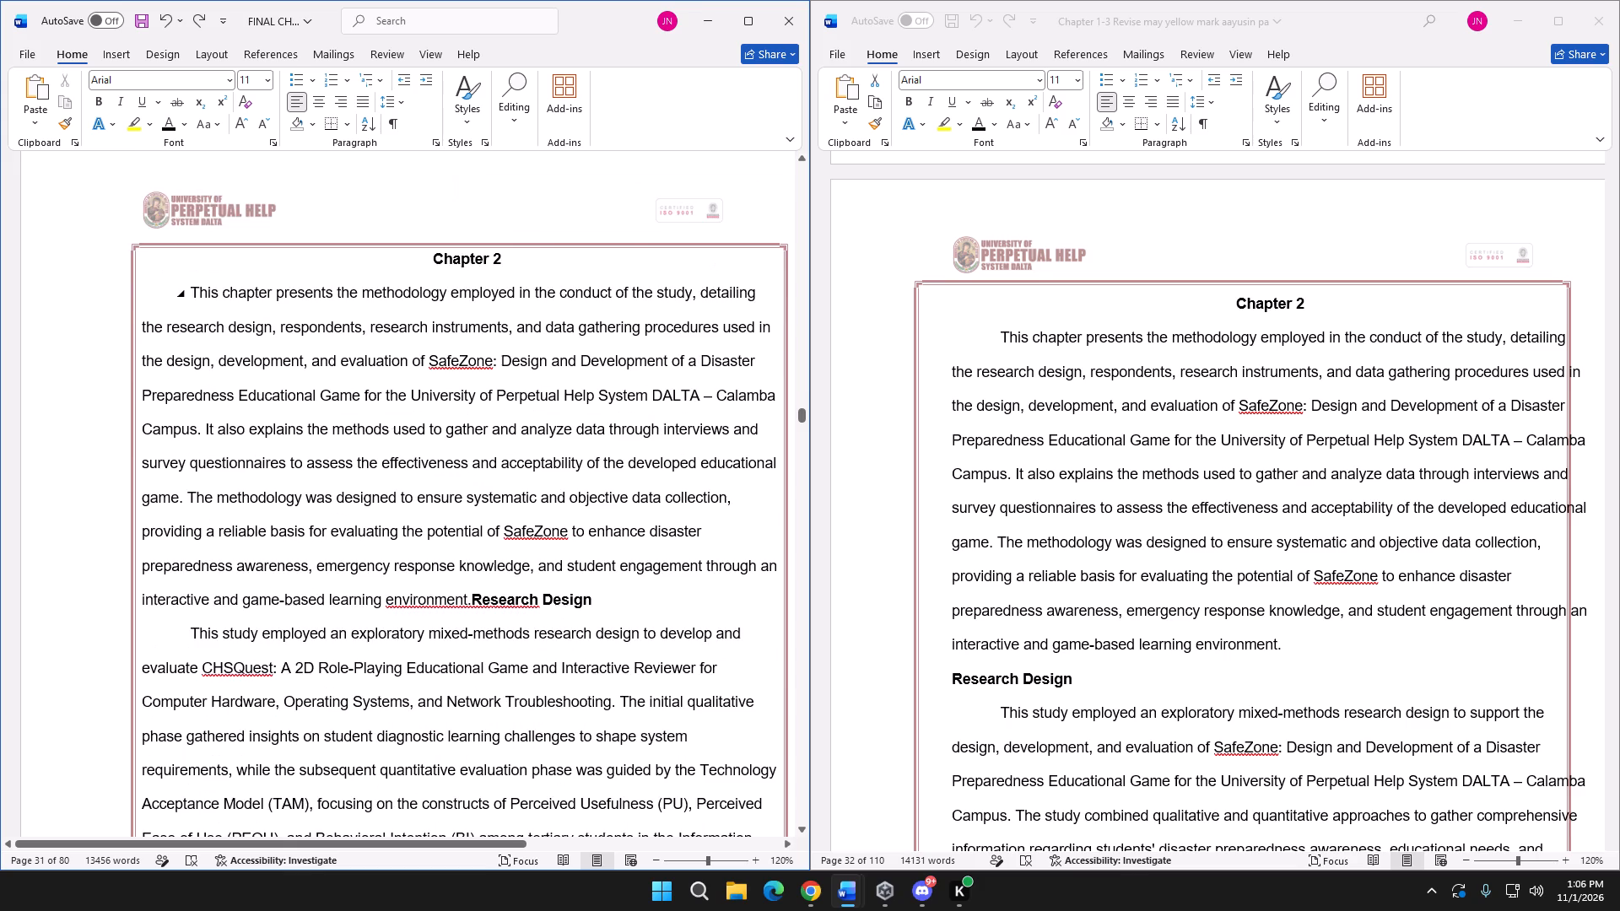
scroll(333, 494, "down", 3)
left_click(474, 456)
key("Return")
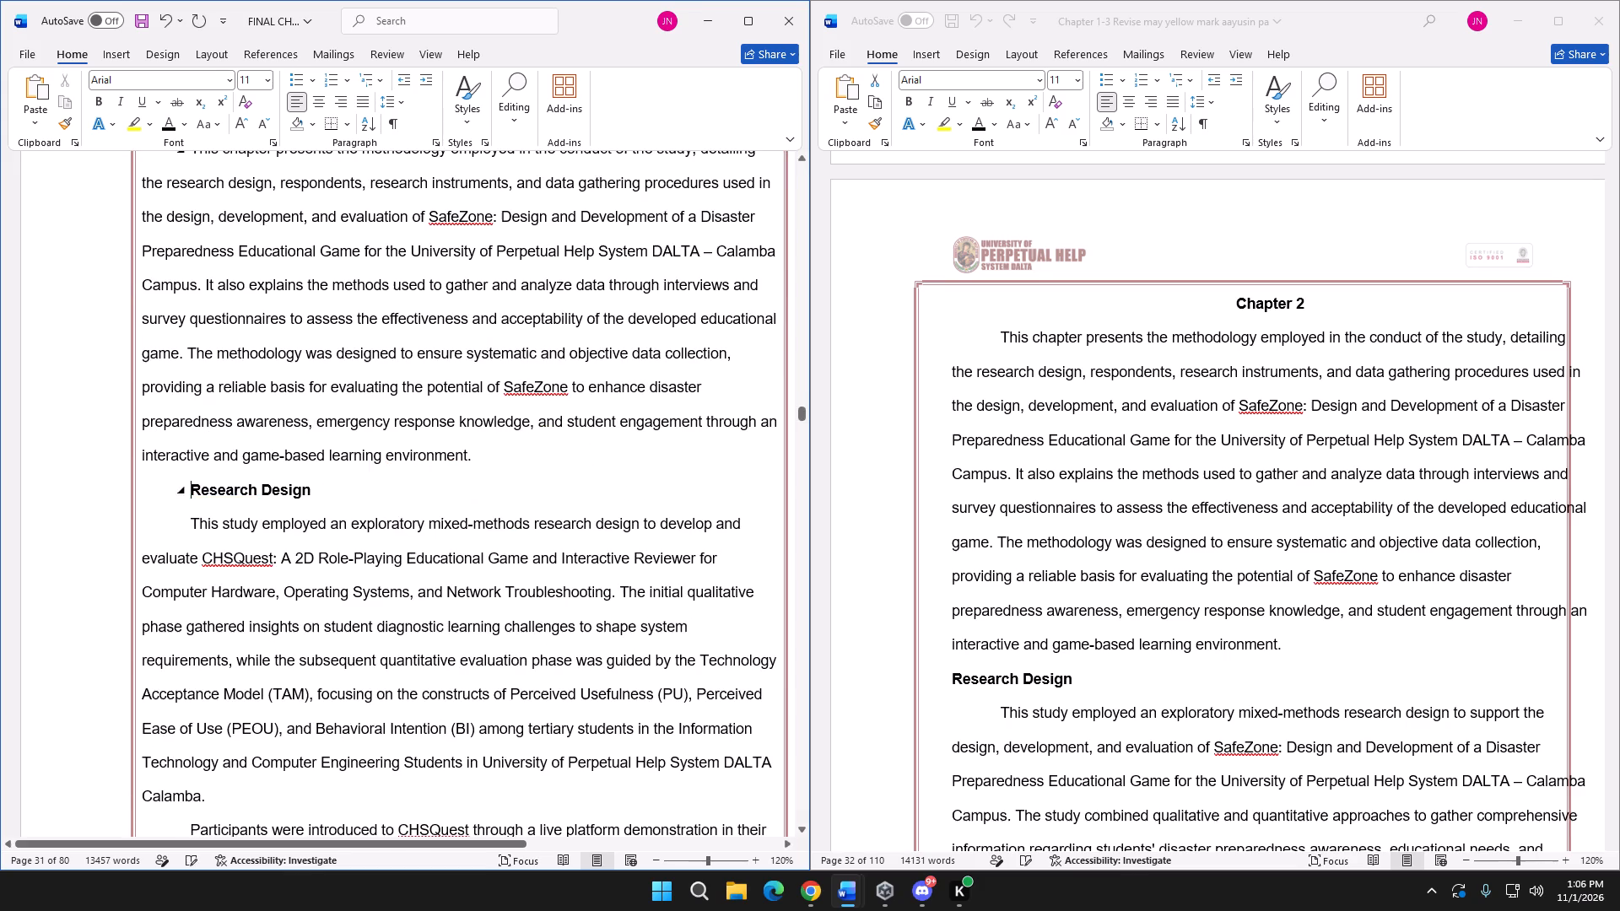
key("BackSpace")
Copy all the paragraphs under the Research Design heading in the Chapter 1-3 revision, through "emergency response knowledge among students".
scroll(1080, 628, "down", 5)
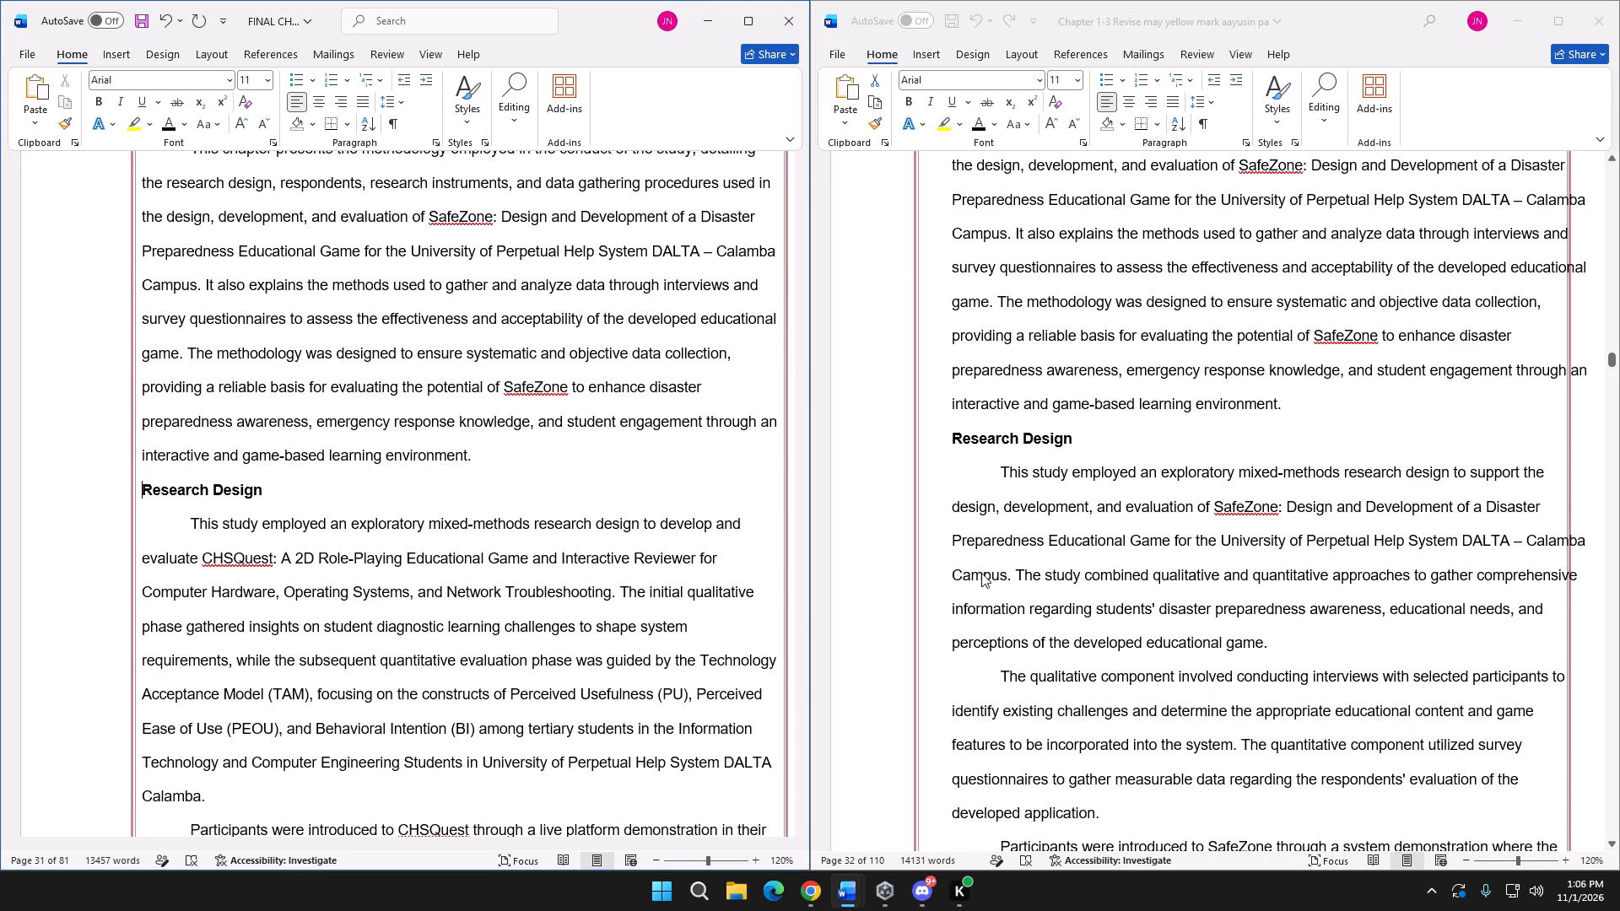
left_click(1011, 472)
left_click_drag(1004, 472, 1280, 637)
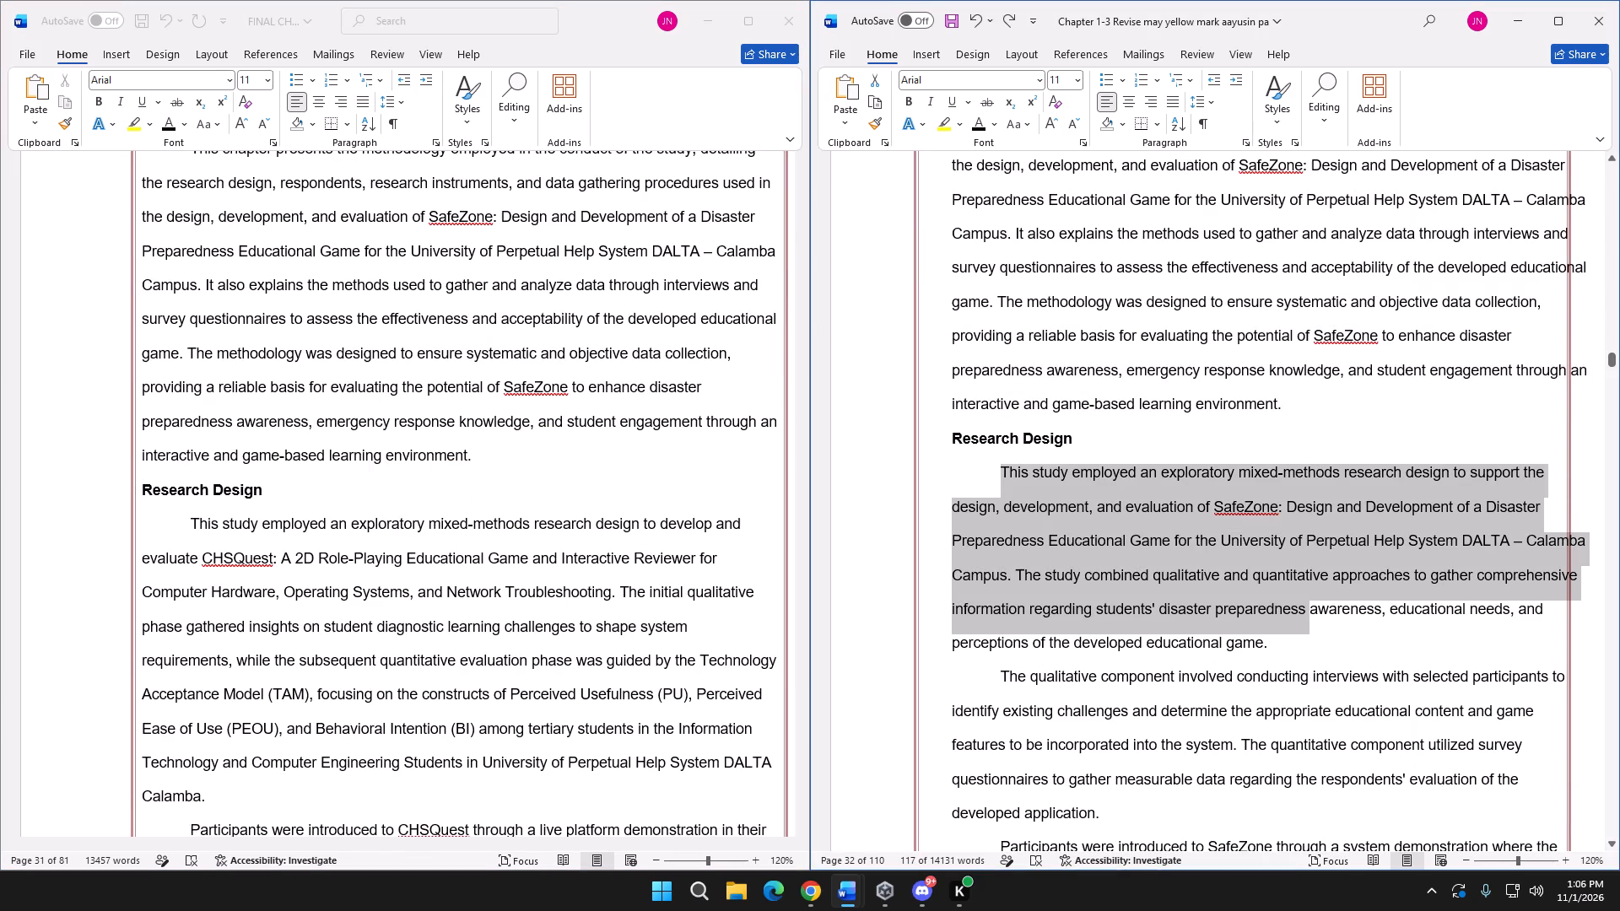
left_click_drag(1280, 637, 1198, 655)
scroll(1285, 643, "down", 12)
scroll(1198, 655, "down", 2)
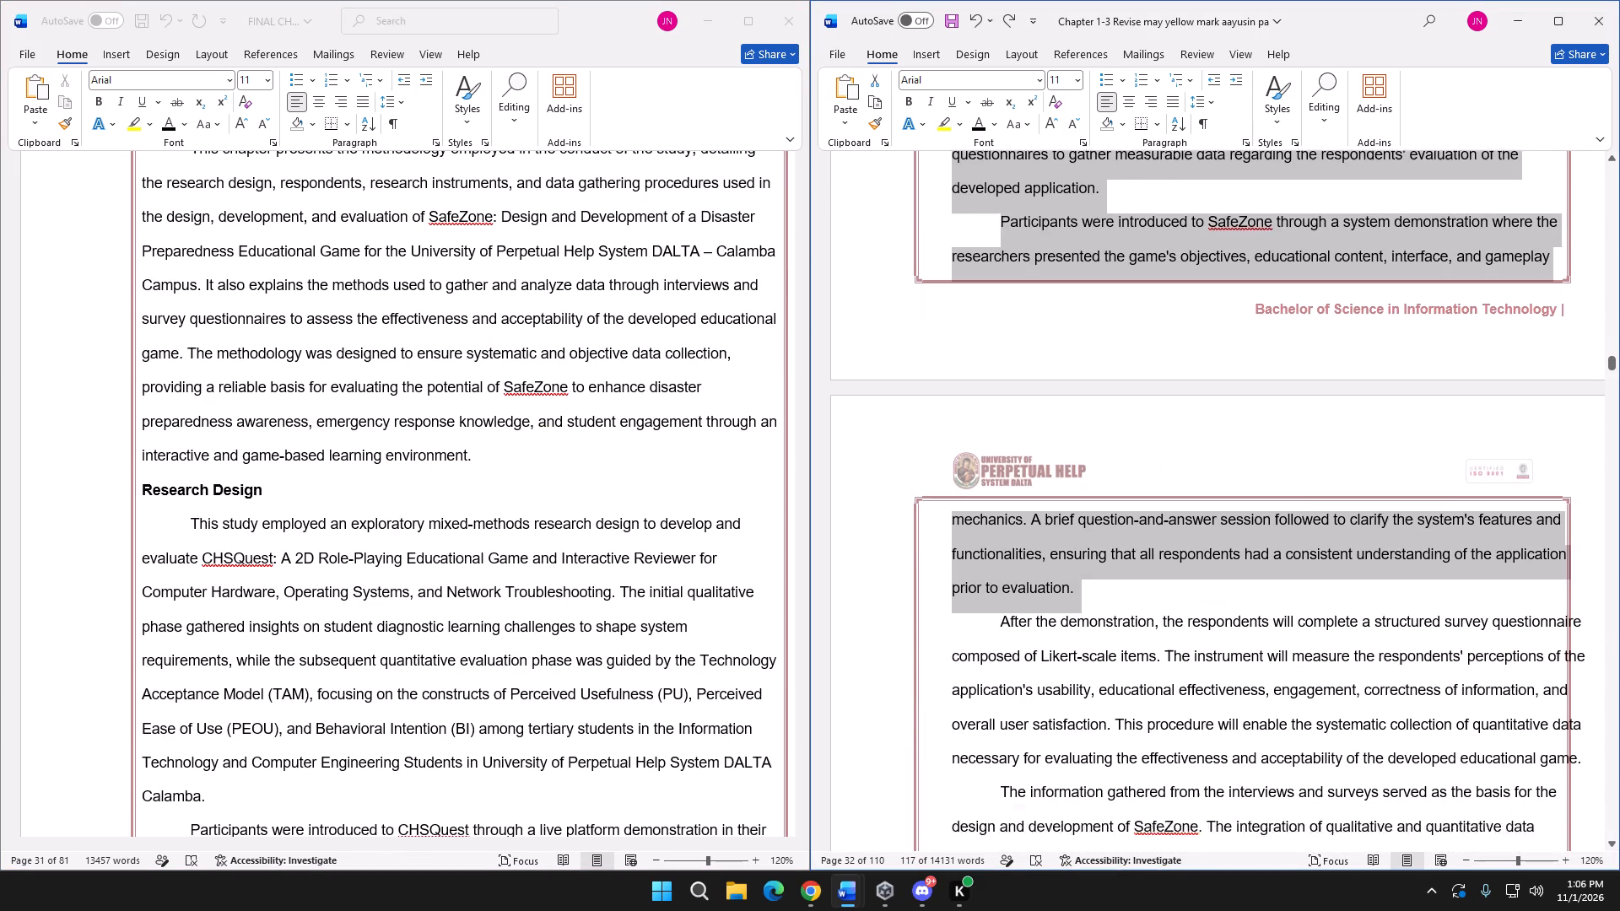
scroll(1198, 655, "down", 7)
left_click_drag(1198, 655, 1277, 544)
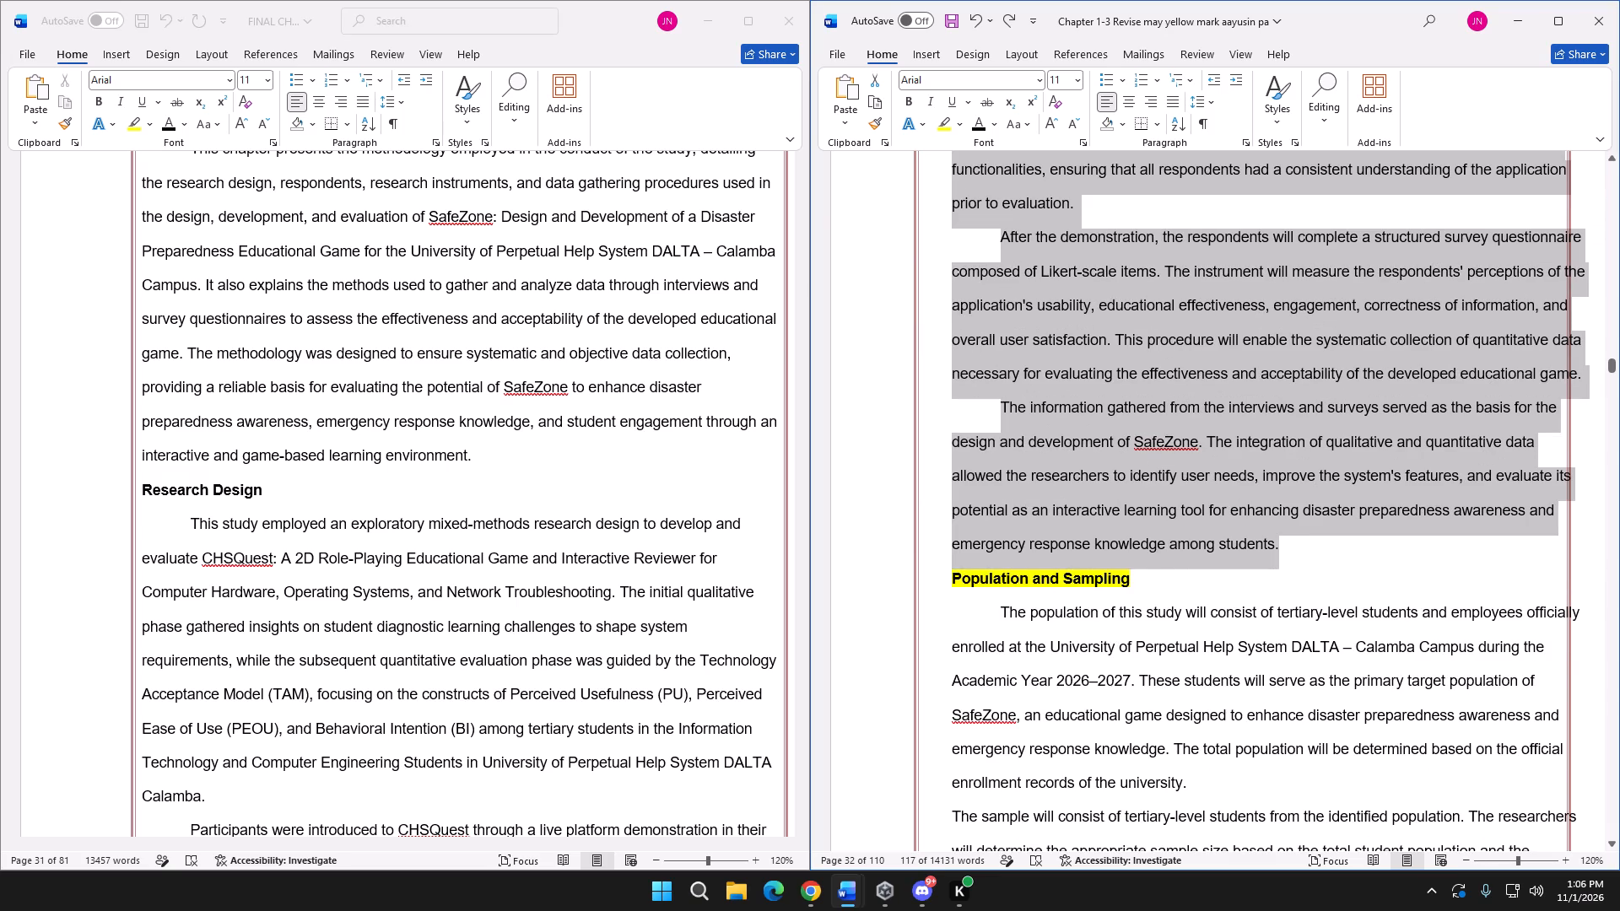
left_click_drag(1277, 544, 1271, 546)
key("ctrl+c")
Replace all the paragraphs under the final document's Research Design heading, through "perceived ease of use.", with the copied Research Design text.
left_click(222, 531)
left_click_drag(192, 521, 250, 540)
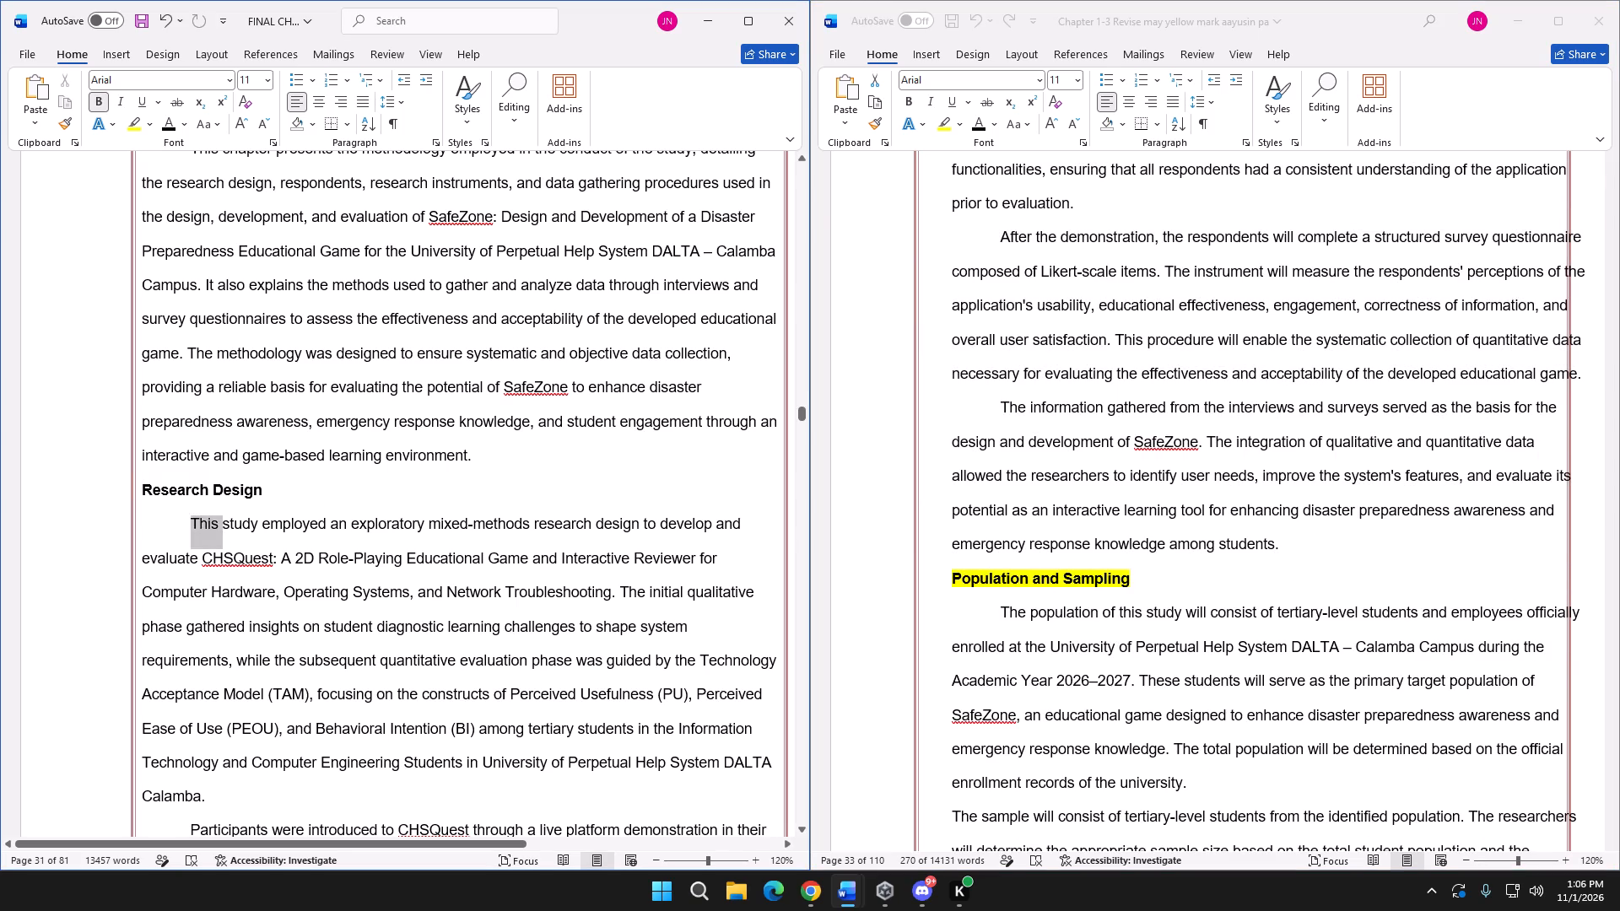
left_click_drag(250, 540, 584, 549)
scroll(498, 594, "down", 18)
scroll(570, 551, "down", 10)
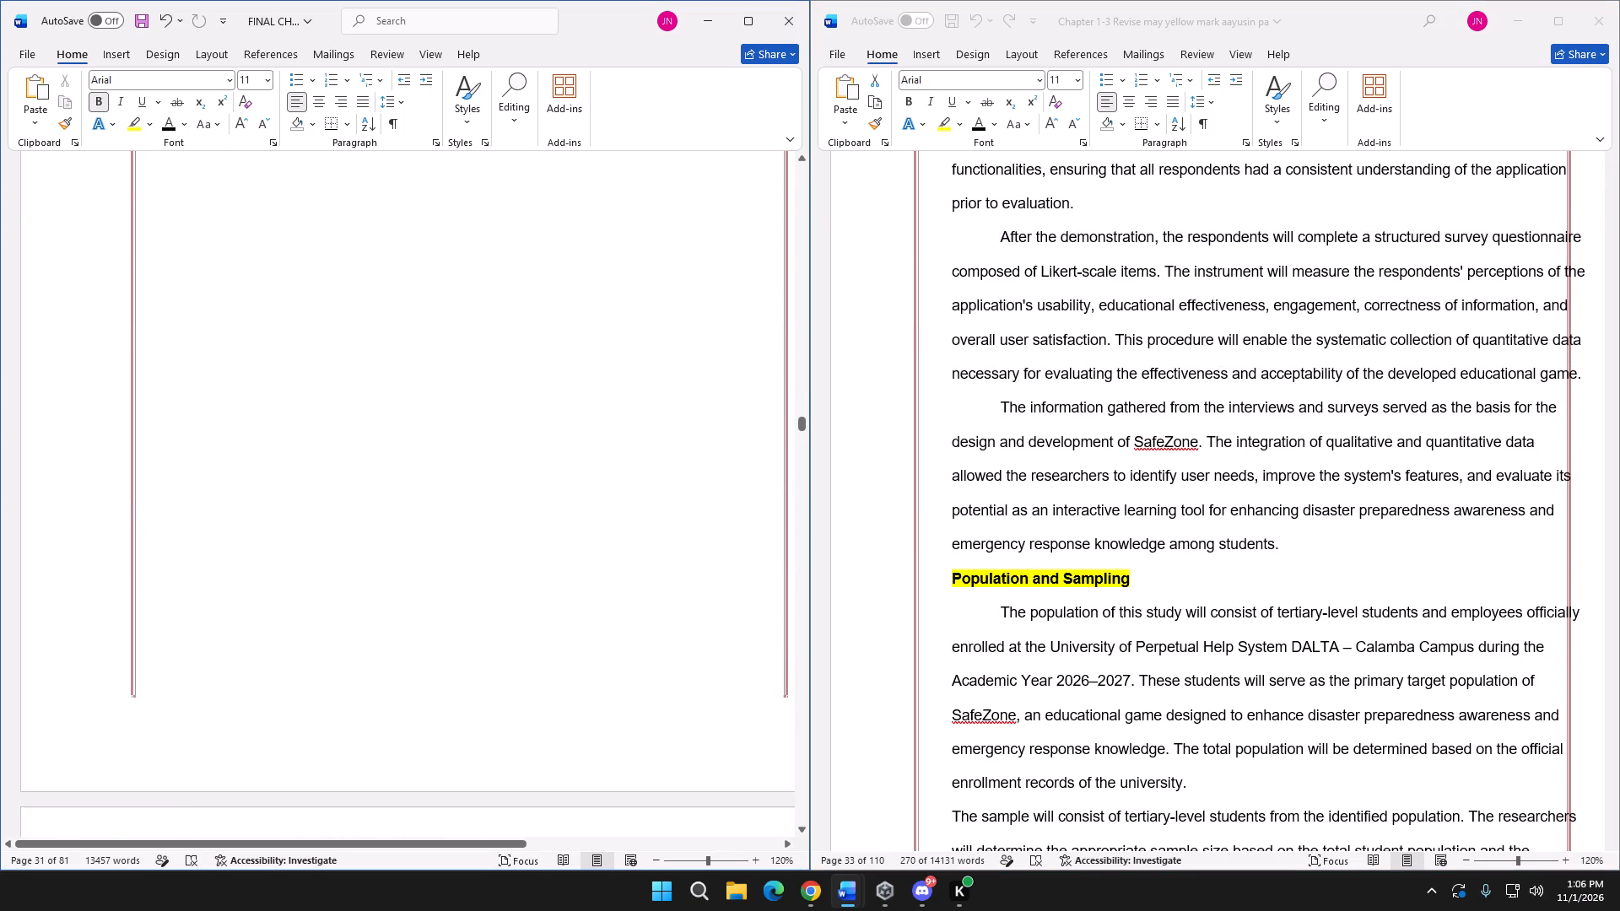
left_click_drag(584, 549, 501, 614)
scroll(604, 551, "down", 11)
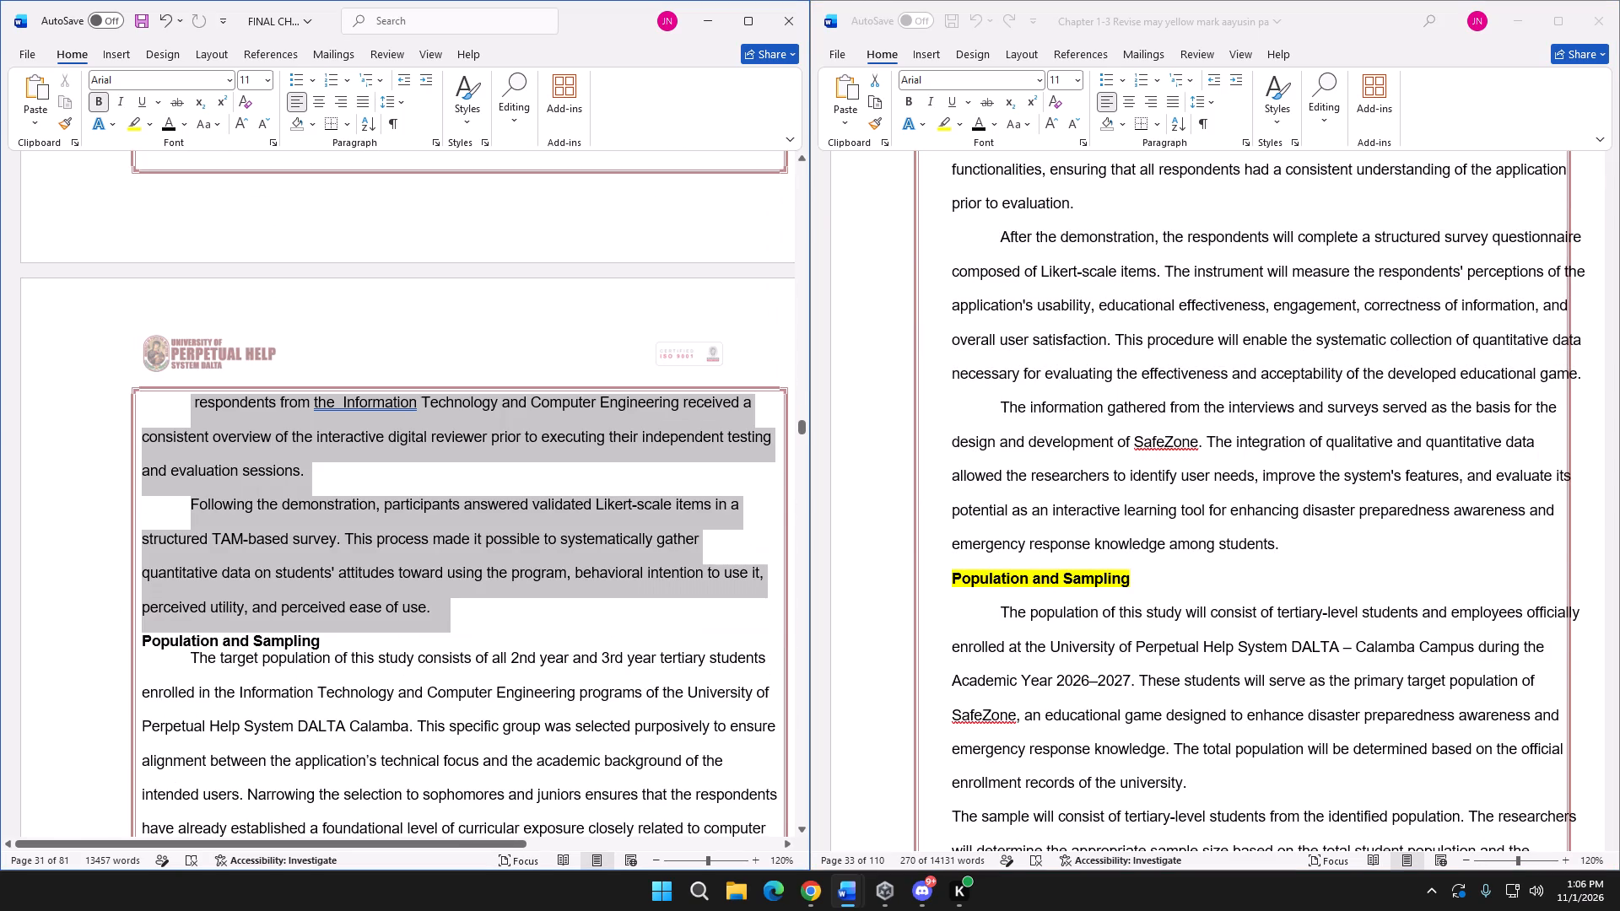
left_click_drag(501, 614, 499, 614)
key("ctrl+v")
Format the pasted paragraph starting "The information gathered from the interviews and surveys" as black, non-bold 11 pt text.
scroll(536, 601, "up", 3)
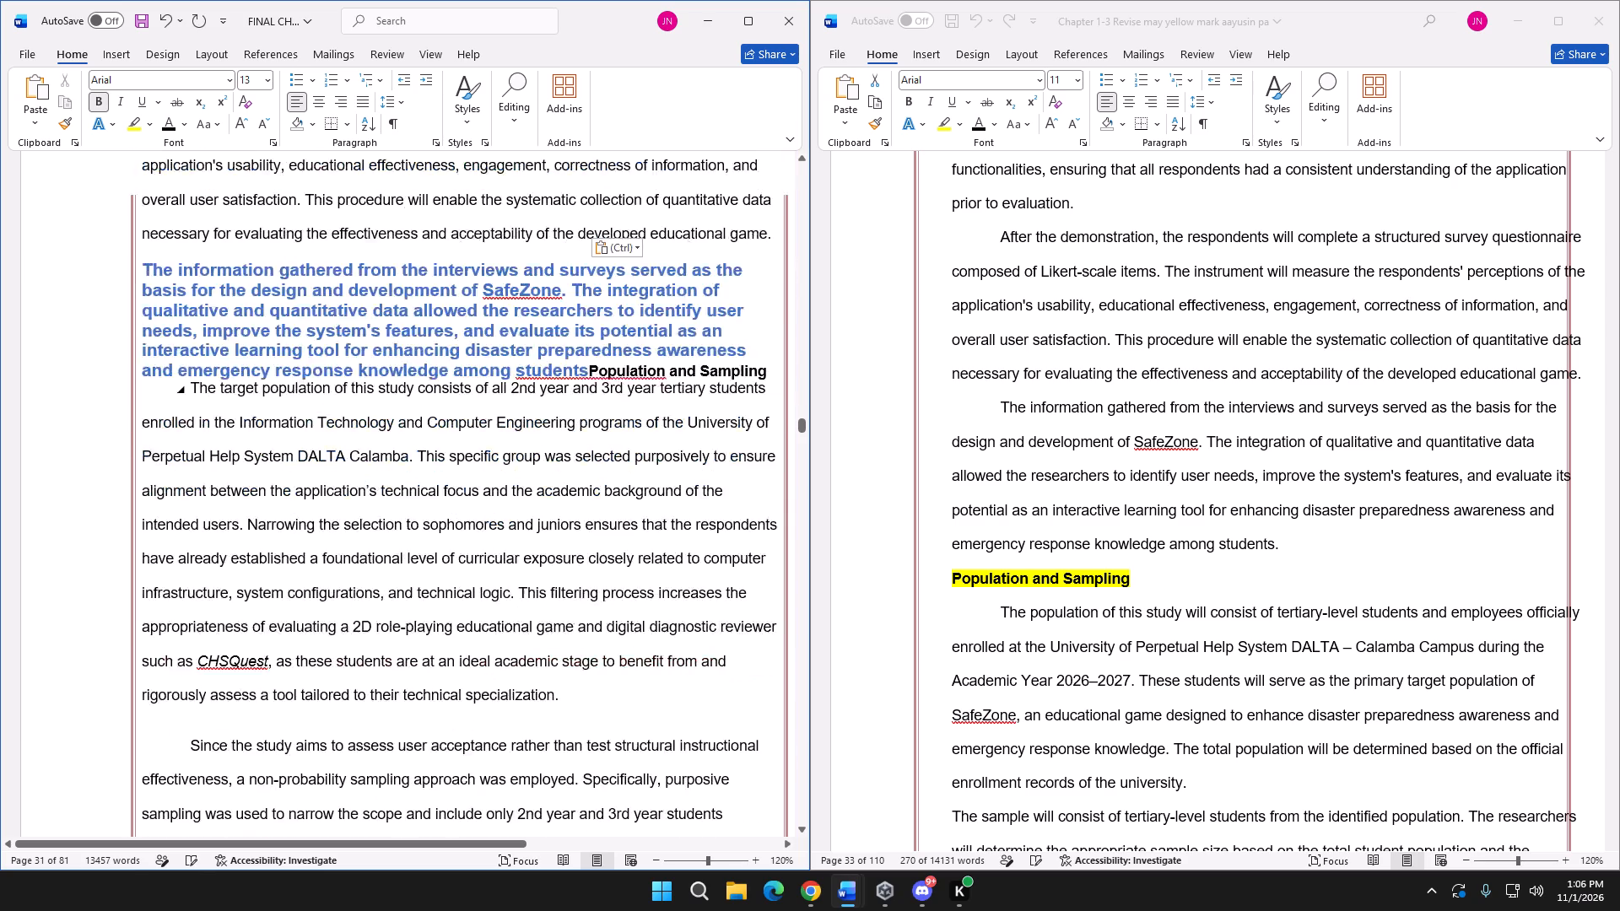
scroll(537, 607, "up", 8)
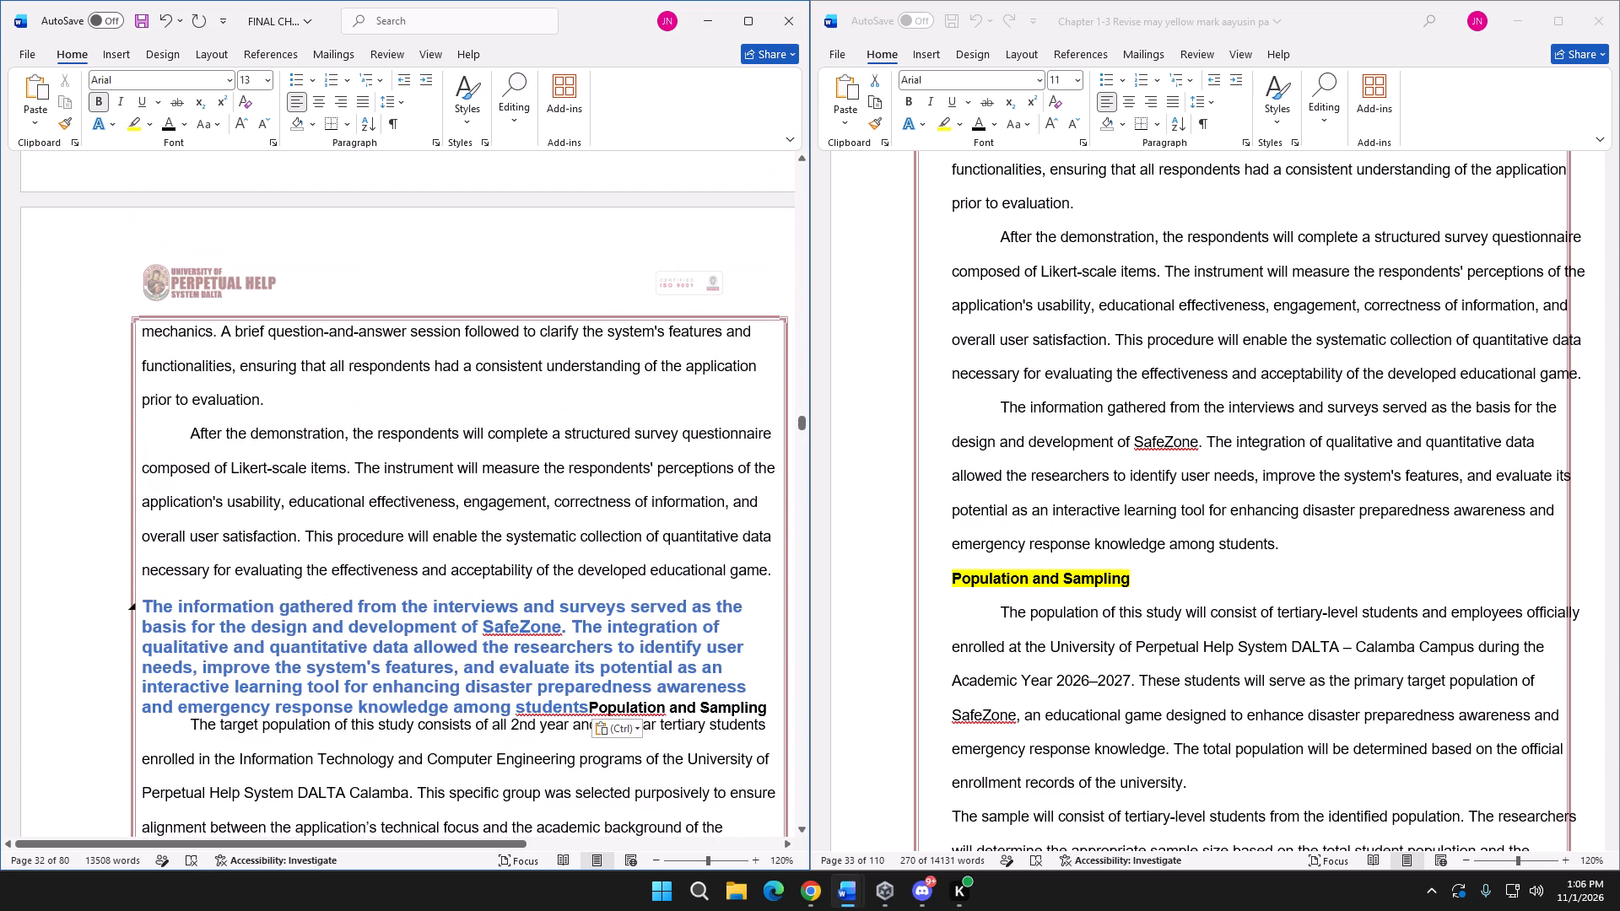
scroll(497, 622, "up", 13)
scroll(496, 639, "down", 13)
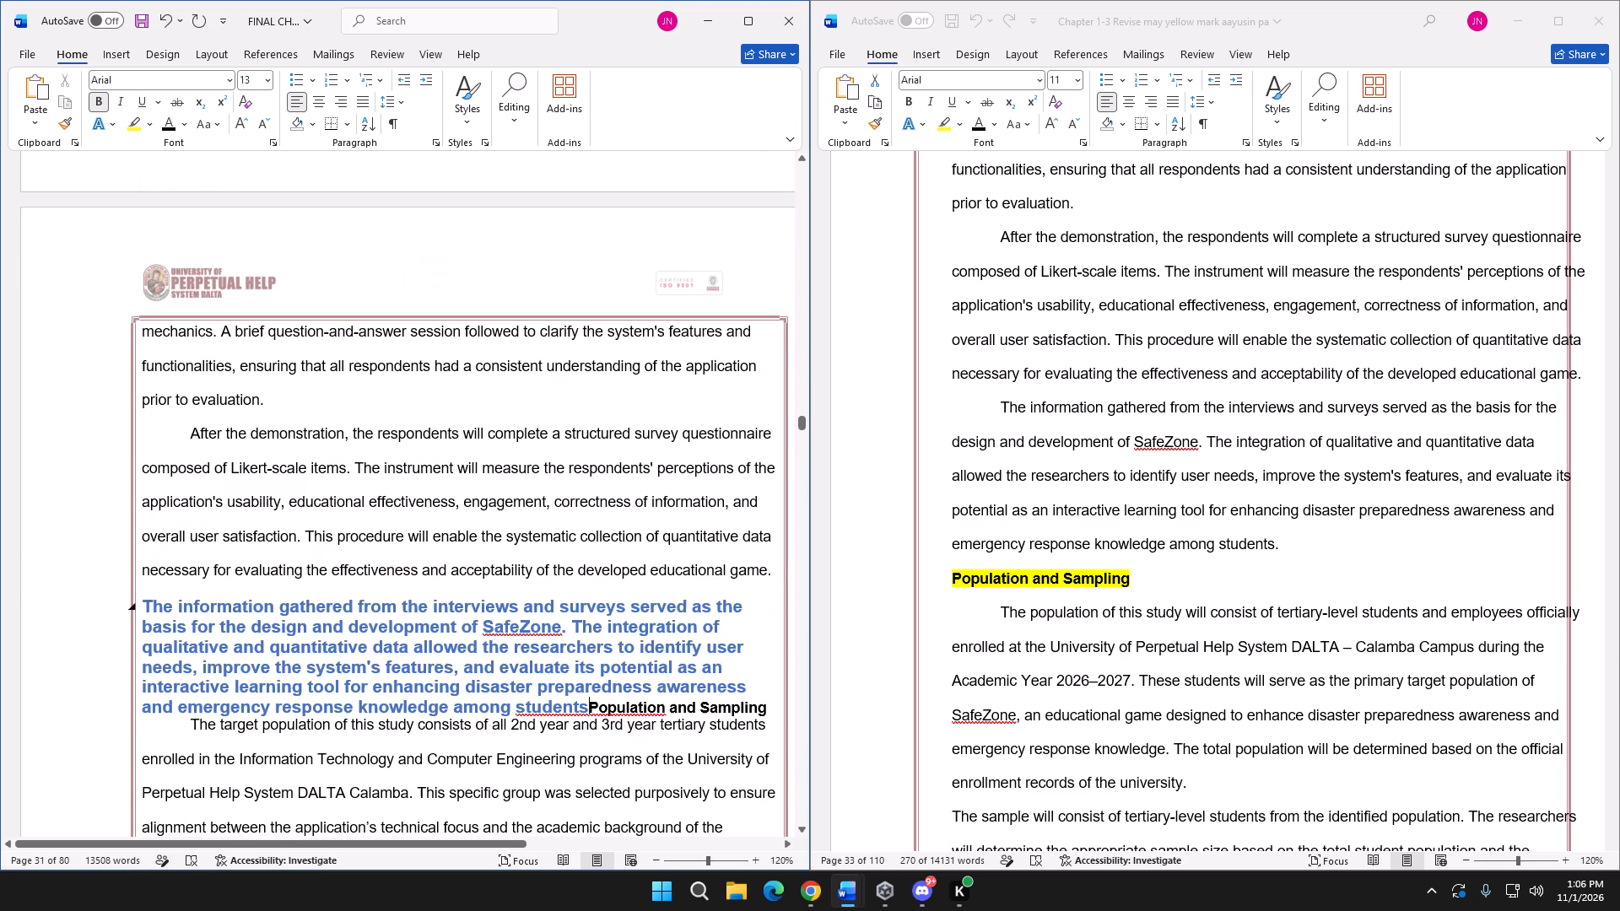
left_click_drag(143, 606, 497, 643)
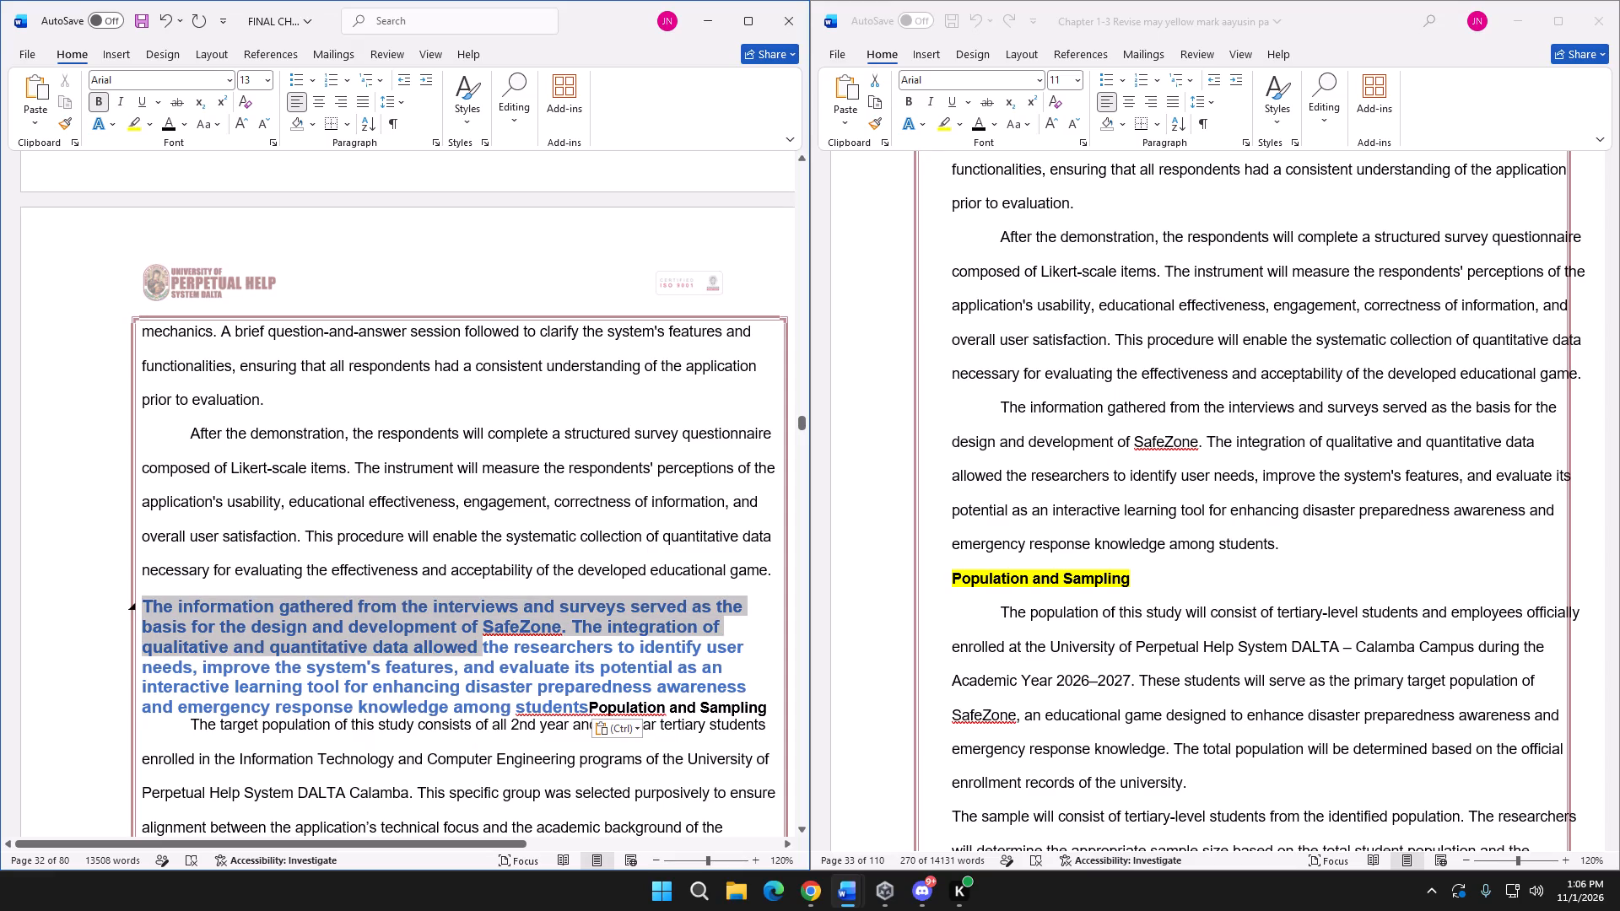
left_click_drag(497, 643, 586, 703)
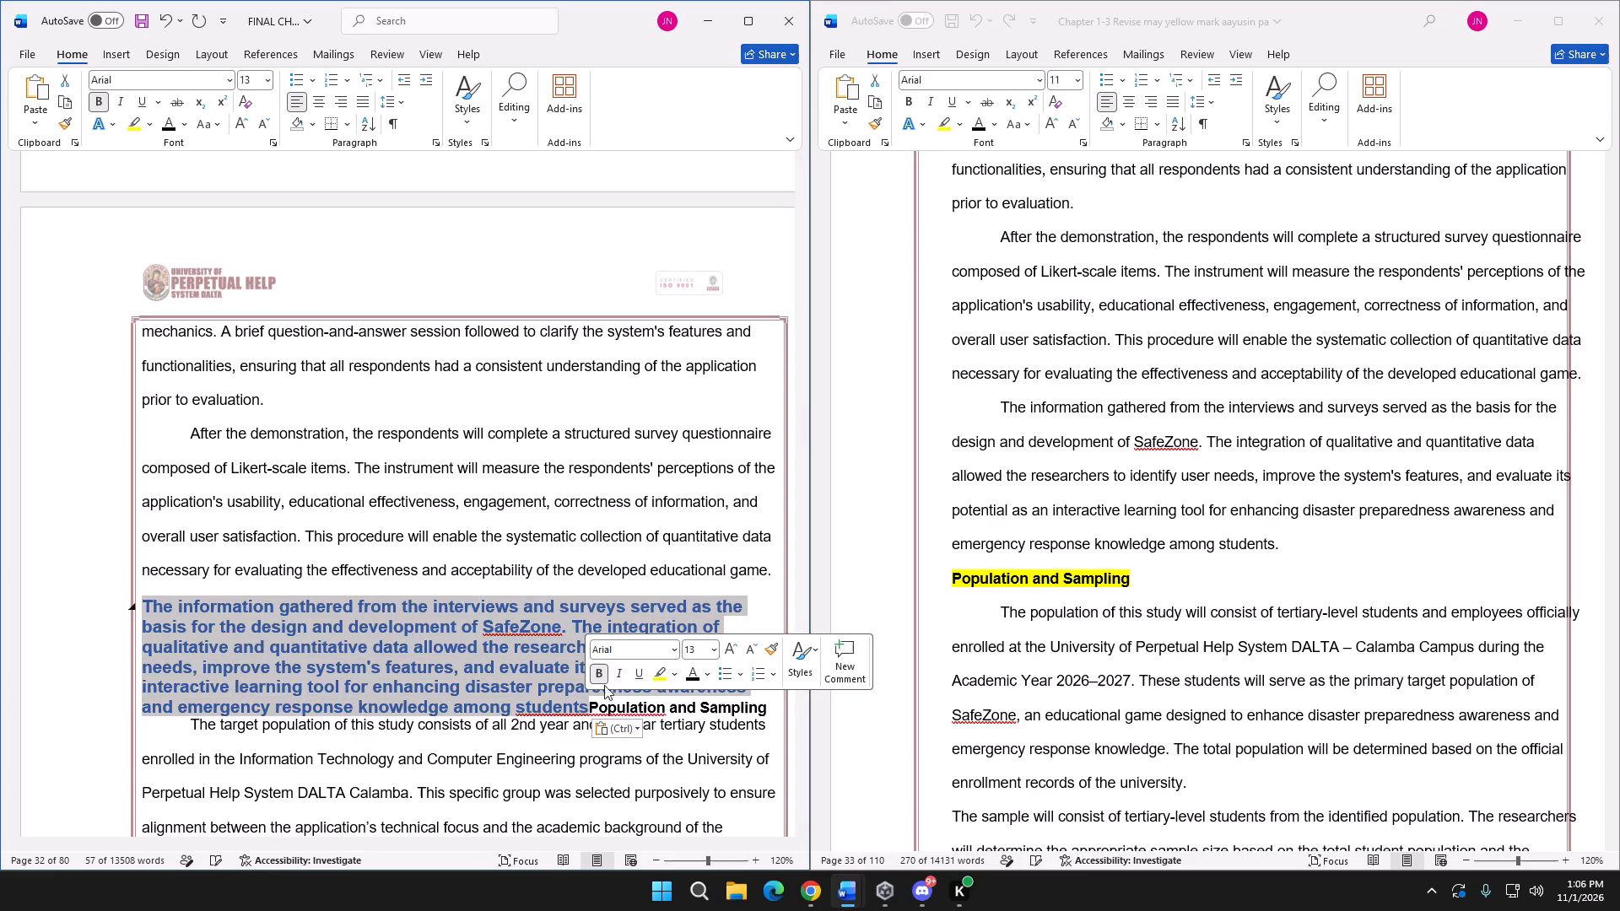
left_click(691, 677)
left_click(602, 674)
left_click_drag(695, 648, 671, 648)
type("11")
Set the "The information gathered" paragraph to double line spacing and indent its first line.
left_click(445, 142)
left_click(431, 142)
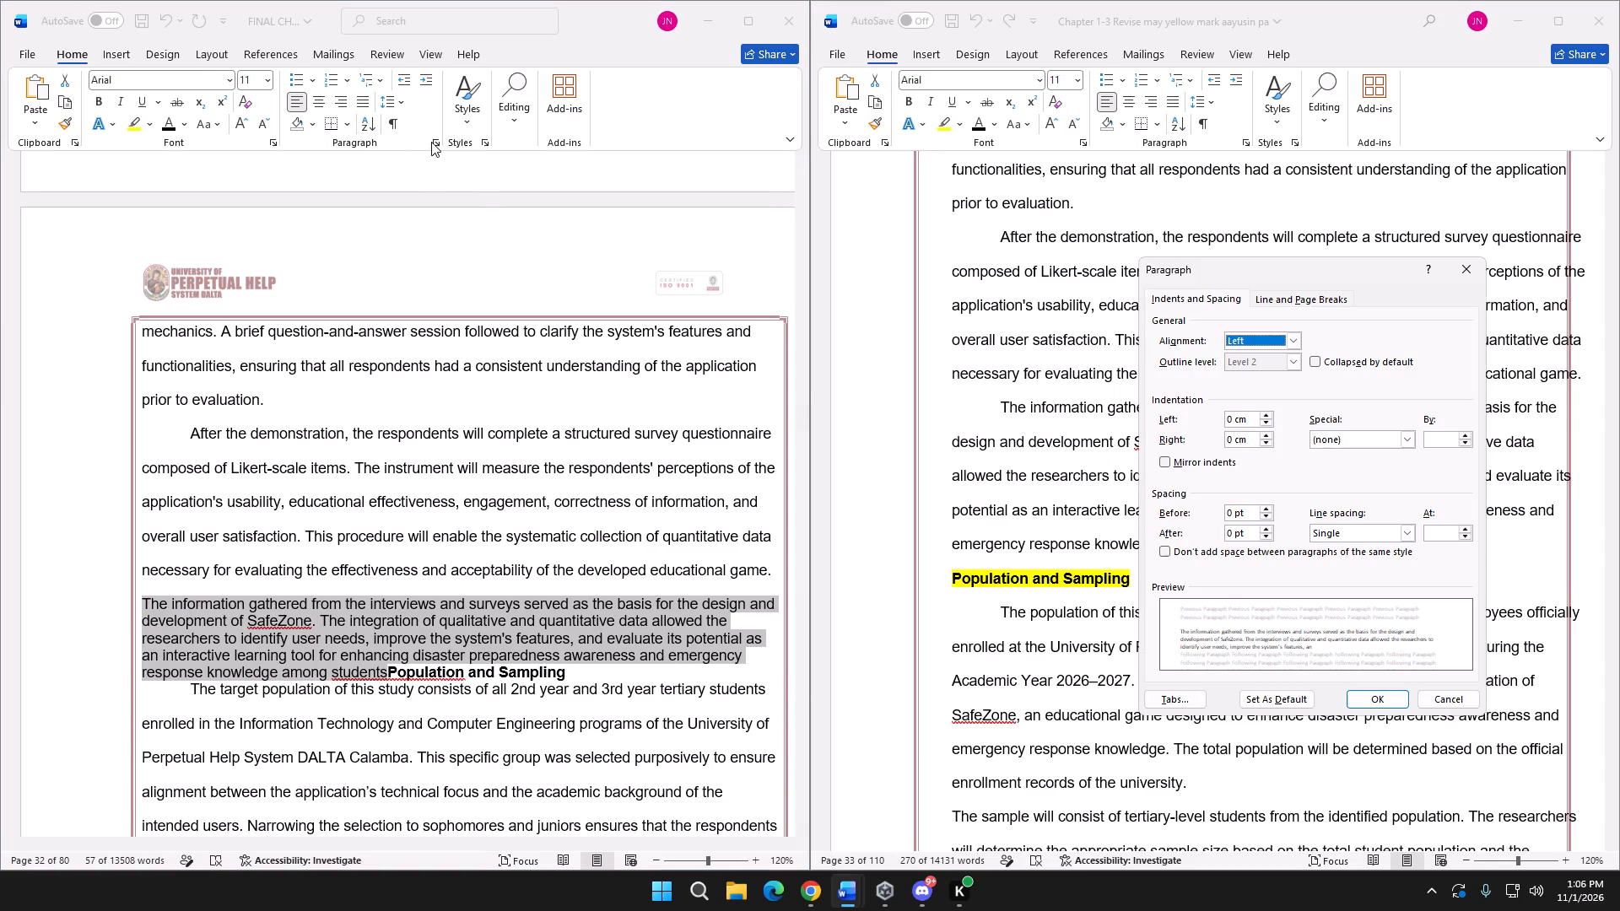
left_click(1347, 525)
left_click(1341, 571)
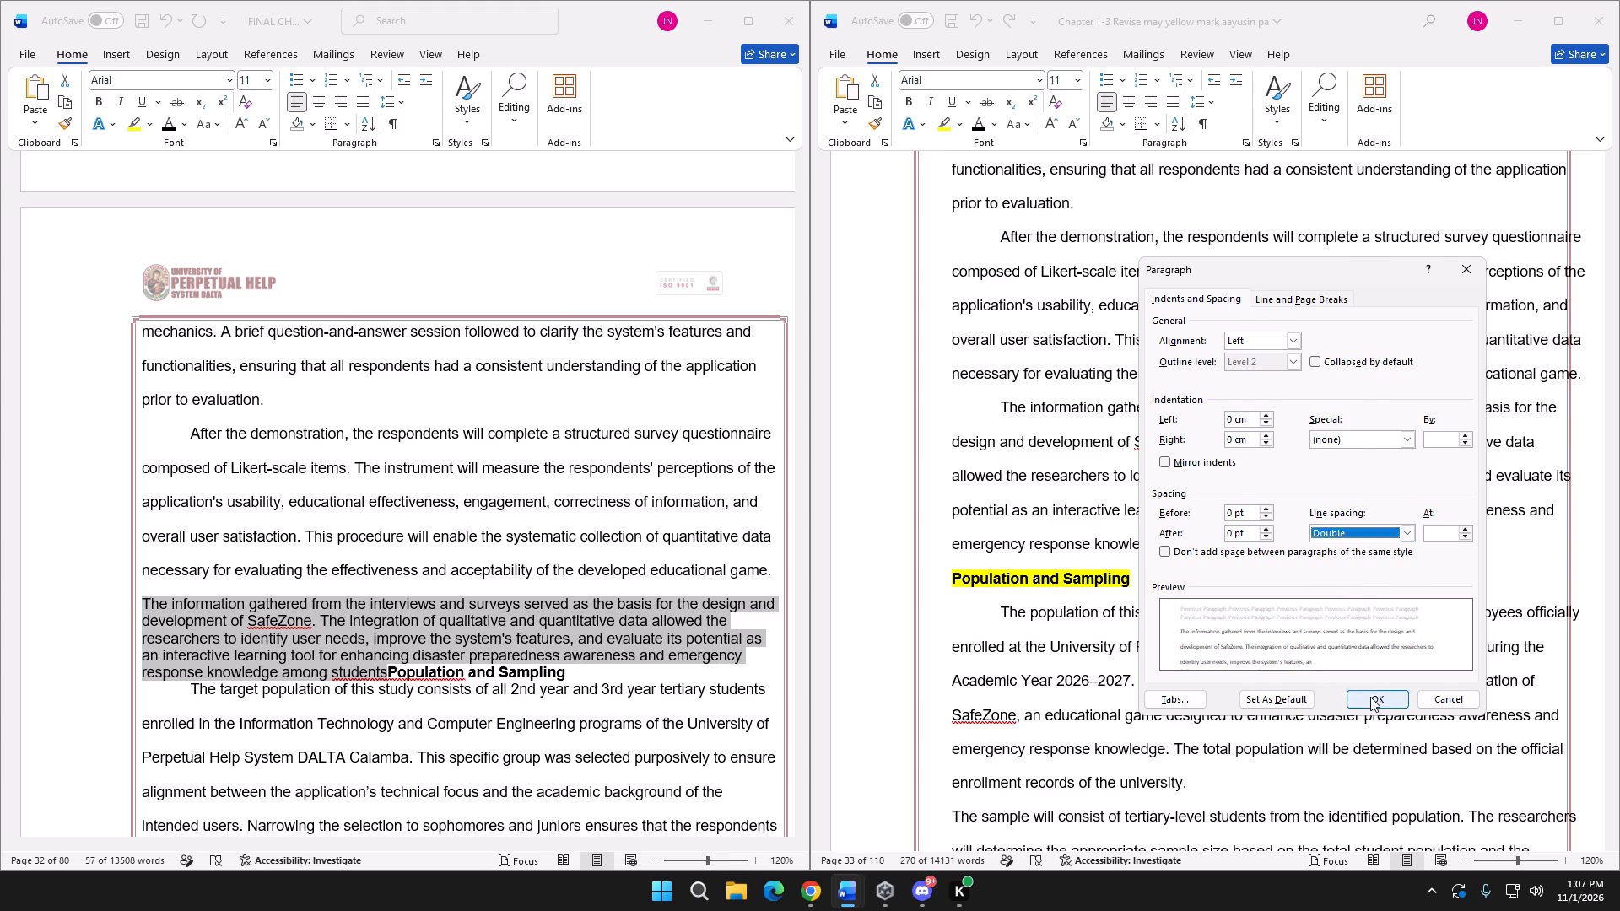
left_click(1370, 697)
left_click(340, 617)
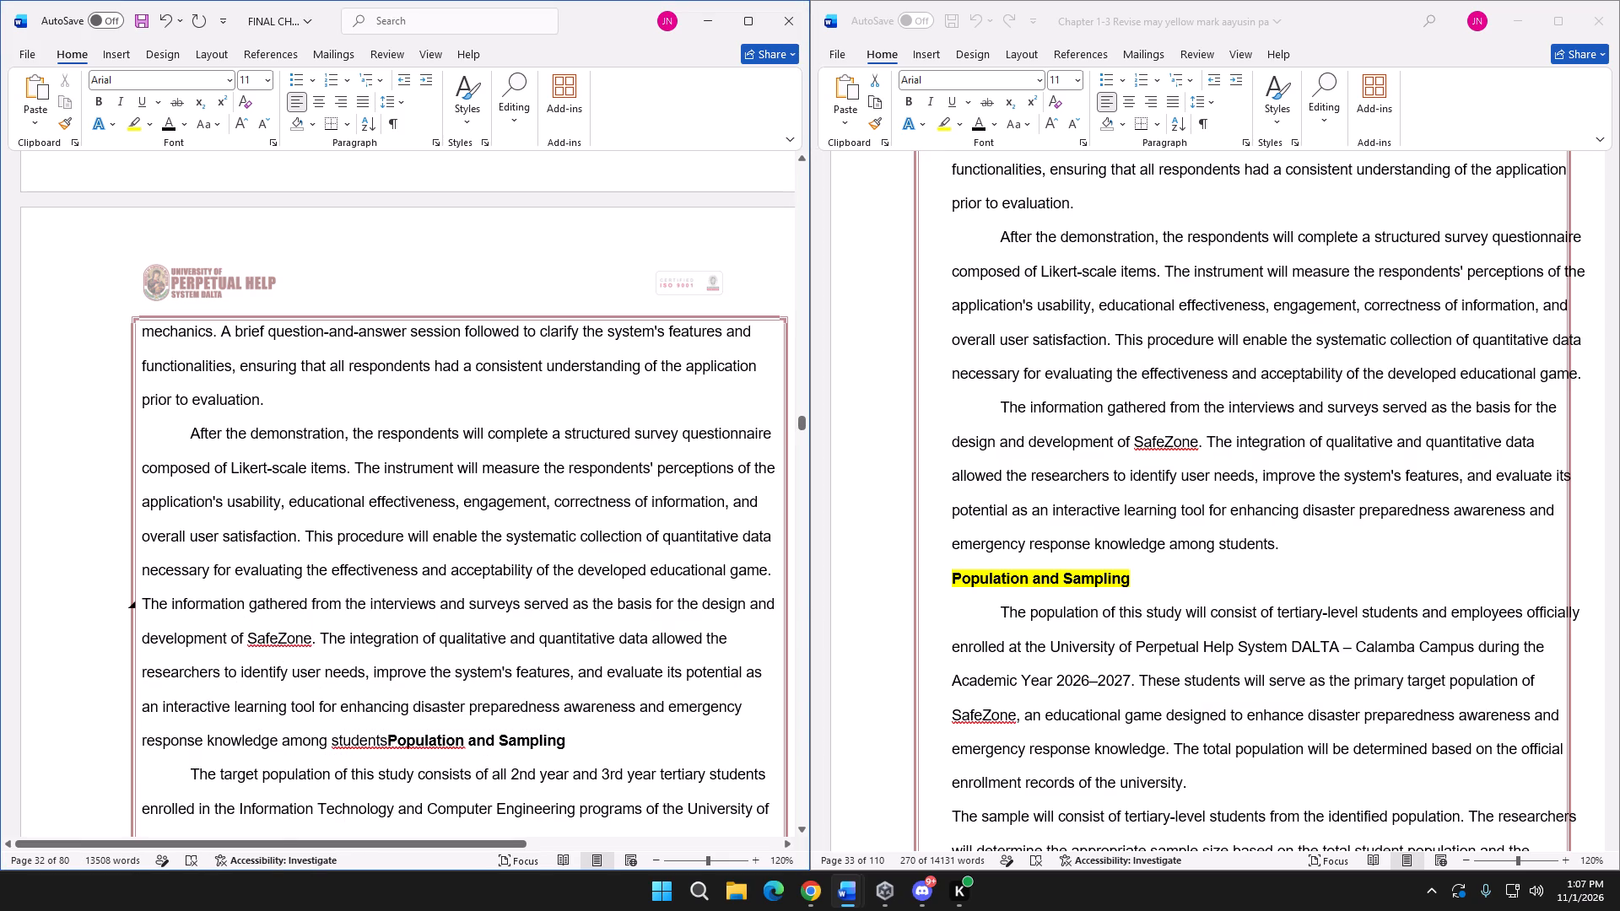
left_click(146, 606)
key("Tab")
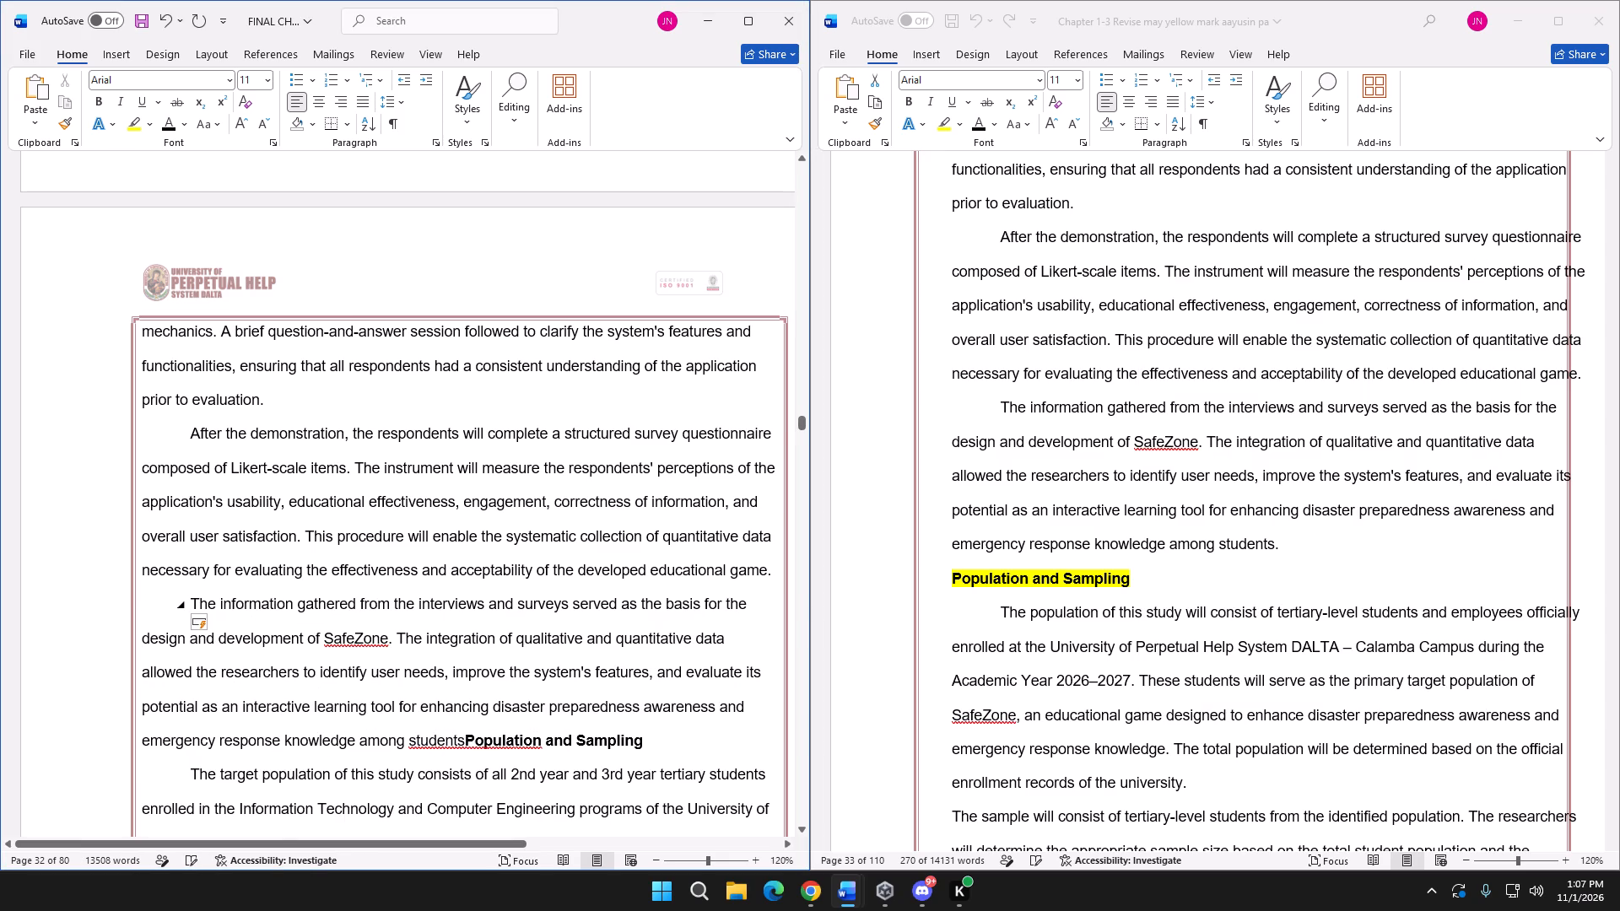
End the paragraph after "among students" with a period and move the Population and Sampling heading onto its own unindented line.
left_click(464, 743)
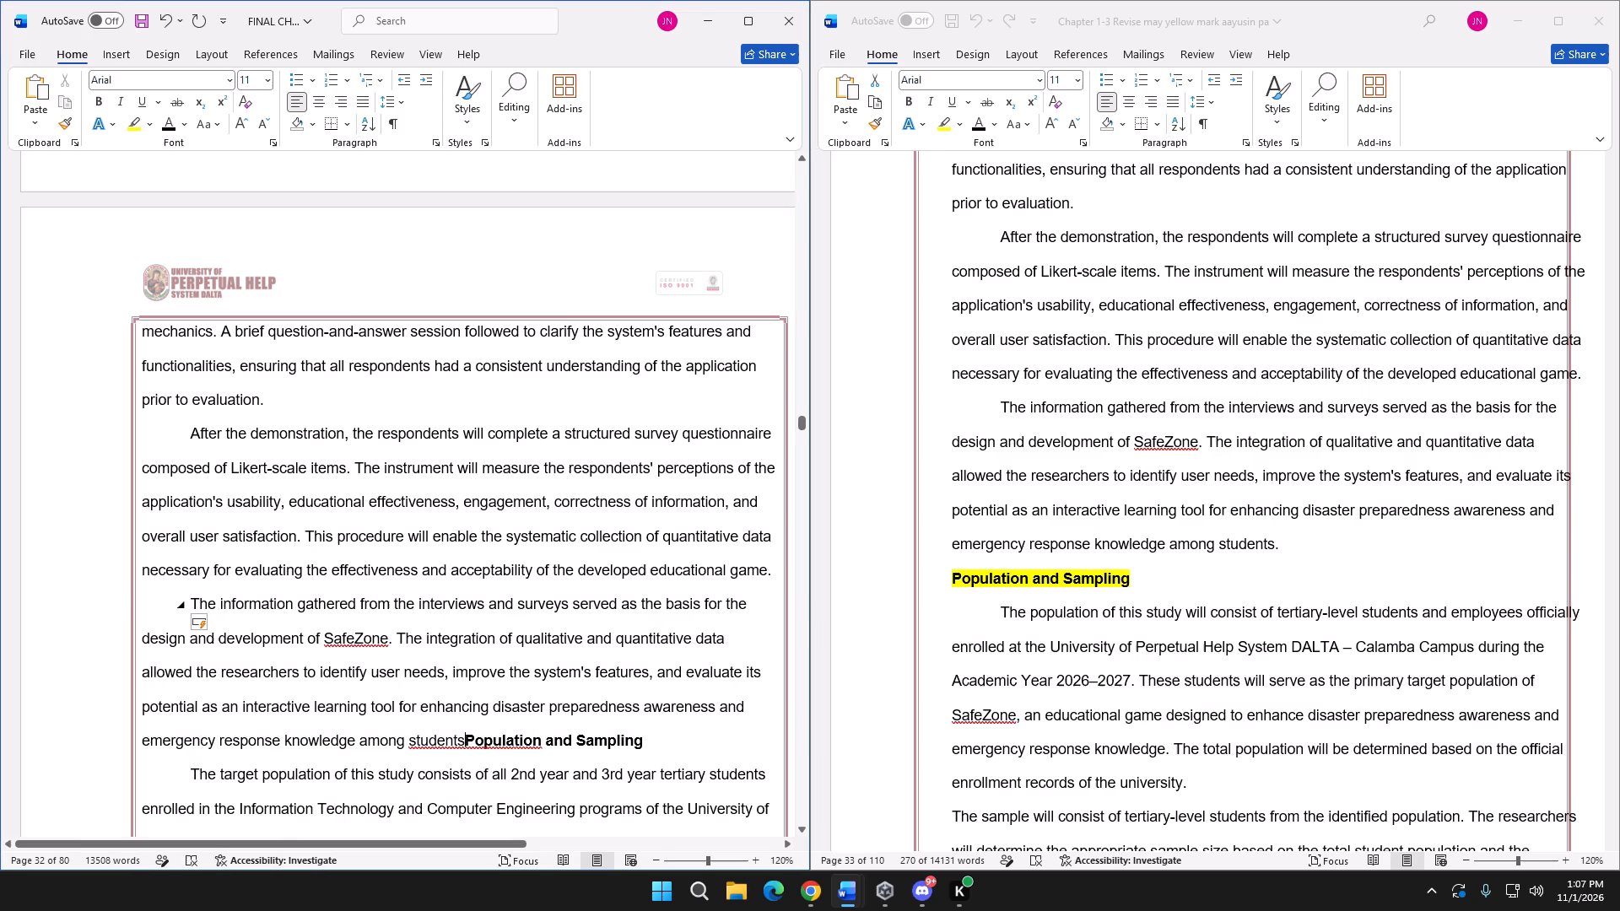
key("period")
key("Return")
key("BackSpace")
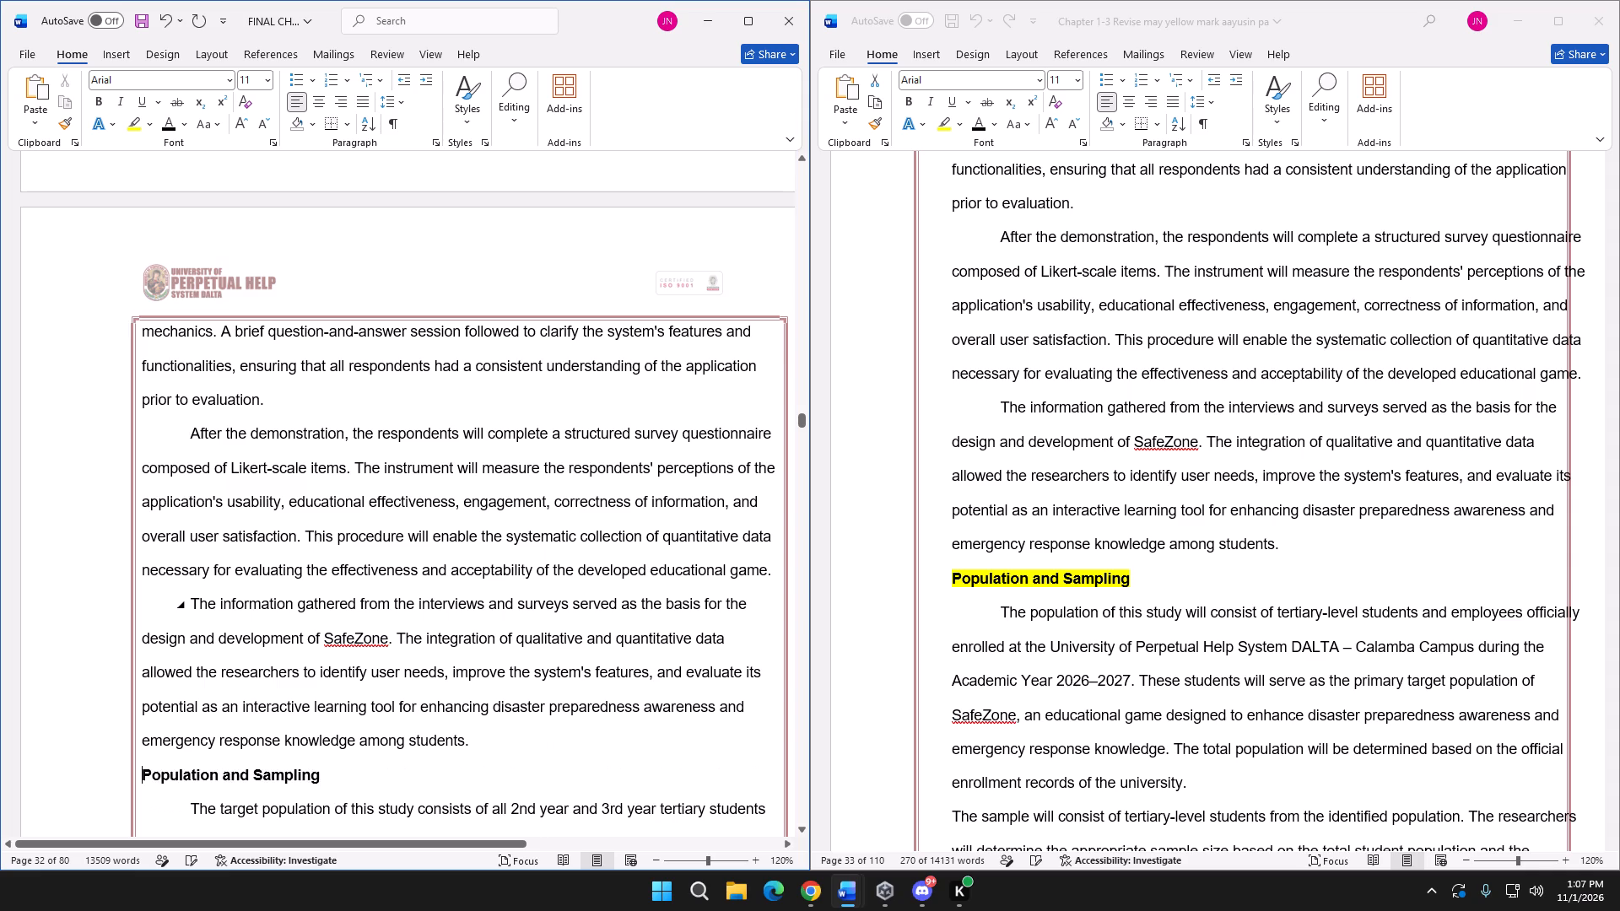
Highlight the final document's Population and Sampling heading in yellow.
scroll(409, 687, "up", 14)
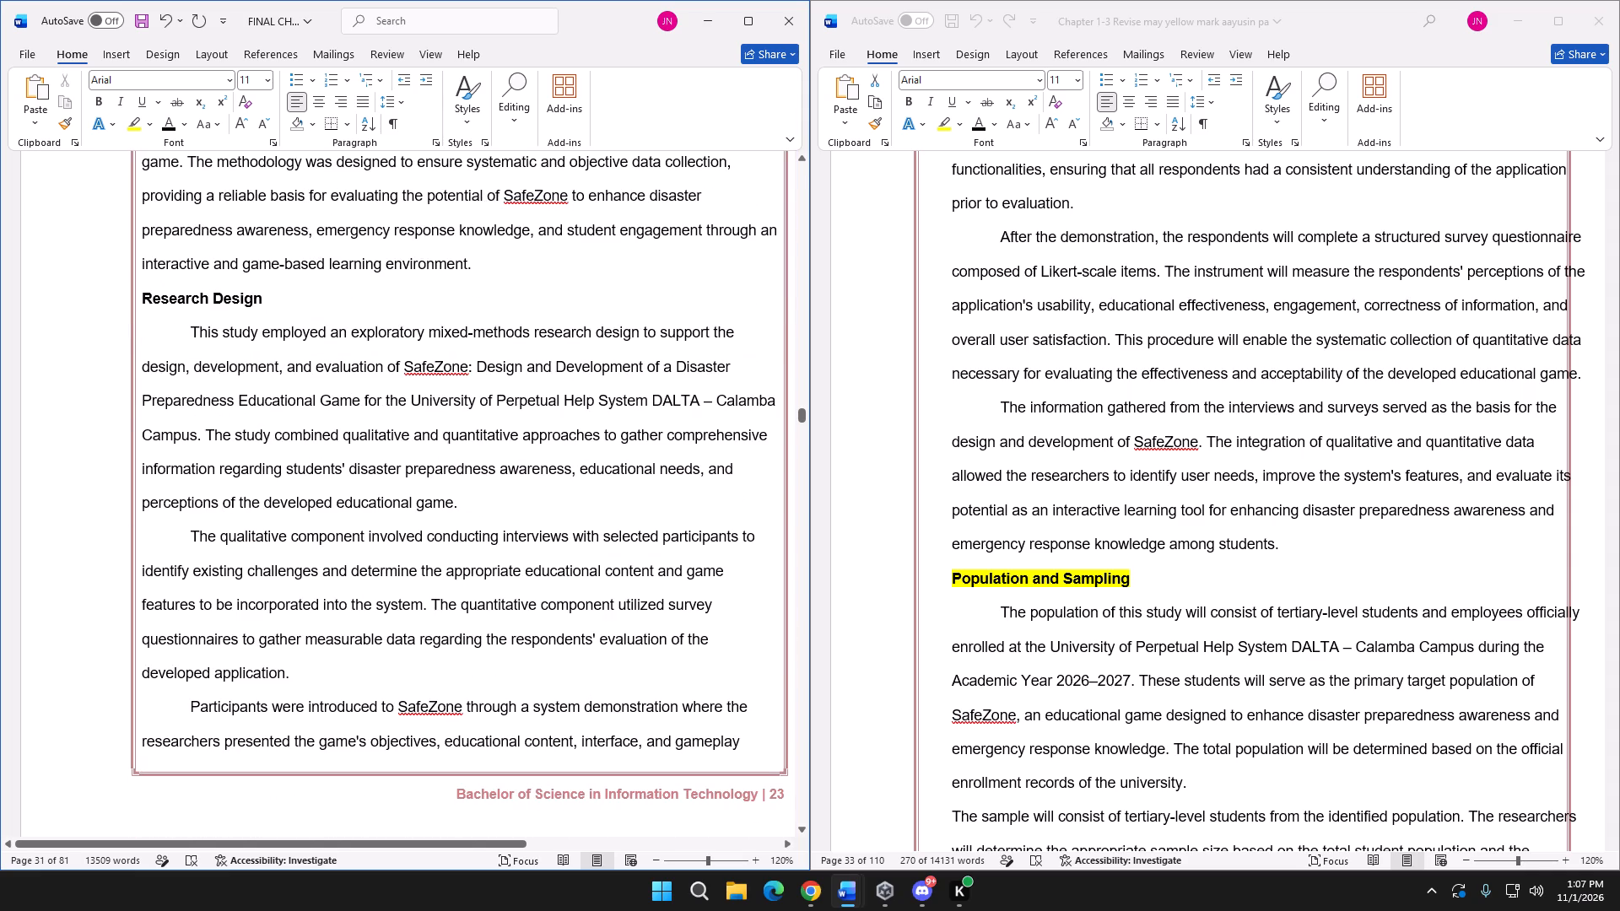
scroll(413, 688, "down", 18)
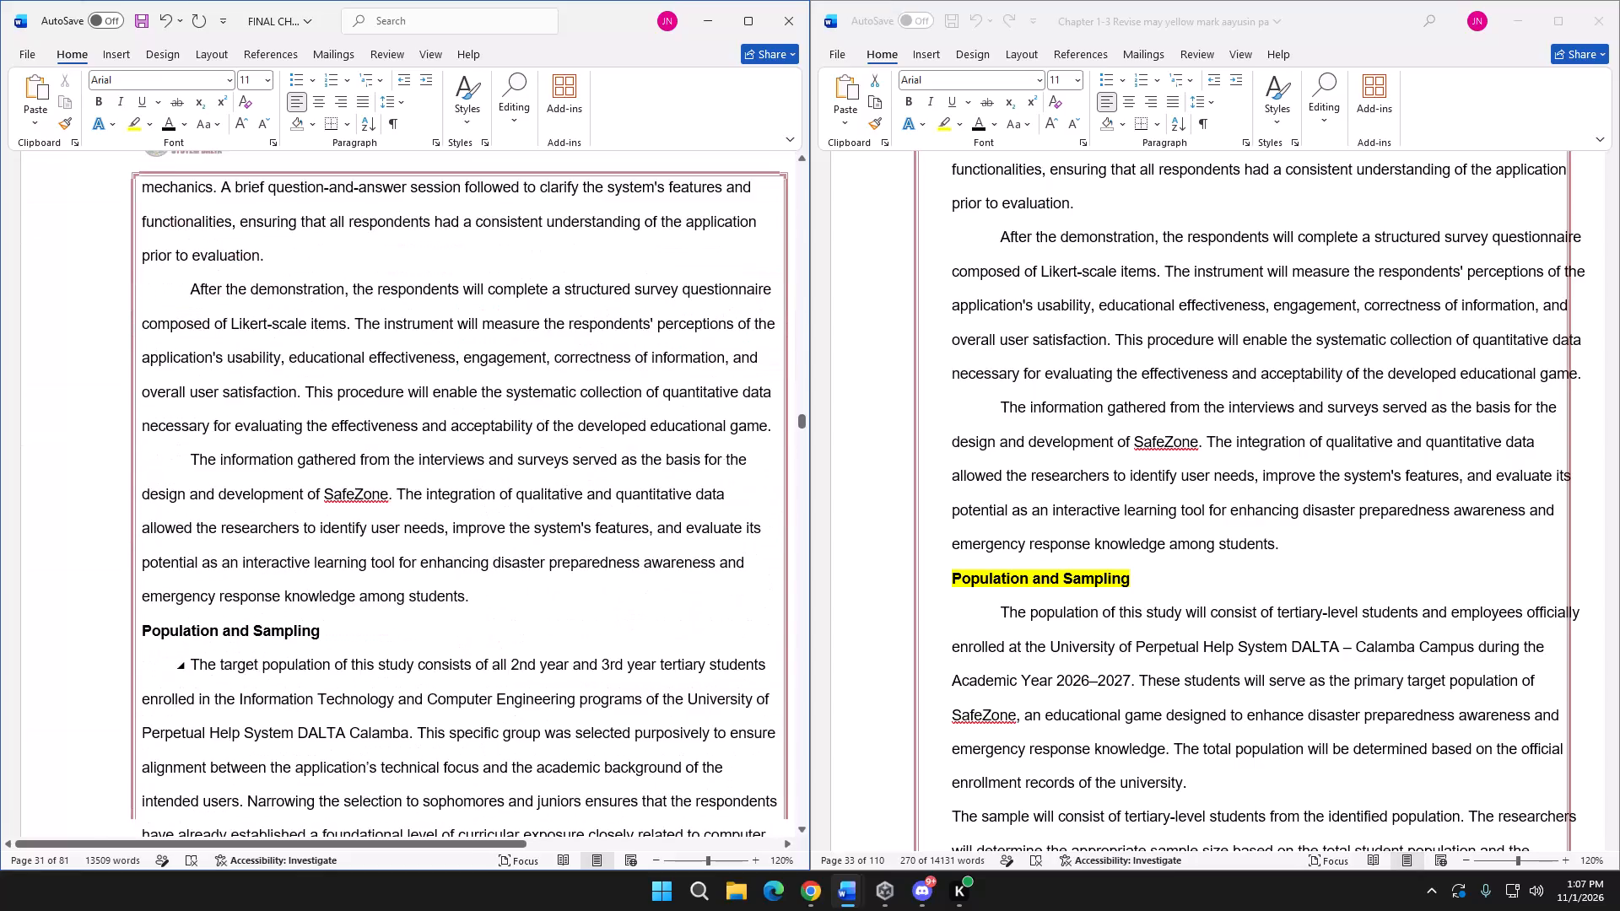
left_click_drag(341, 588, 150, 585)
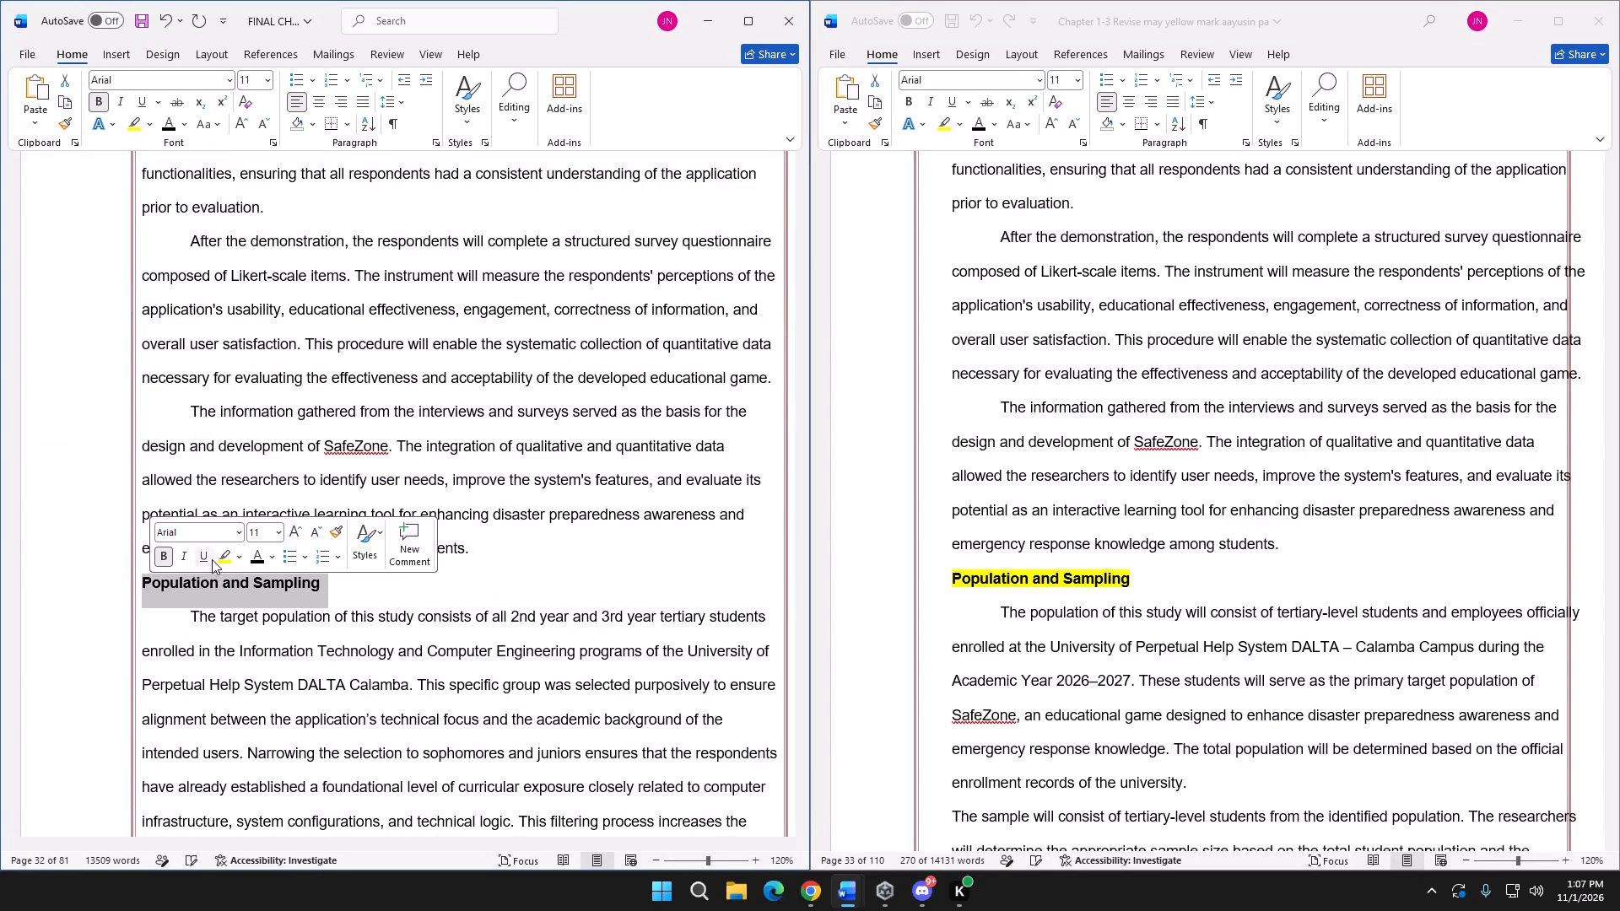
left_click(219, 557)
left_click(339, 602)
Highlight the Scope and Delimitations heading in the final document in yellow.
scroll(384, 612, "up", 15)
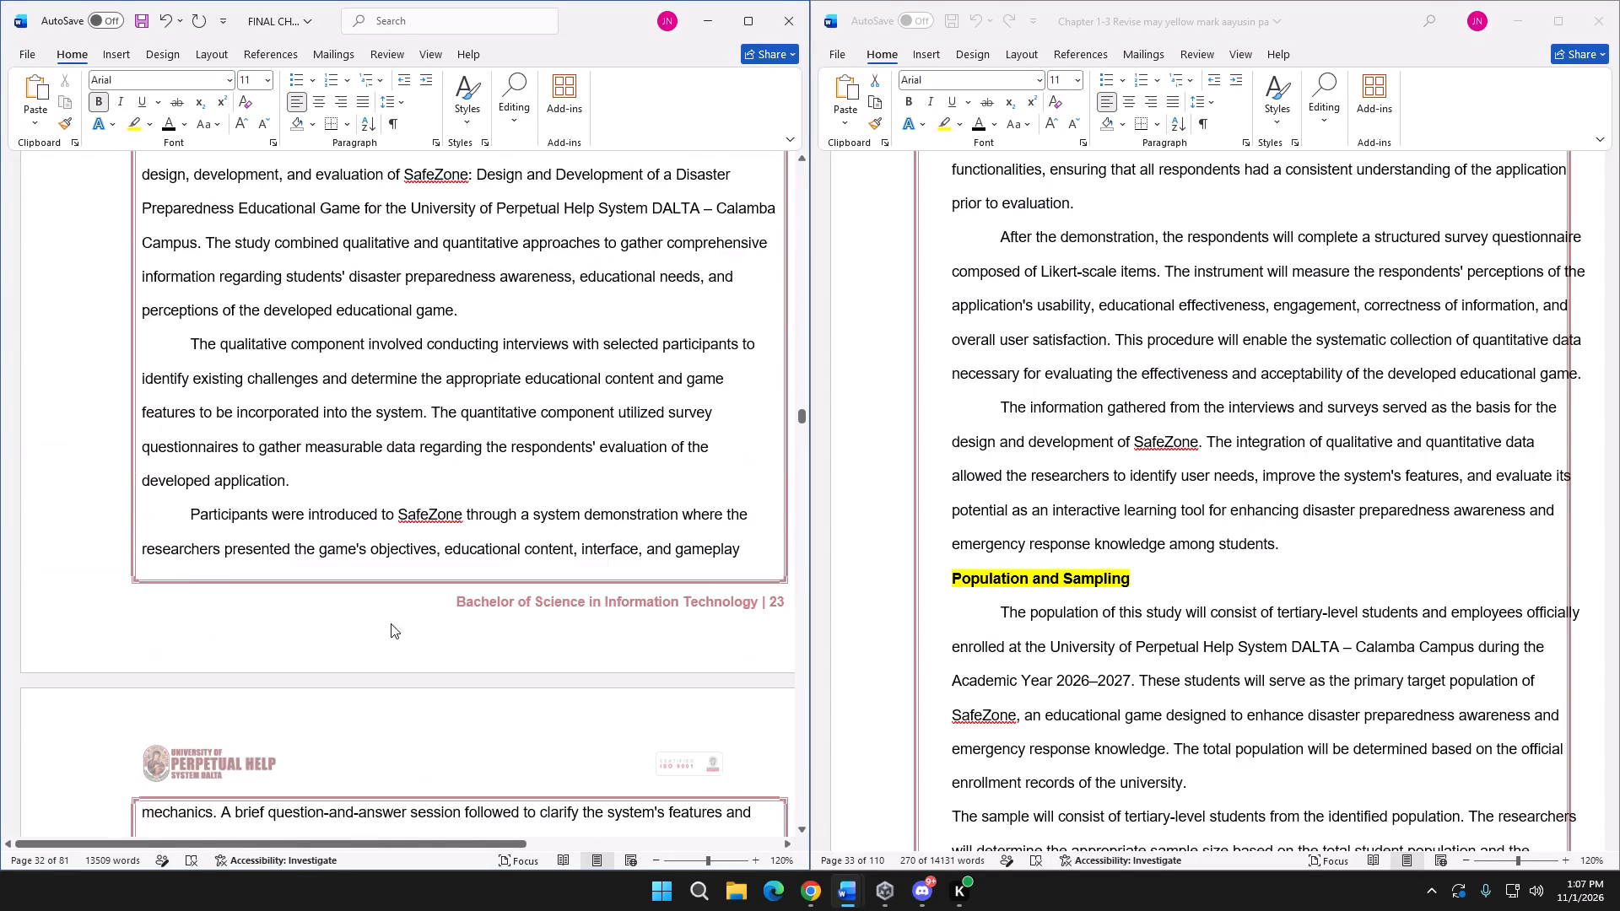
scroll(391, 623, "up", 20)
scroll(391, 623, "up", 20)
scroll(391, 623, "up", 6)
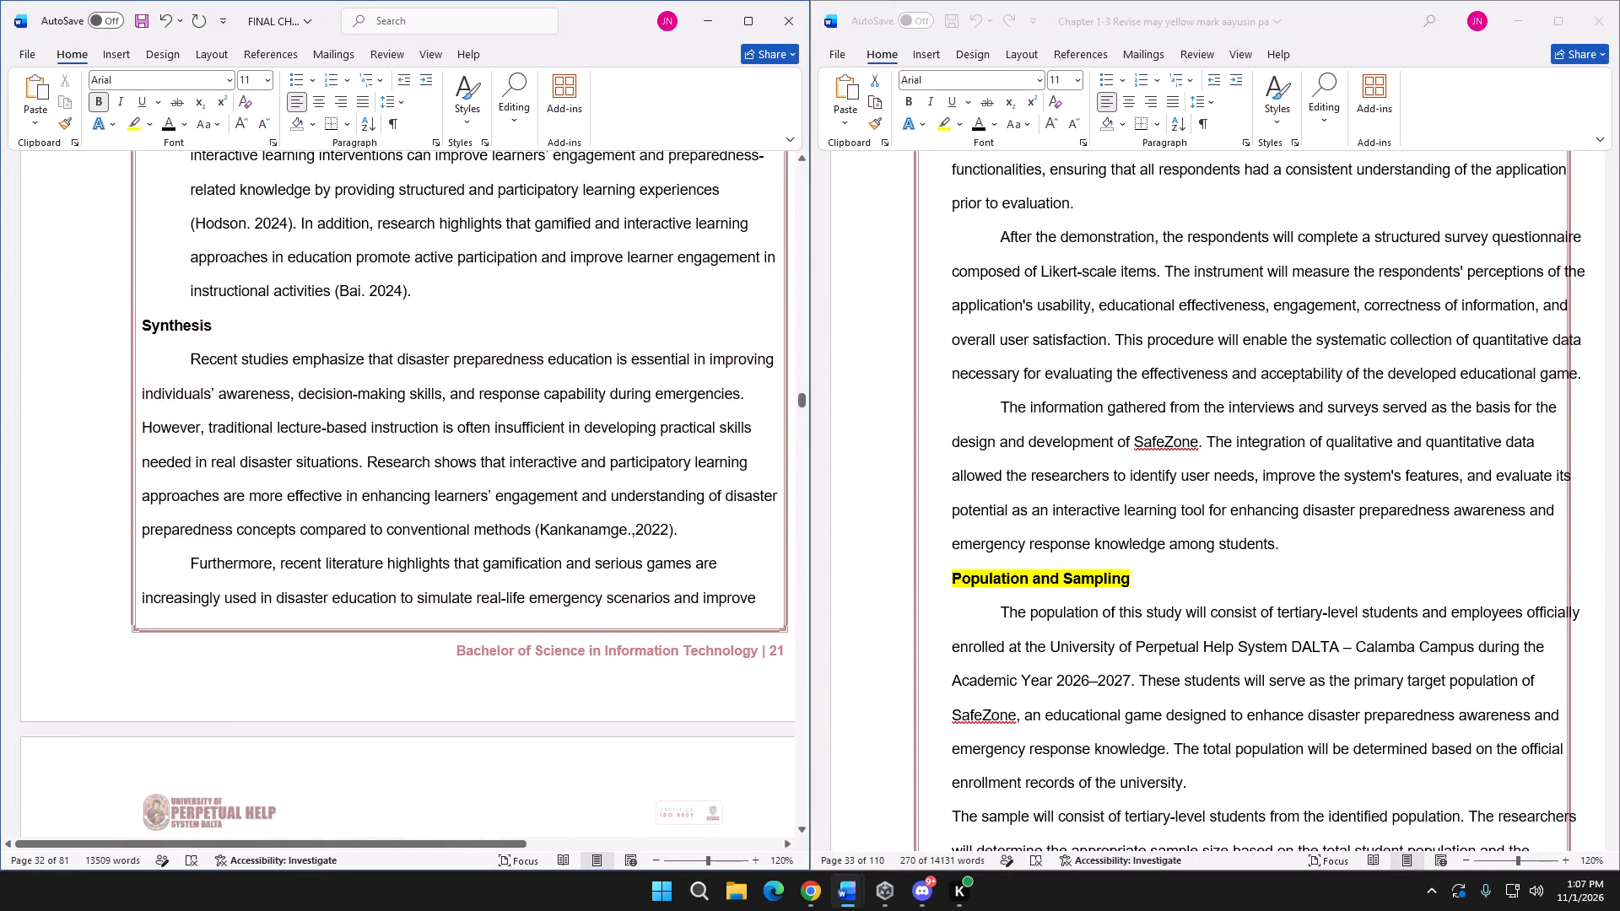
scroll(401, 636, "up", 5)
scroll(402, 637, "up", 20)
scroll(402, 637, "up", 14)
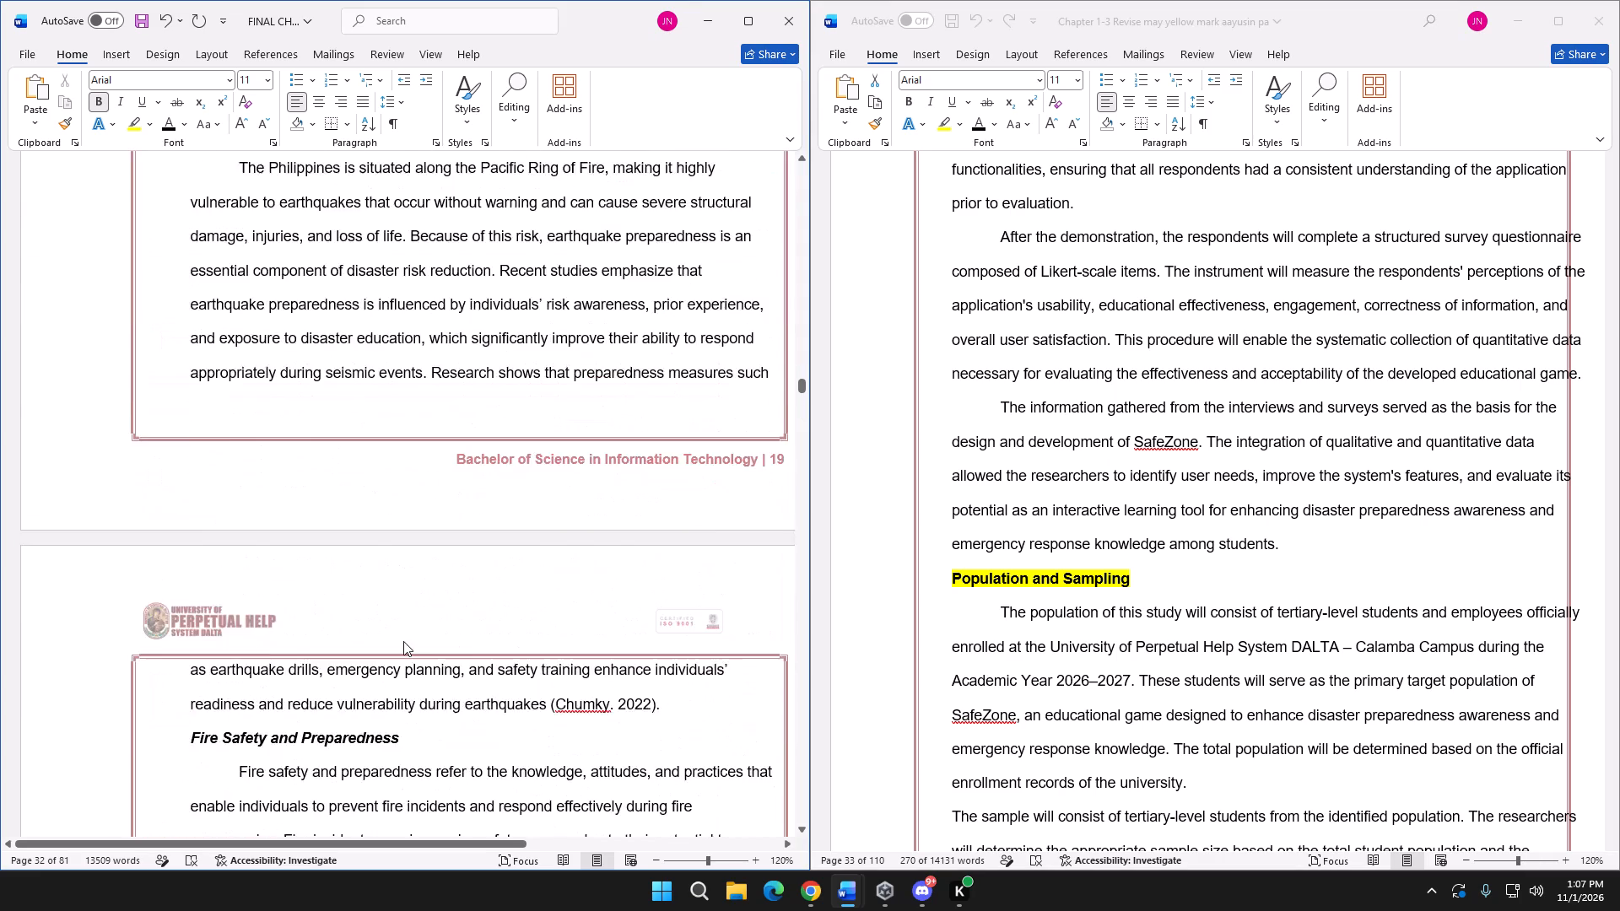
scroll(403, 641, "up", 15)
scroll(404, 644, "up", 20)
scroll(404, 644, "up", 8)
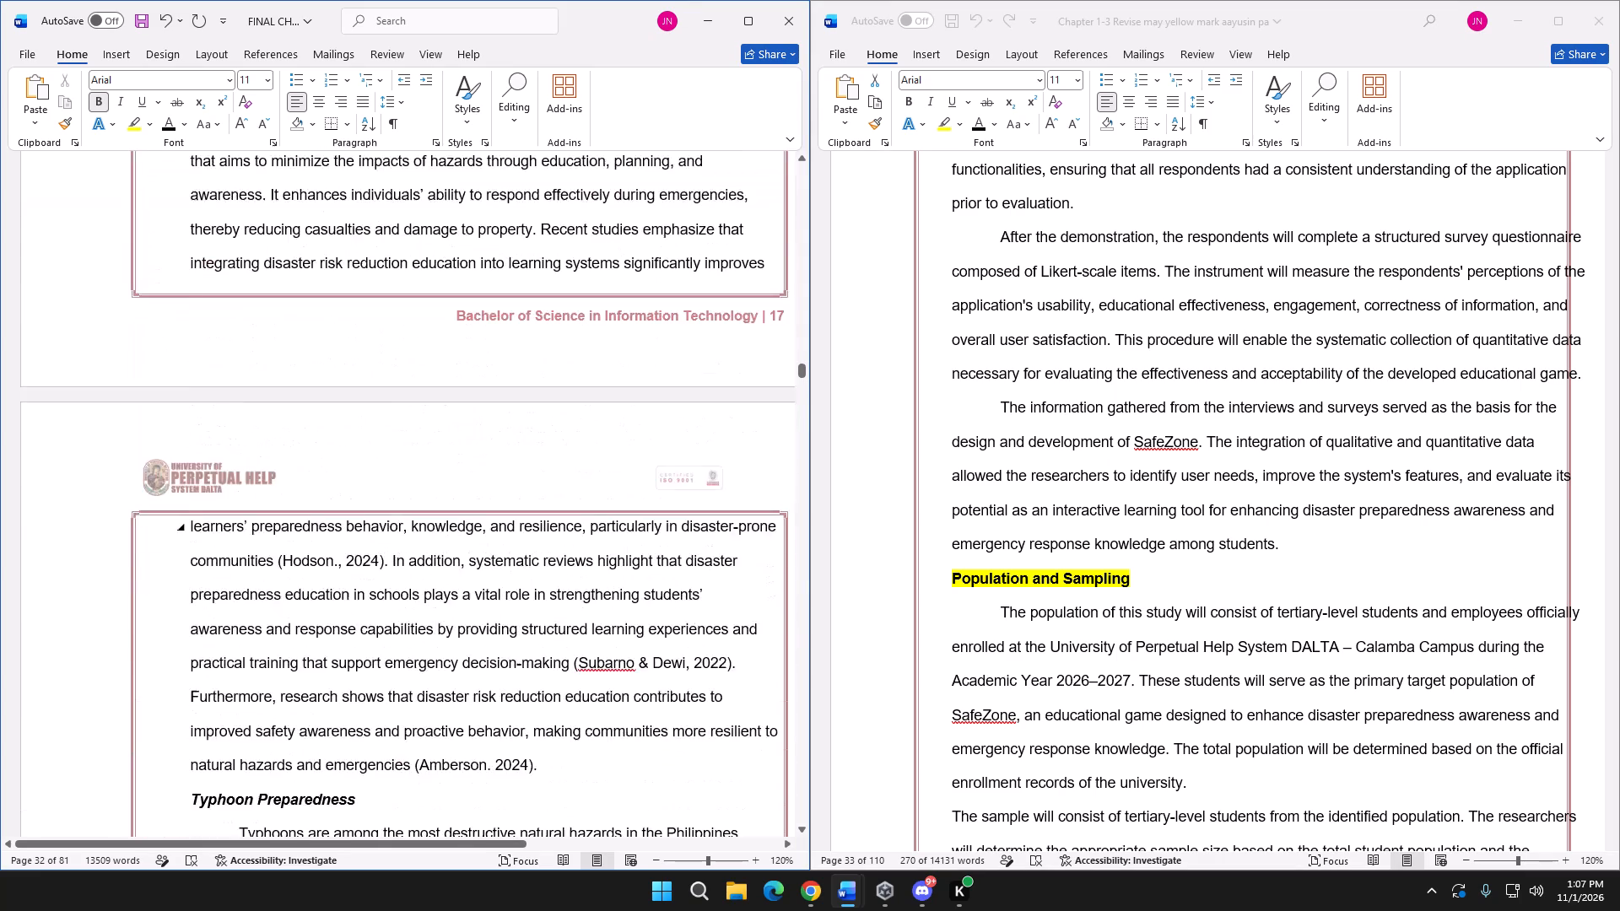
scroll(408, 644, "up", 20)
scroll(408, 644, "up", 20)
scroll(408, 644, "up", 1)
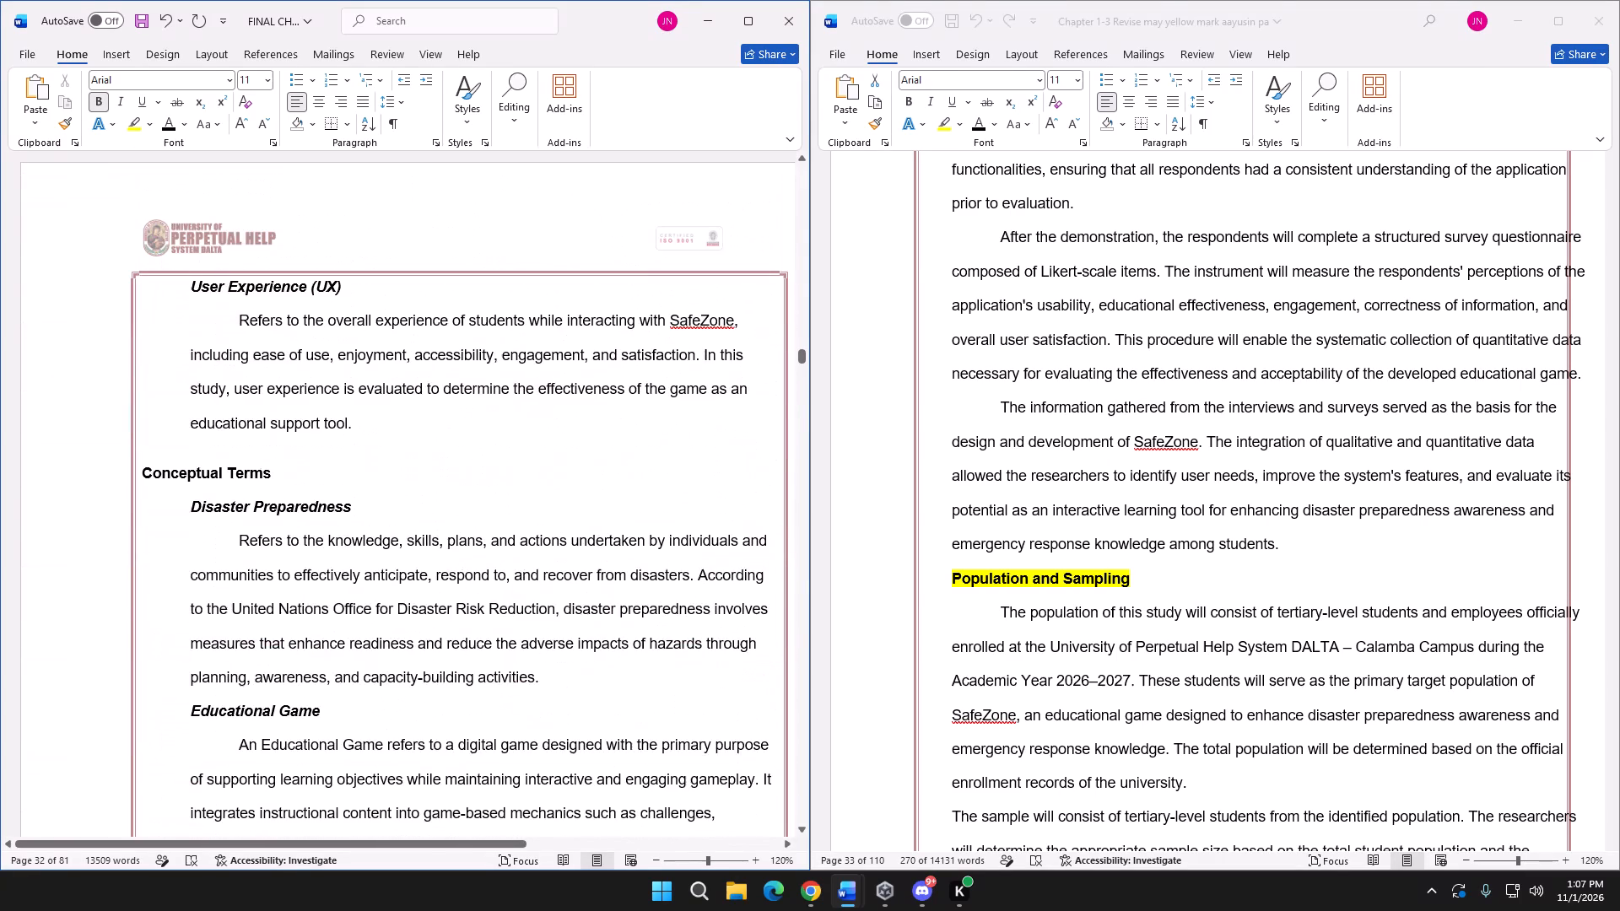
scroll(375, 636, "up", 20)
scroll(375, 636, "up", 14)
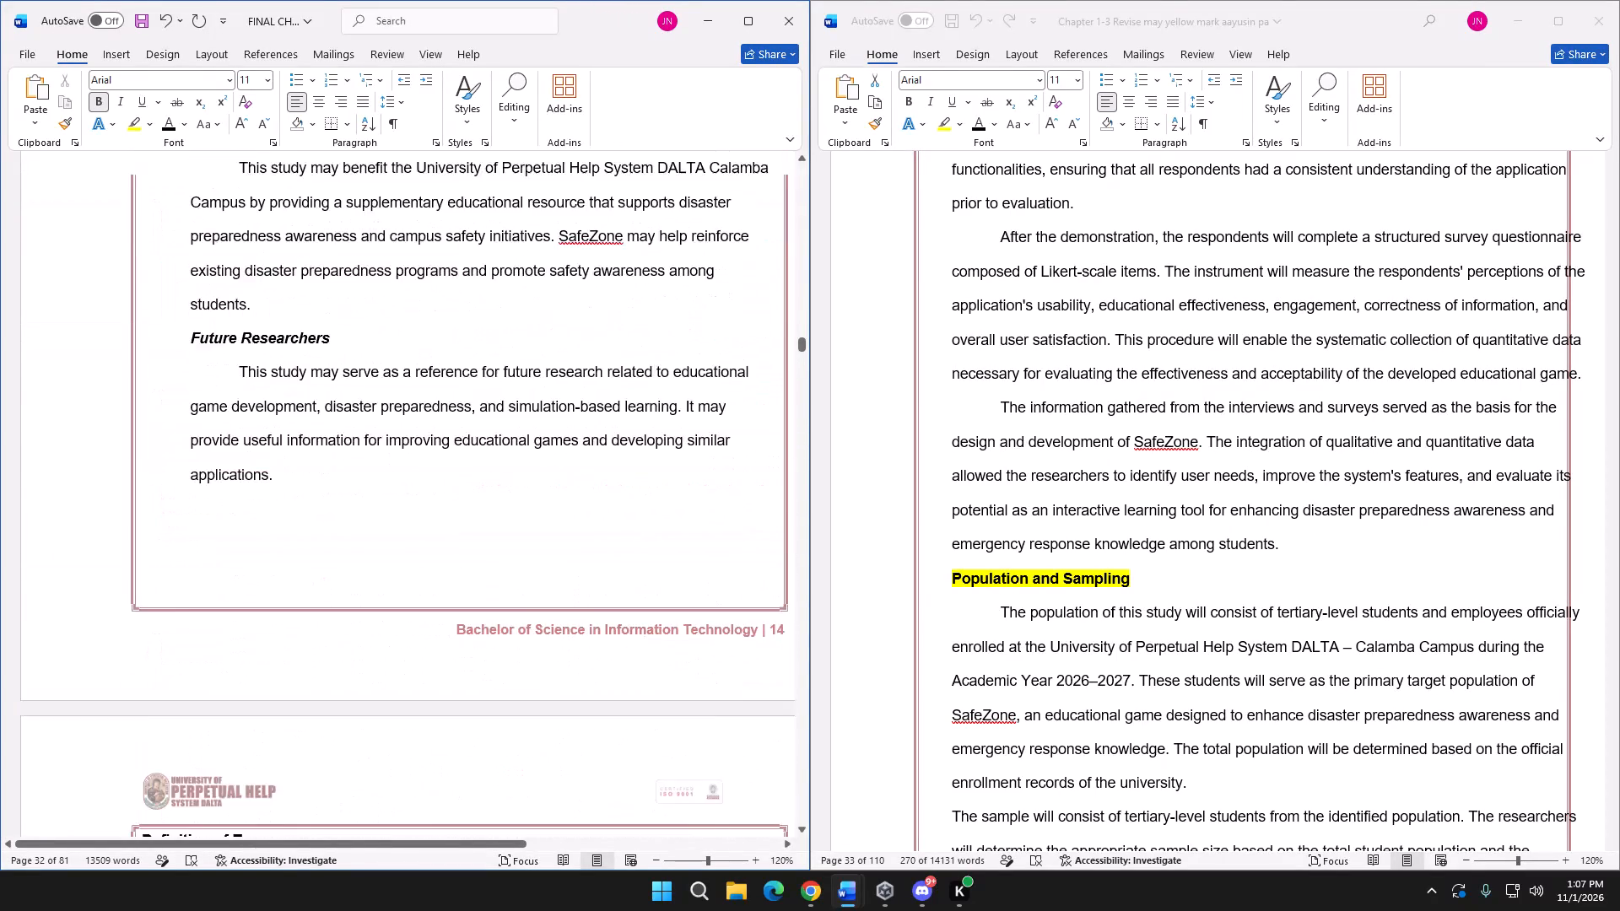
scroll(376, 637, "up", 7)
scroll(376, 637, "up", 20)
scroll(376, 637, "up", 8)
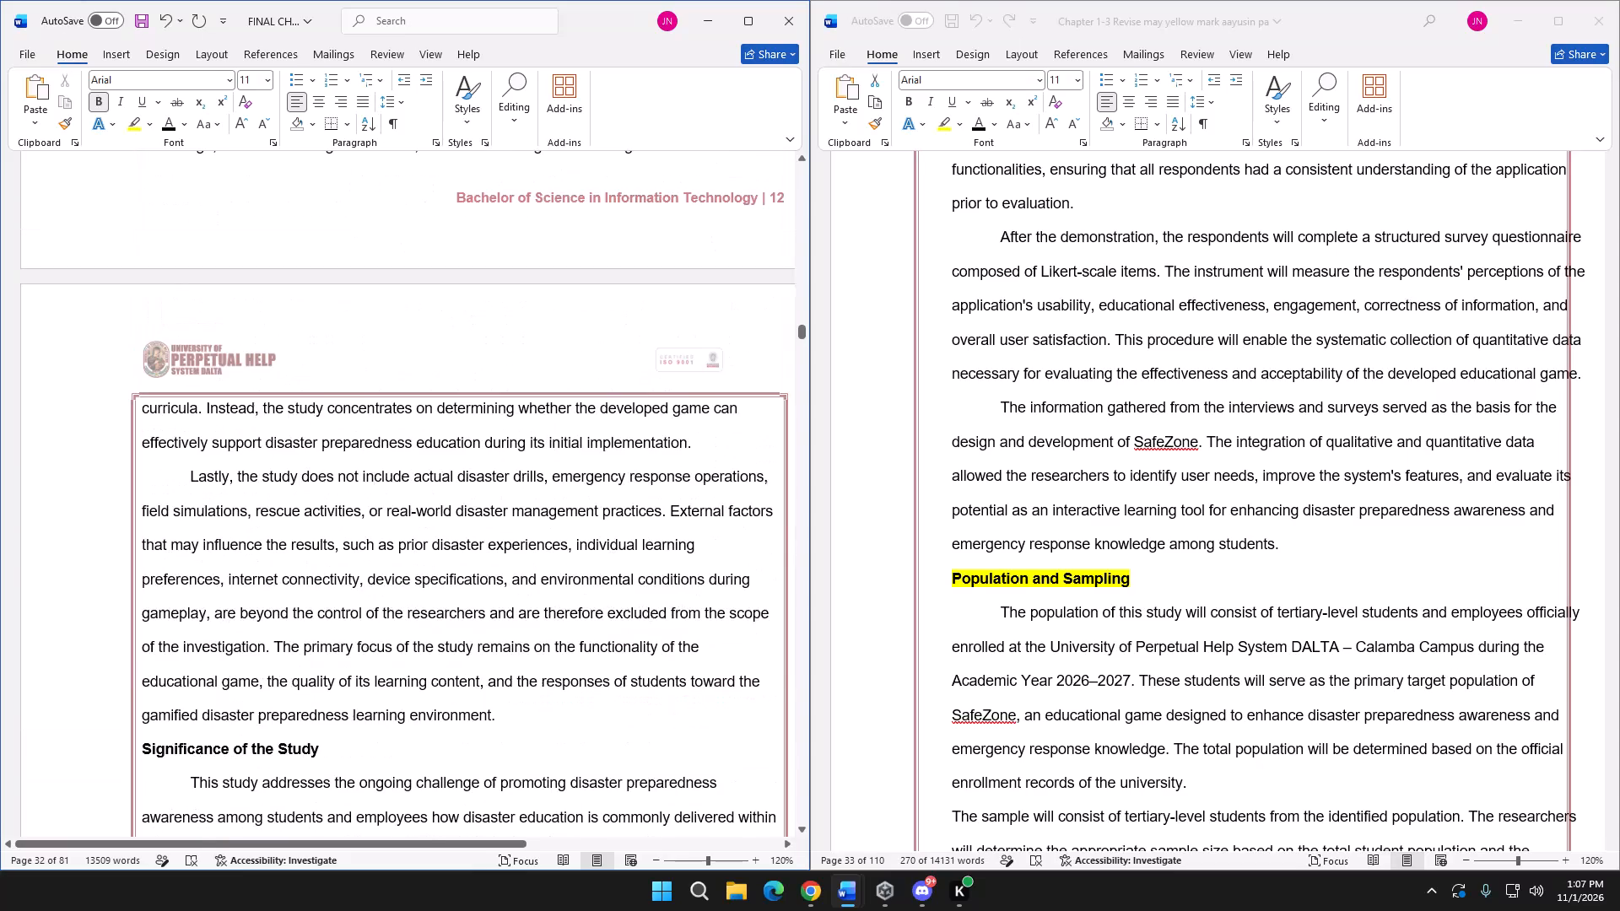
scroll(377, 637, "up", 14)
scroll(377, 638, "down", 18)
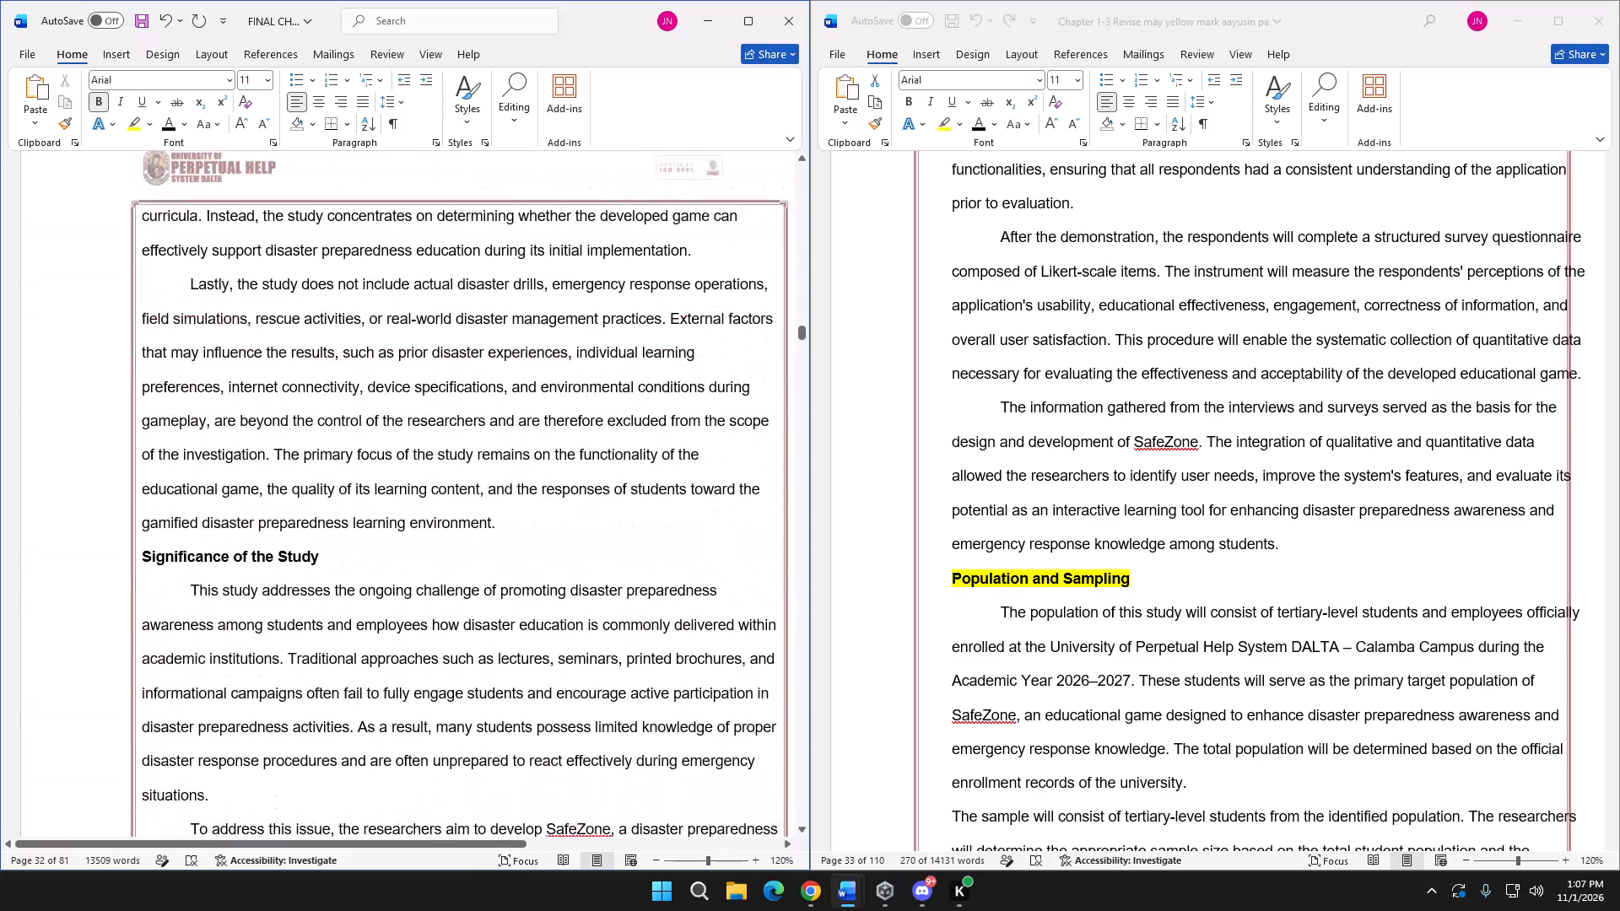
scroll(356, 631, "up", 20)
scroll(356, 631, "up", 12)
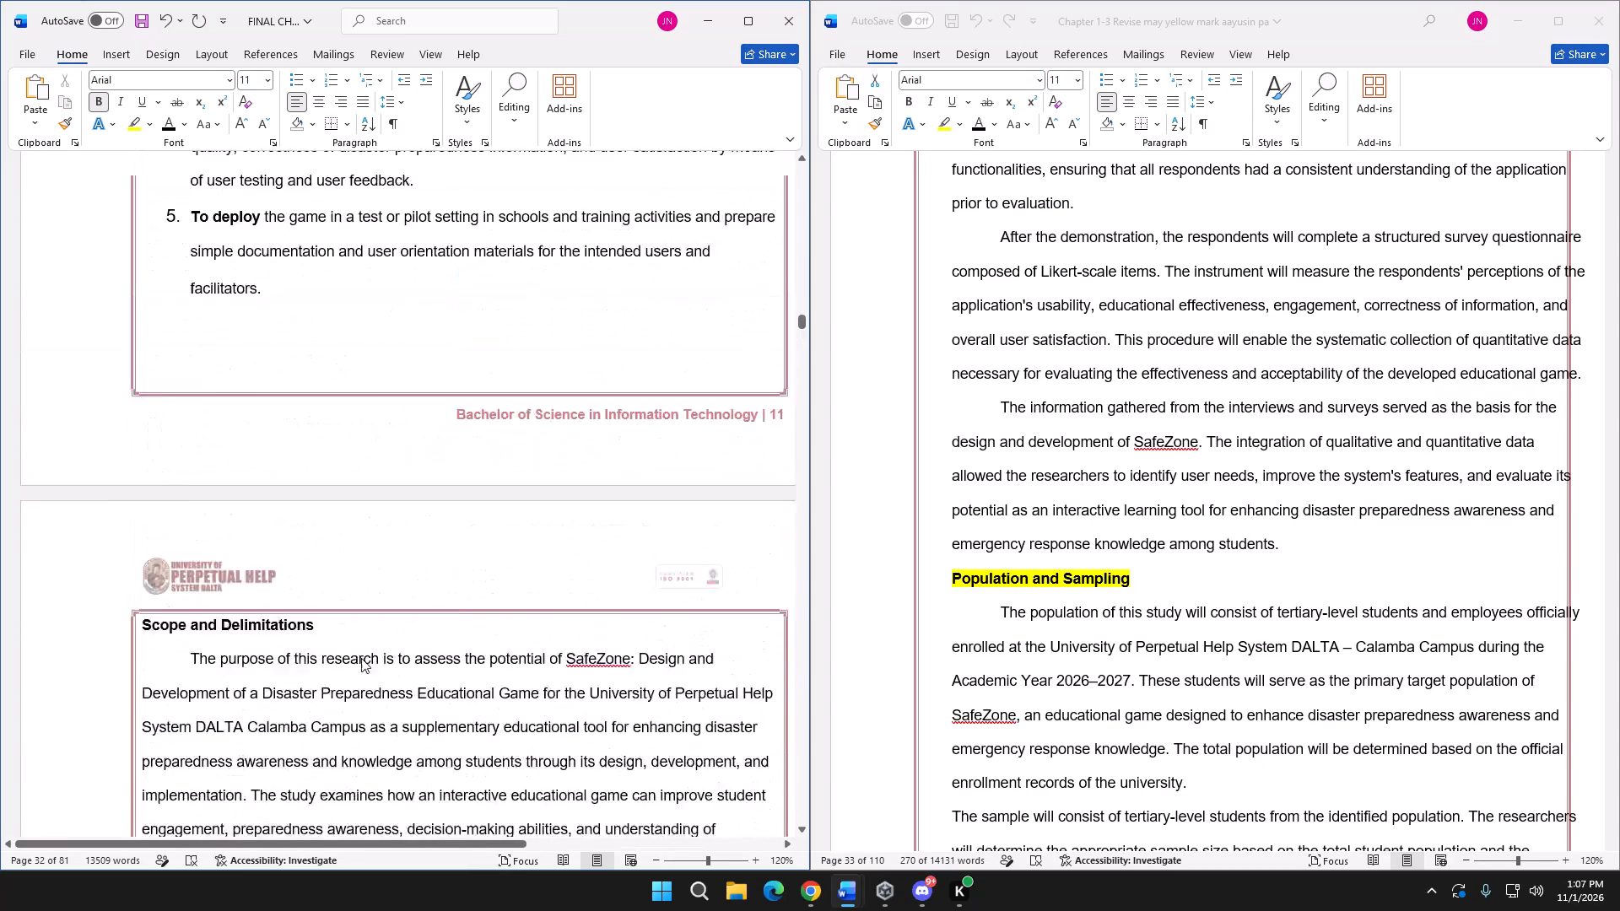
scroll(361, 658, "up", 4)
scroll(361, 660, "down", 5)
left_click_drag(341, 629, 159, 625)
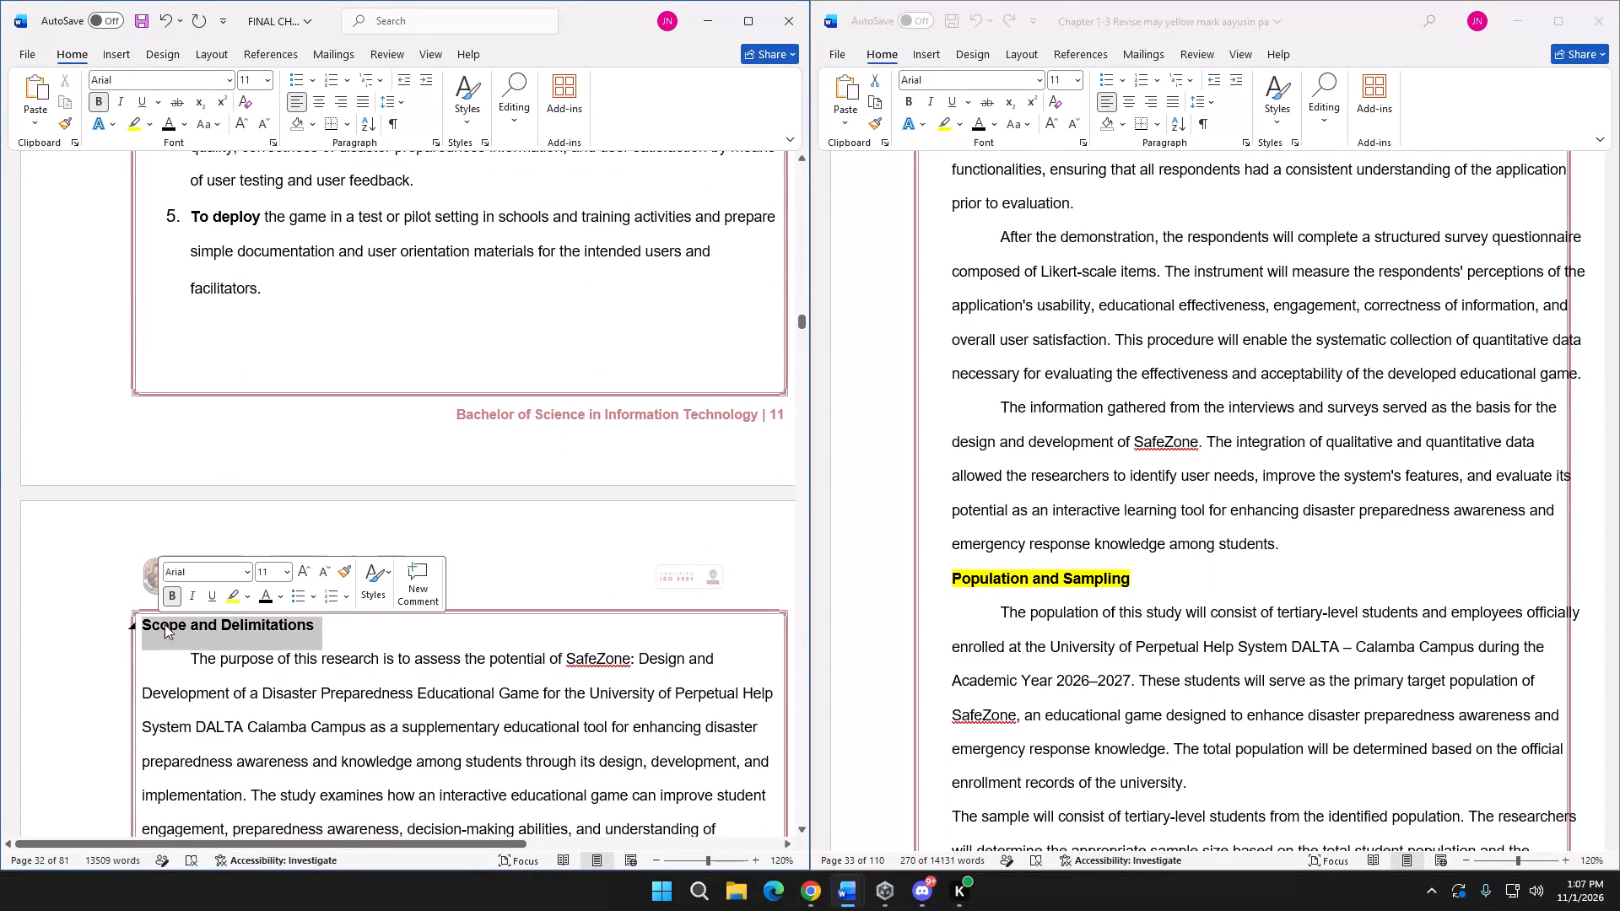
left_click(226, 595)
Copy both paragraphs under Population and Sampling in the Chapter 1-3 revision, through "Technology Acceptance Model (TAM).".
left_click_drag(802, 320, 802, 373)
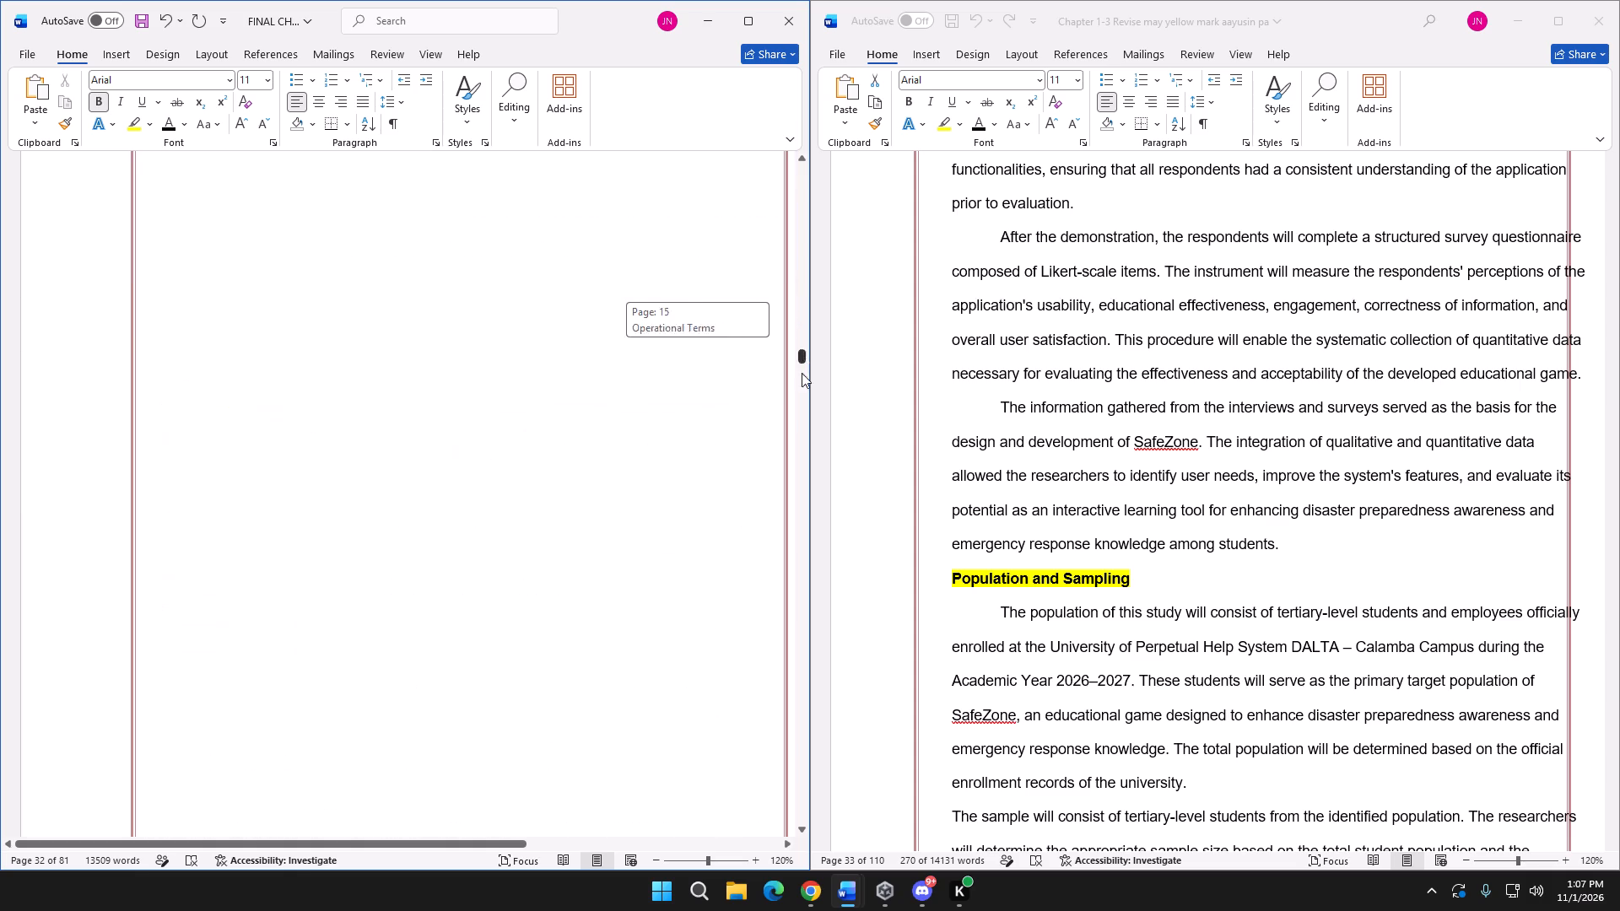
left_click_drag(802, 373, 795, 421)
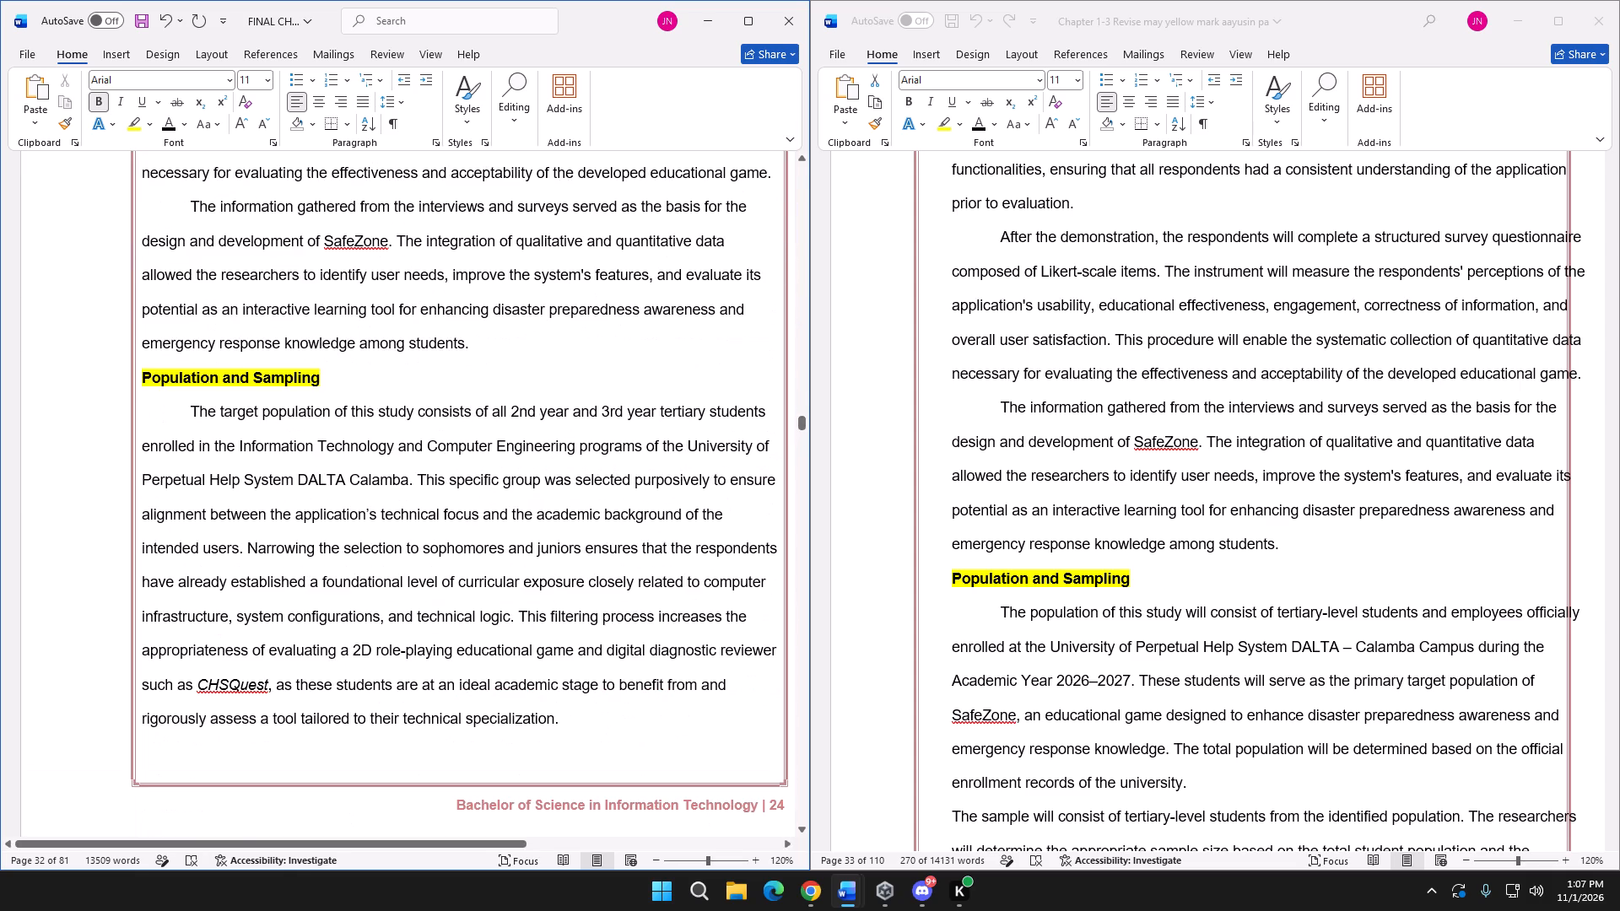
scroll(1002, 632, "down", 3)
left_click(1000, 479)
left_click(1004, 472)
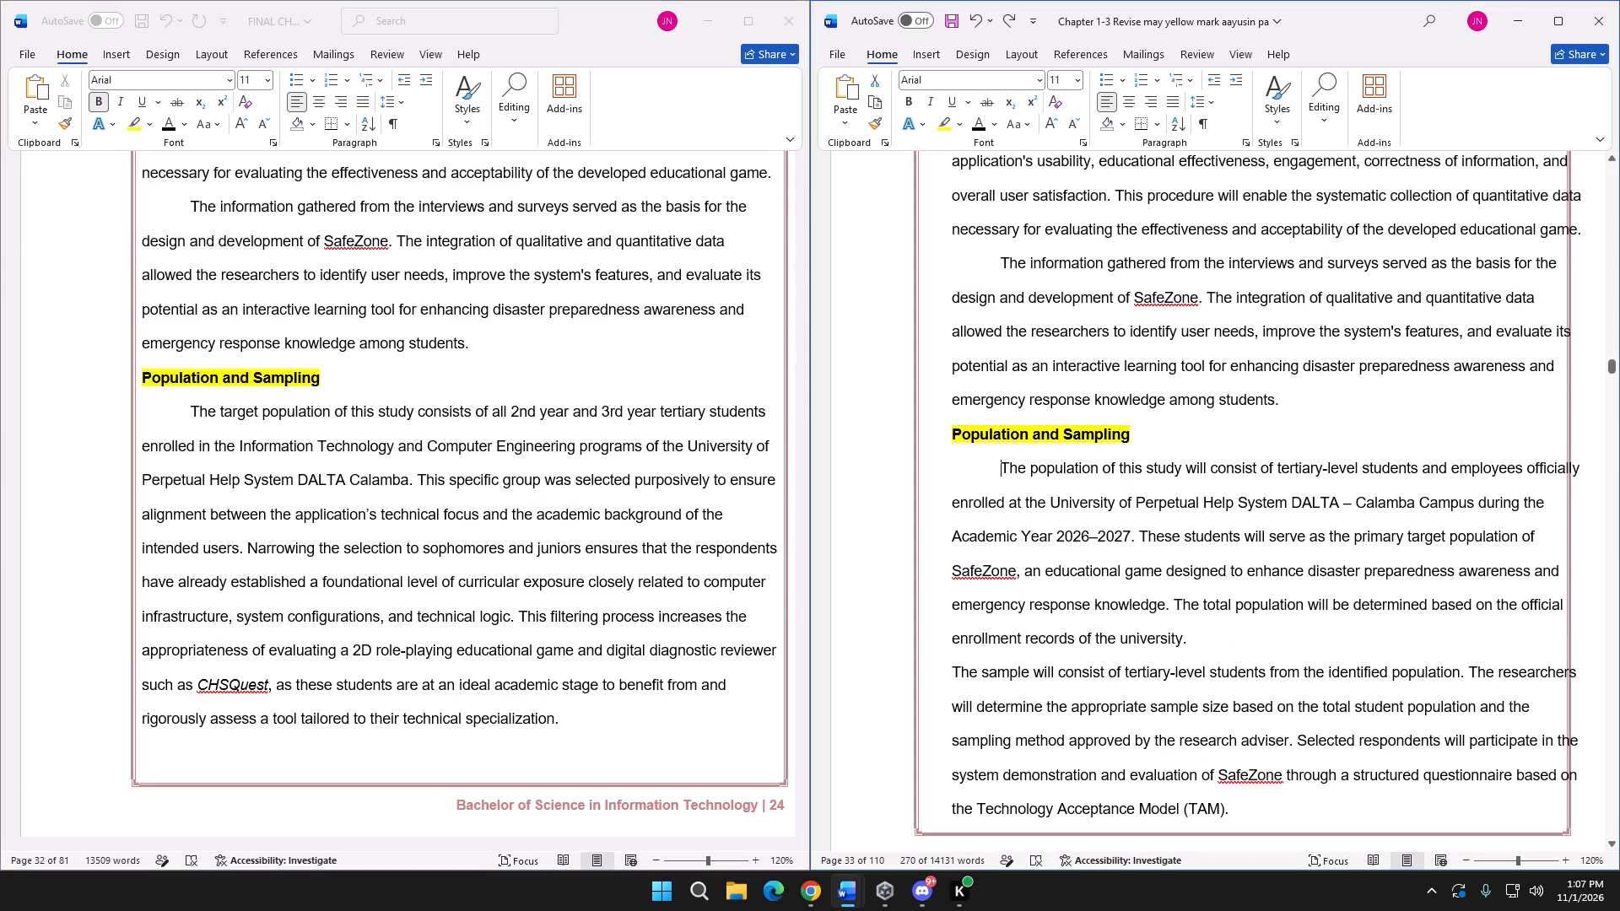
left_click_drag(1003, 472, 1261, 660)
scroll(1258, 616, "down", 3)
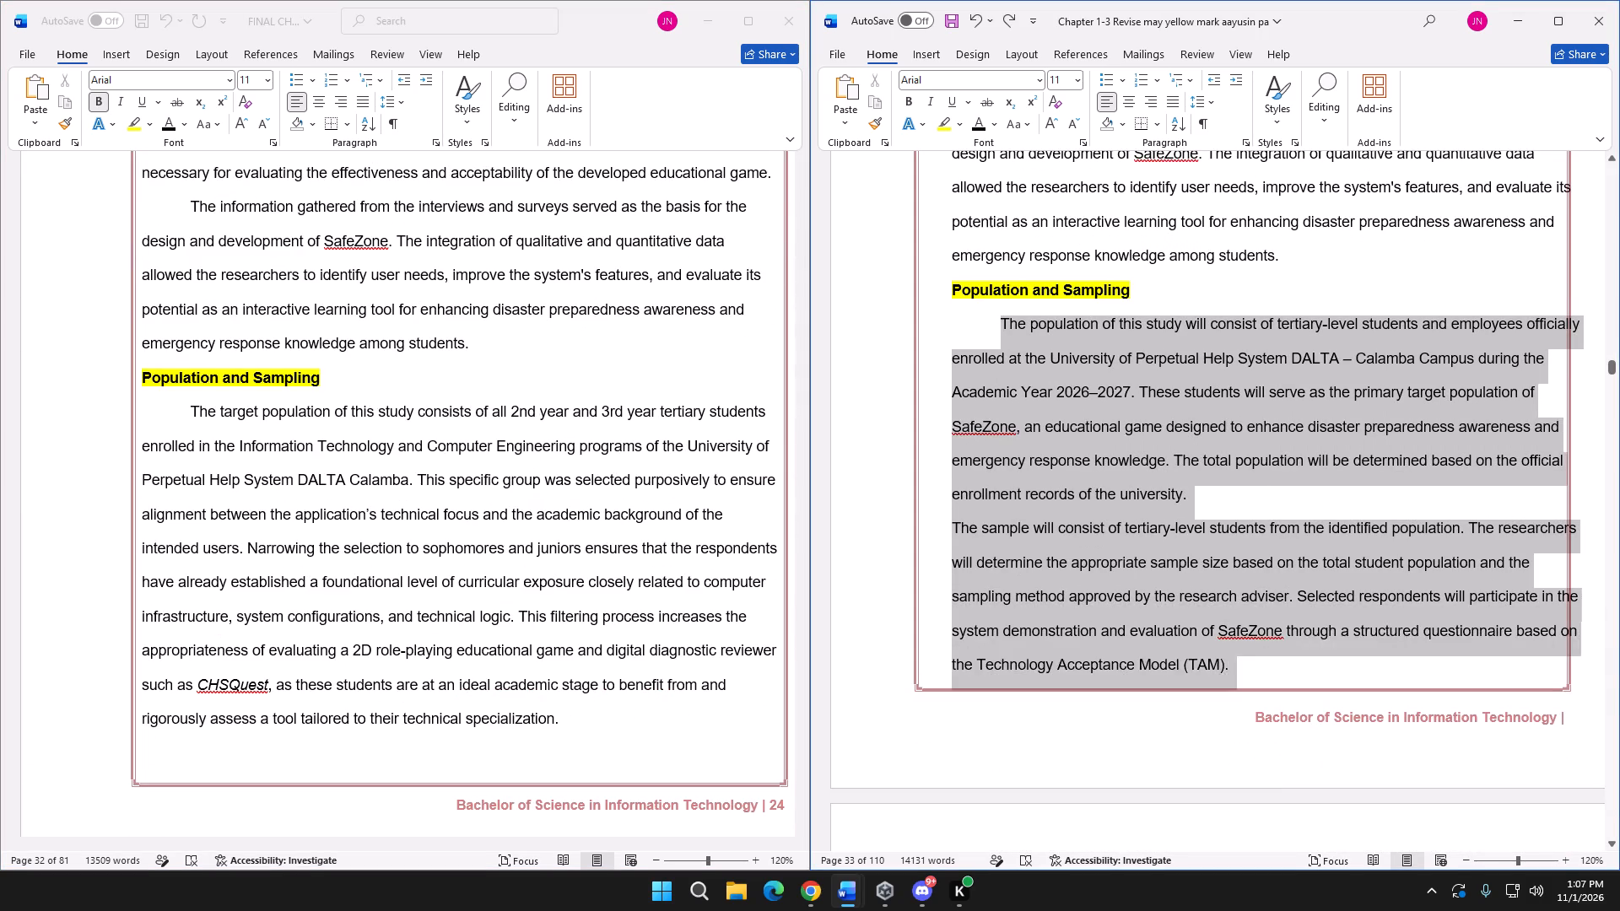
left_click_drag(1261, 660, 1257, 670)
key("ctrl+c")
Replace the final document's first Population and Sampling paragraph, through "their technical specialization.", with the copied text.
left_click(275, 449)
left_click_drag(188, 412, 194, 414)
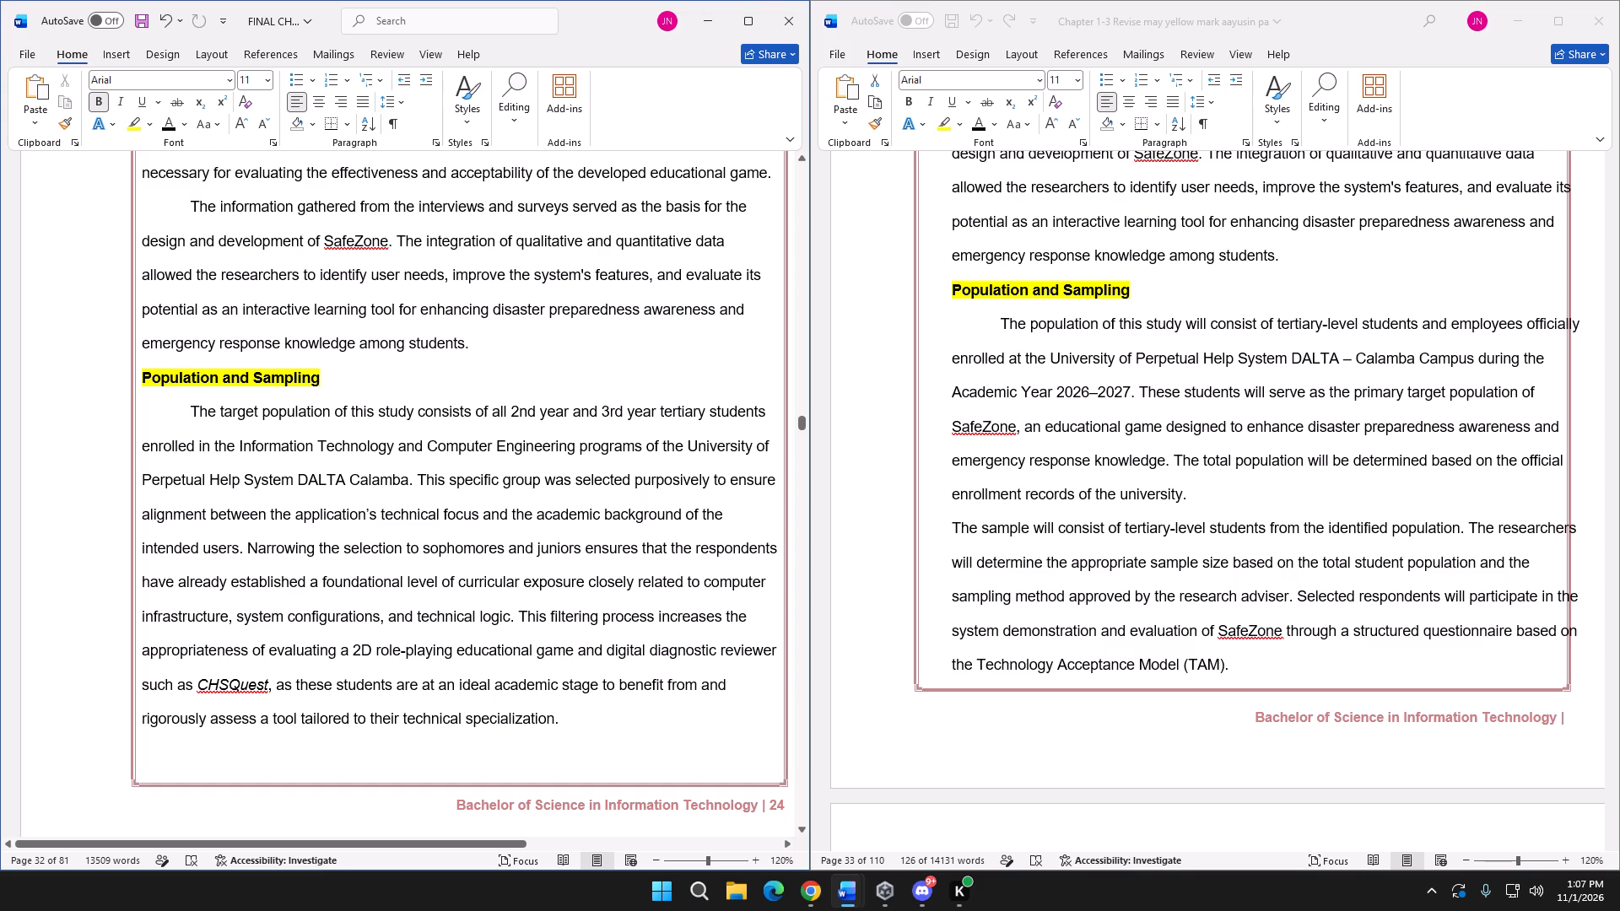
left_click_drag(194, 414, 566, 718)
key("ctrl+v")
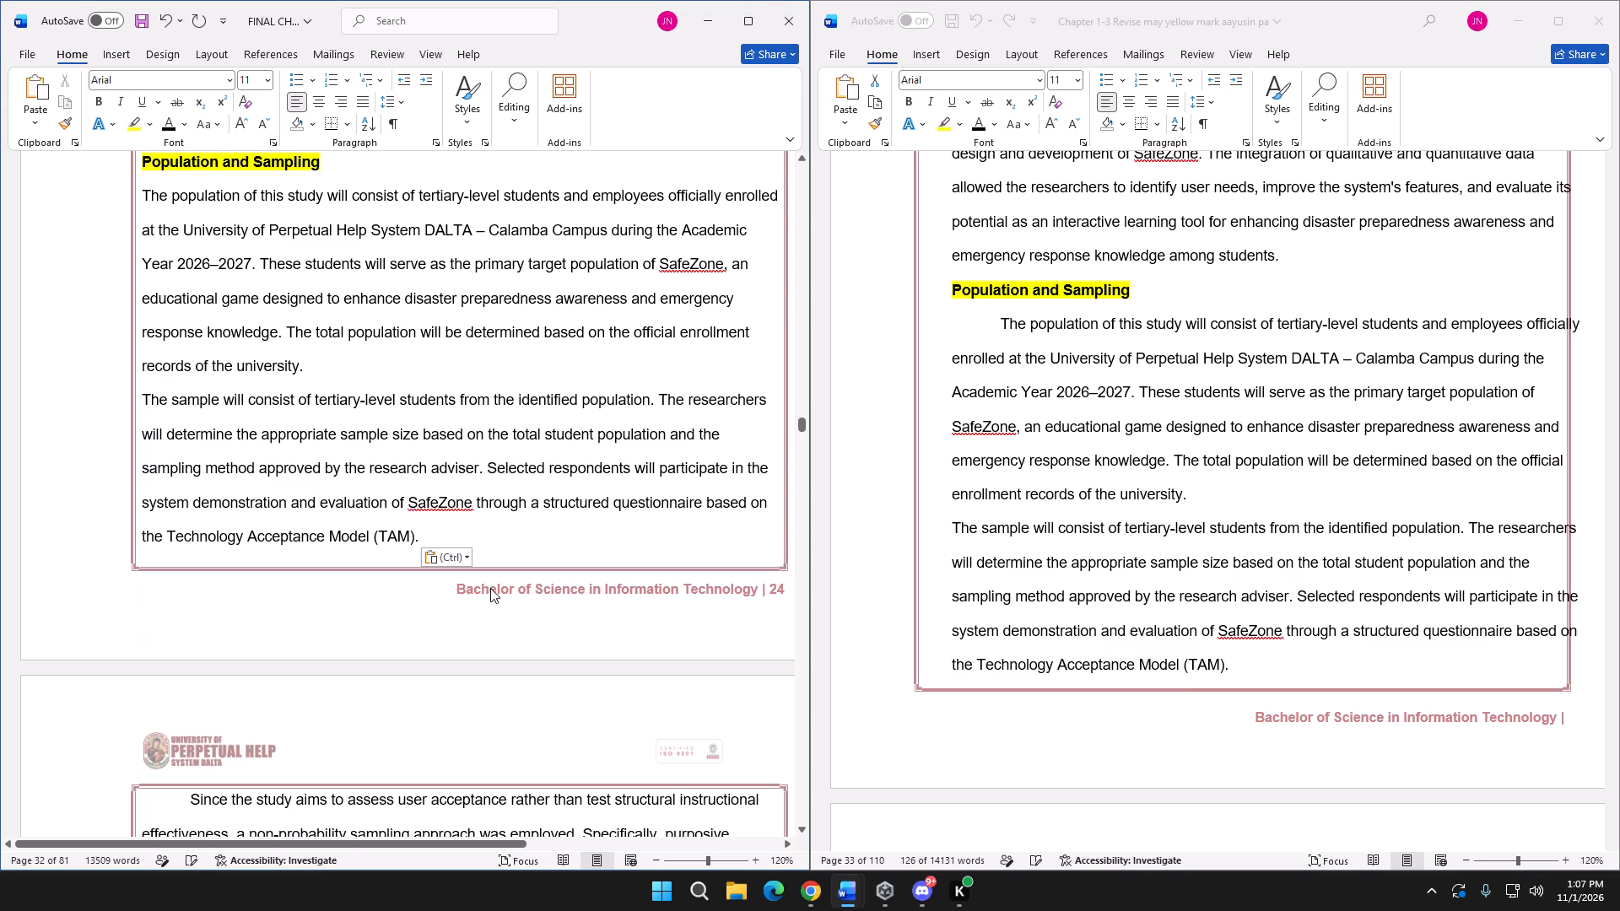
Indent the first lines of the two pasted Population and Sampling paragraphs.
left_click(140, 199)
key("Tab")
left_click(140, 400)
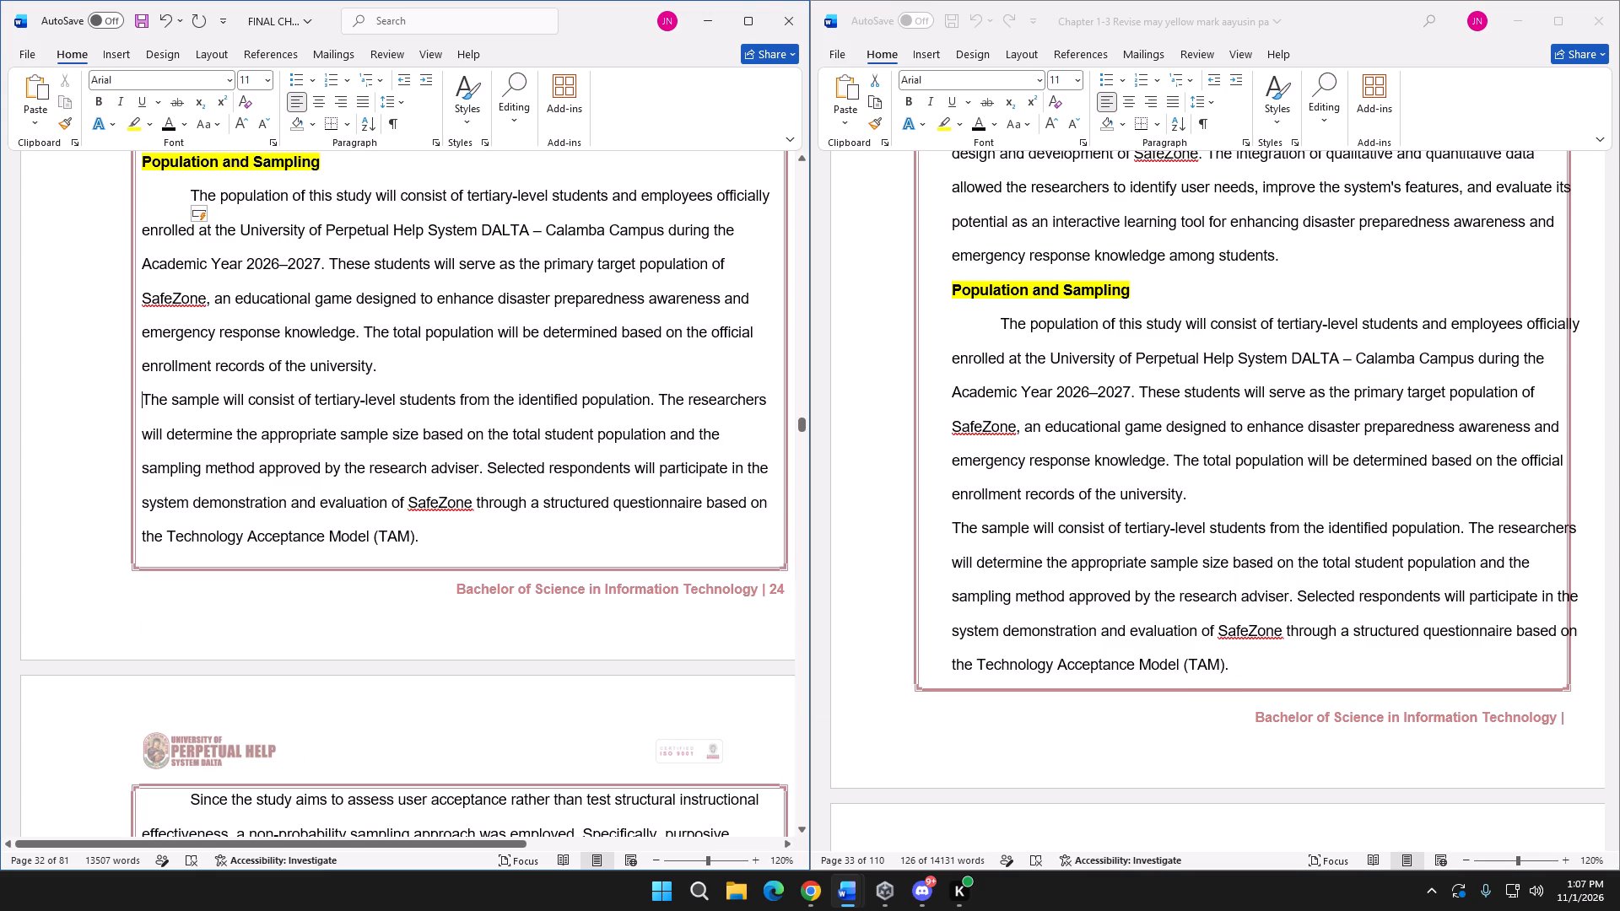
key("Tab")
Delete the old Population and Sampling paragraph in the final document, from "Since the study aims" to "probability sampling.".
scroll(387, 439, "down", 7)
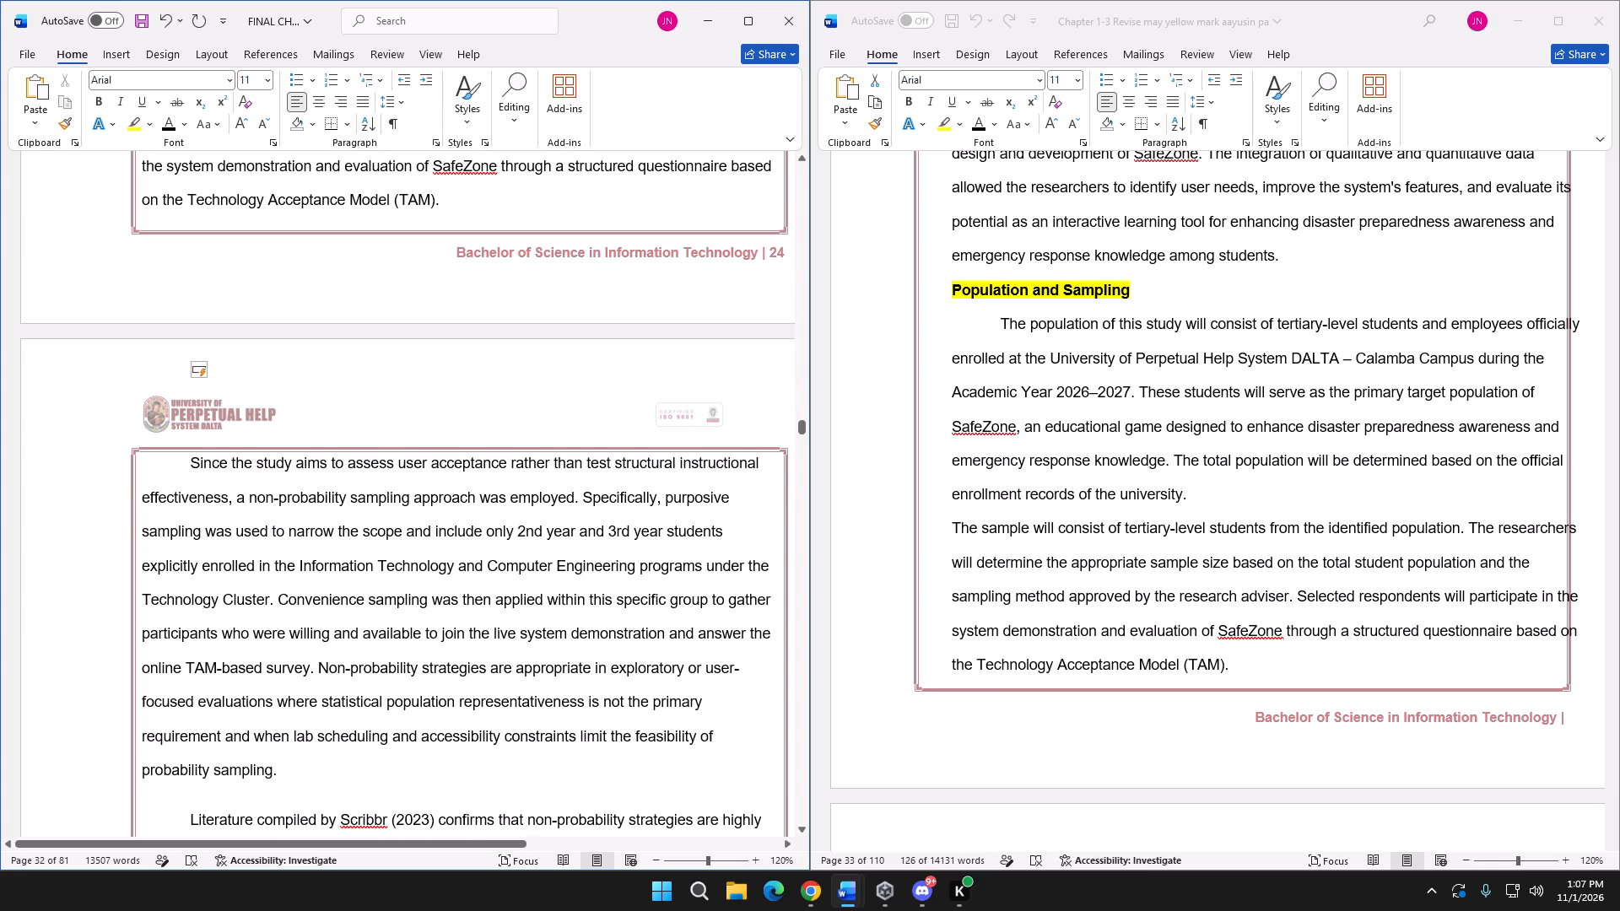
scroll(242, 579, "up", 3)
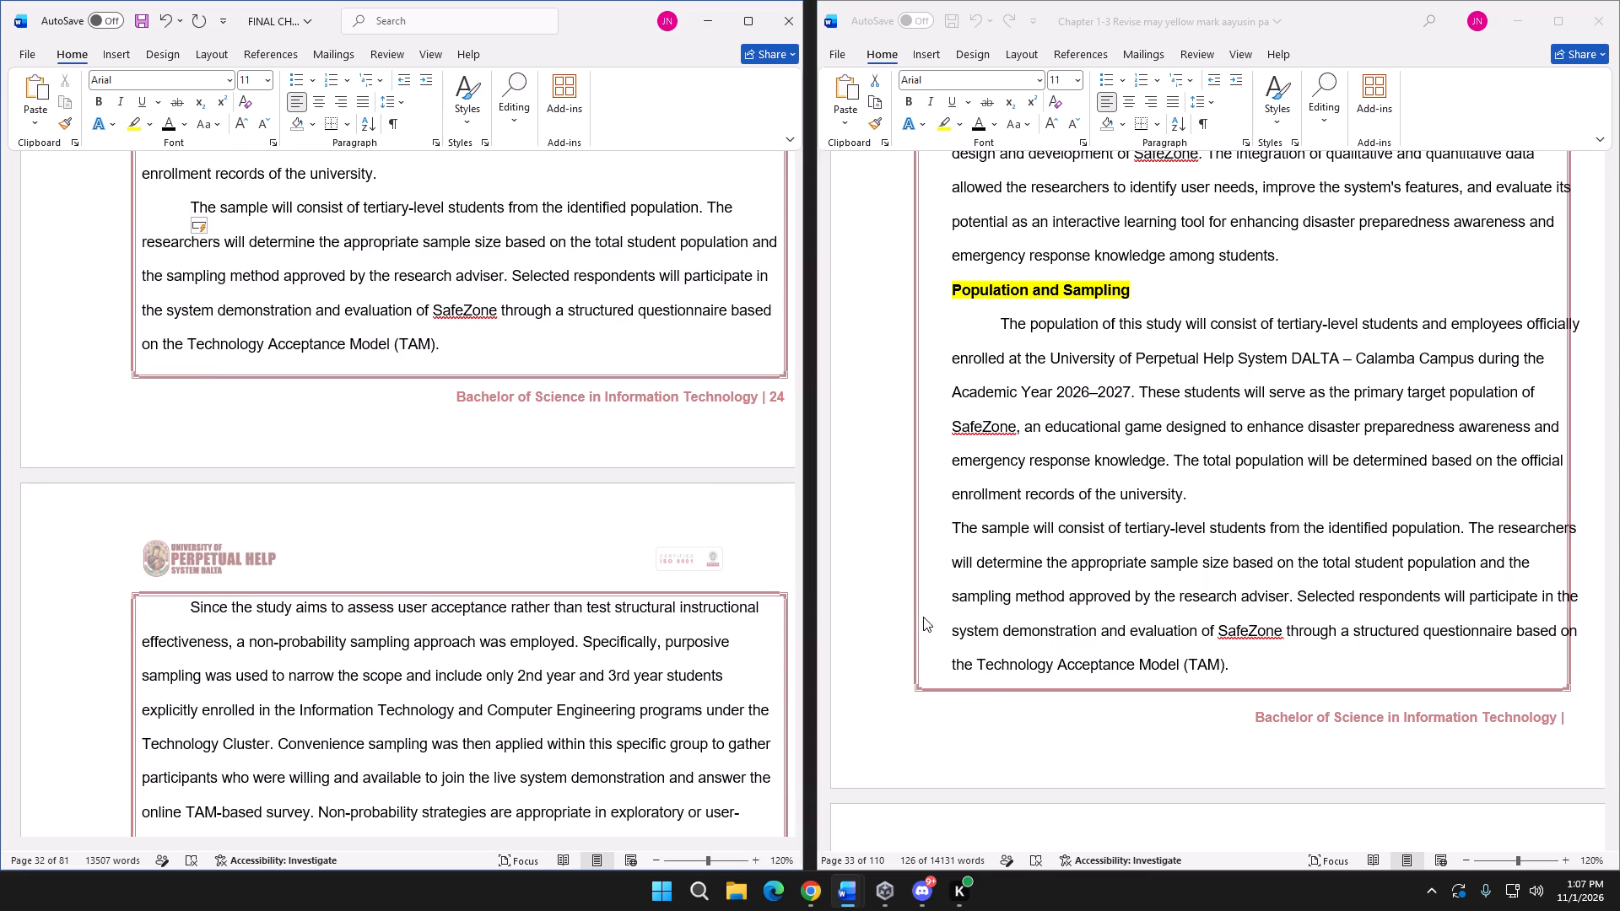
scroll(950, 621, "down", 10)
scroll(722, 589, "down", 4)
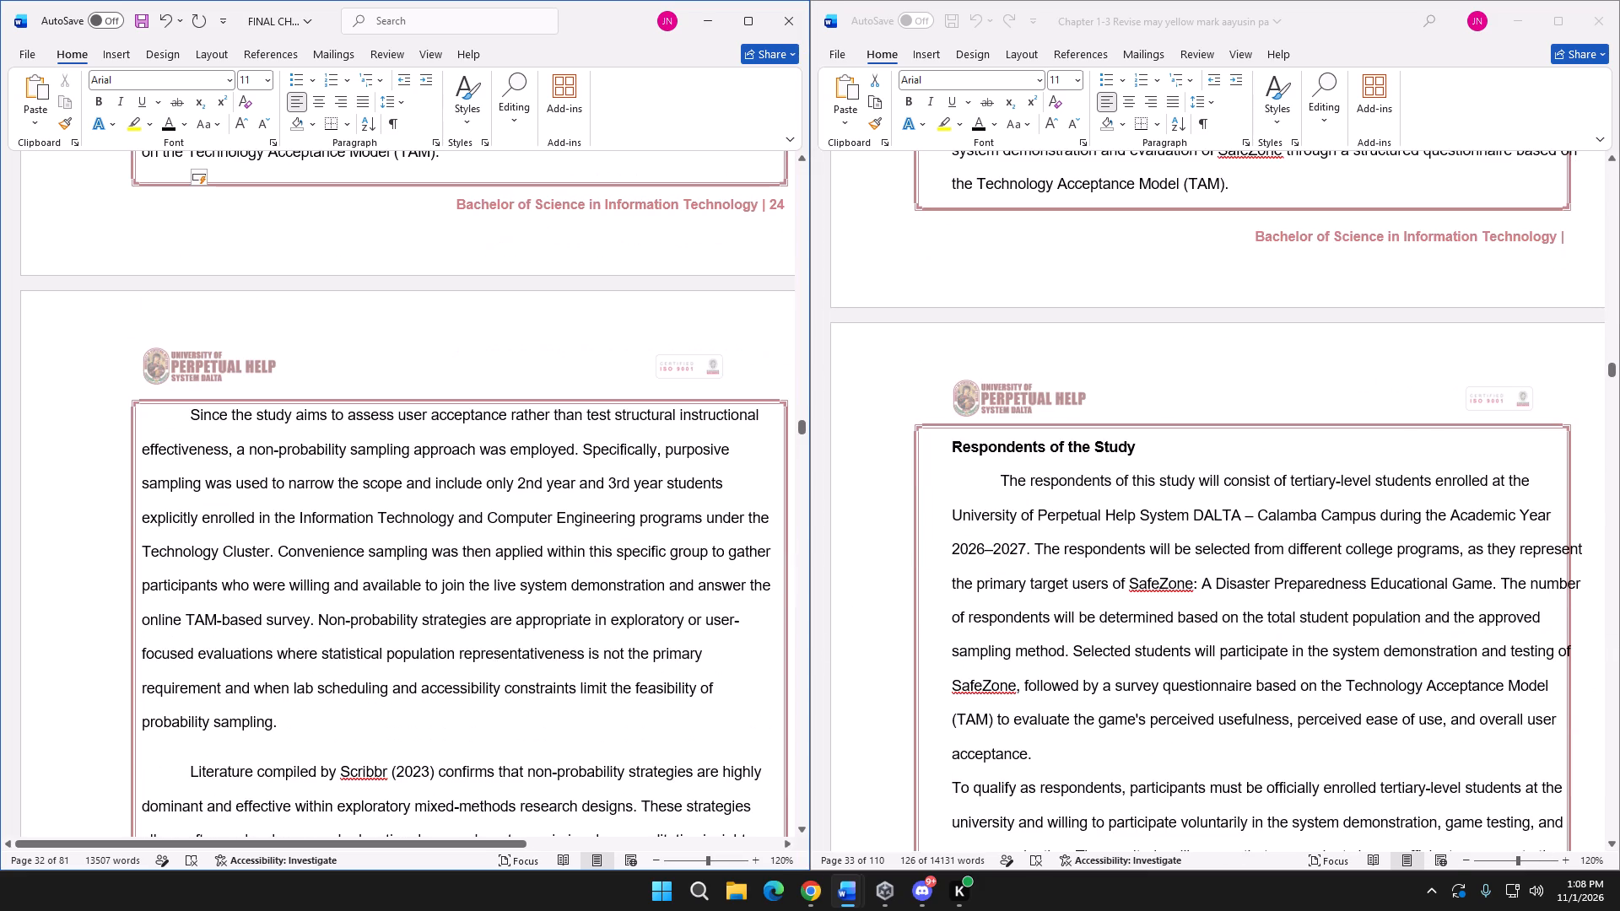
left_click_drag(298, 731, 170, 431)
key("BackSpace")
Delete the last two old Population and Sampling paragraphs, from "Literature compiled by Scribbr" to "academic confidence.".
scroll(307, 490, "down", 5)
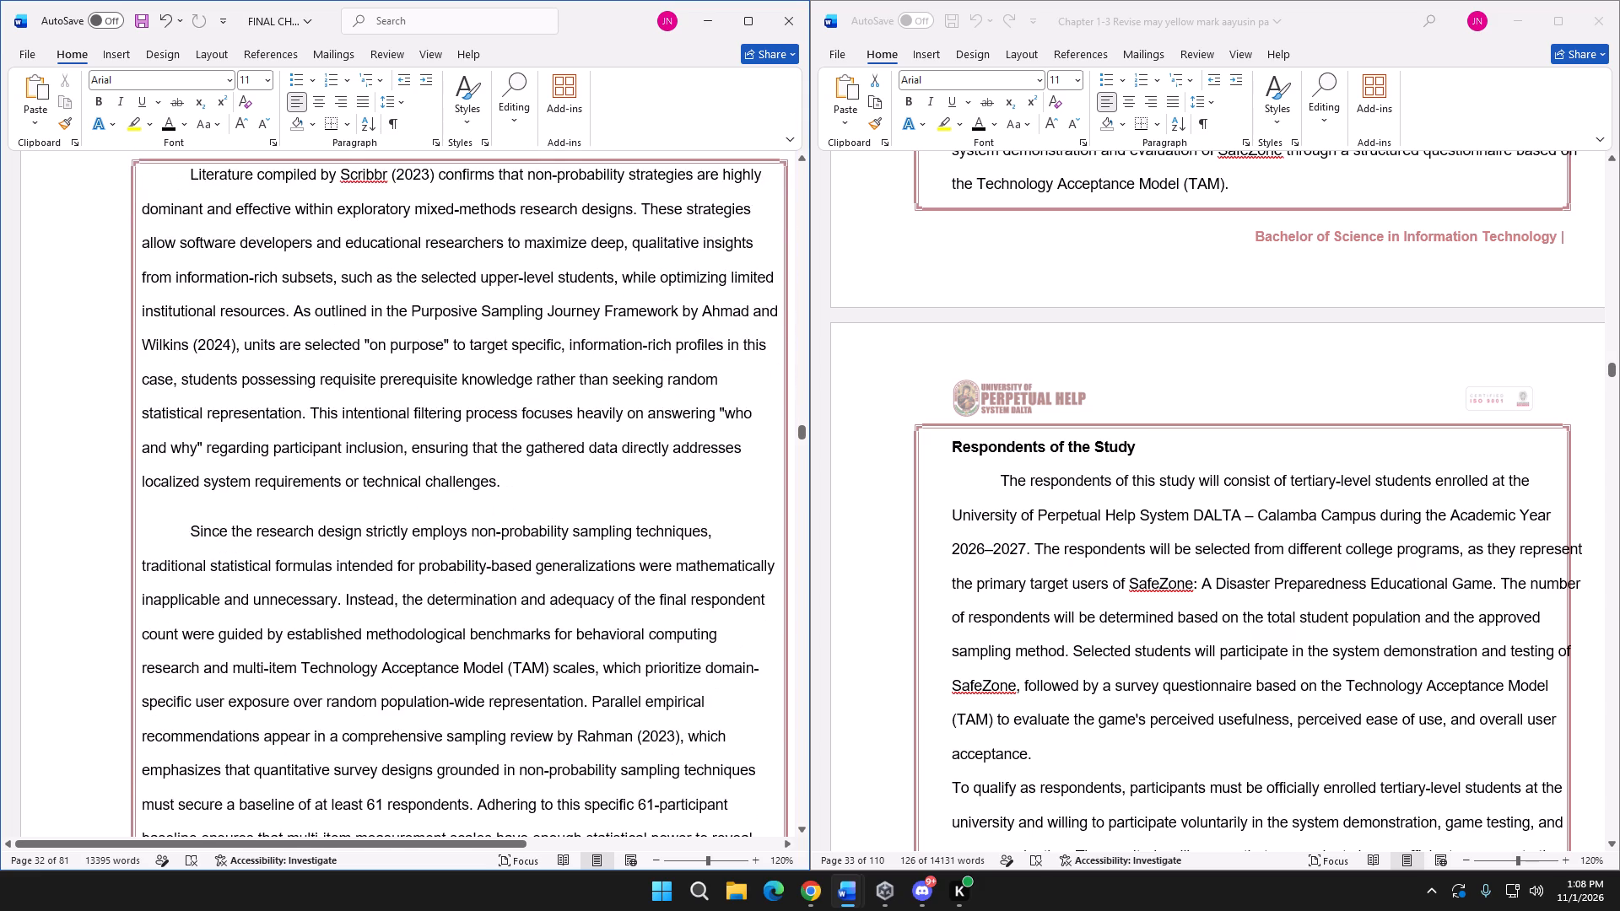
scroll(375, 507, "down", 8)
left_click_drag(287, 518, 165, 470)
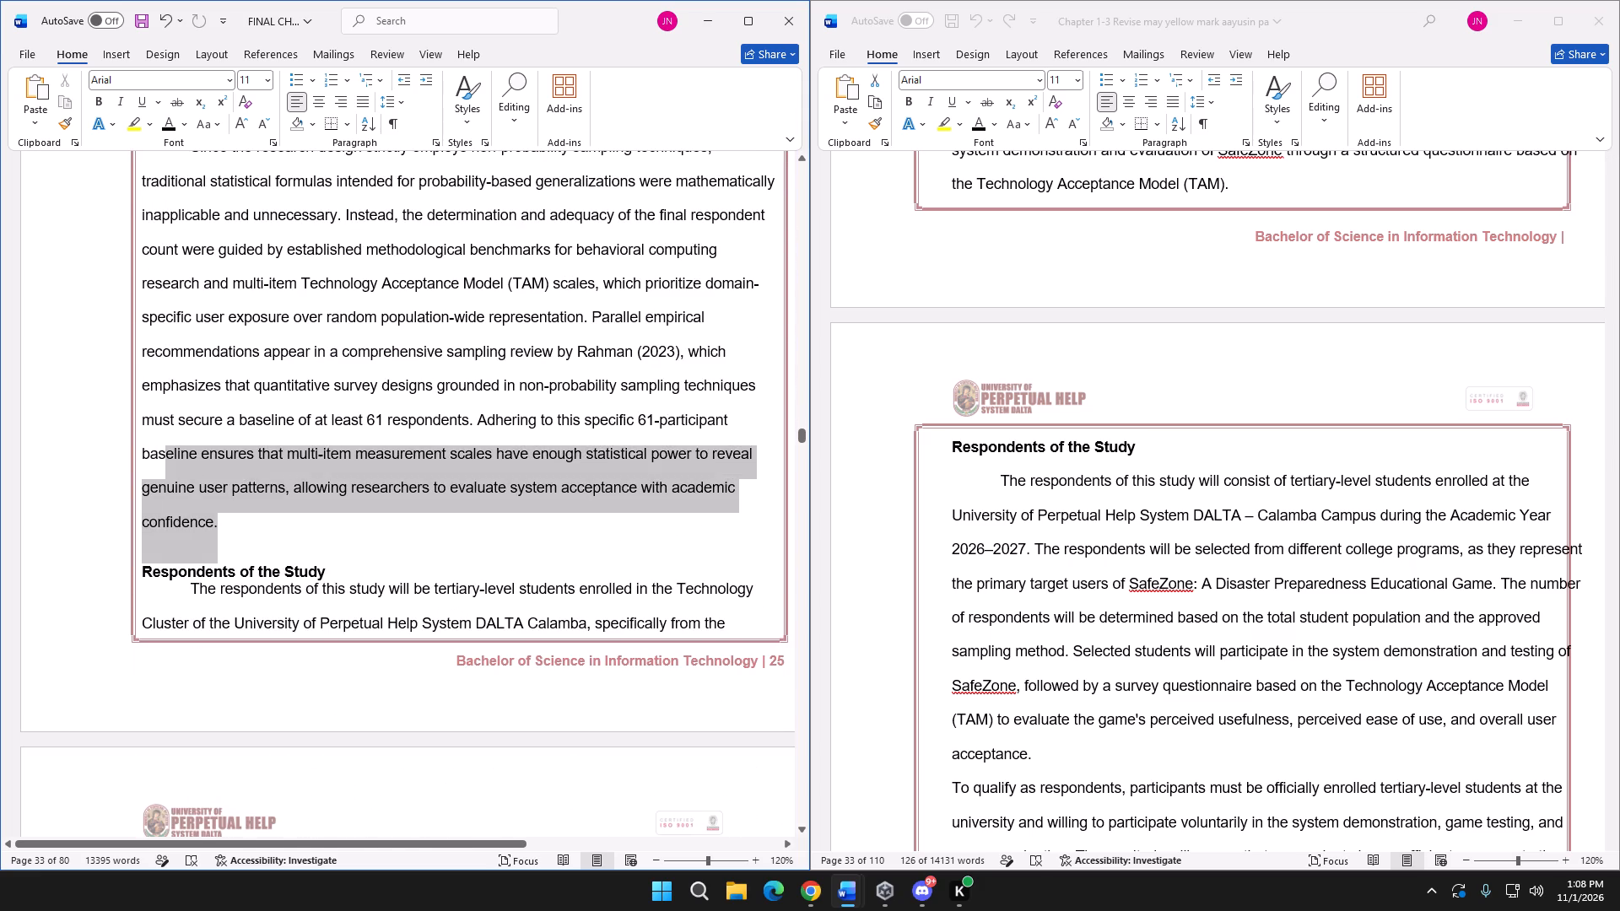
left_click_drag(165, 470, 188, 425)
scroll(165, 470, "up", 13)
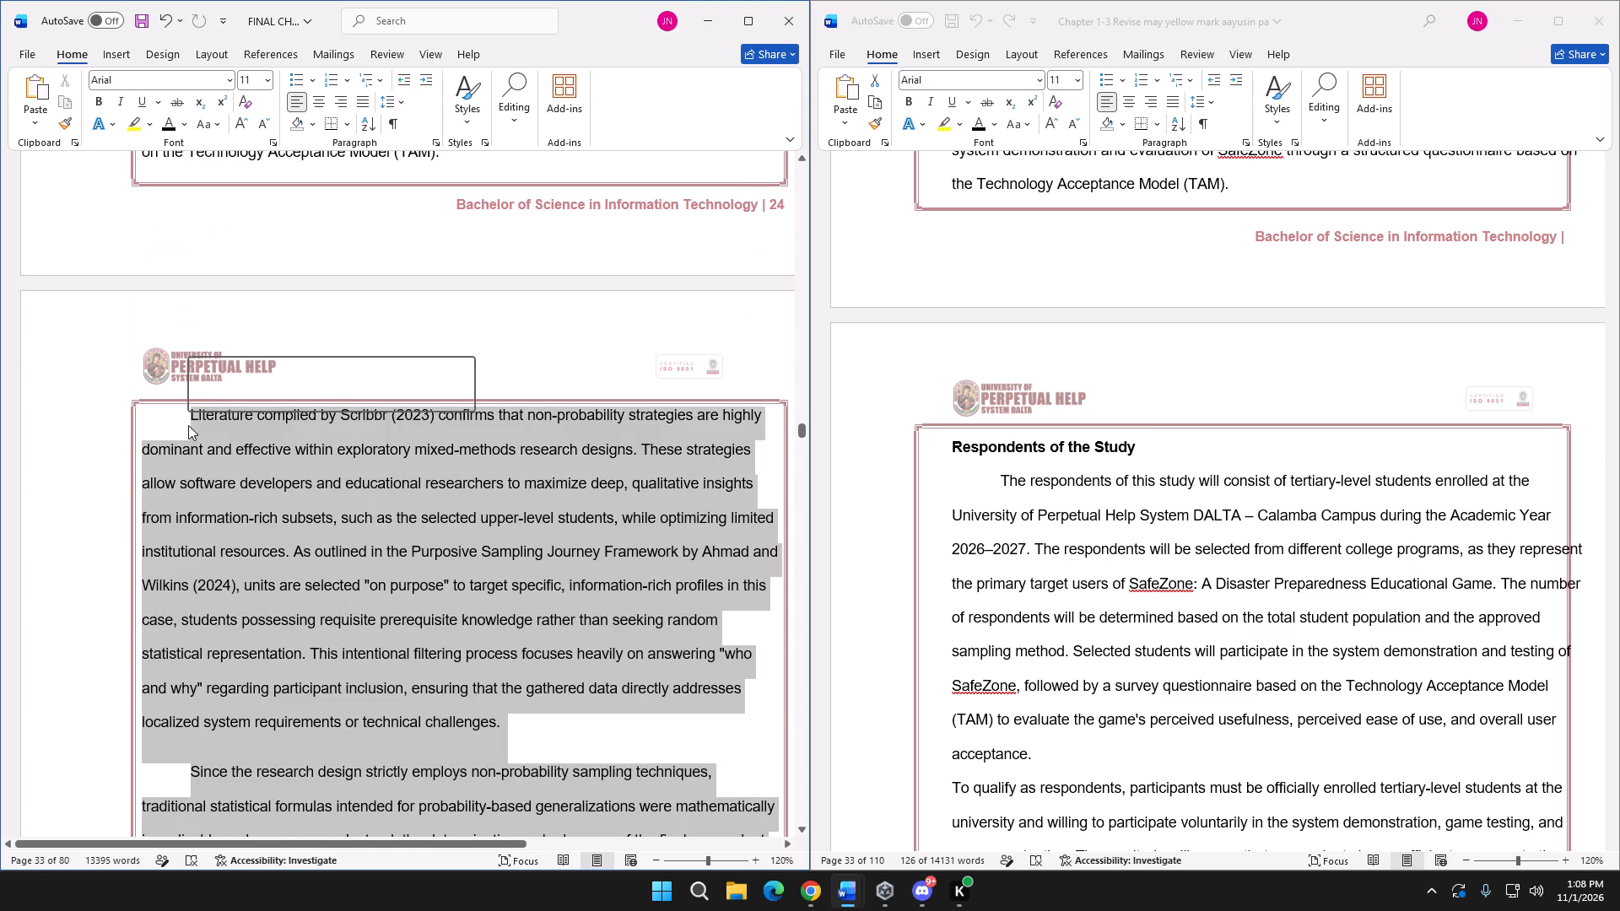
key("BackSpace")
Copy both paragraphs under Respondents of the Study in the Chapter 1-3 revision, through "providing their evaluations.".
scroll(327, 455, "up", 6)
scroll(959, 519, "up", 2)
scroll(960, 519, "down", 4)
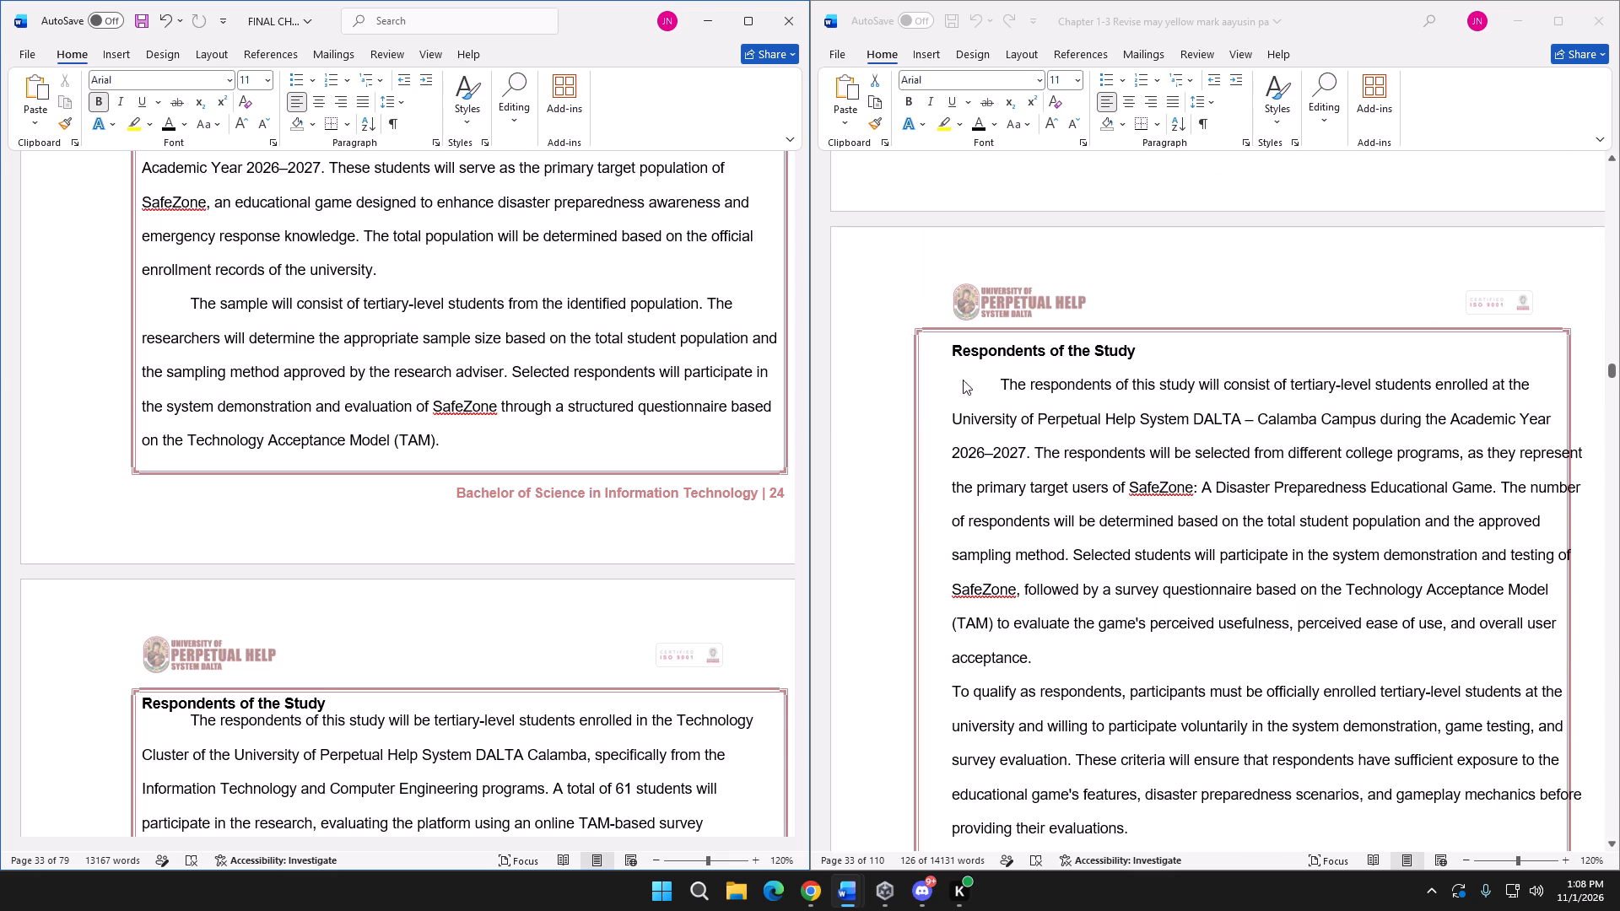
left_click(957, 356)
left_click_drag(953, 354, 1064, 655)
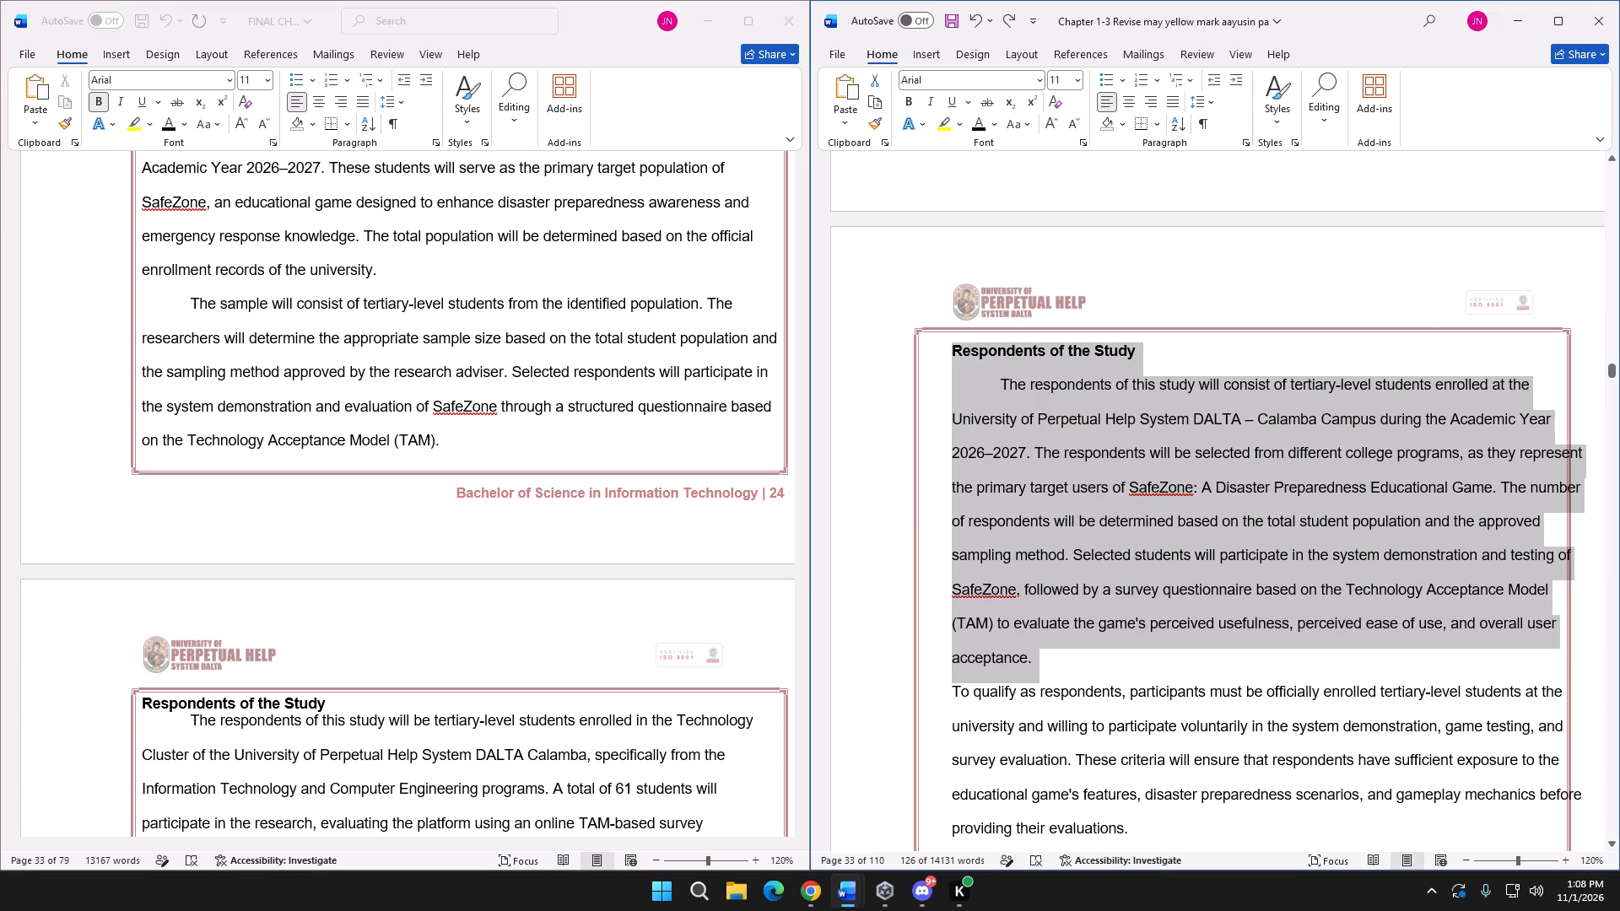
left_click_drag(1064, 655, 1106, 661)
scroll(1064, 655, "down", 3)
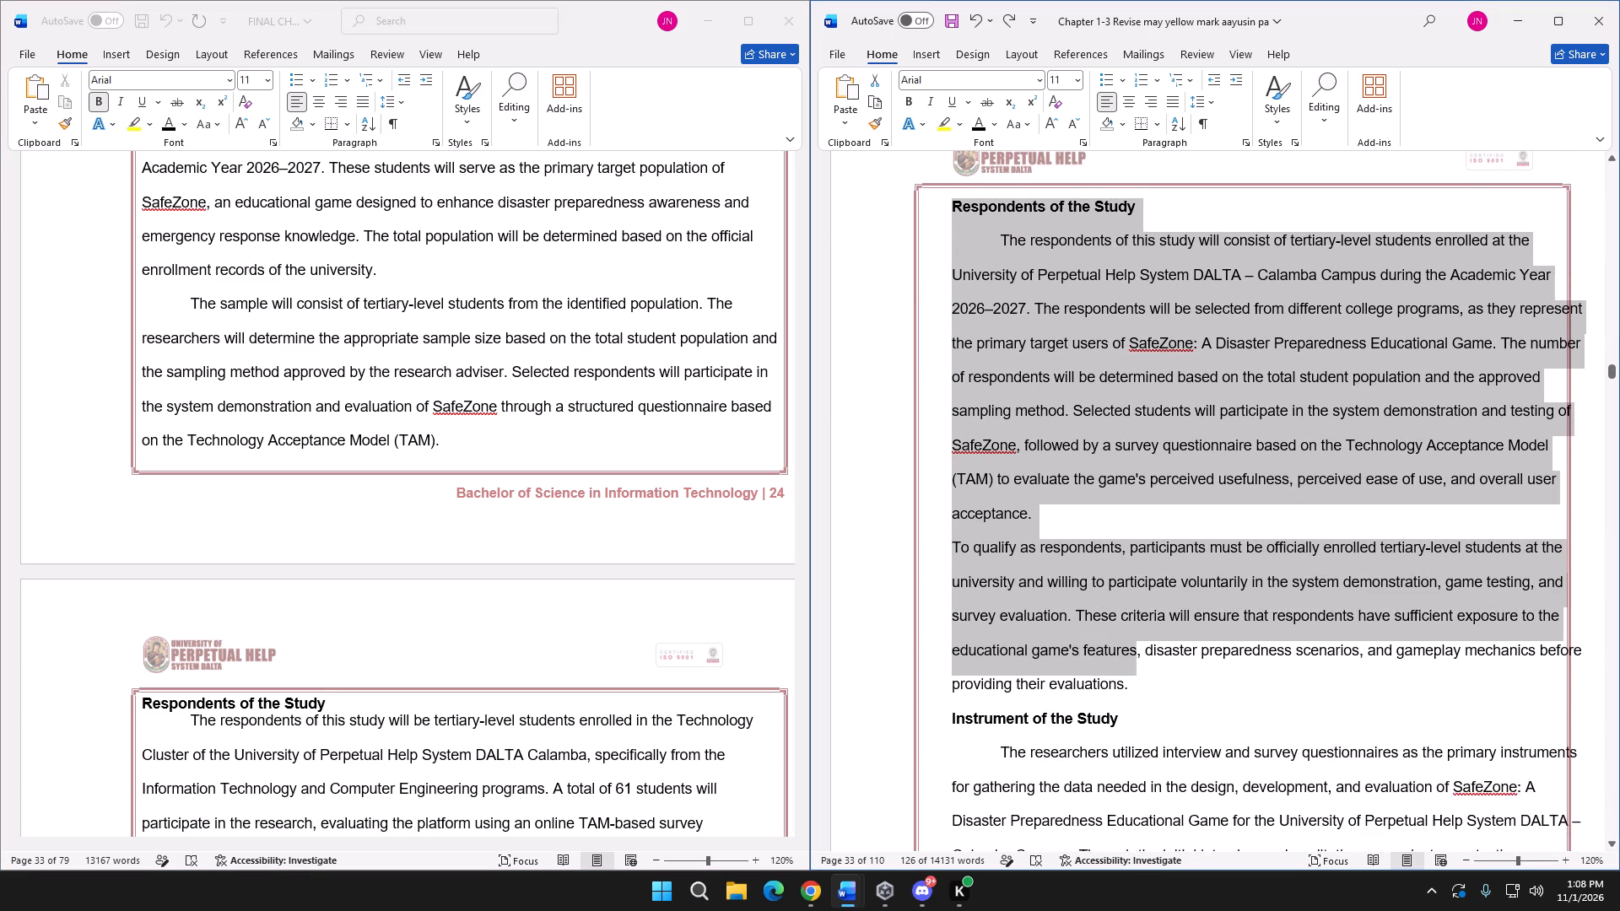
left_click_drag(1106, 661, 1142, 677)
left_click(943, 358)
left_click_drag(1005, 240, 1179, 682)
key("ctrl+c")
Set the final document's Respondents of the Study heading to double line spacing.
scroll(464, 586, "down", 5)
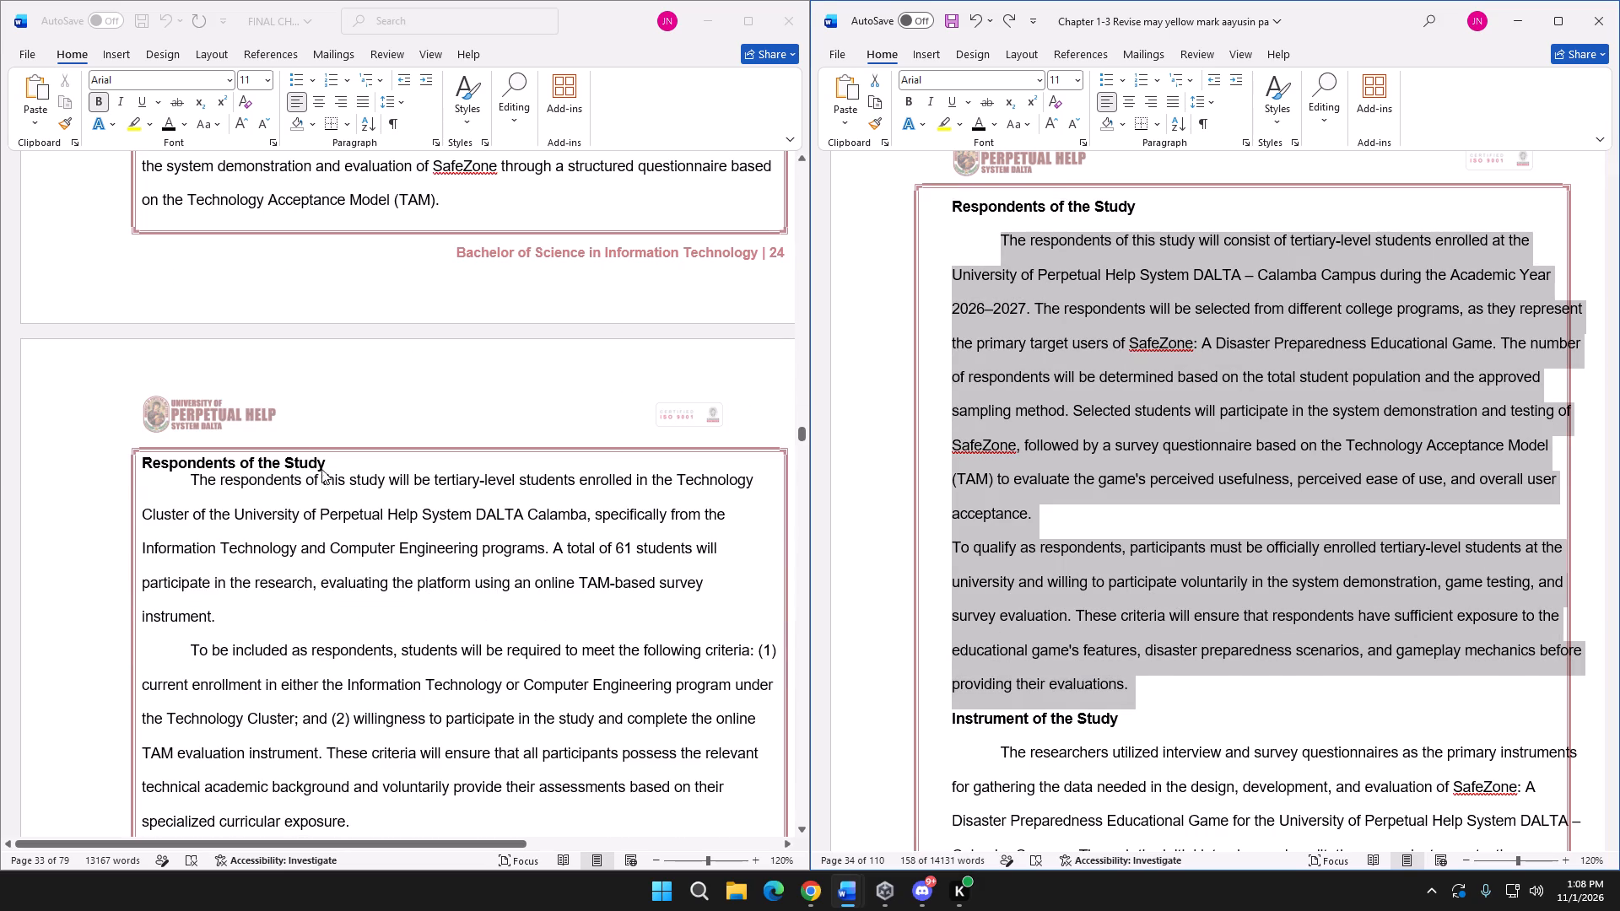
left_click(330, 463)
left_click_drag(339, 462, 108, 458)
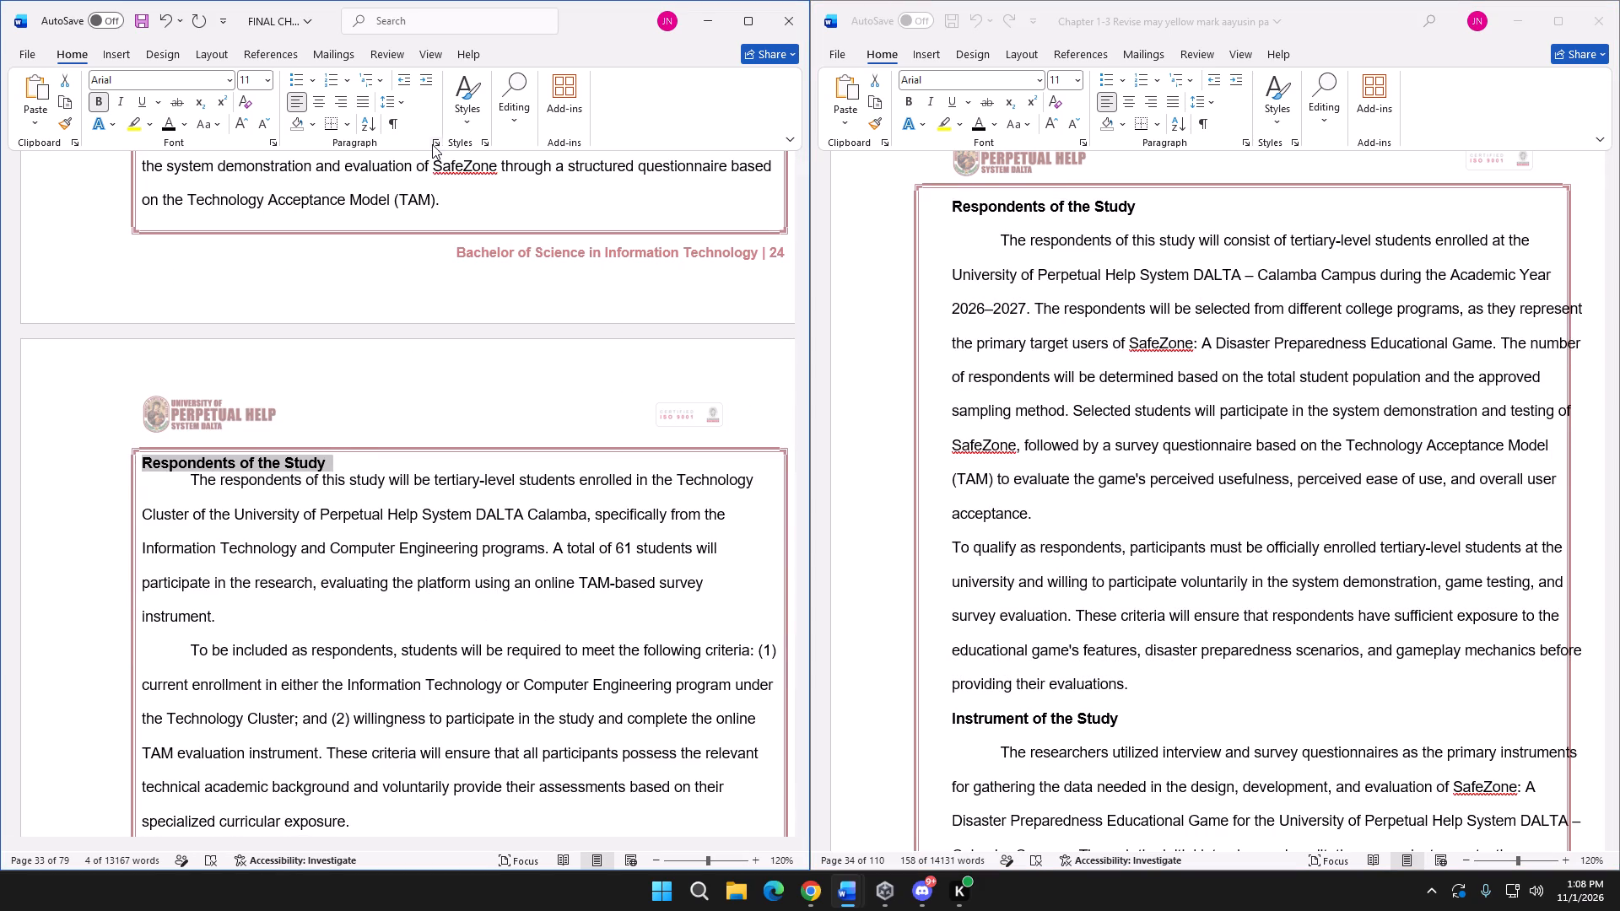
left_click(432, 144)
left_click(1335, 536)
left_click(1337, 571)
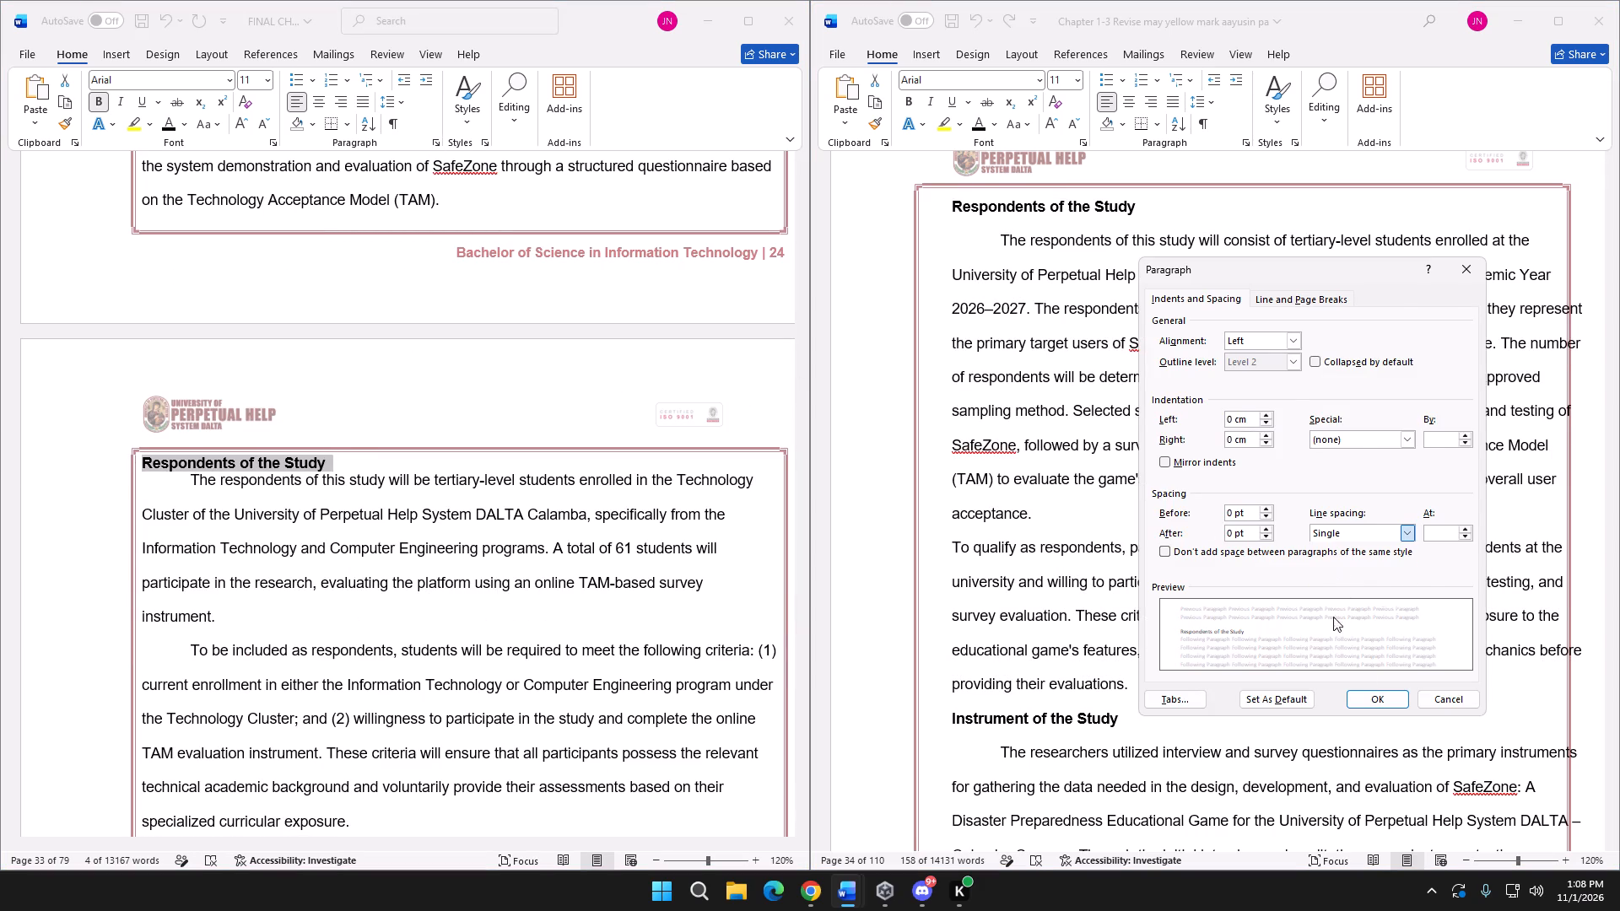
left_click(1378, 701)
left_click(388, 490)
Replace the final document's Respondents of the Study paragraphs, through "adoption likelihood.", with the copied text.
left_click(188, 512)
left_click_drag(192, 501, 740, 533)
scroll(310, 600, "down", 13)
scroll(368, 583, "up", 3)
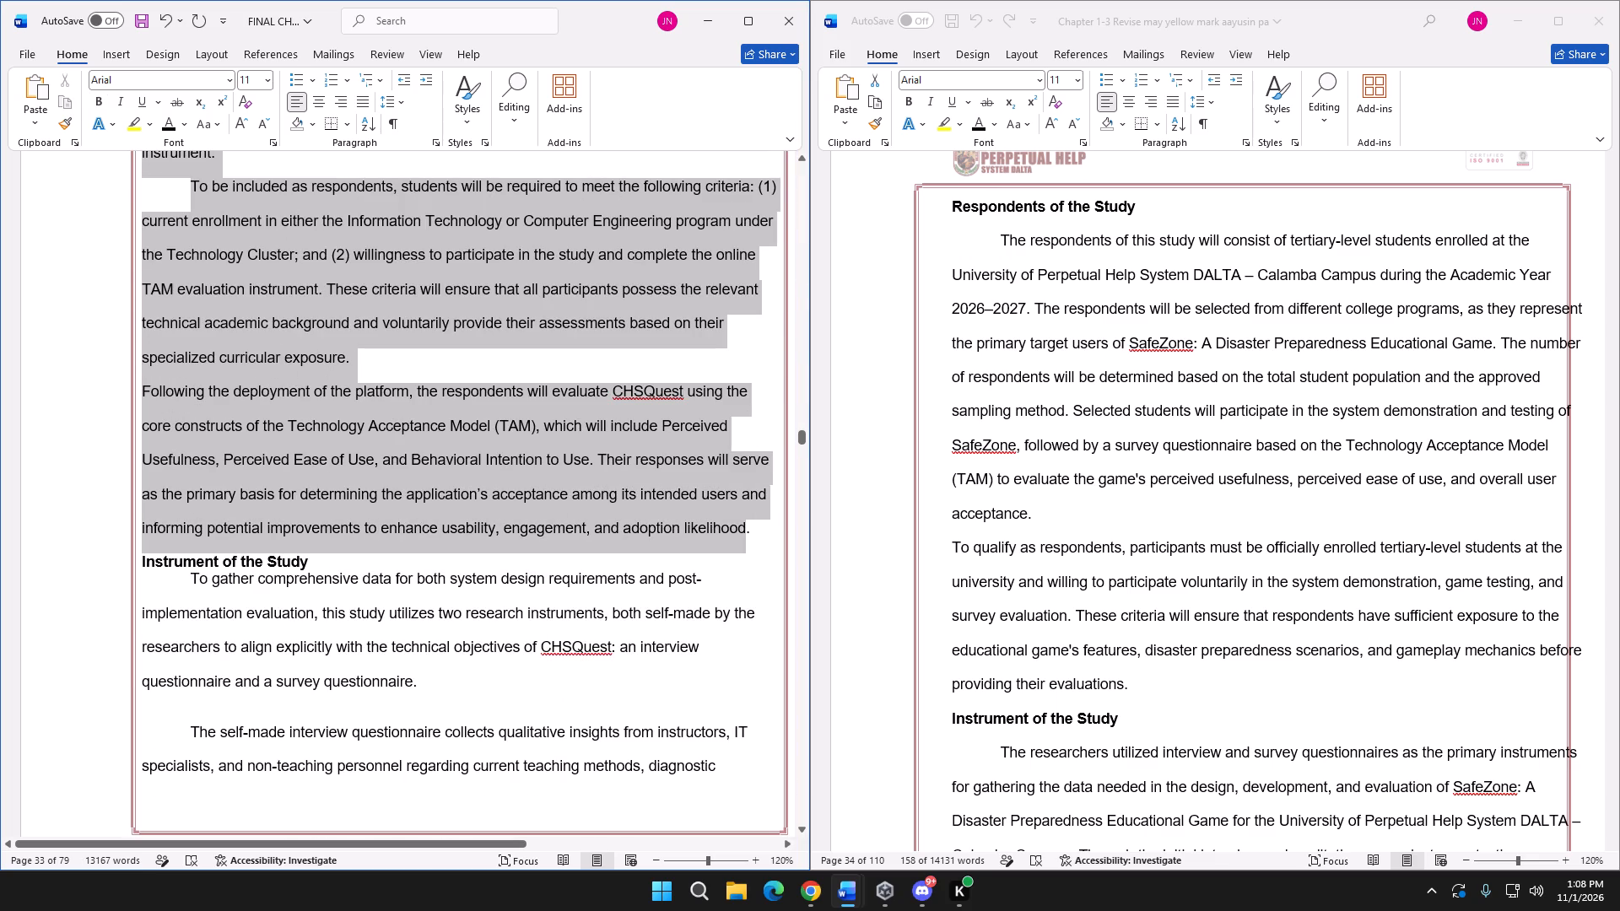
left_click_drag(740, 533, 752, 531)
key("ctrl+v")
Indent the first lines of the two pasted Respondents of the Study paragraphs.
scroll(520, 496, "up", 5)
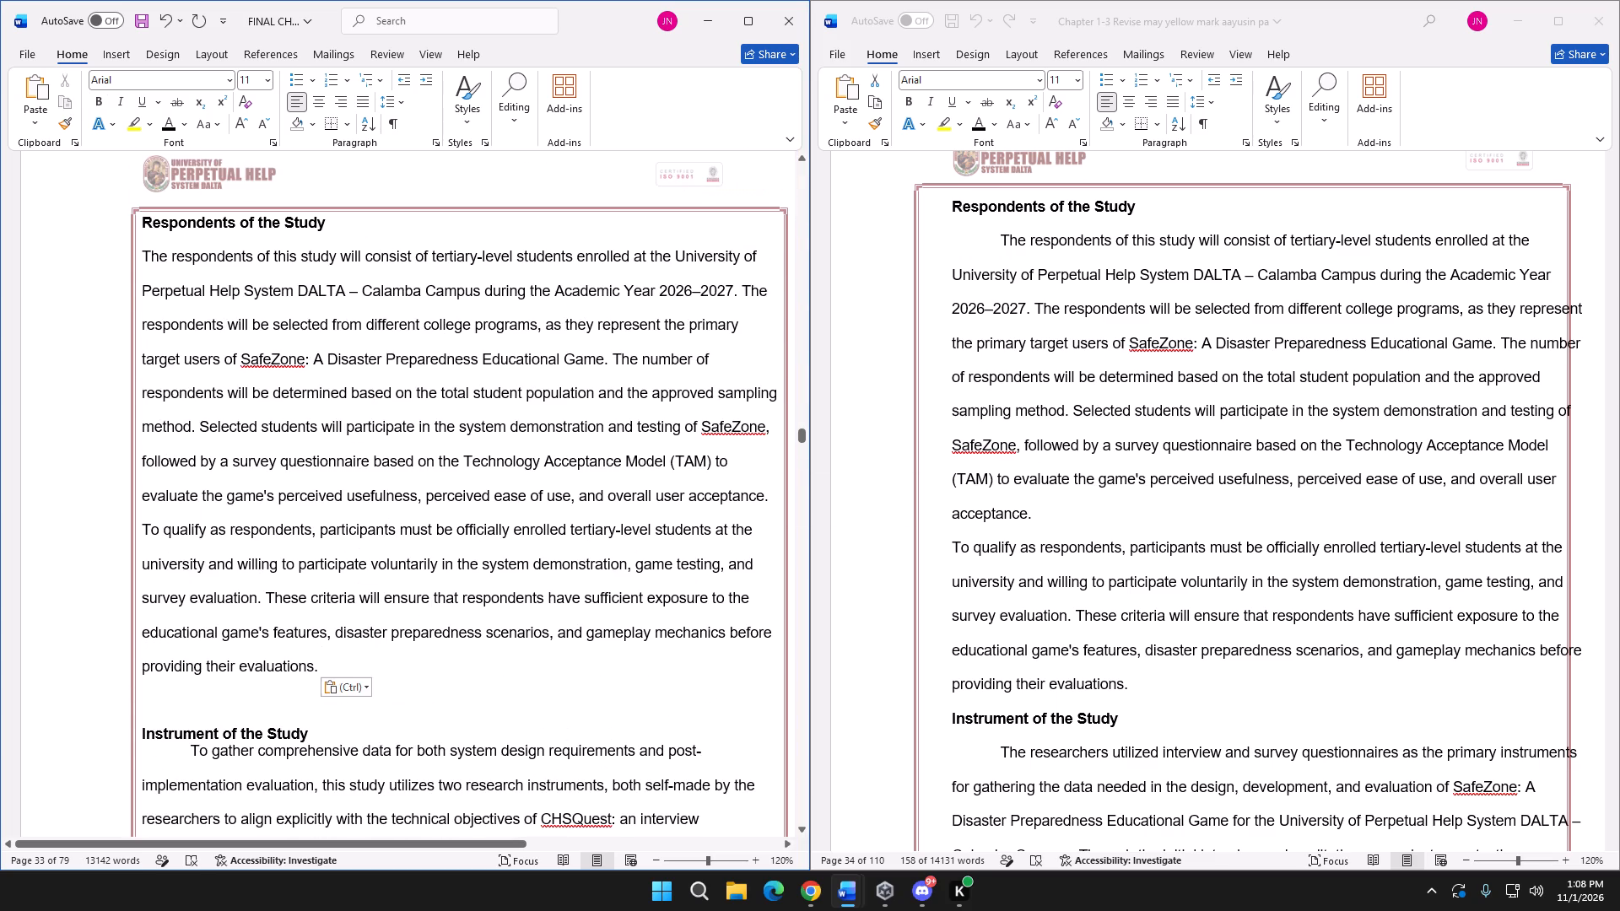
left_click(143, 261)
key("Tab")
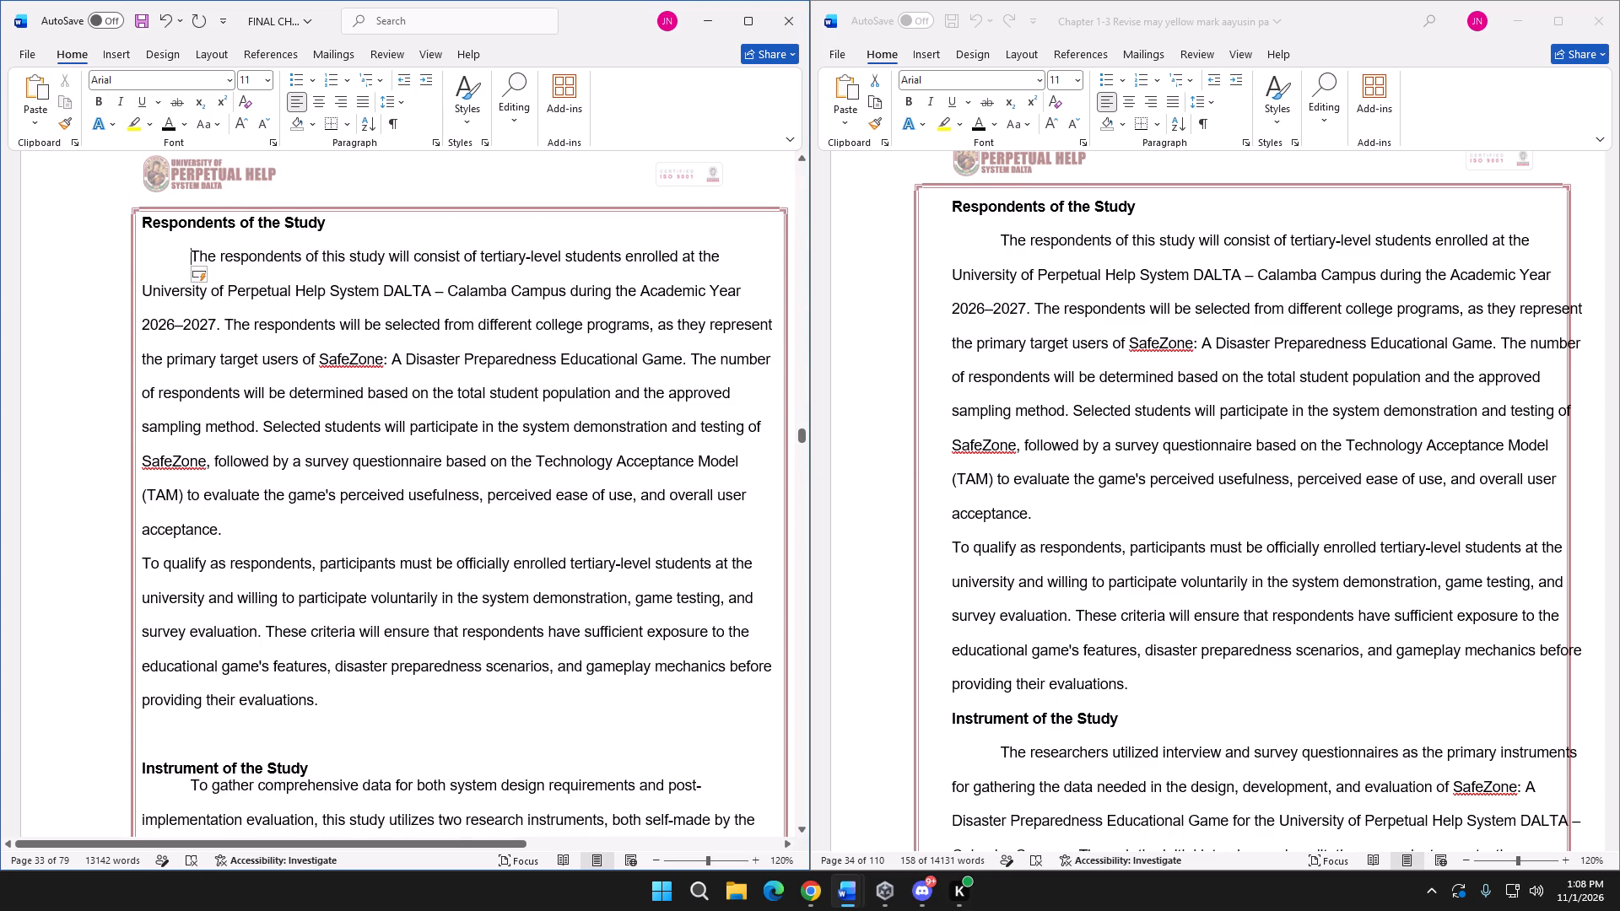
left_click(142, 559)
key("Tab")
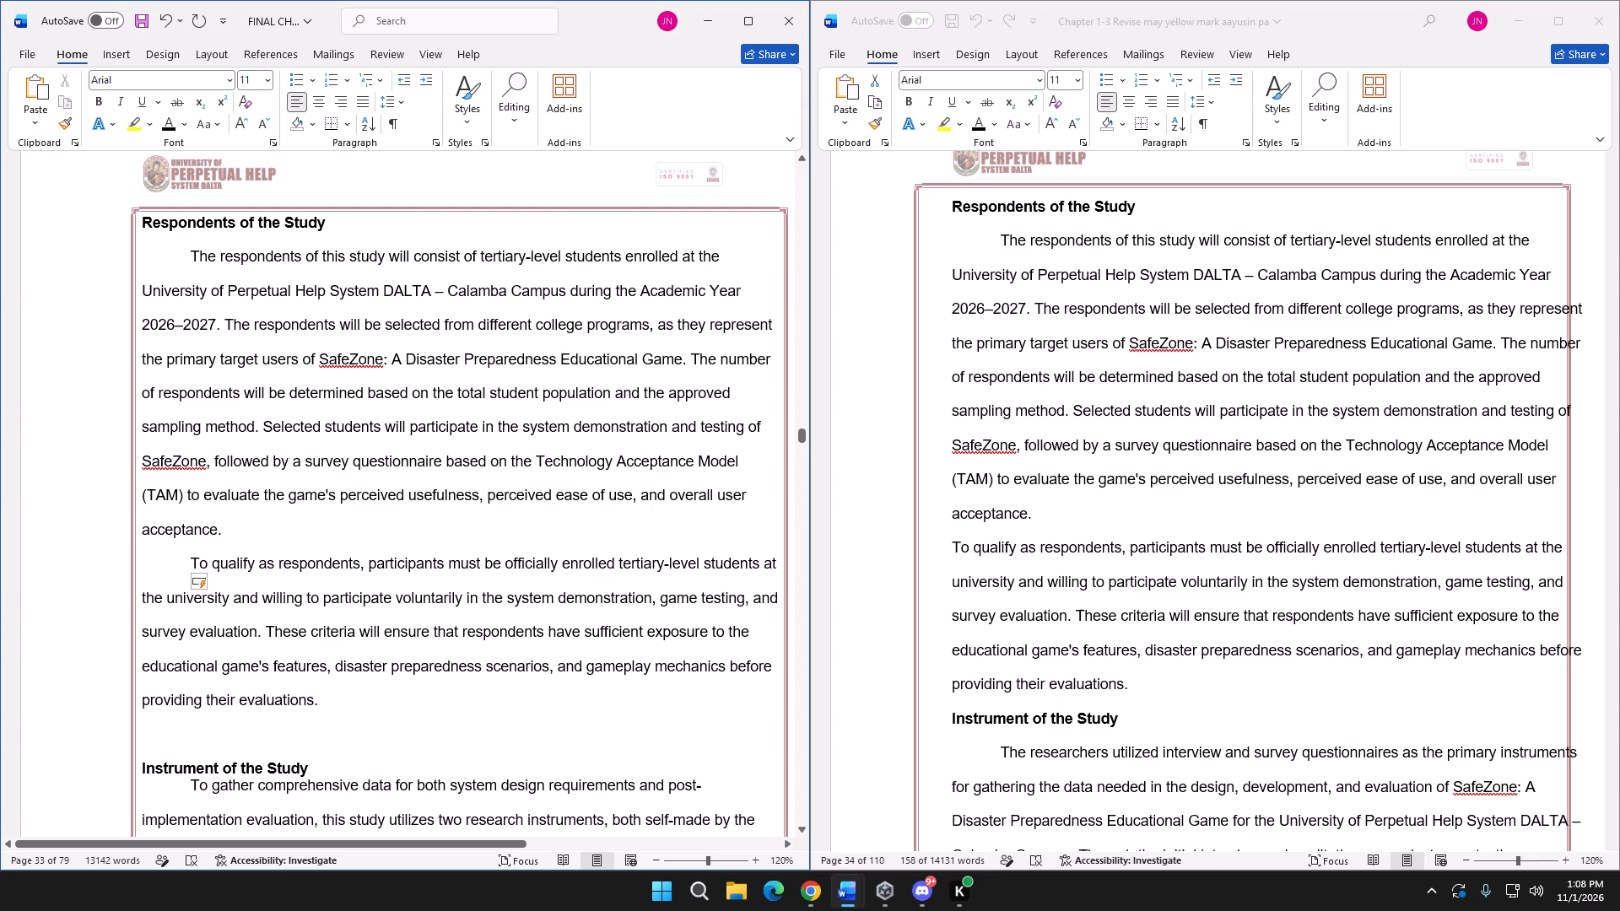
Set the final document's Instrument of the Study heading to double line spacing.
scroll(347, 584, "down", 4)
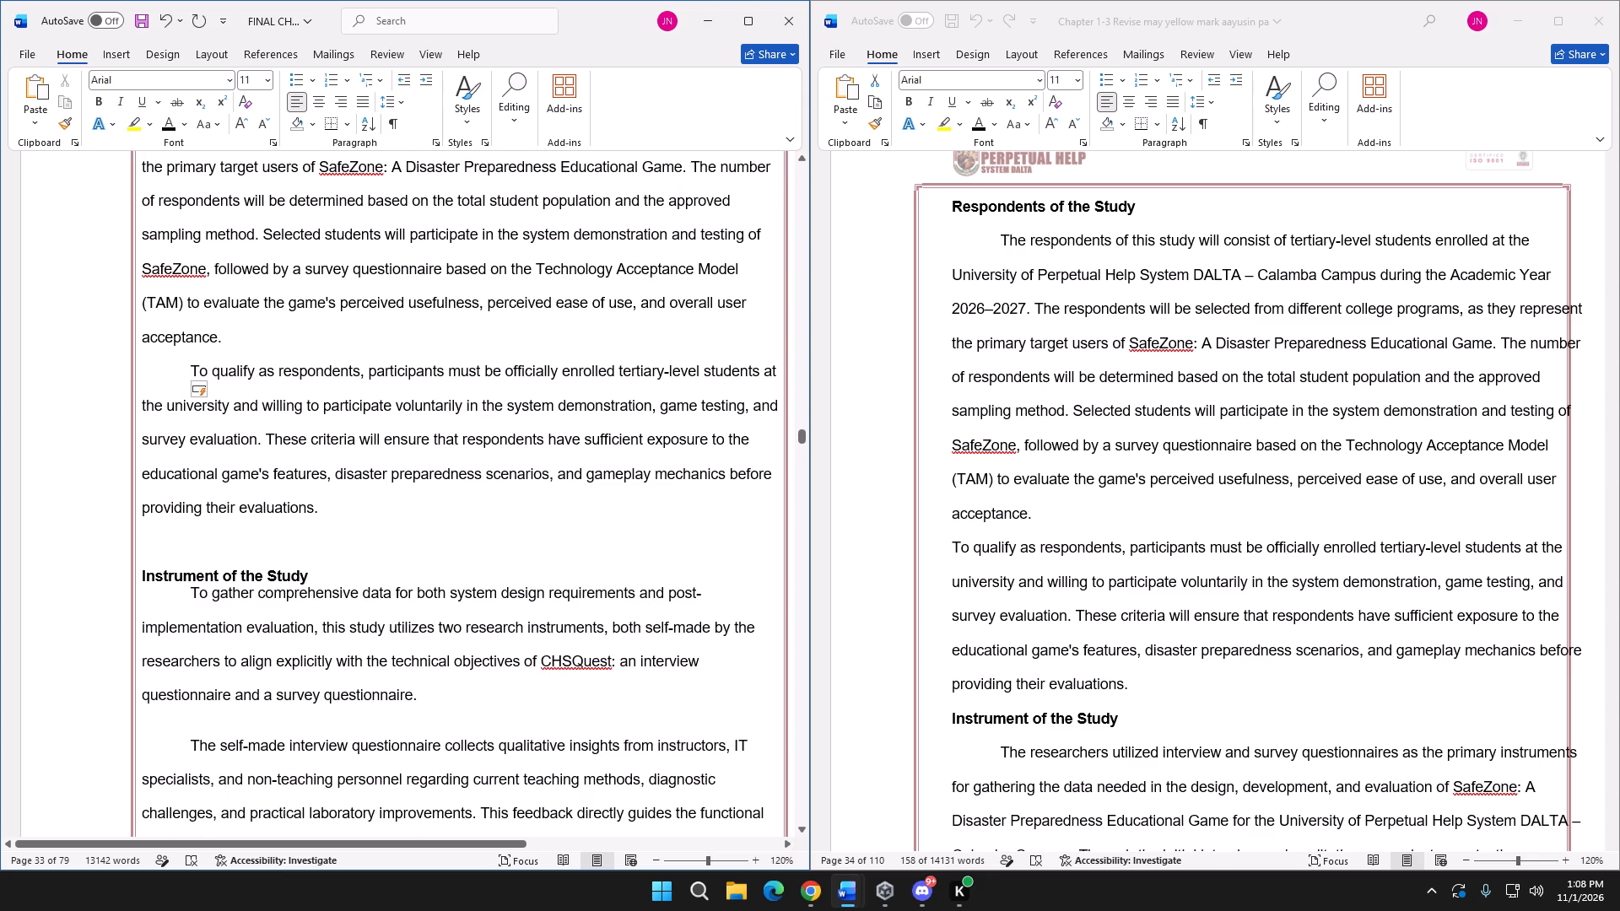
scroll(364, 564, "down", 3)
left_click_drag(335, 429, 256, 433)
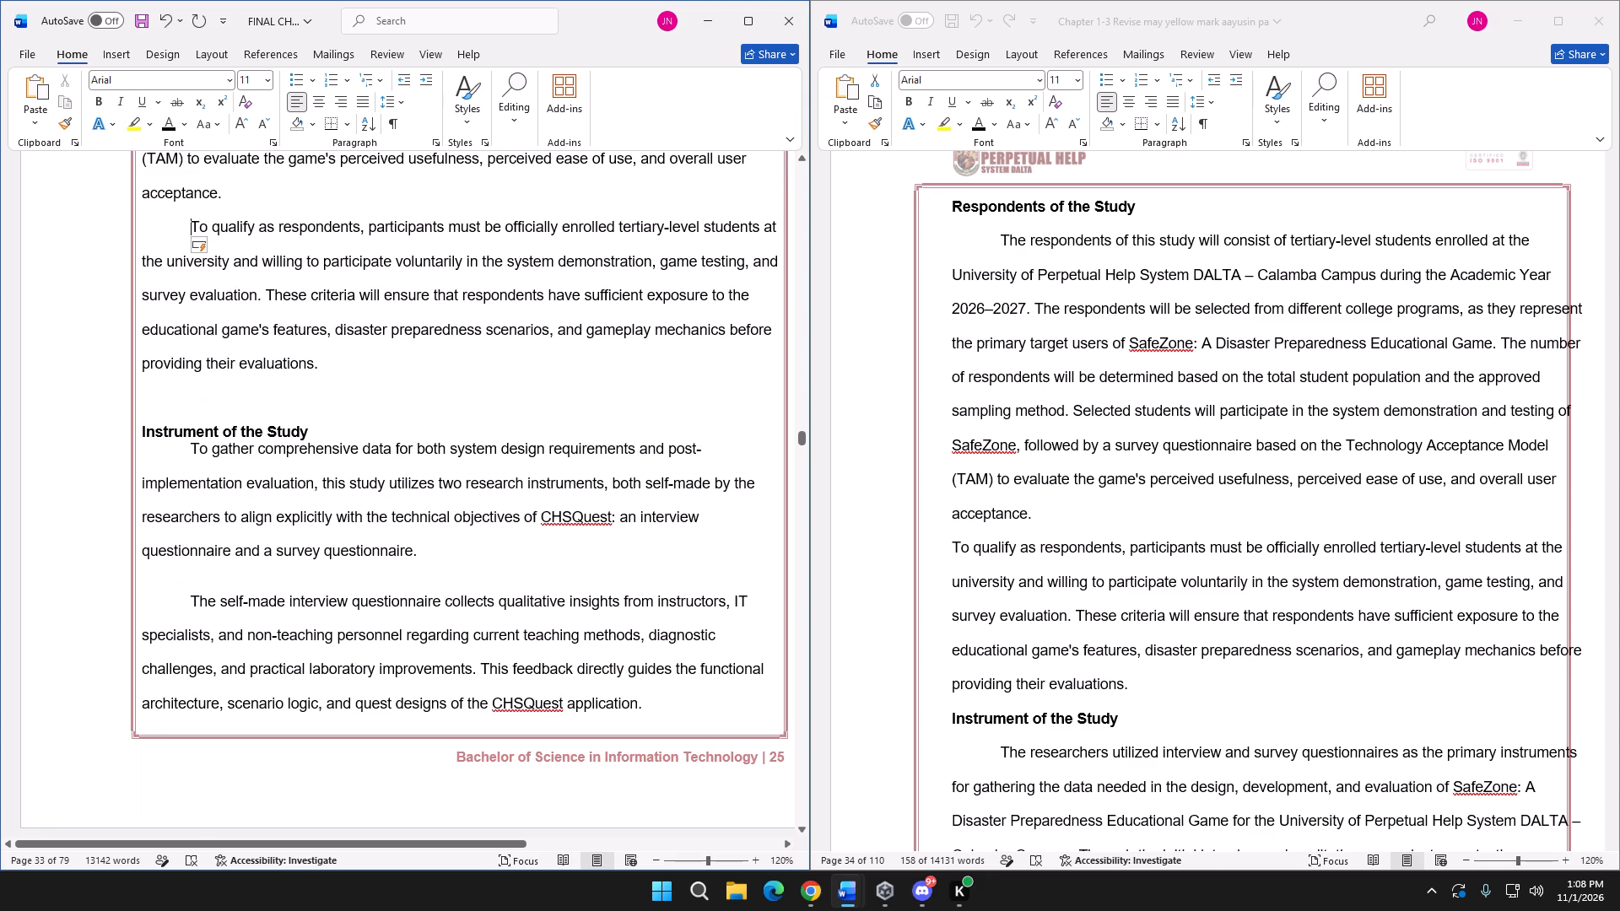
left_click_drag(256, 433, 91, 423)
left_click(438, 139)
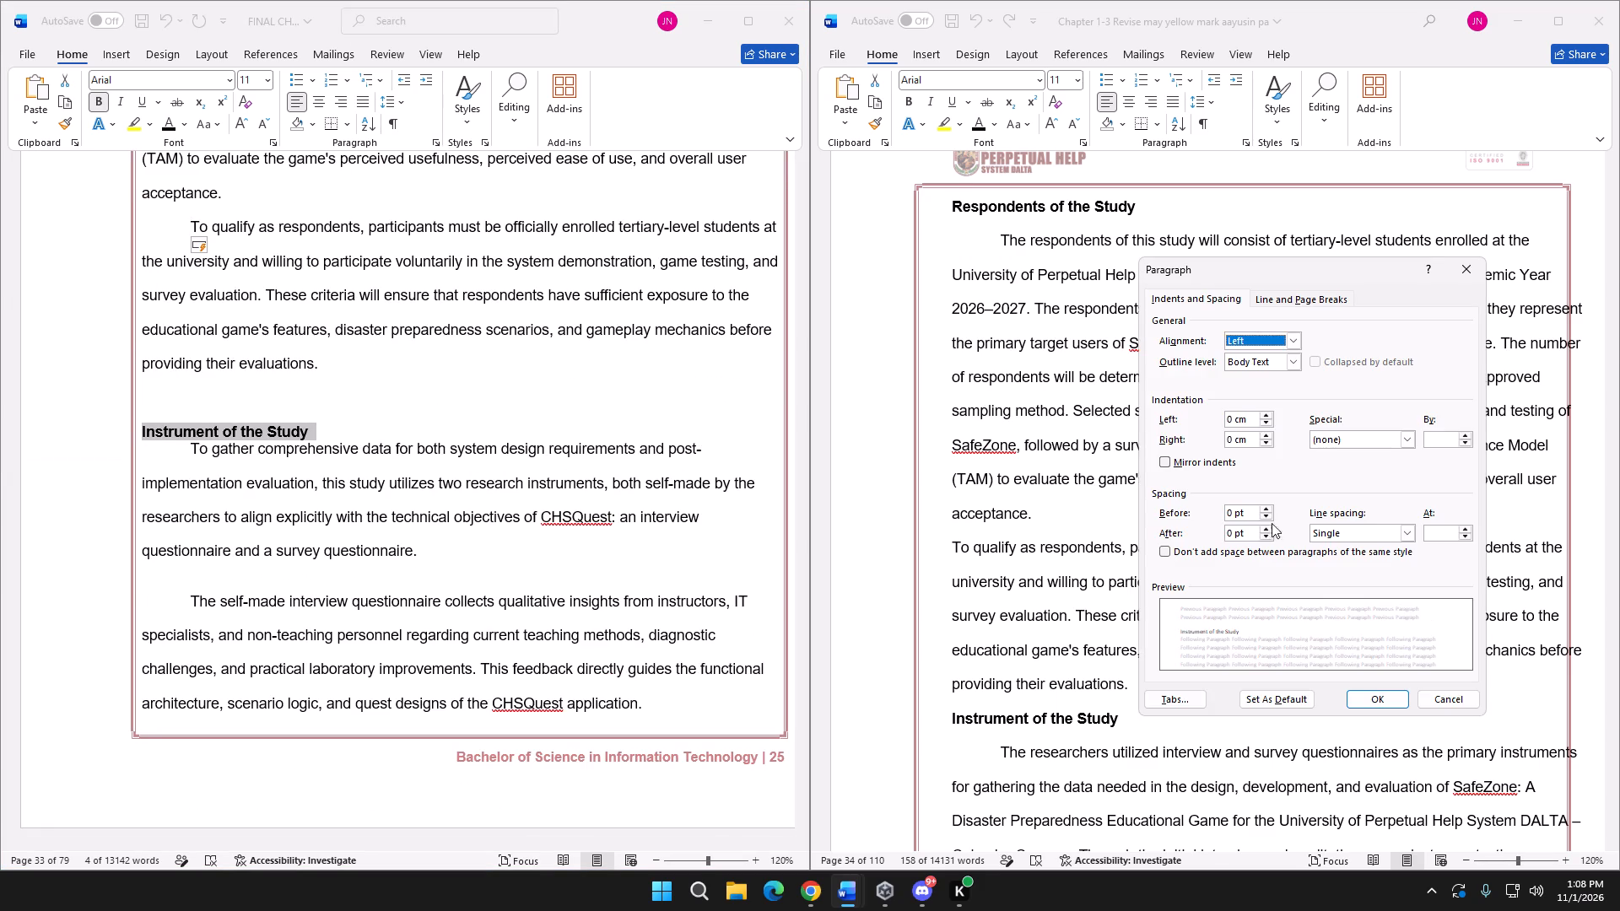
left_click(1347, 535)
left_click(1335, 574)
left_click(1369, 697)
left_click(436, 429)
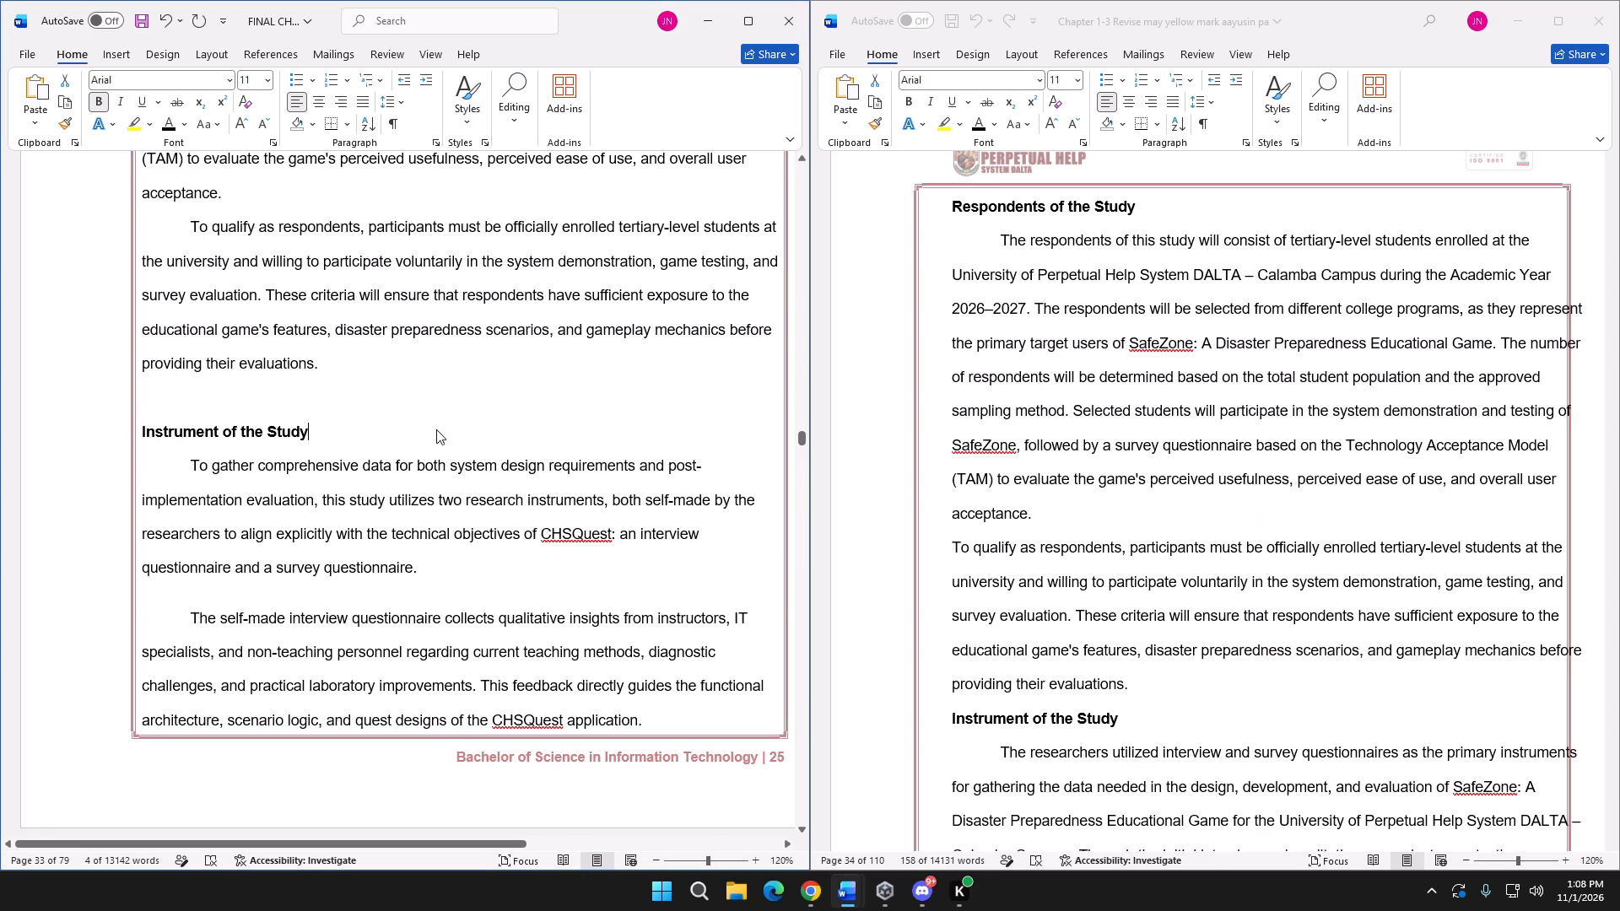
Copy both paragraphs under Instrument of the Study in the Chapter 1-3 revision, through "Attitude Toward Use (ATU).".
scroll(957, 633, "down", 4)
left_click(1006, 565)
left_click(1003, 565)
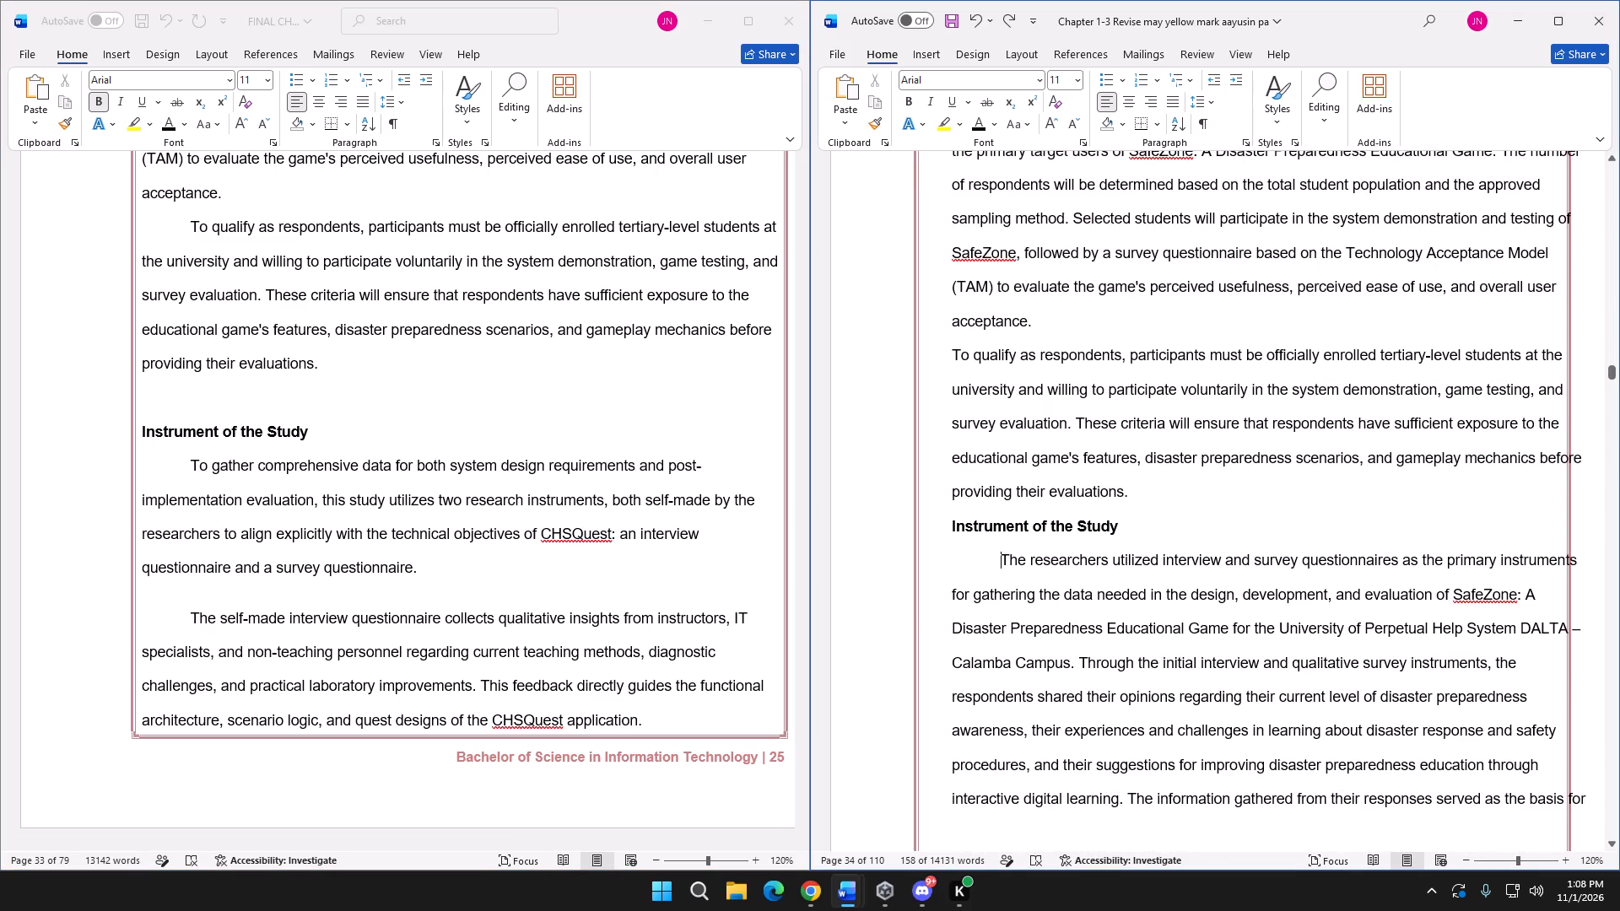
left_click_drag(1003, 565, 1399, 590)
scroll(1266, 627, "down", 6)
scroll(1546, 536, "down", 5)
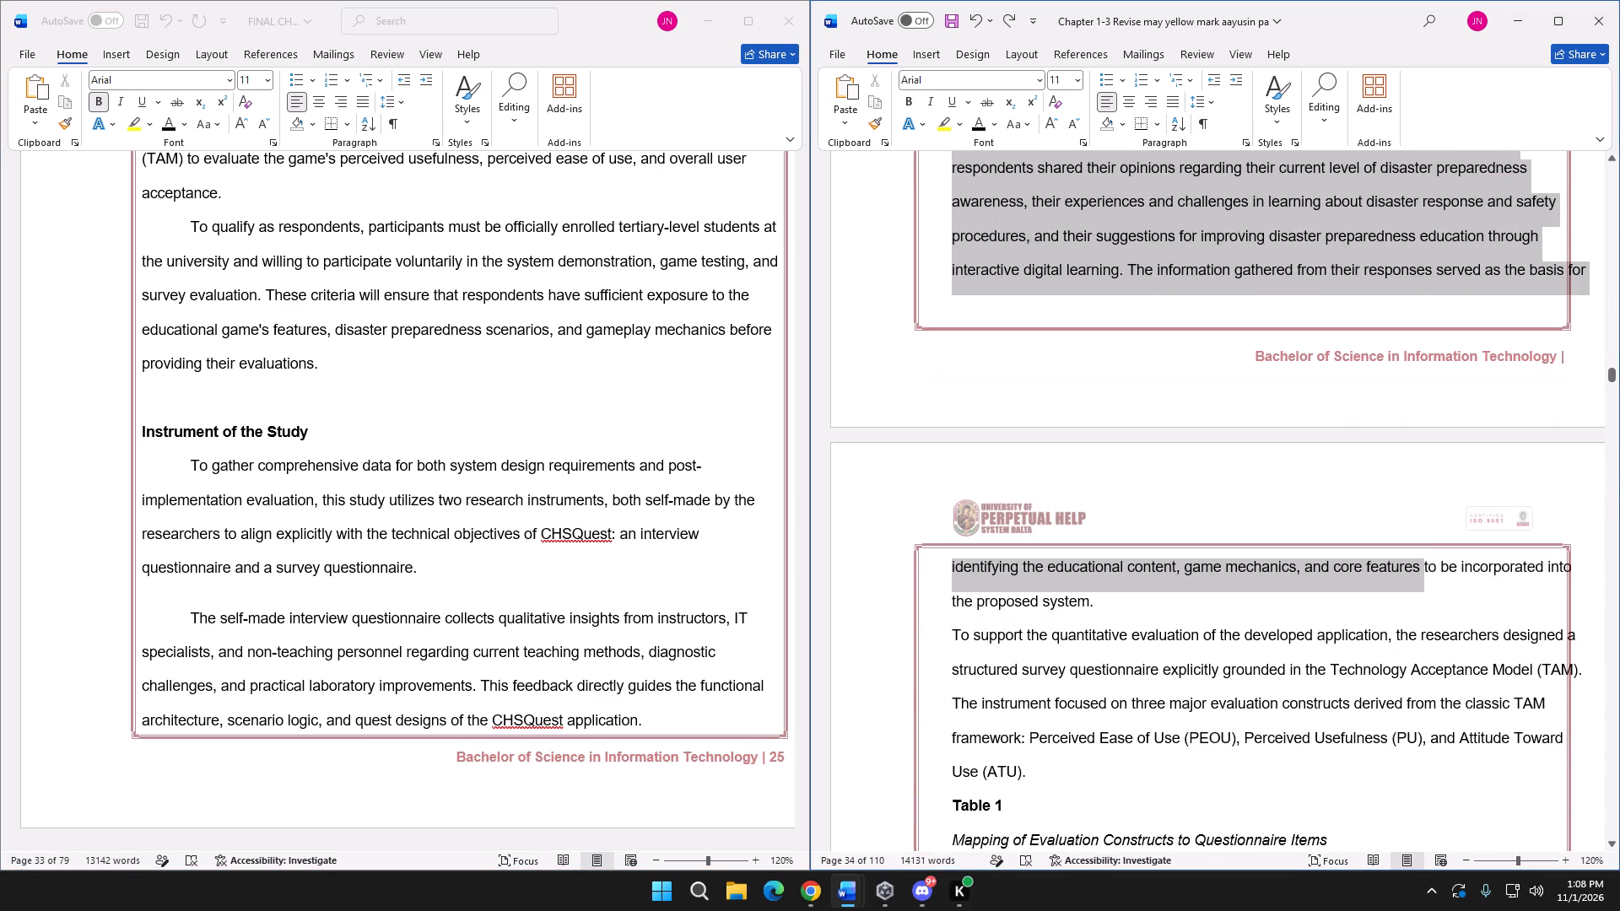
left_click_drag(1399, 590, 1054, 790)
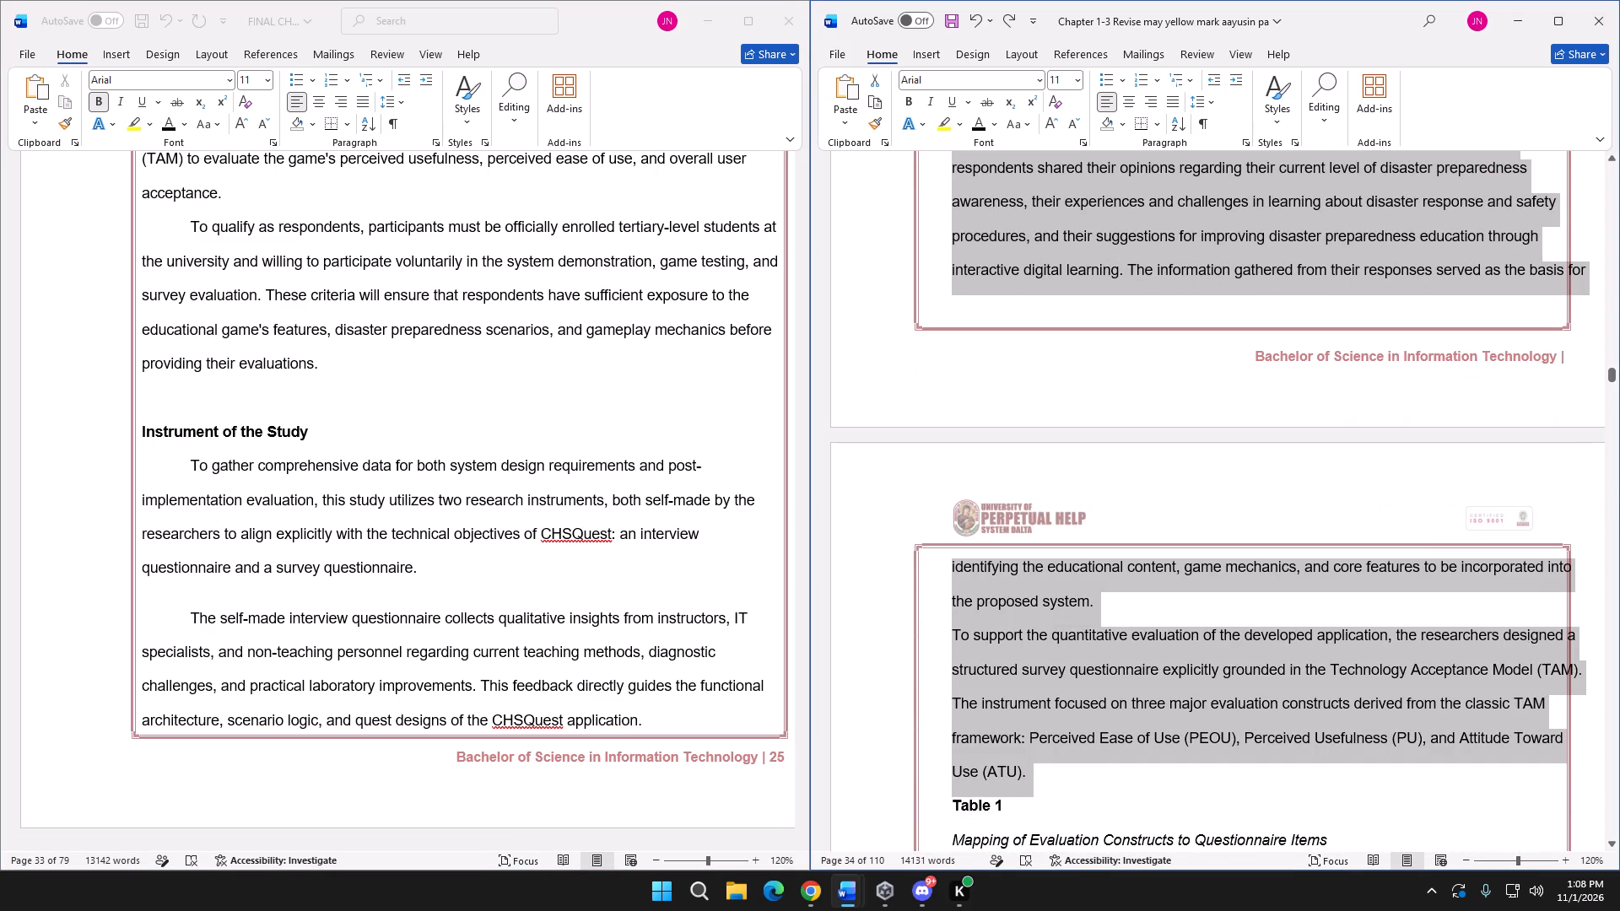
key("ctrl+c")
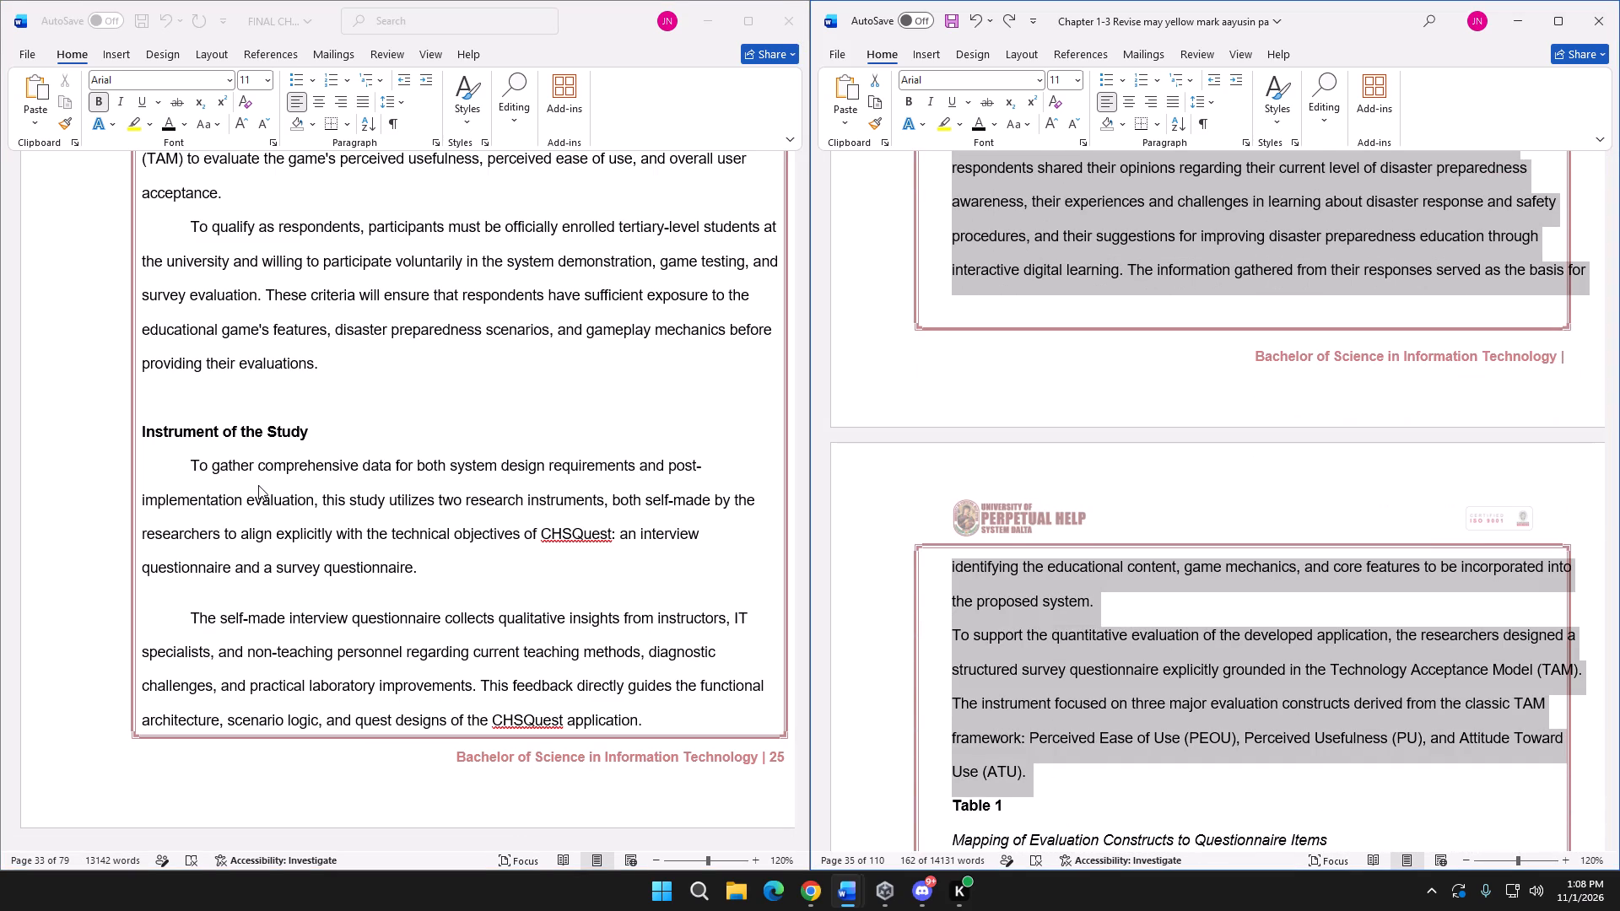
Replace the final document's three Instrument of the Study paragraphs, through "overall user acceptance.", with the copied text.
scroll(1084, 513, "up", 5)
left_click(205, 476)
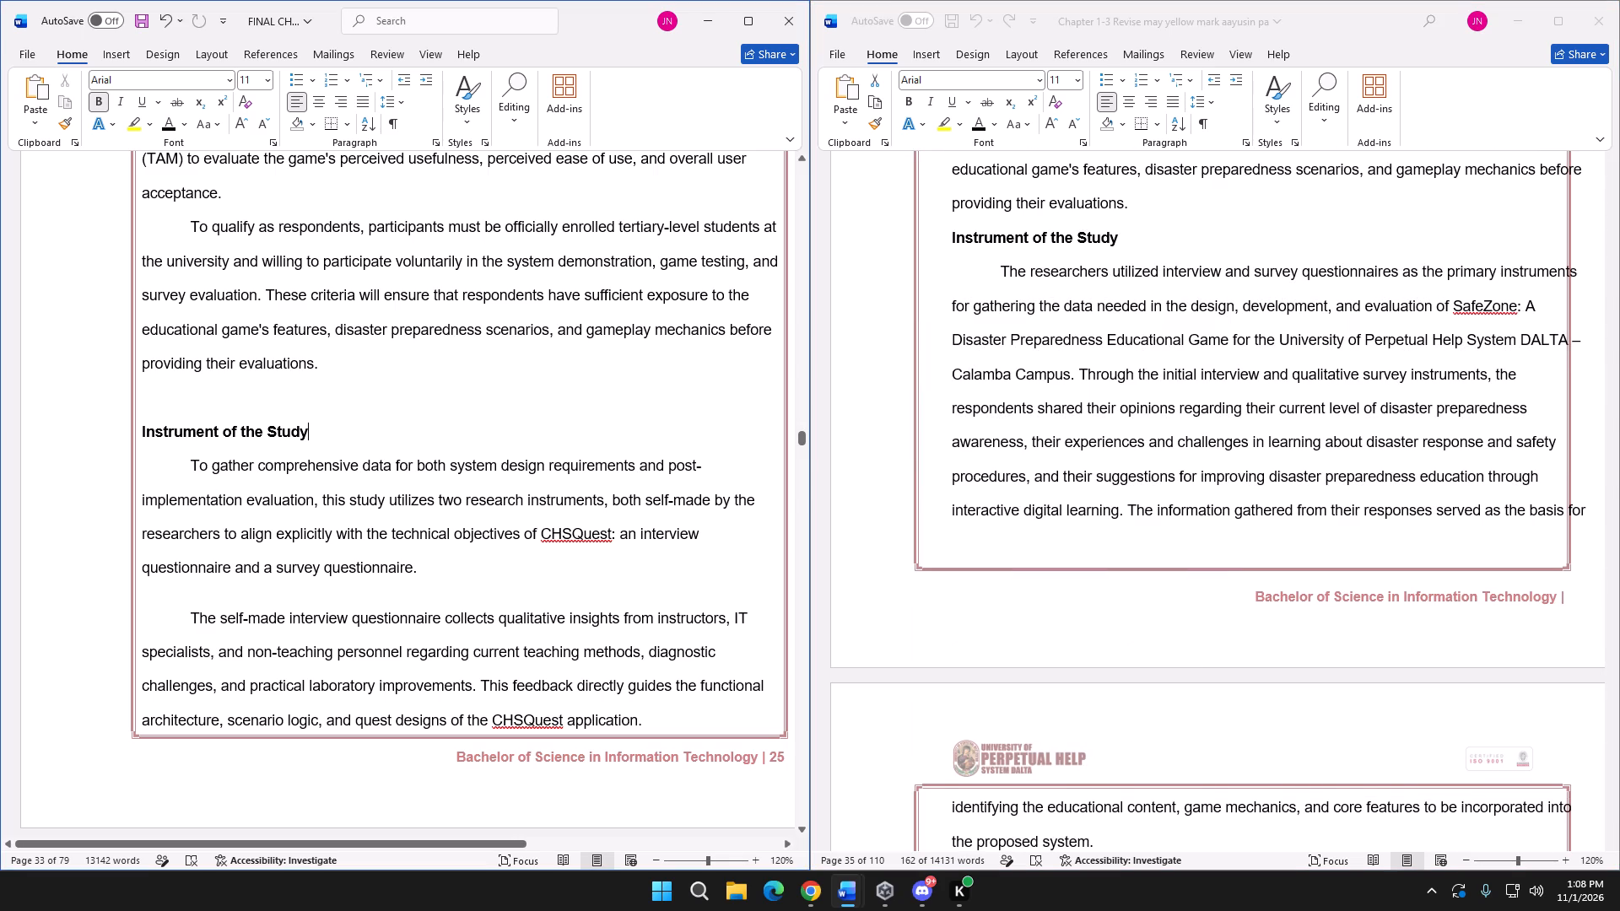
left_click_drag(191, 472, 618, 614)
scroll(582, 606, "down", 11)
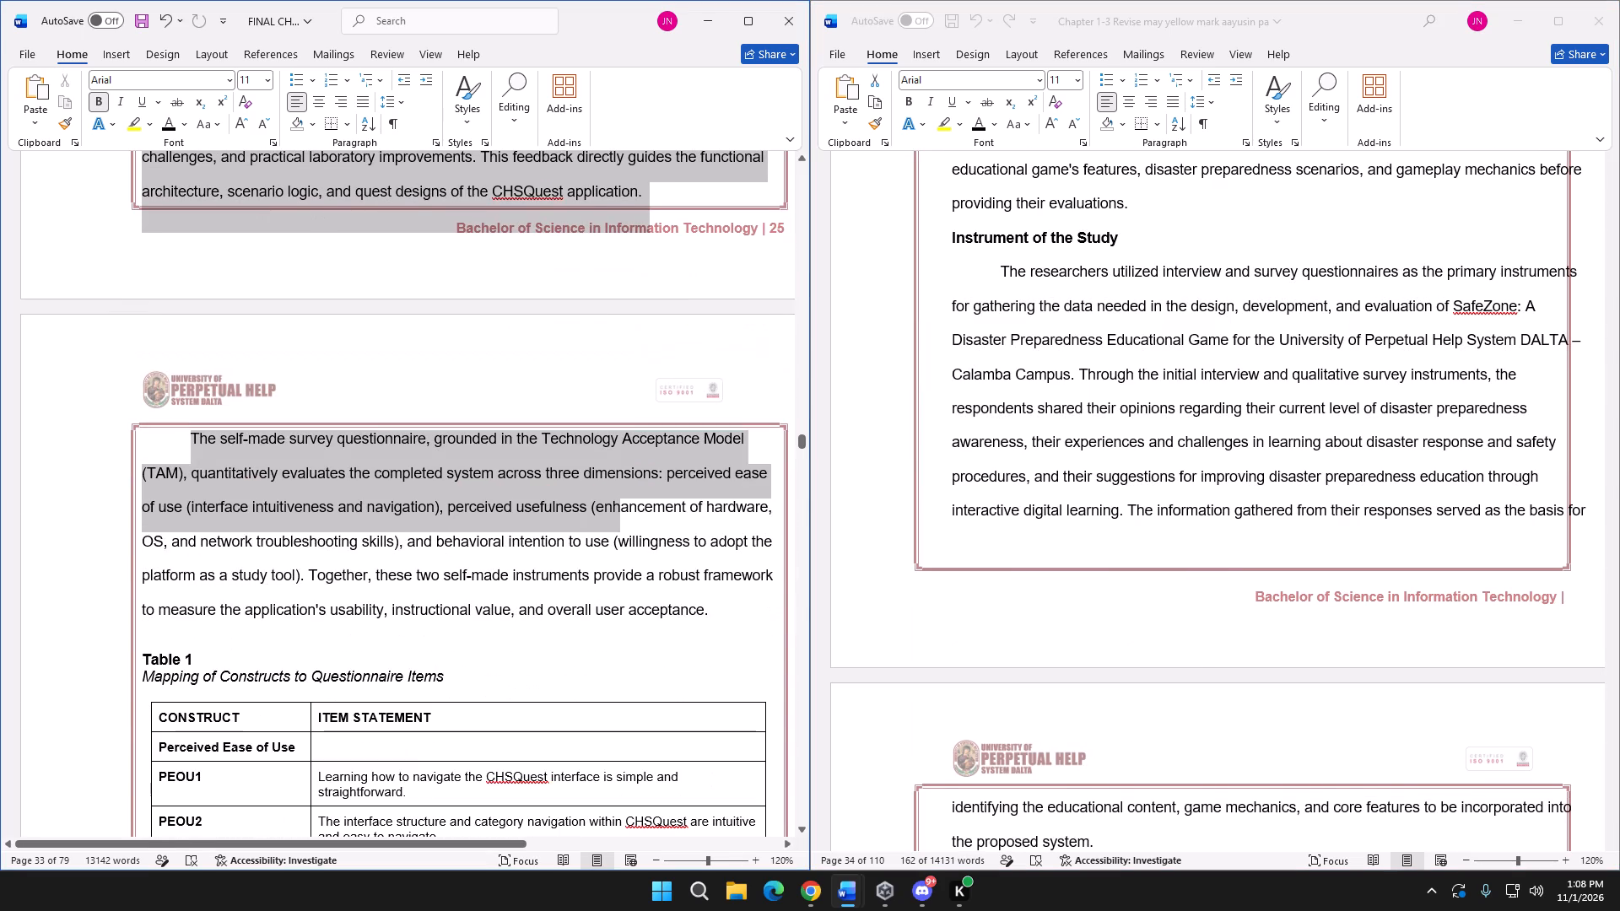
left_click_drag(618, 614, 709, 609)
key("ctrl+v")
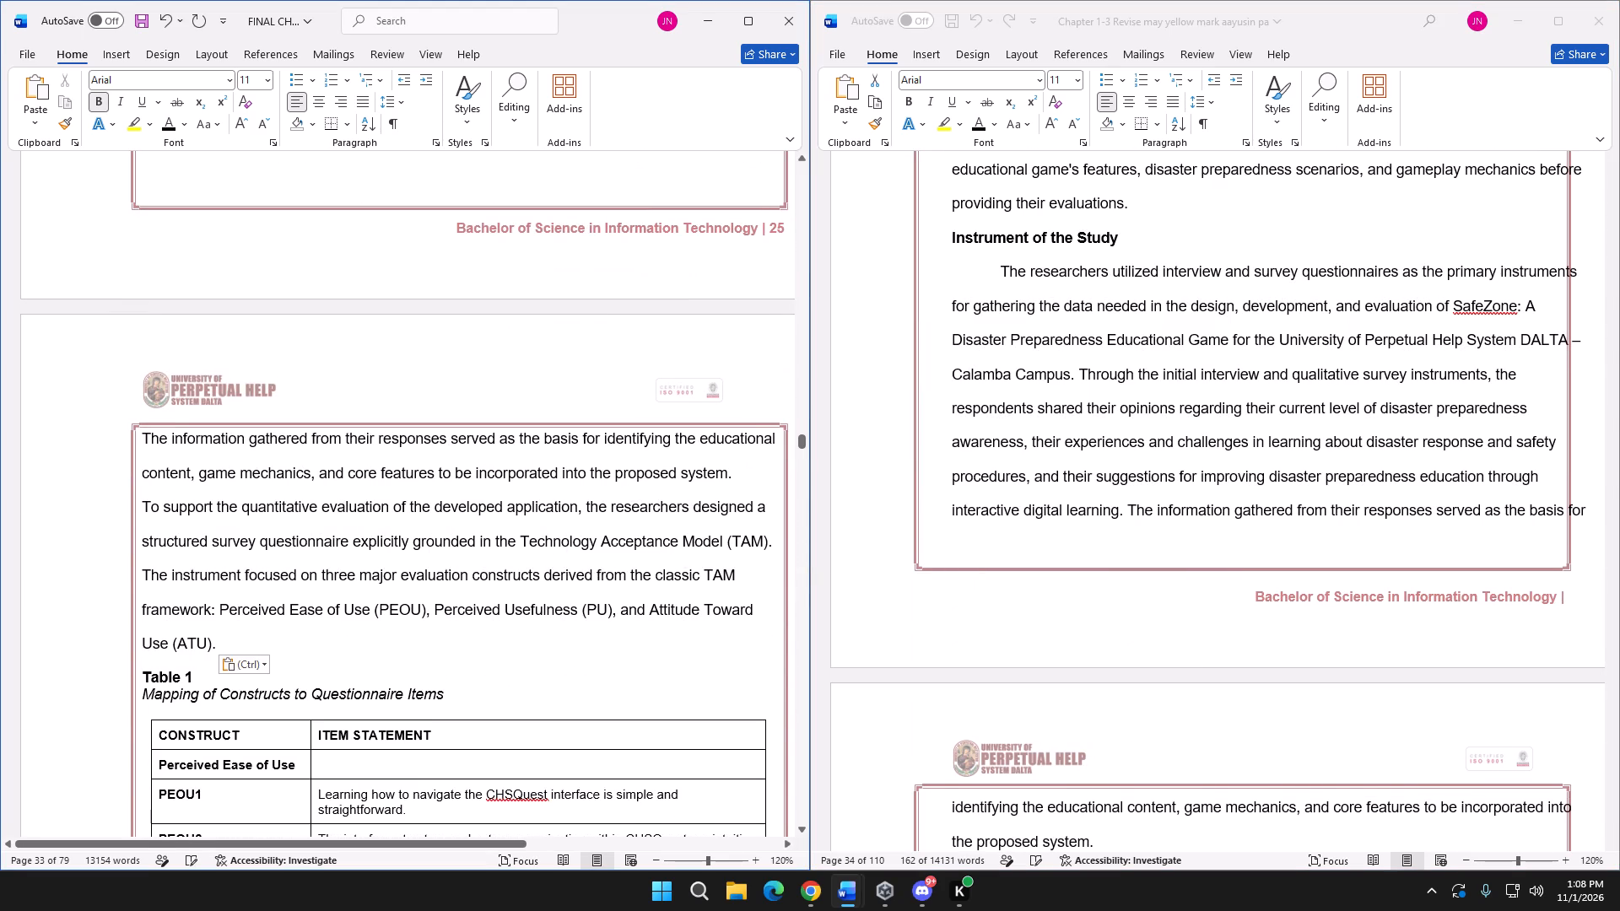
Indent the first line of the pasted Instrument of the Study paragraph starting "The researchers utilized interview".
scroll(553, 573, "up", 10)
left_click(144, 419)
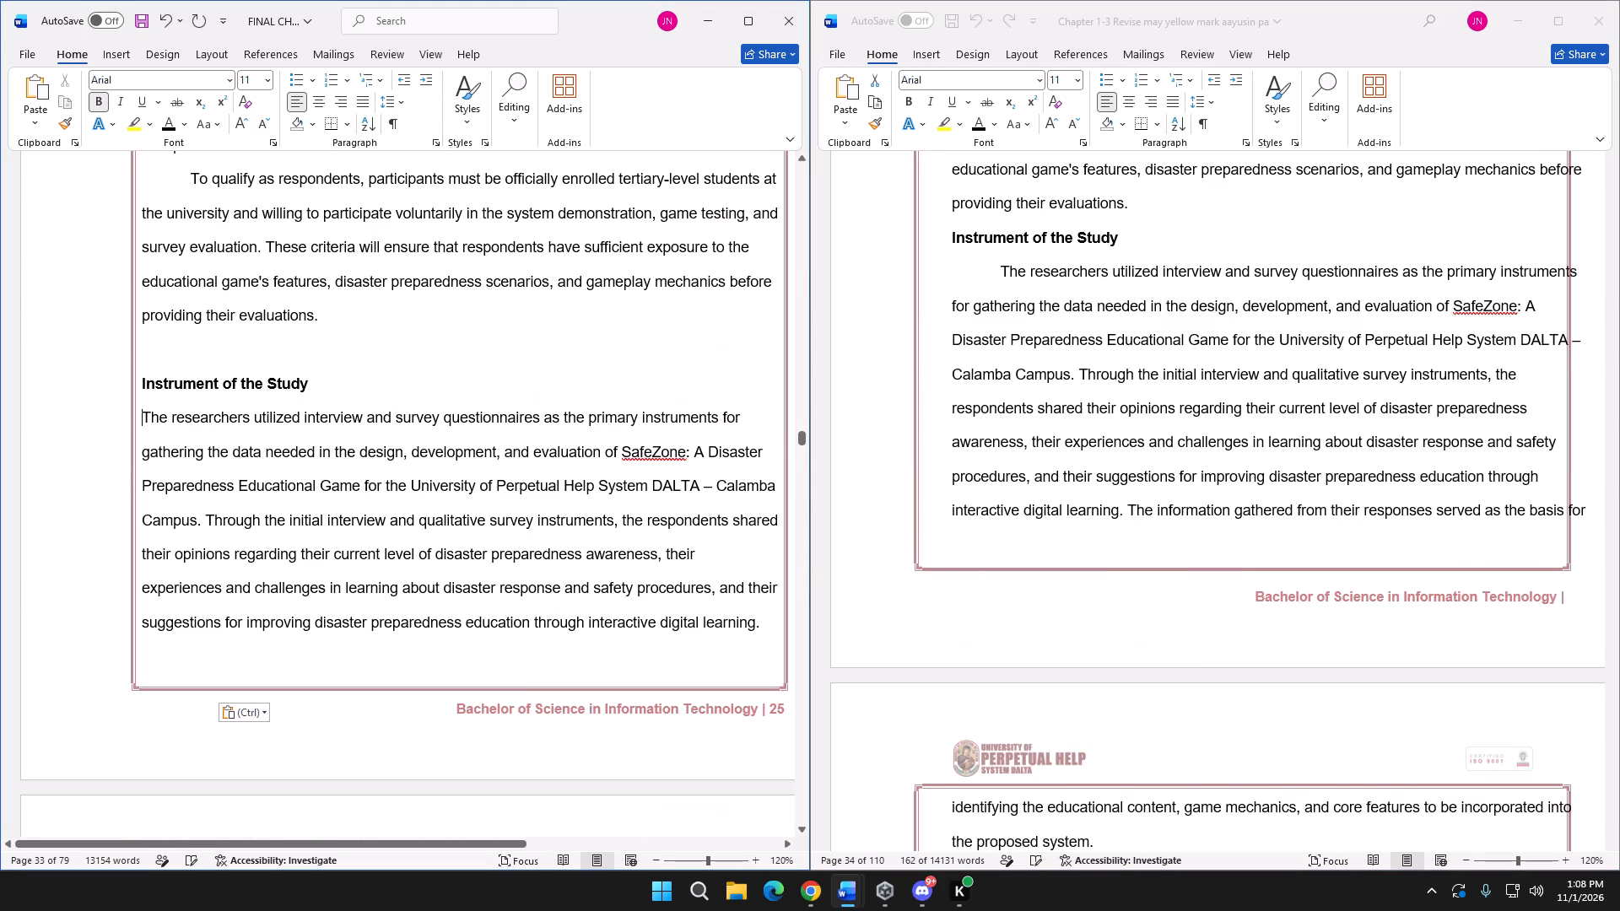
key("Tab")
Delete the blank line above the final document's Instrument of the Study heading.
left_click(177, 369)
key("BackSpace")
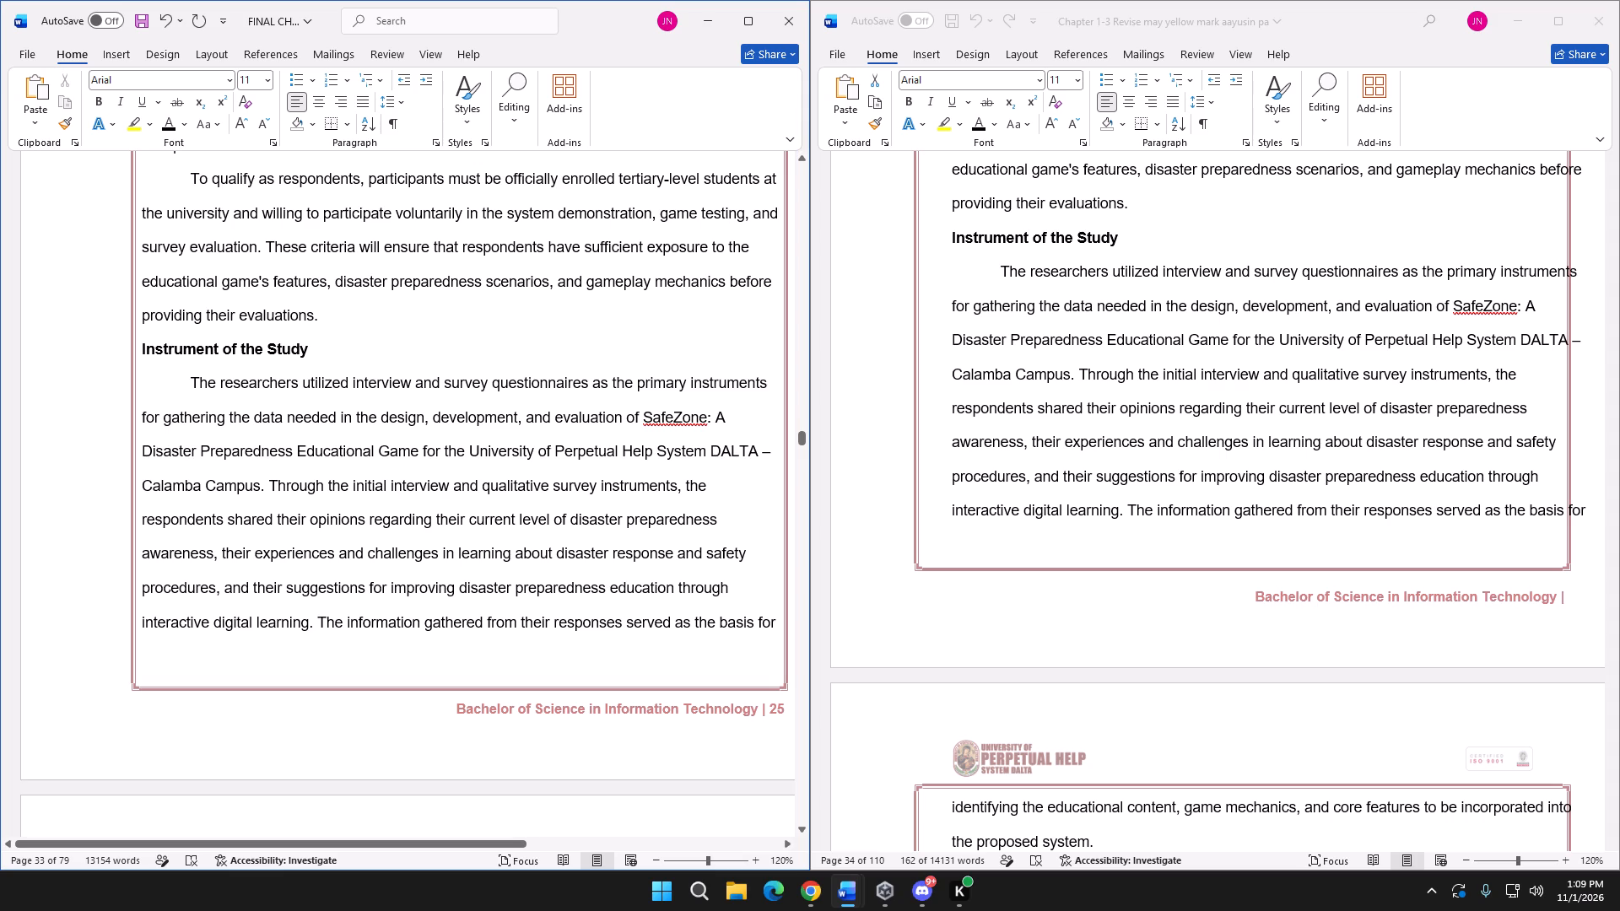
Indent the first line of the pasted paragraph starting "To support the quantitative evaluation".
scroll(181, 525, "down", 5)
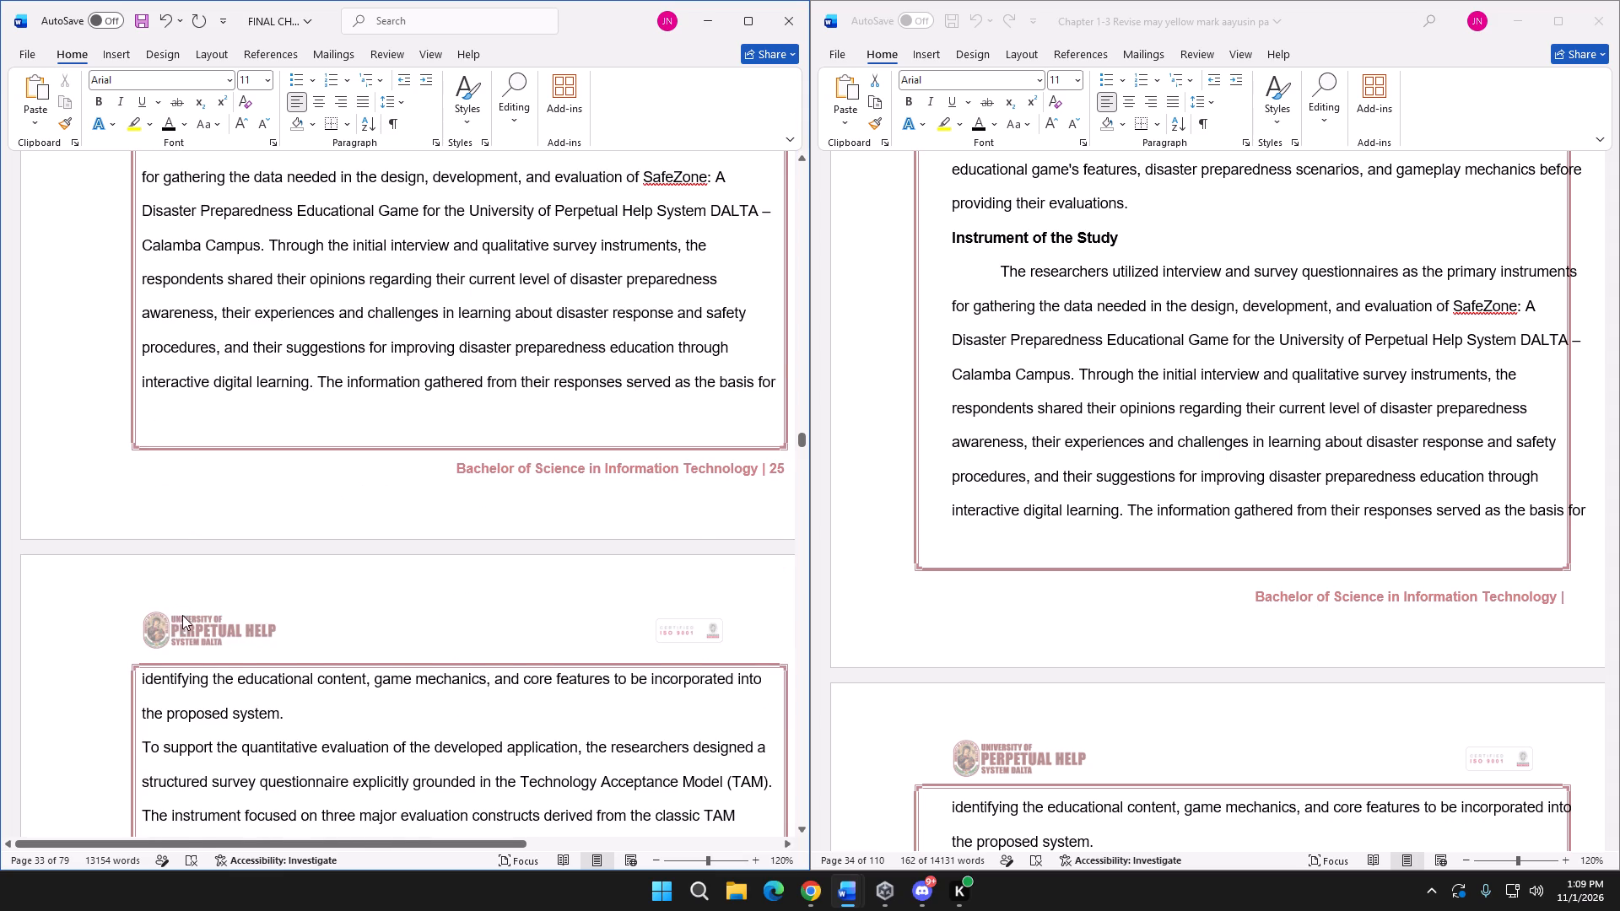
scroll(186, 617, "down", 2)
left_click(144, 655)
key("Tab")
Replace the final document's Table 1 title with the revision's "Mapping of Evaluation Constructs to Questionnaire Items".
scroll(375, 628, "down", 5)
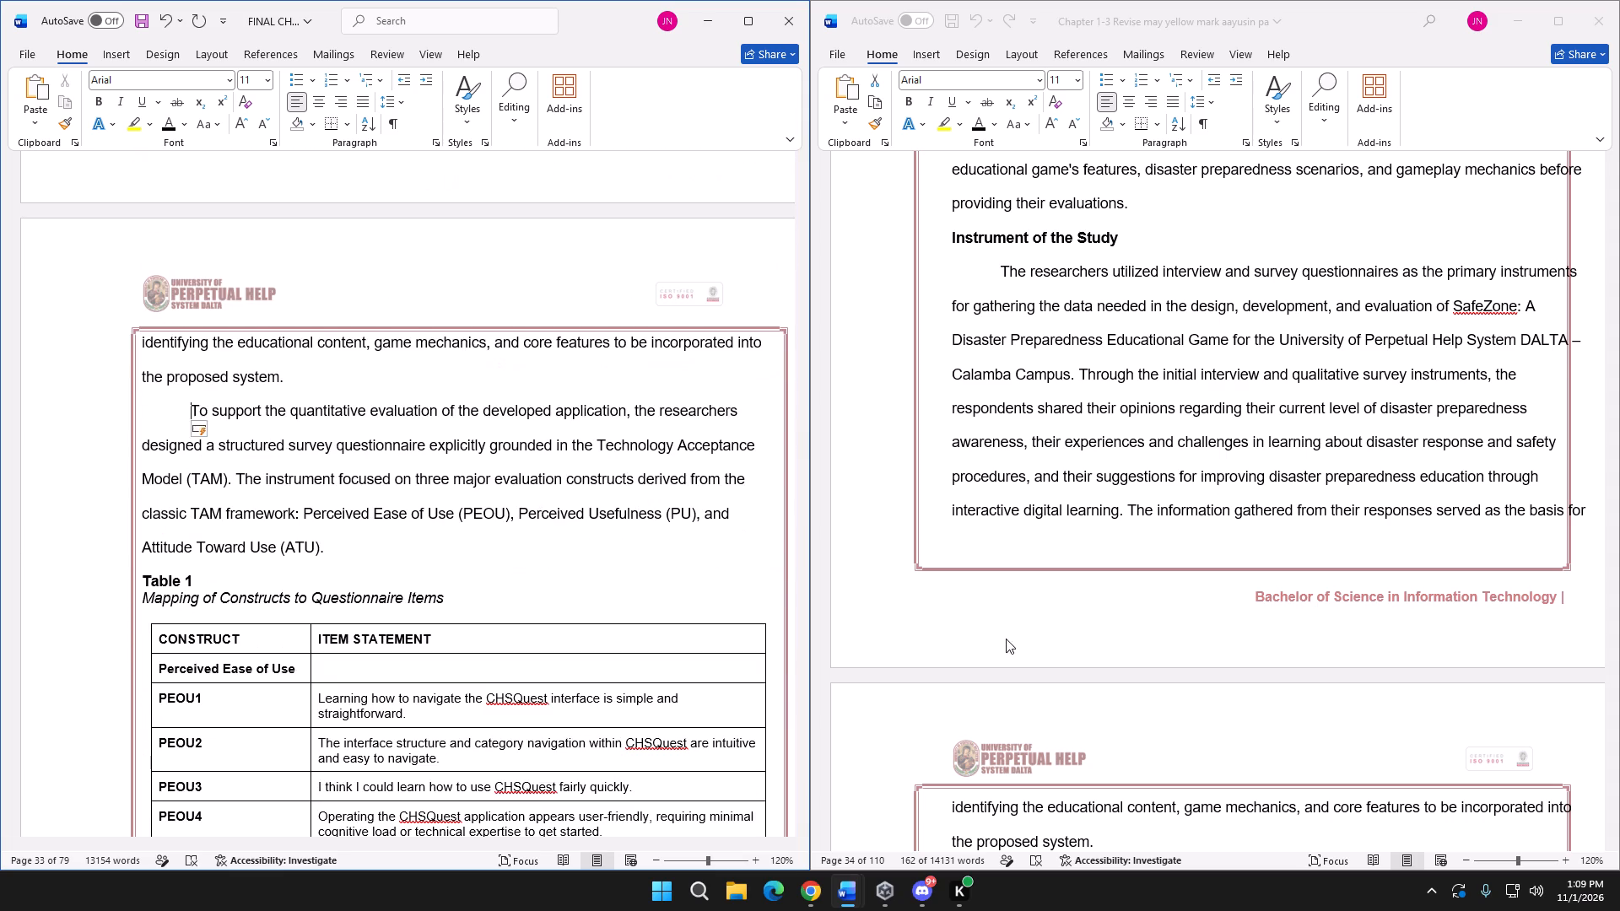
scroll(1036, 642, "down", 8)
scroll(373, 546, "down", 2)
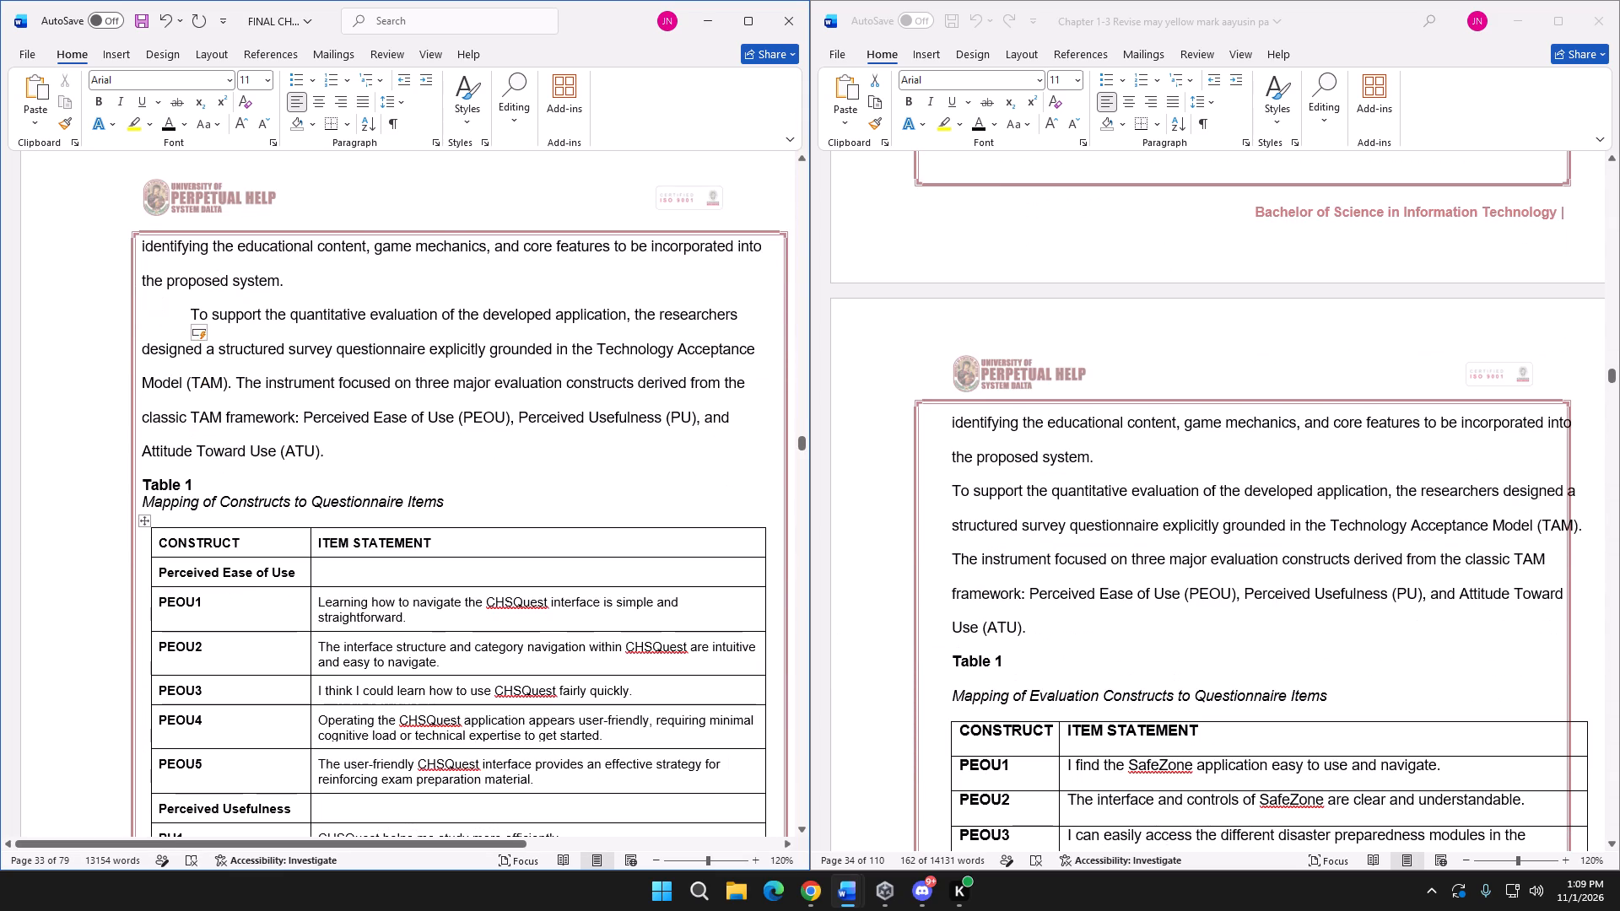
scroll(372, 546, "down", 3)
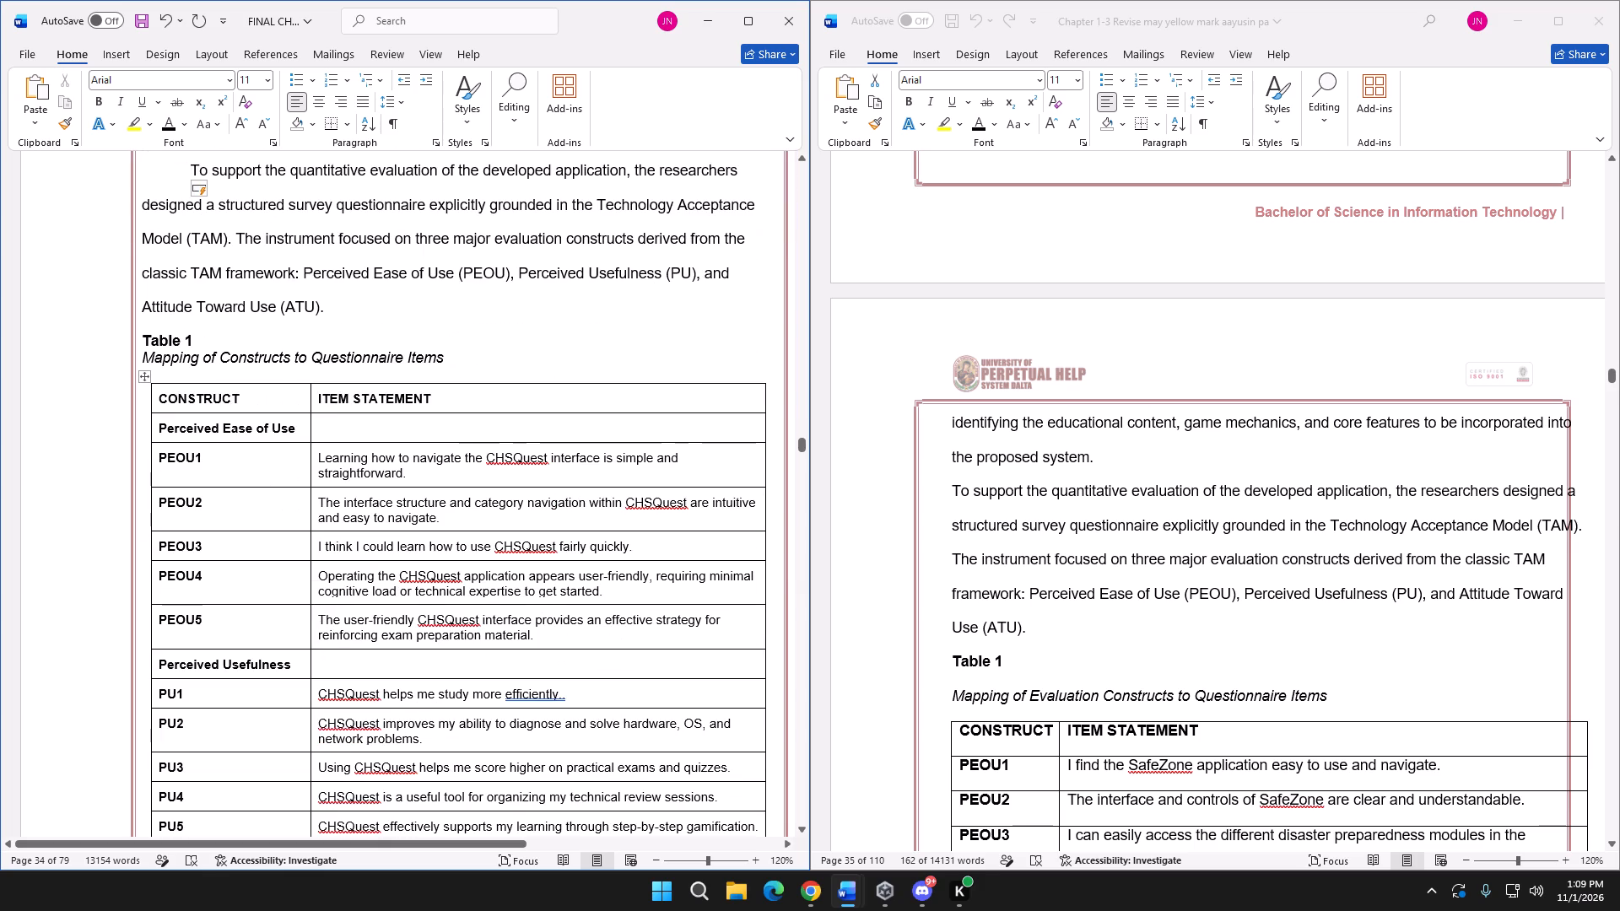
left_click(1329, 693)
left_click_drag(1338, 698, 961, 690)
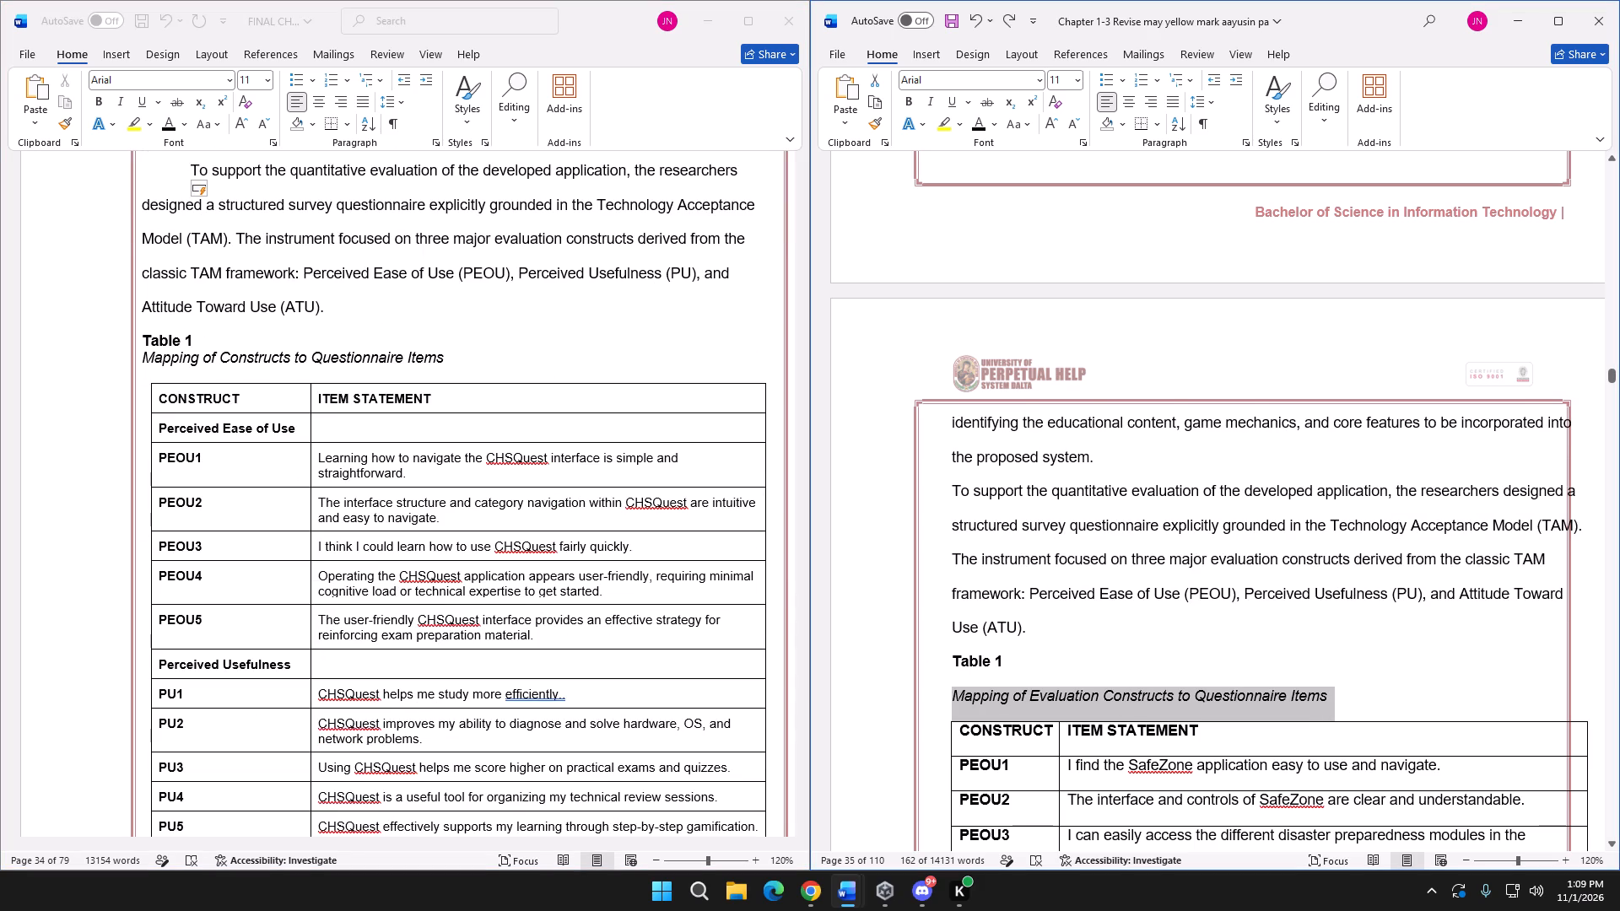
left_click_drag(961, 690, 960, 691)
key("ctrl+c")
left_click(461, 357)
left_click_drag(459, 358, 168, 364)
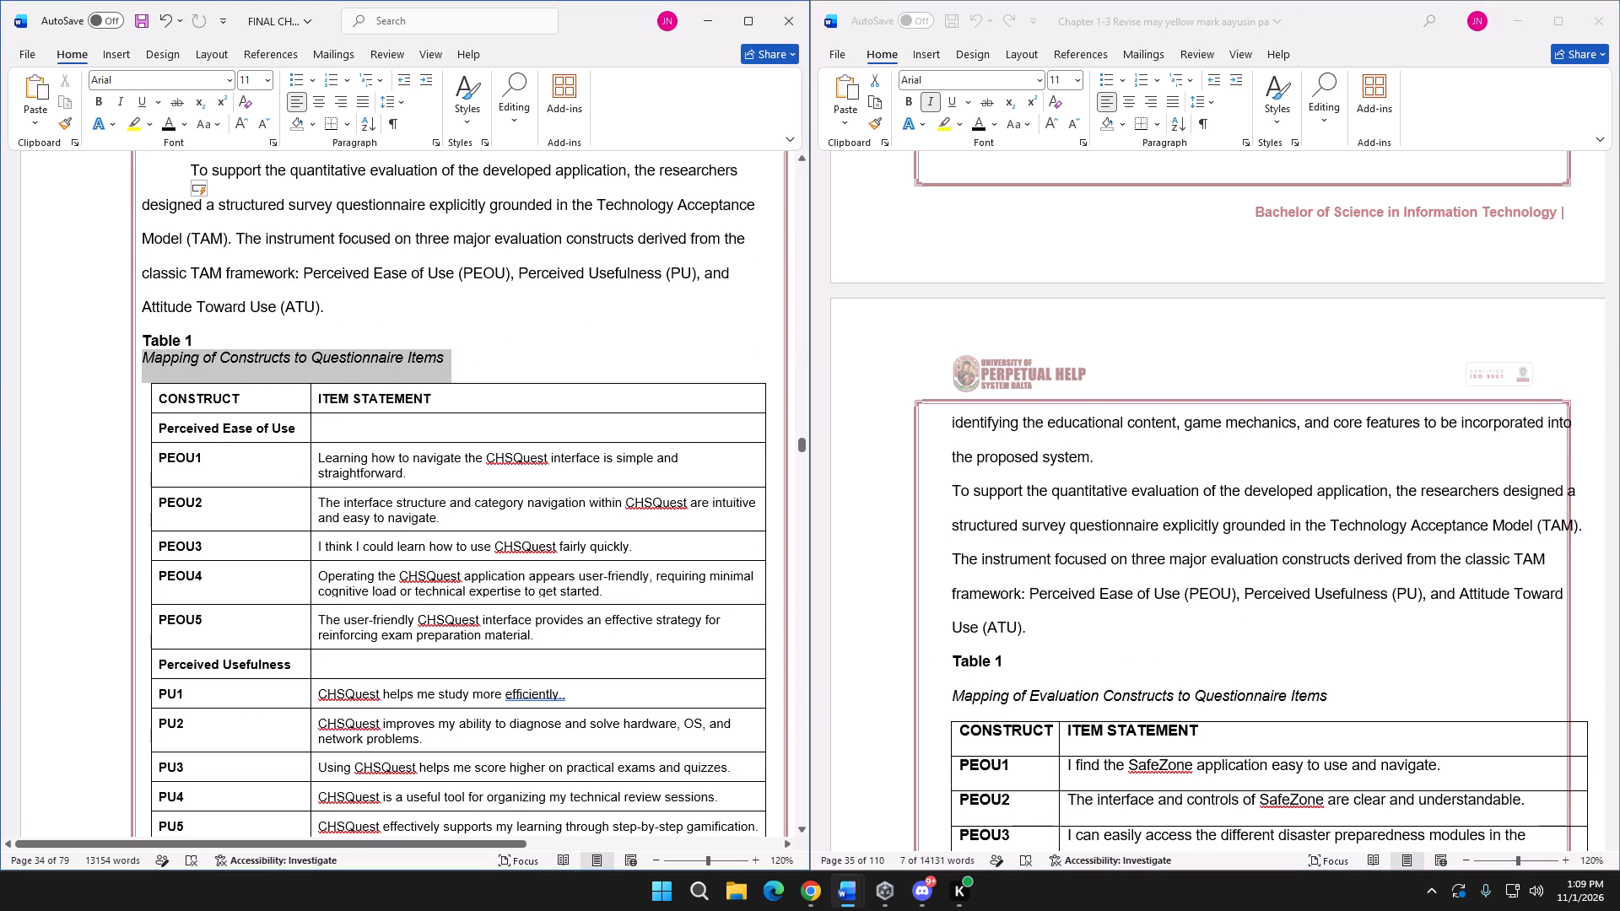
left_click_drag(168, 364, 154, 362)
key("ctrl+v")
Clear and delete the Perceived Ease of Use heading row from the final document's Table 1.
scroll(592, 510, "down", 1)
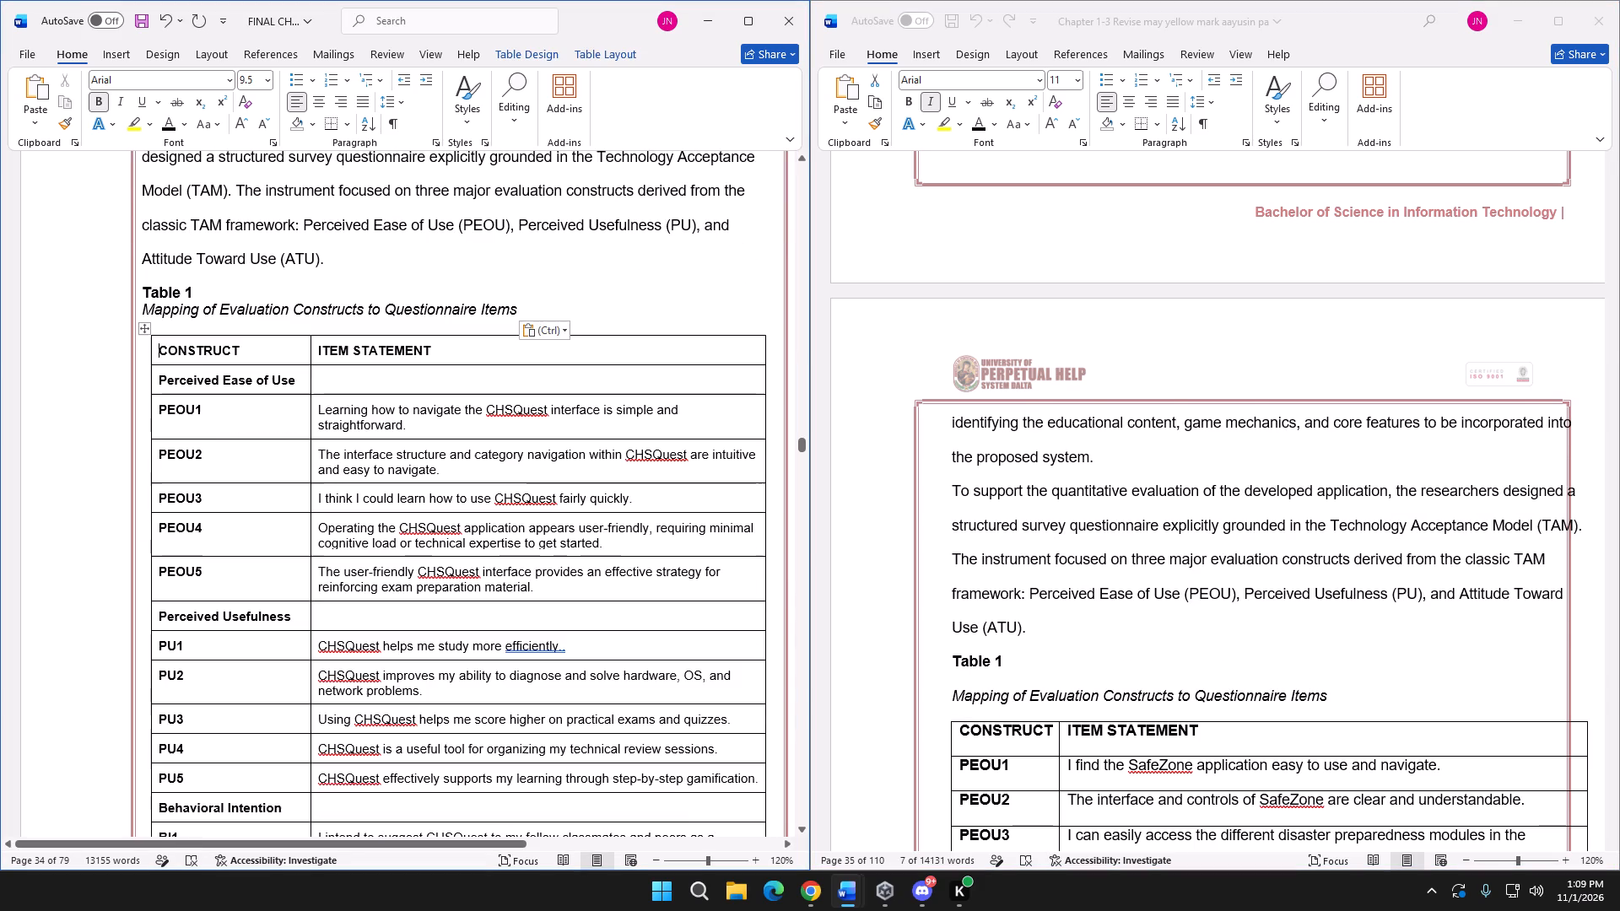
scroll(1027, 571, "down", 8)
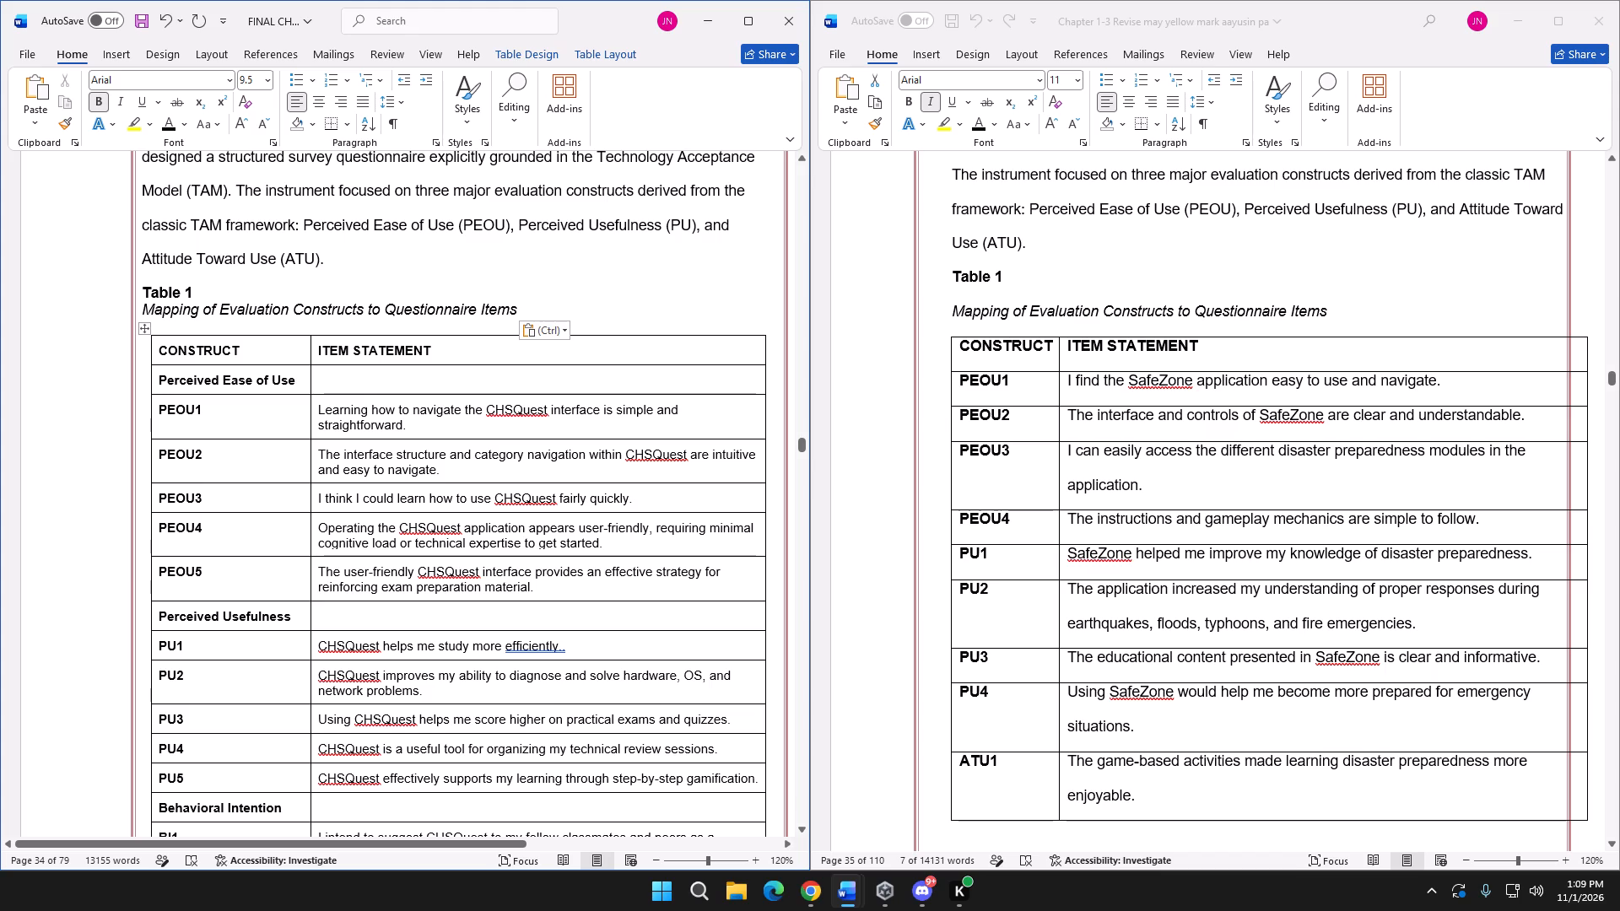
left_click(716, 342)
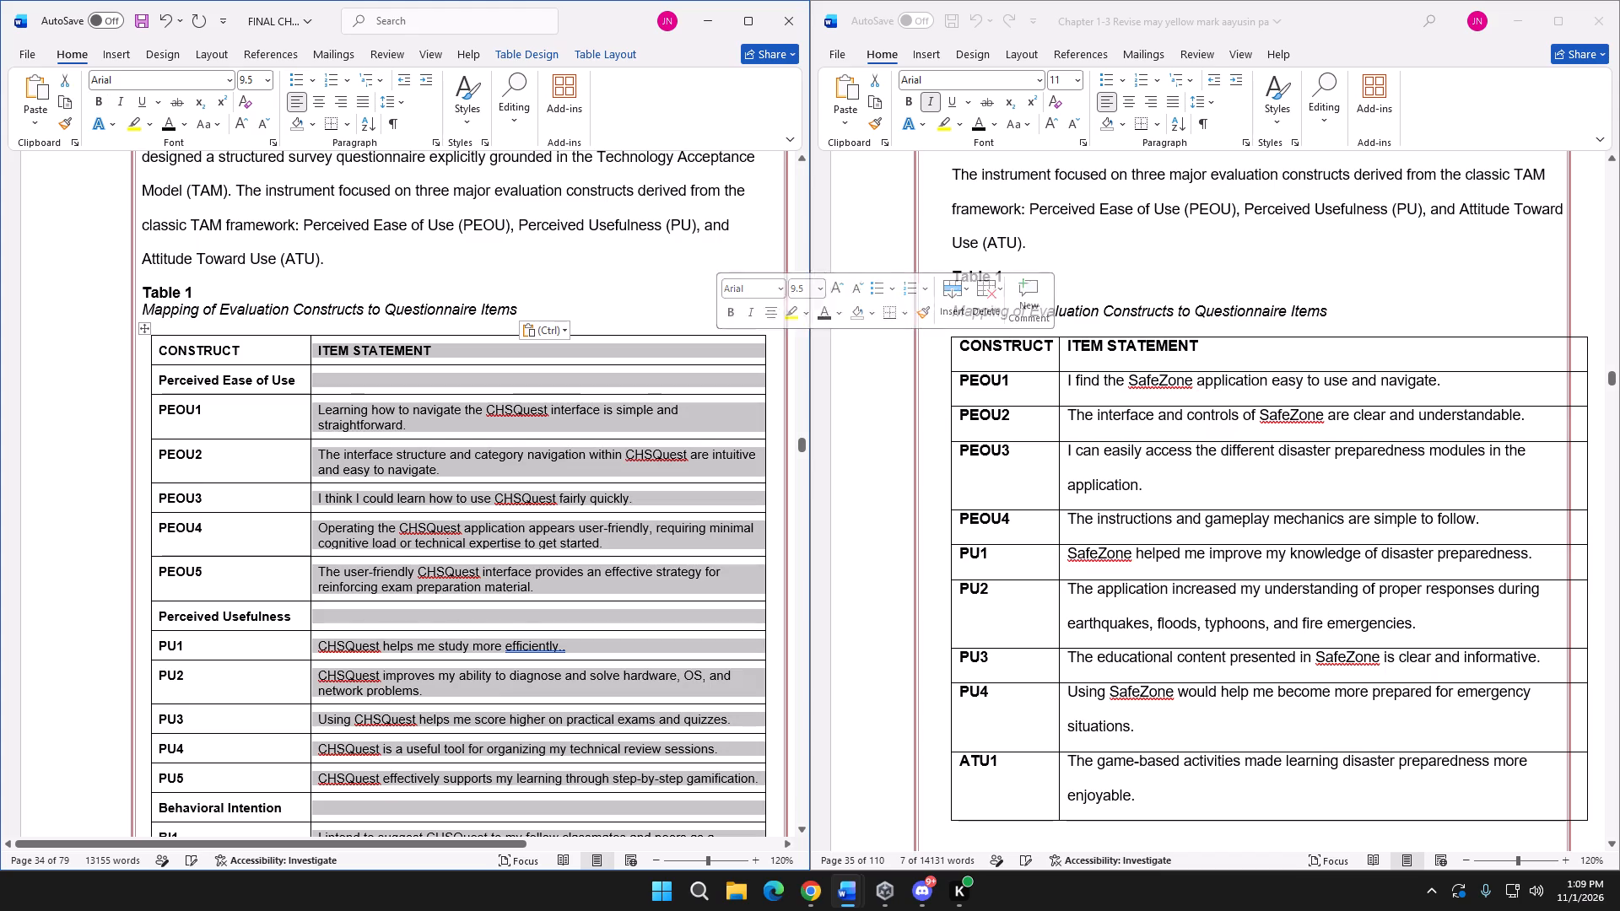
left_click(600, 321)
scroll(608, 429, "down", 1)
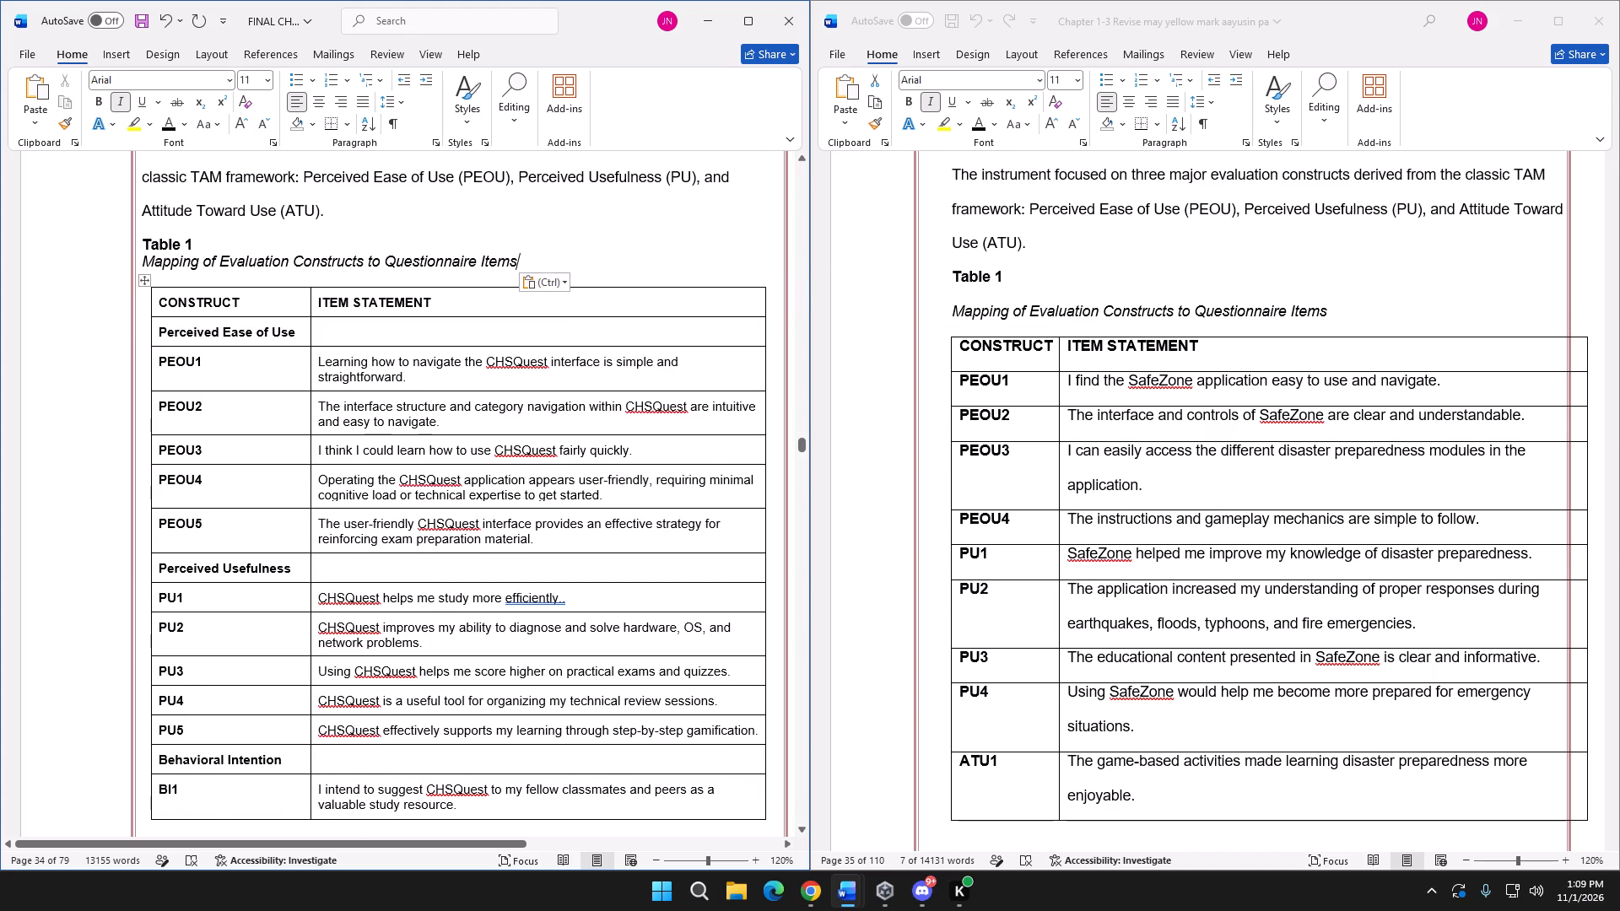
scroll(1148, 443, "down", 2)
scroll(1154, 421, "up", 1)
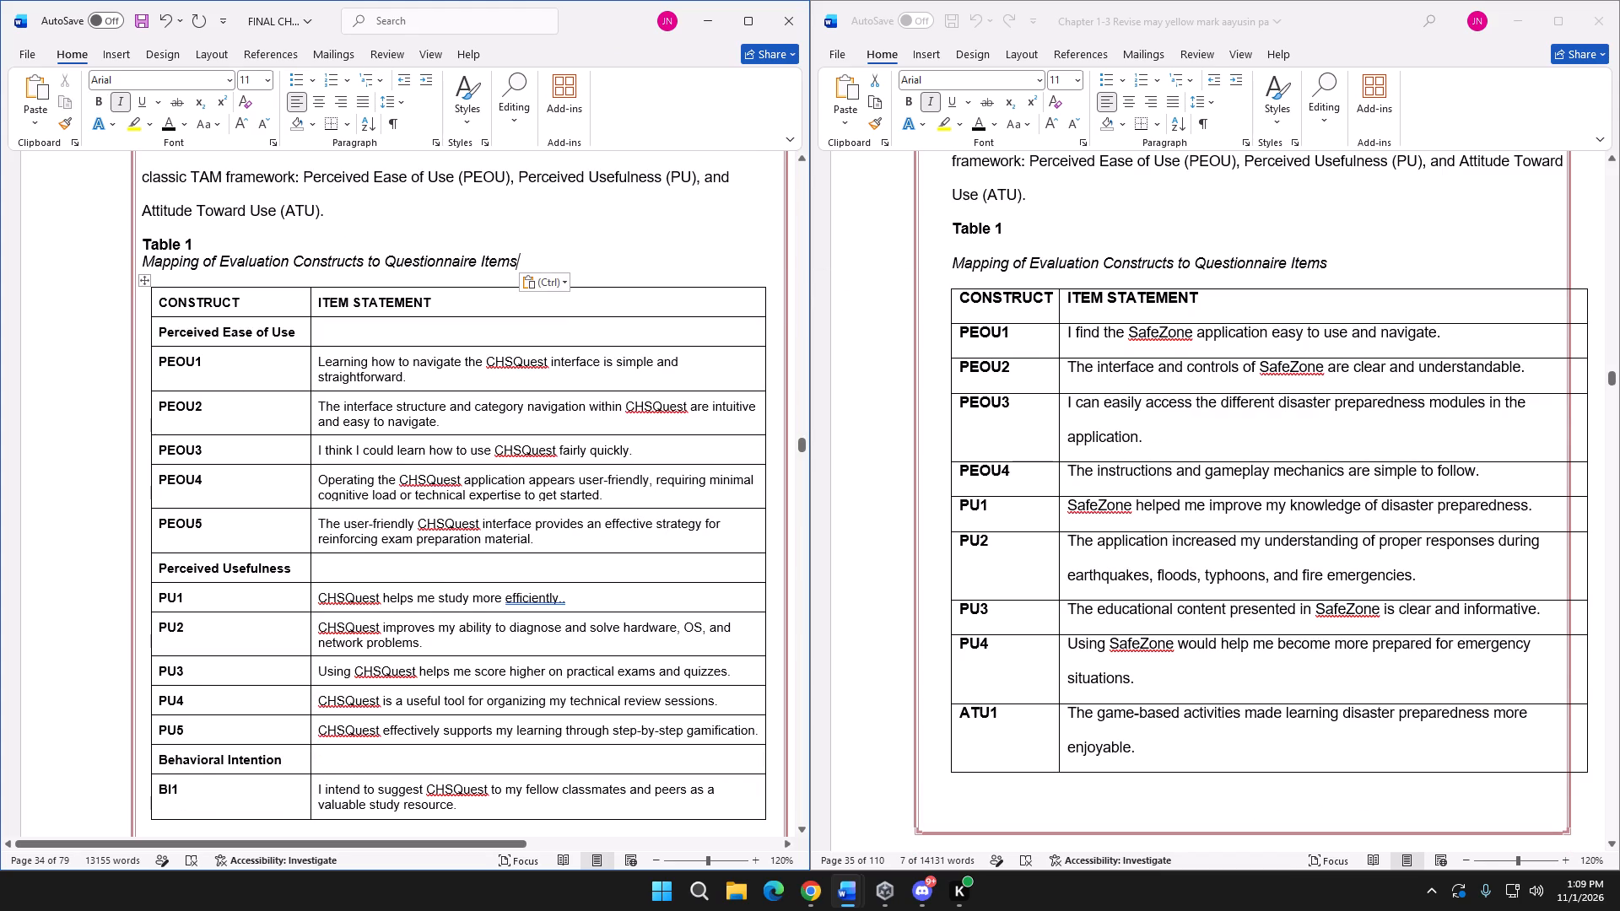
left_click(295, 334)
left_click_drag(295, 334, 175, 338)
key("BackSpace")
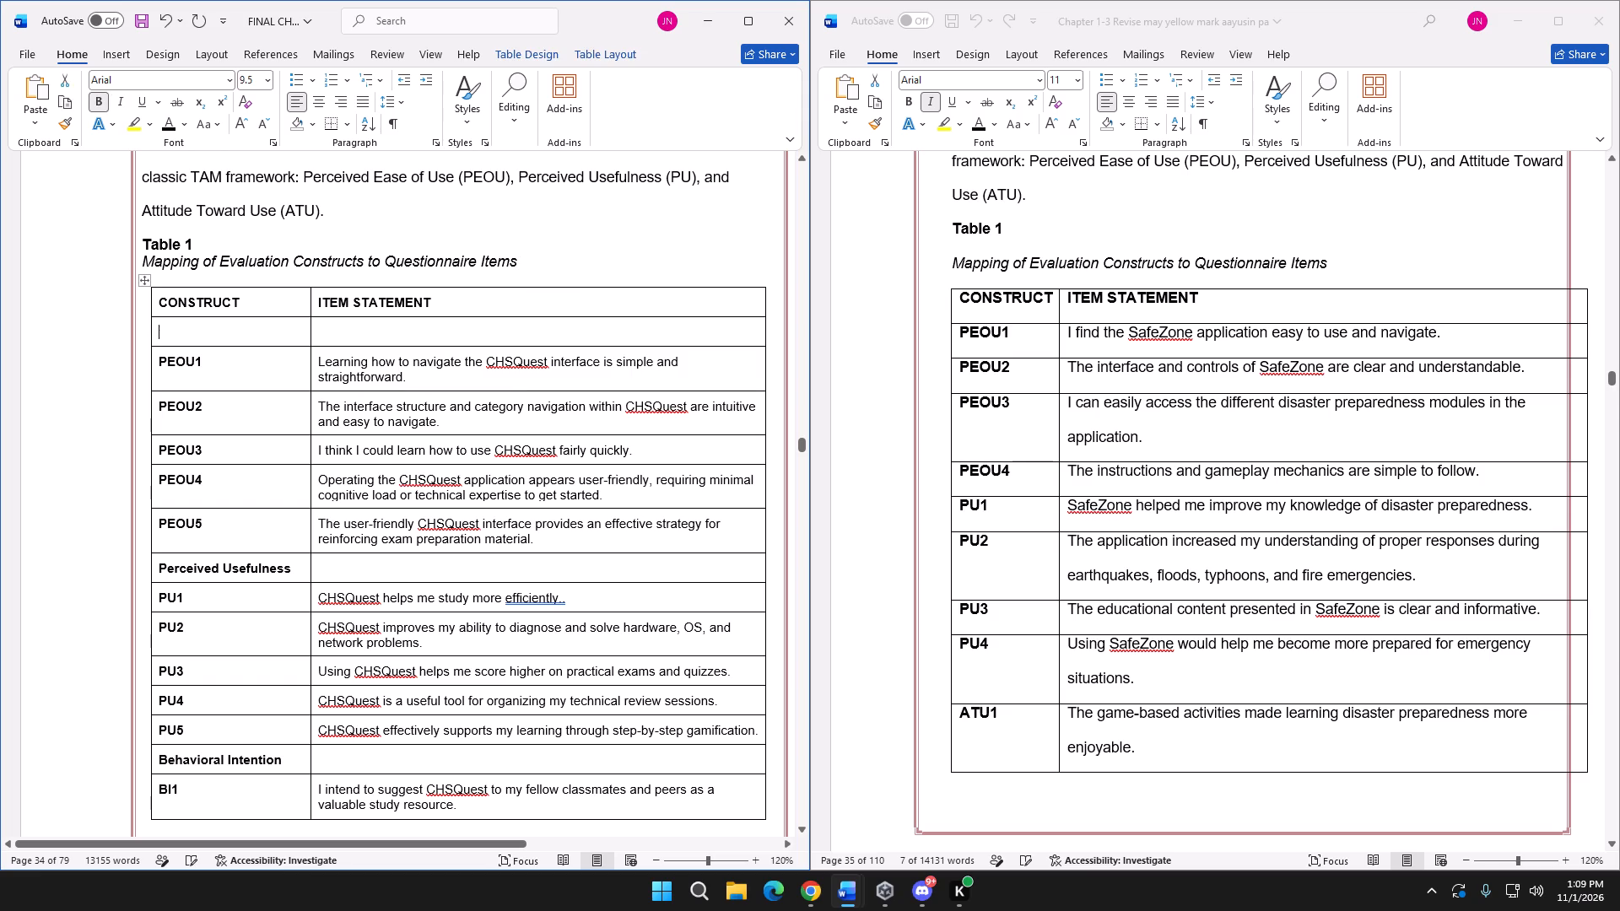
key("BackSpace")
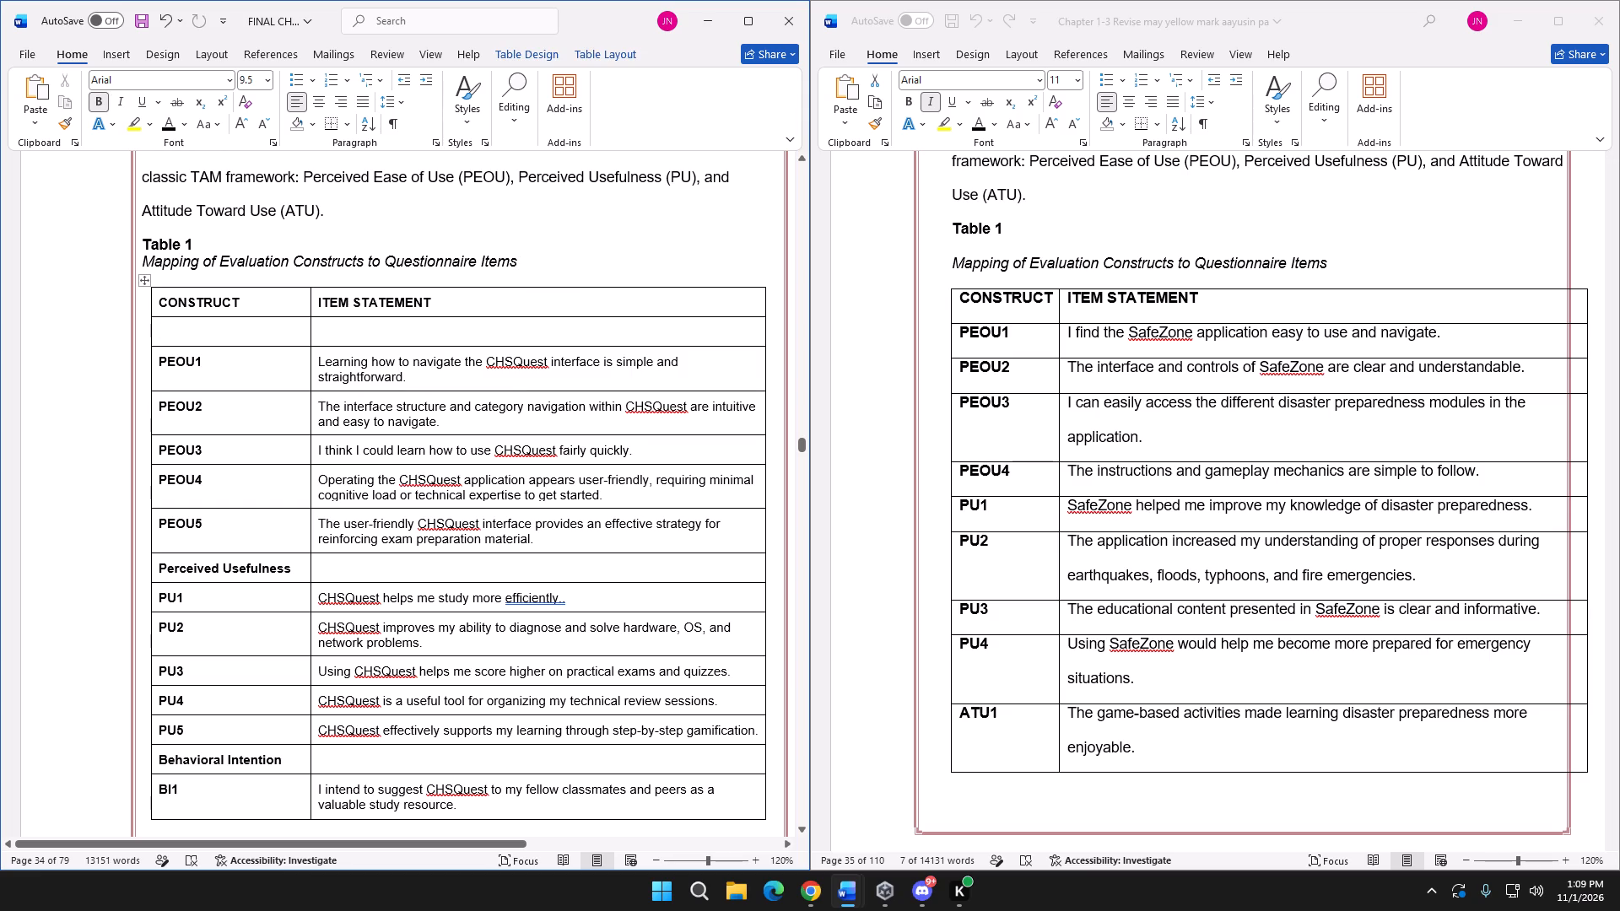
left_click(225, 348)
left_click_drag(197, 326, 573, 340)
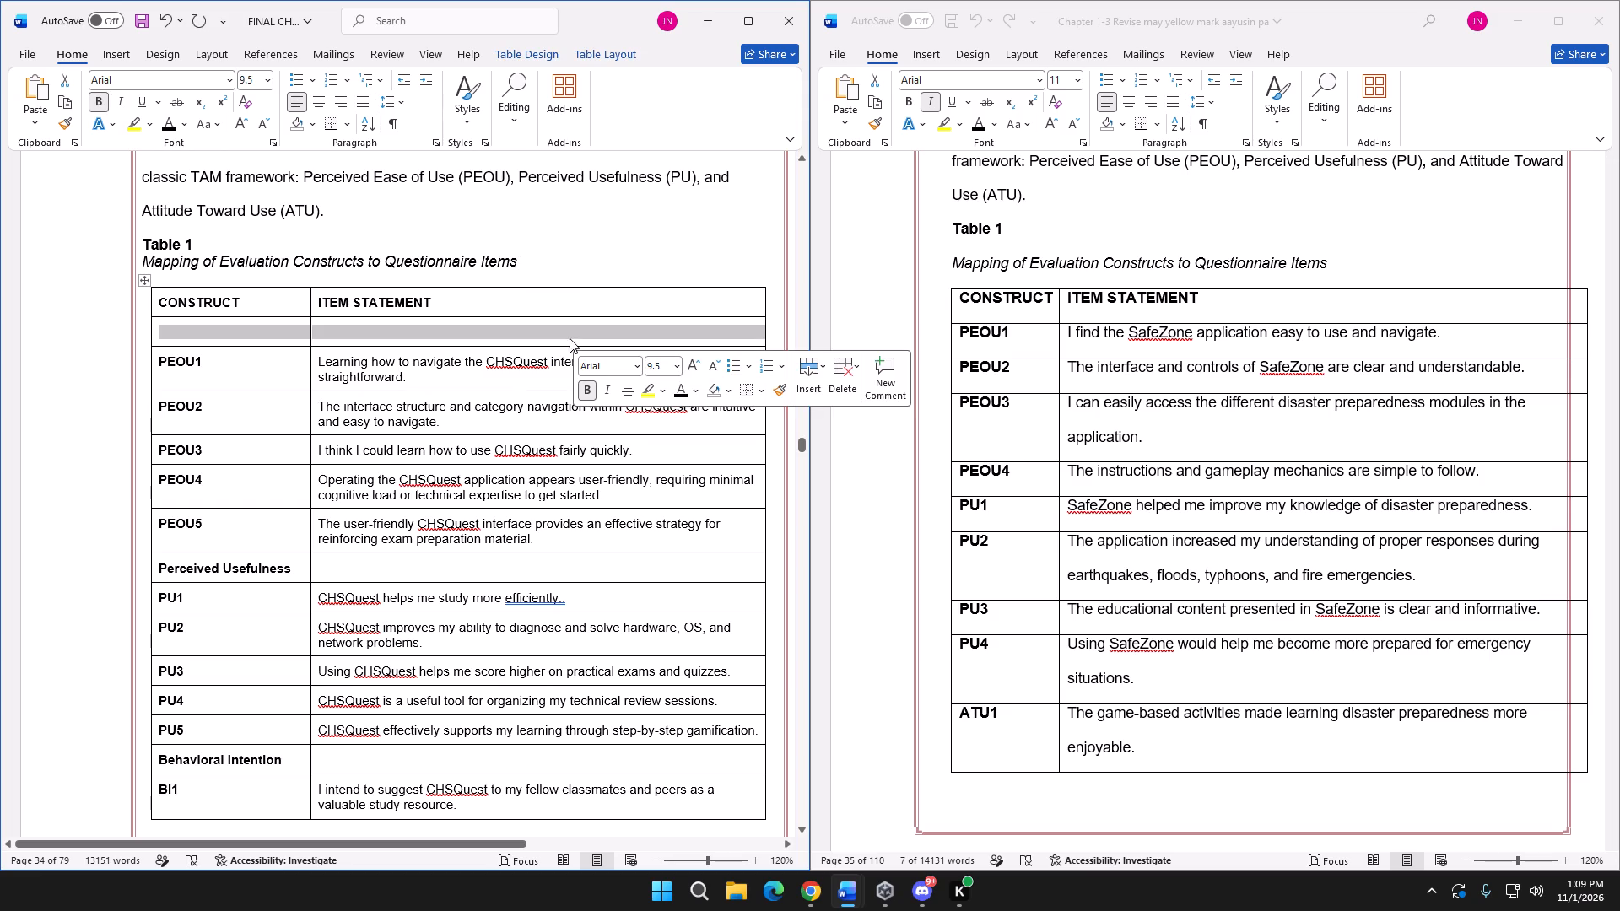
left_click(843, 392)
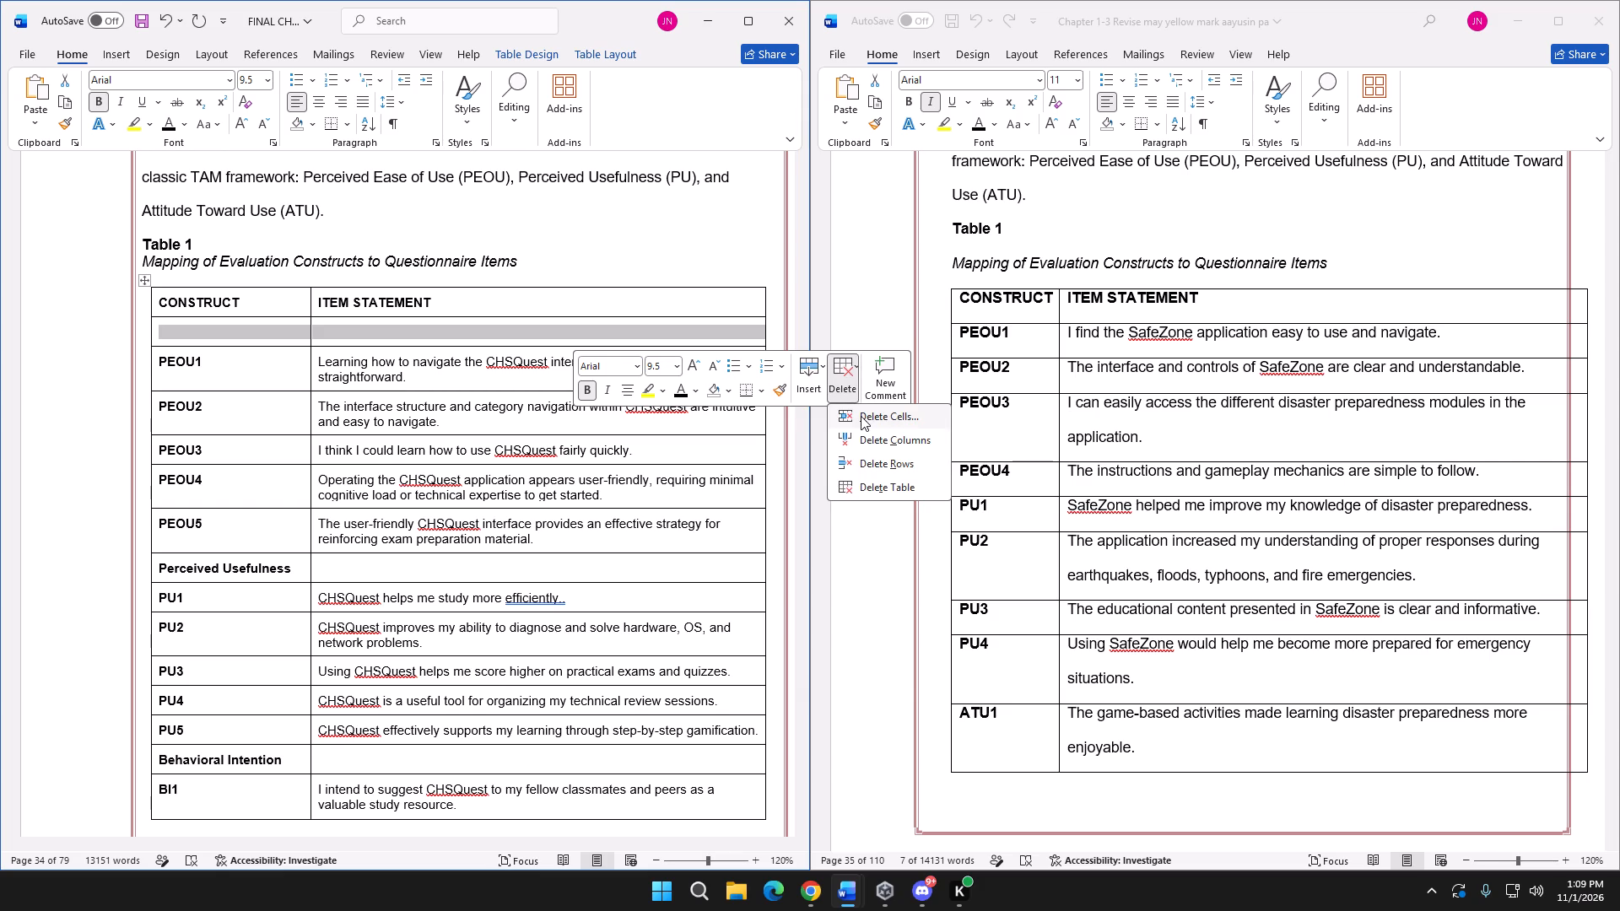
left_click(861, 416)
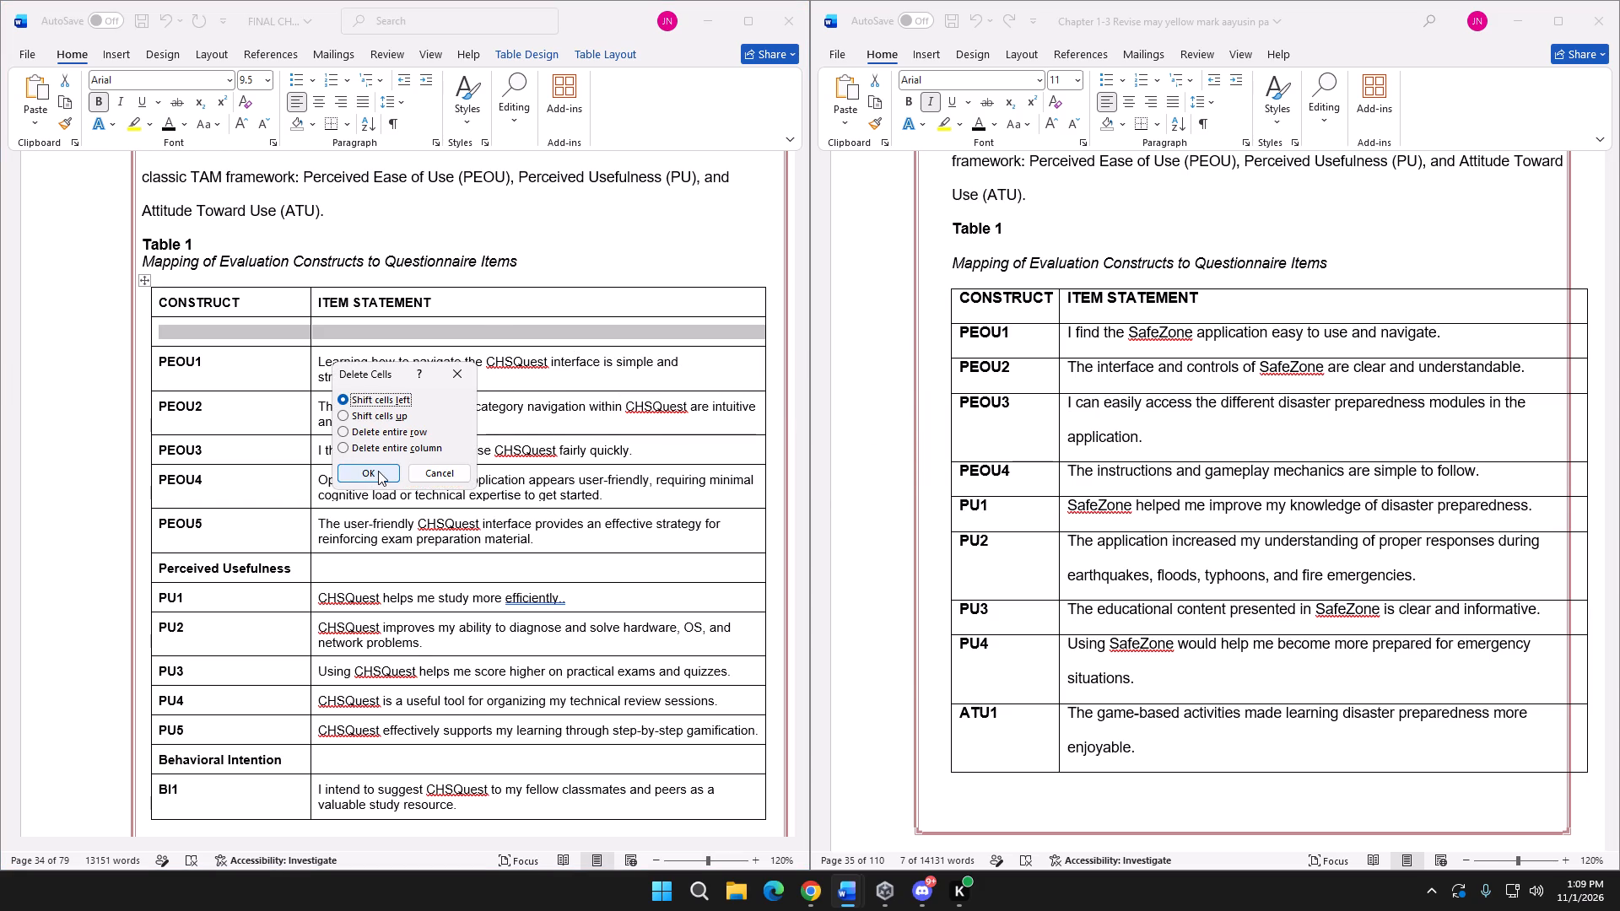
left_click(378, 471)
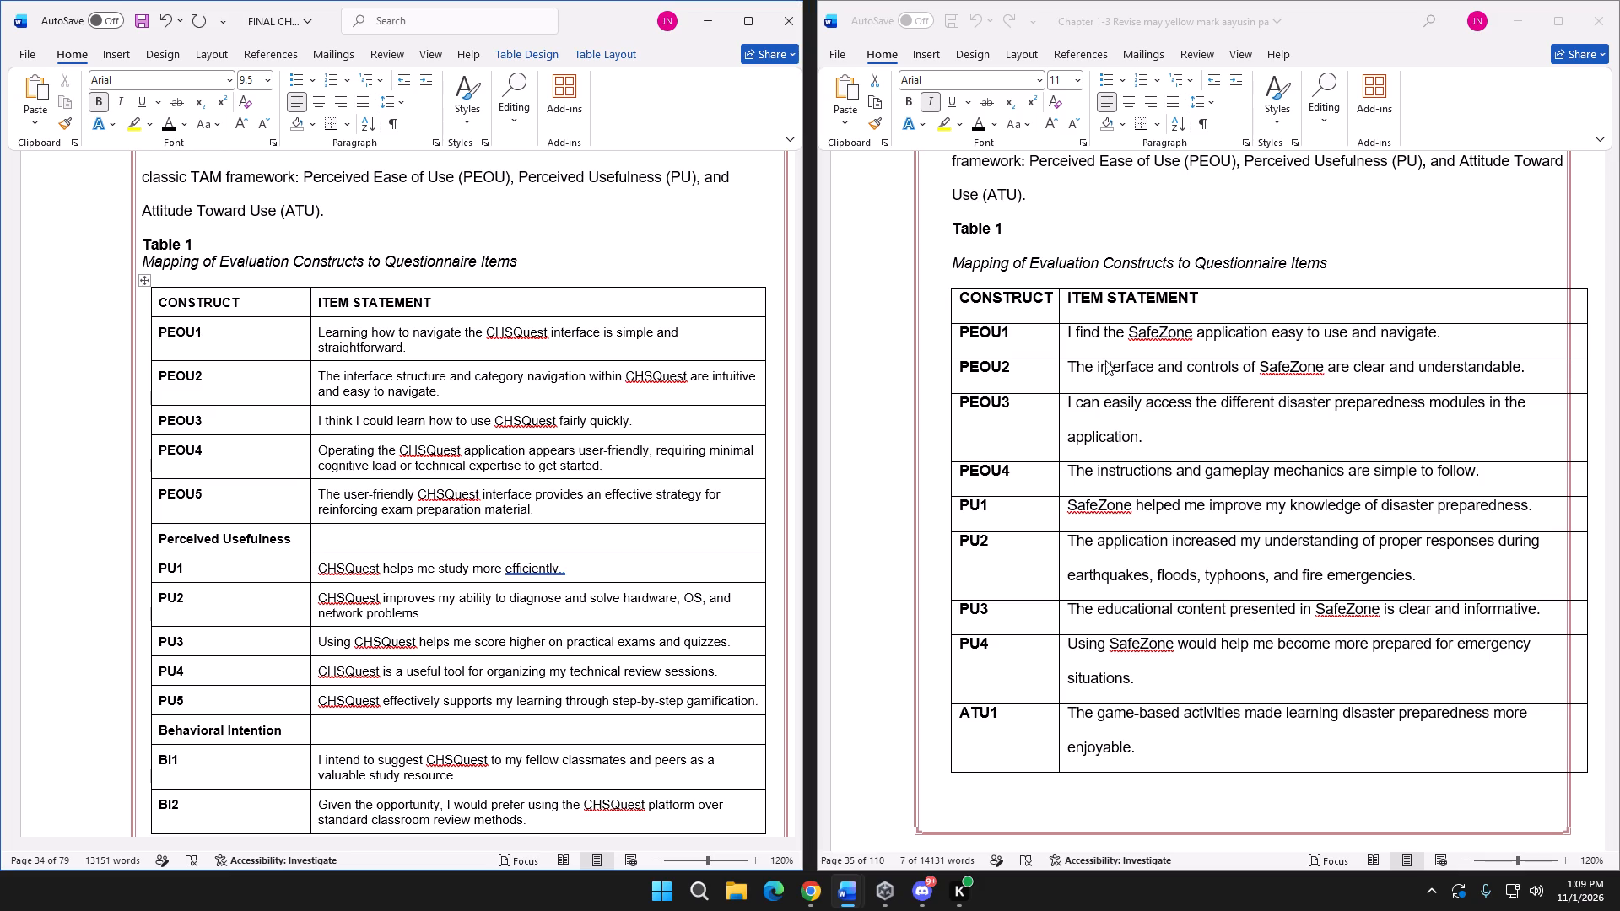
Replace the final table's PEOU1 statement with the revision's "I find the SafeZone application easy to use and navigate.".
left_click(1436, 331)
left_click_drag(1453, 331, 1072, 329)
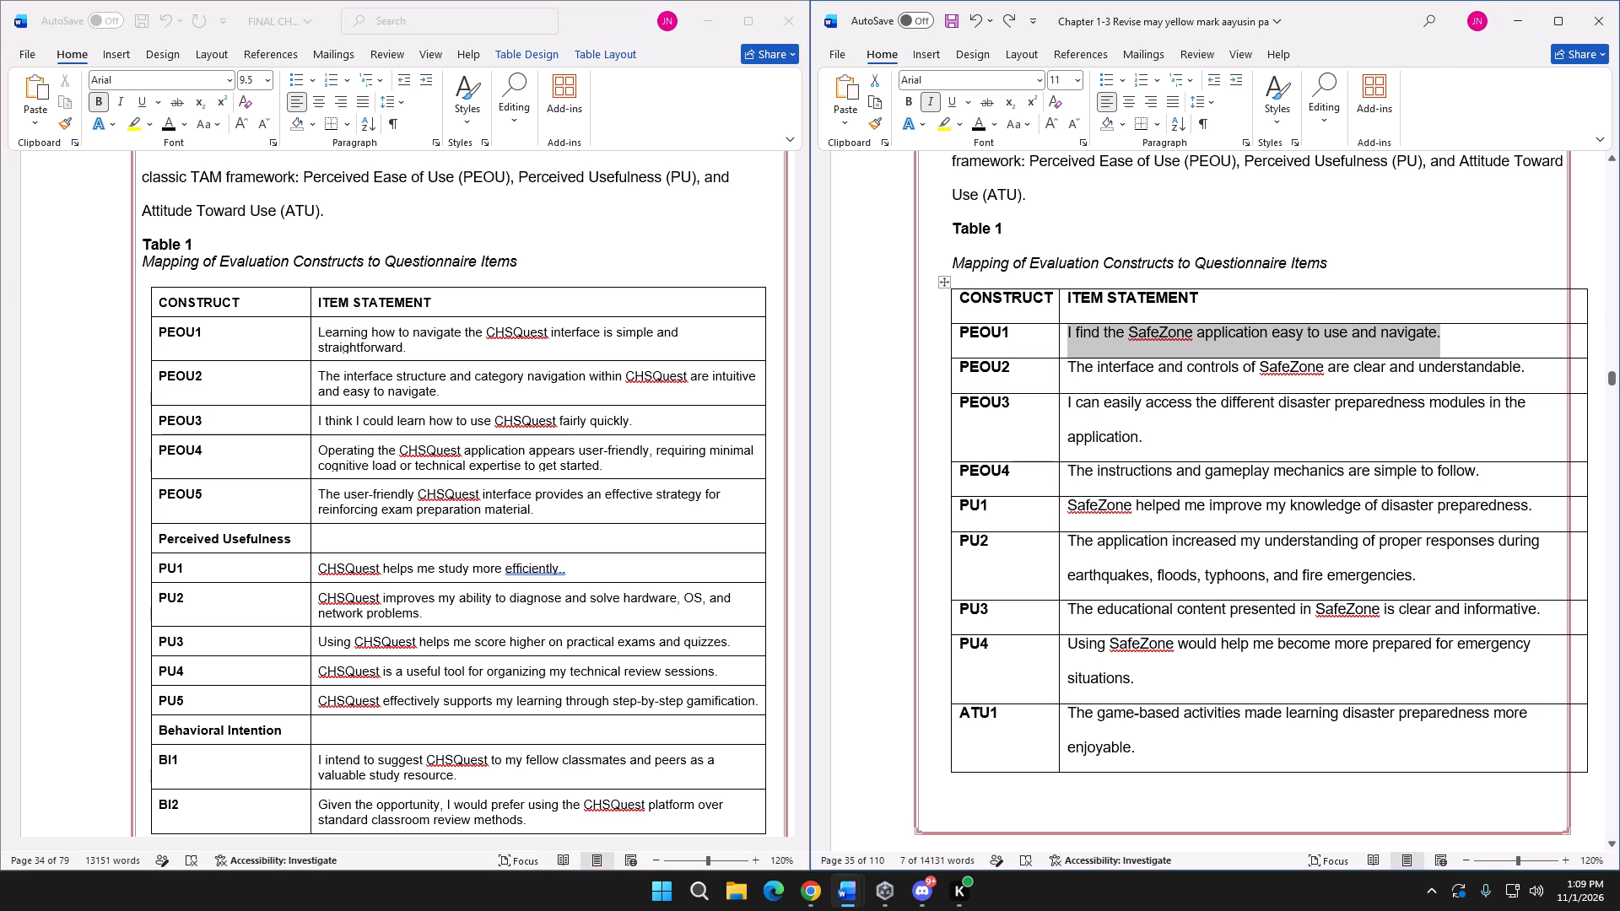
key("ctrl+c")
left_click(621, 351)
left_click(526, 348)
left_click_drag(427, 350, 316, 332)
key("ctrl+v")
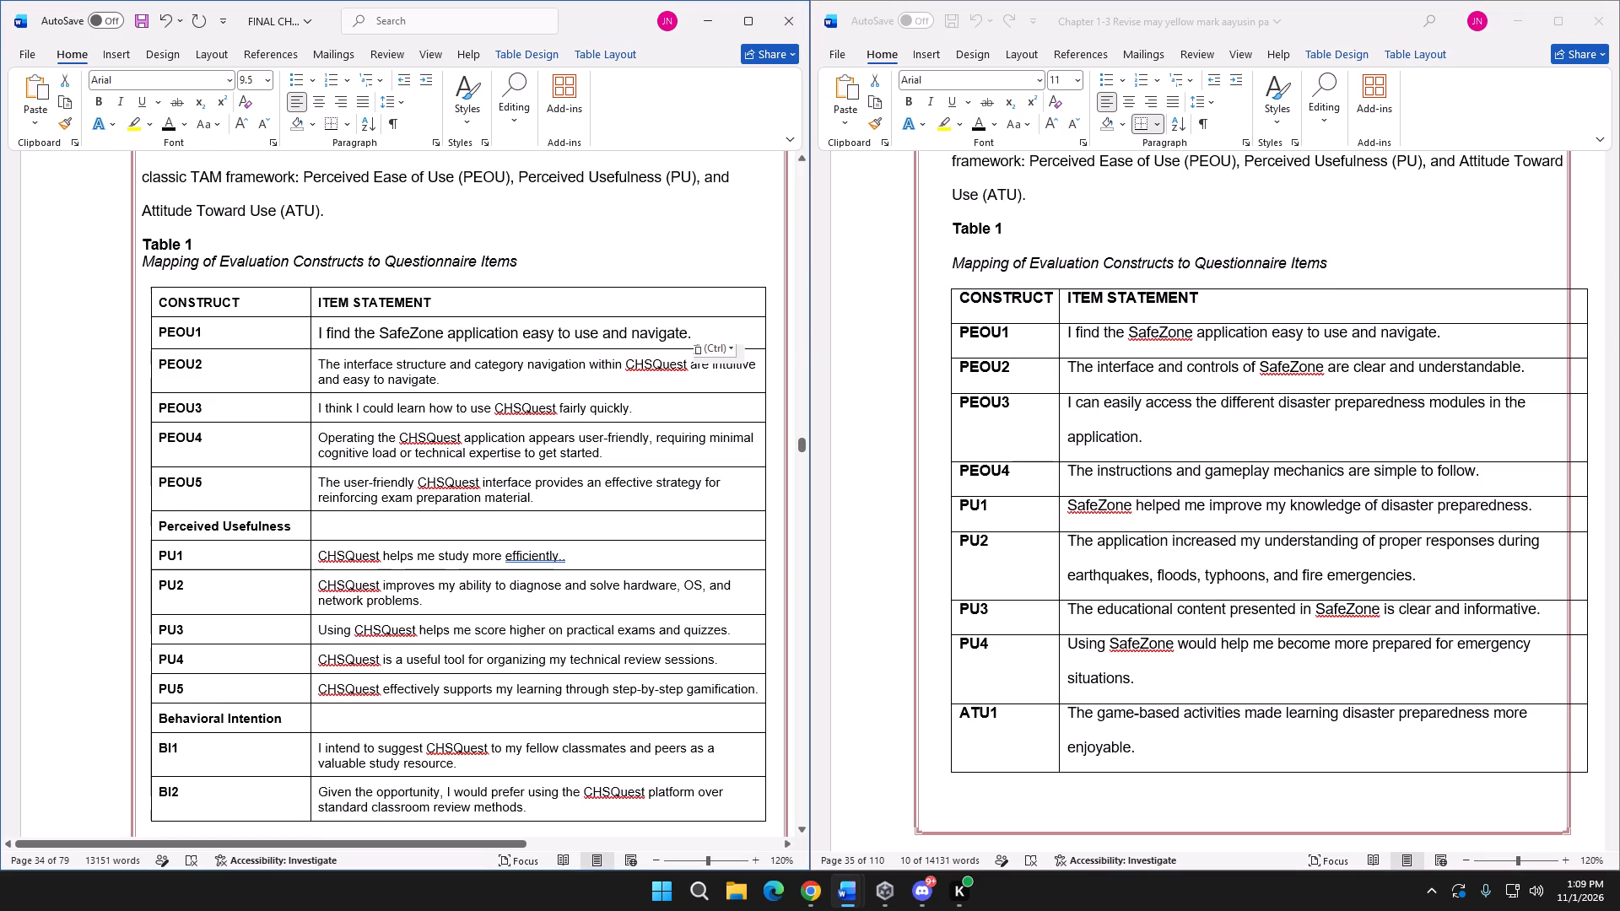
left_click(708, 358)
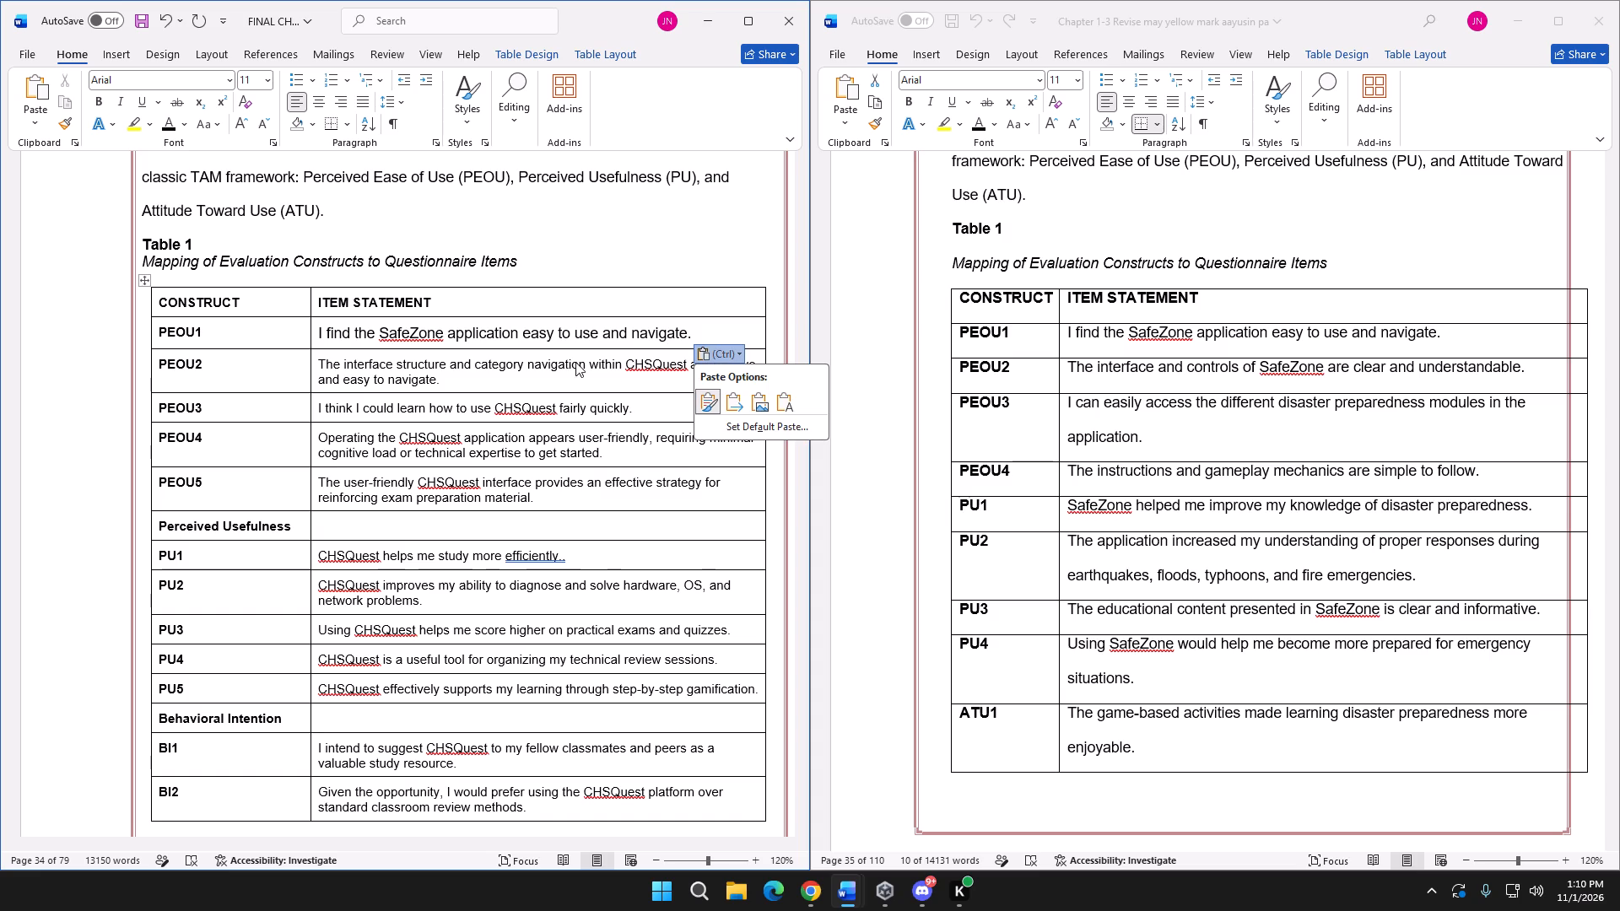
left_click(524, 376)
Replace the final table's PEOU2 statement with the revision's "The interface and controls of SafeZone are clear and understandable.".
left_click(1530, 373)
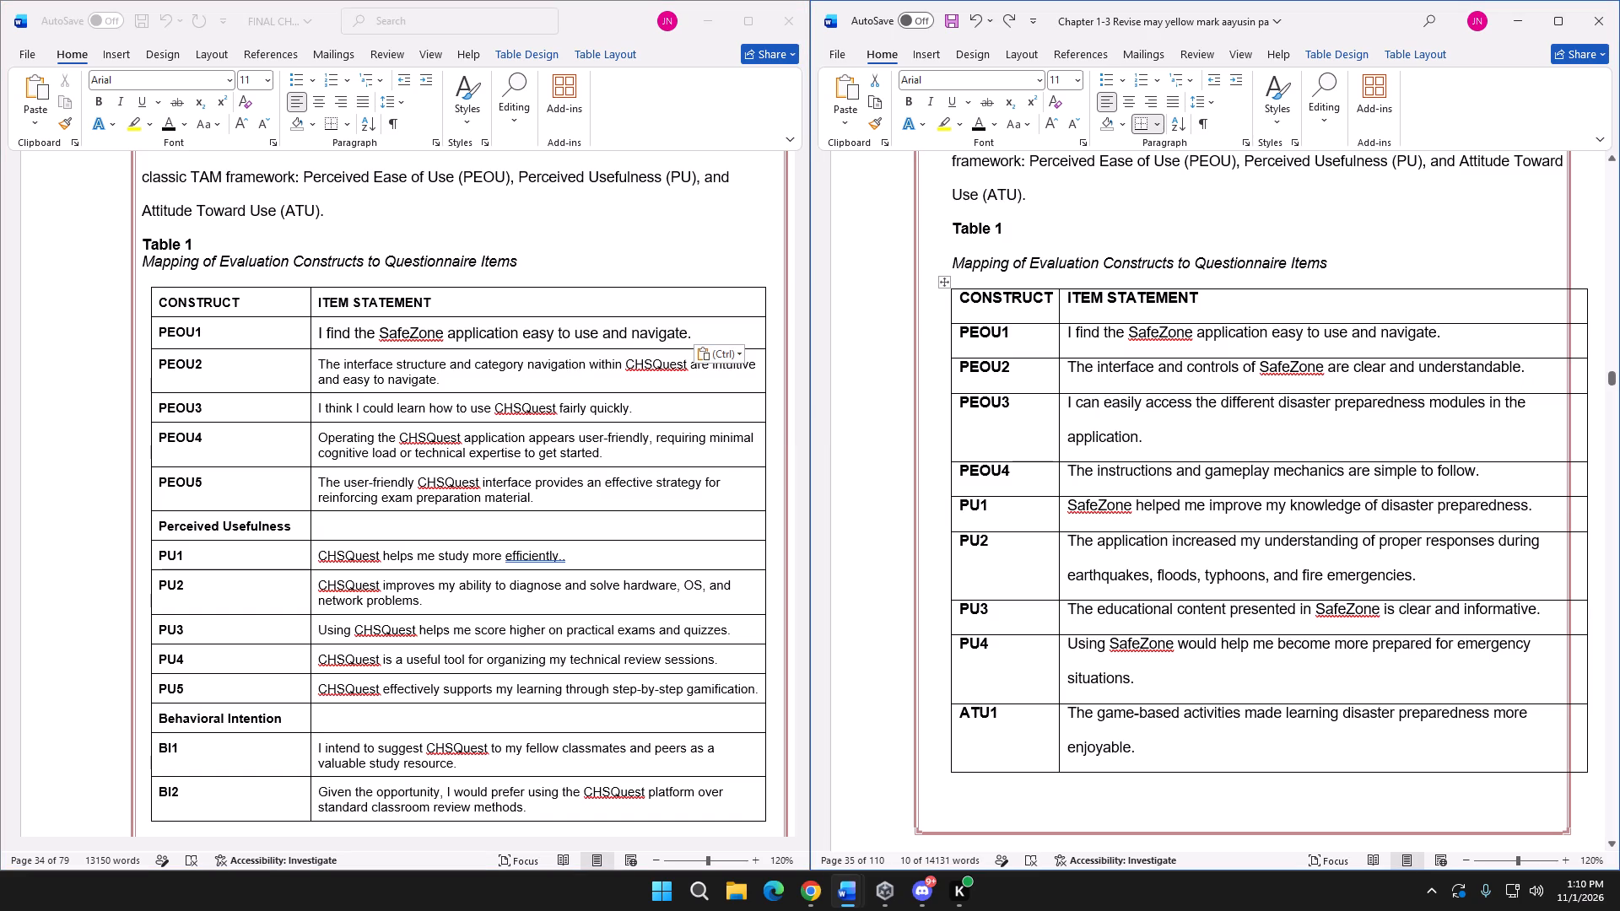
left_click_drag(1531, 369, 1063, 369)
key("ctrl+c")
left_click(472, 379)
left_click(458, 381)
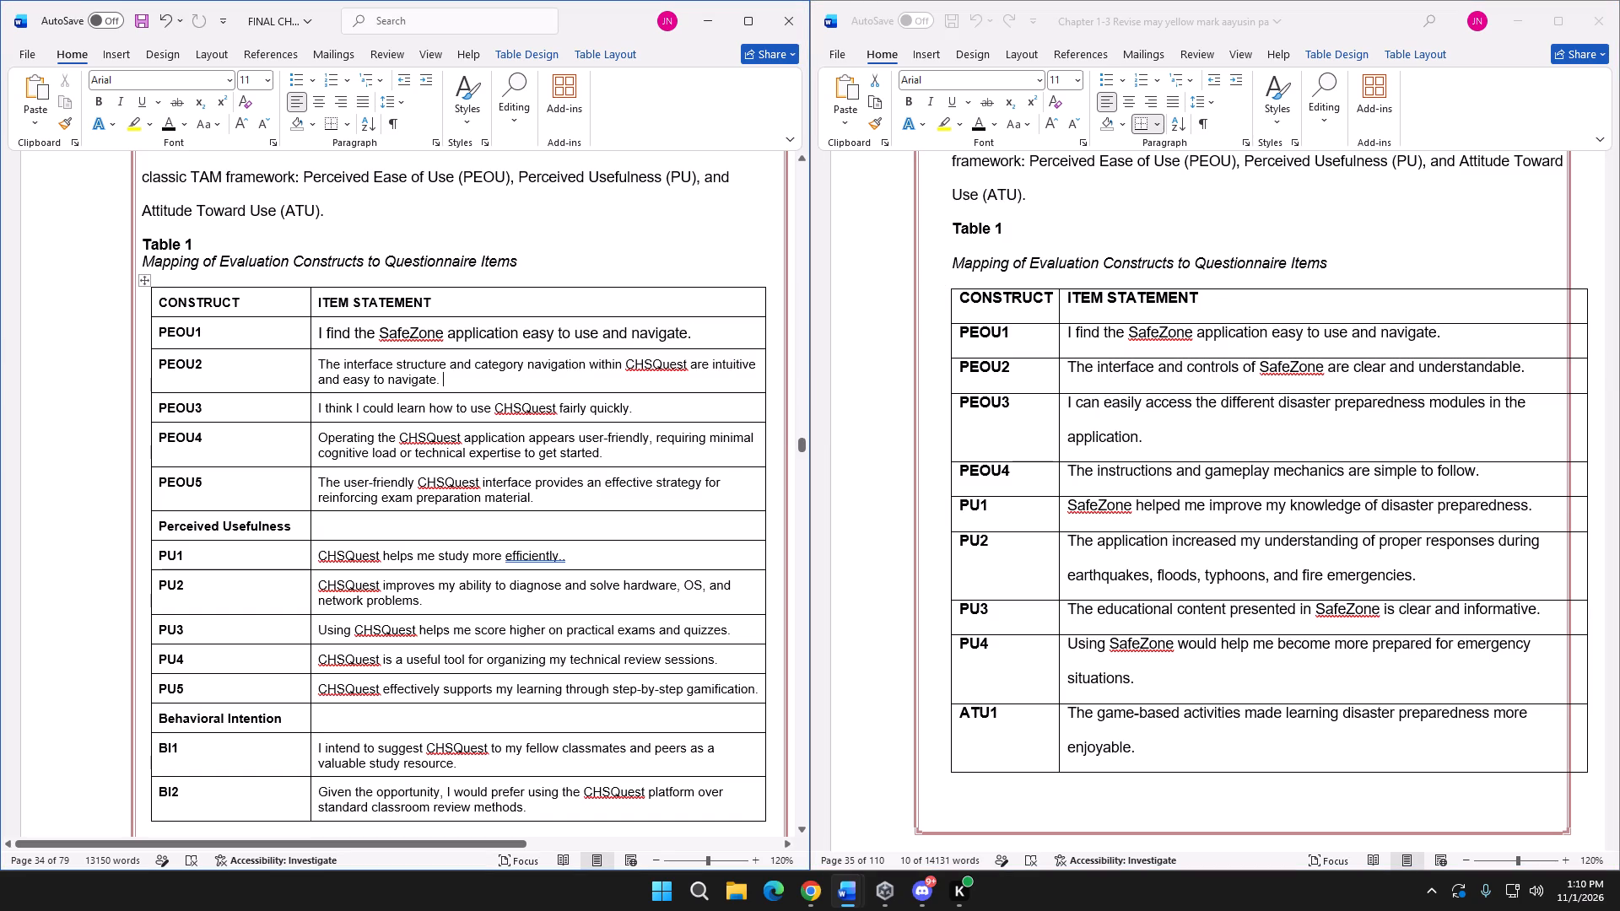
left_click_drag(453, 381, 329, 361)
key("ctrl+v")
Replace the final table's PEOU3 statement with the revision's "I can easily access the different disaster preparedness modules in the application.".
left_click(649, 415)
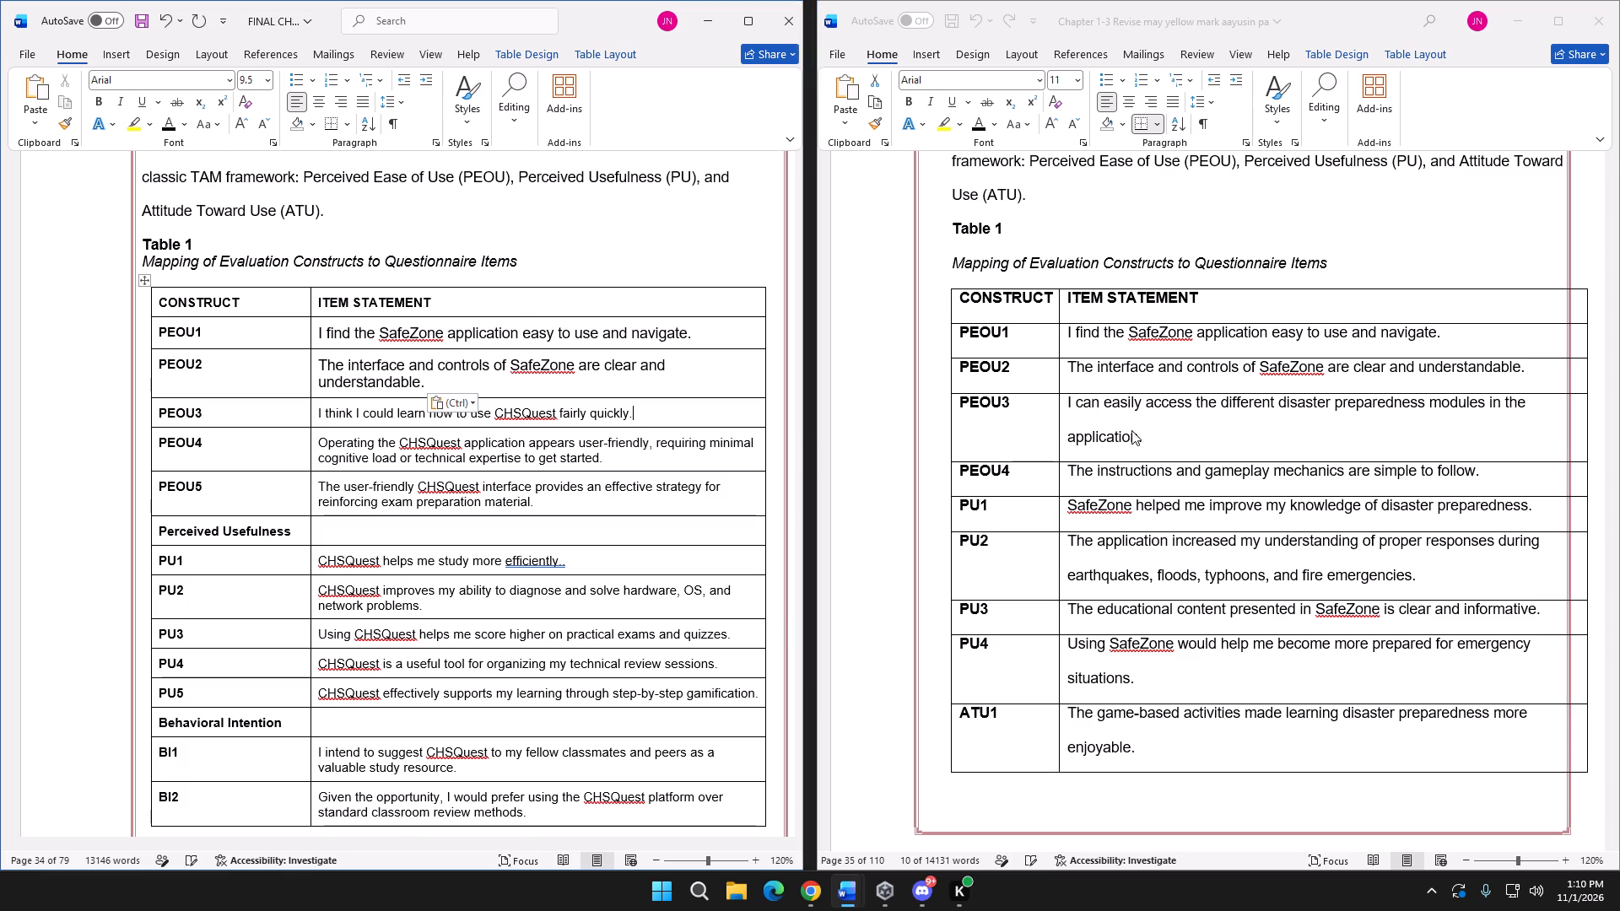
left_click(1170, 456)
left_click(1166, 453)
left_click_drag(1166, 453, 1072, 414)
key("ctrl+c")
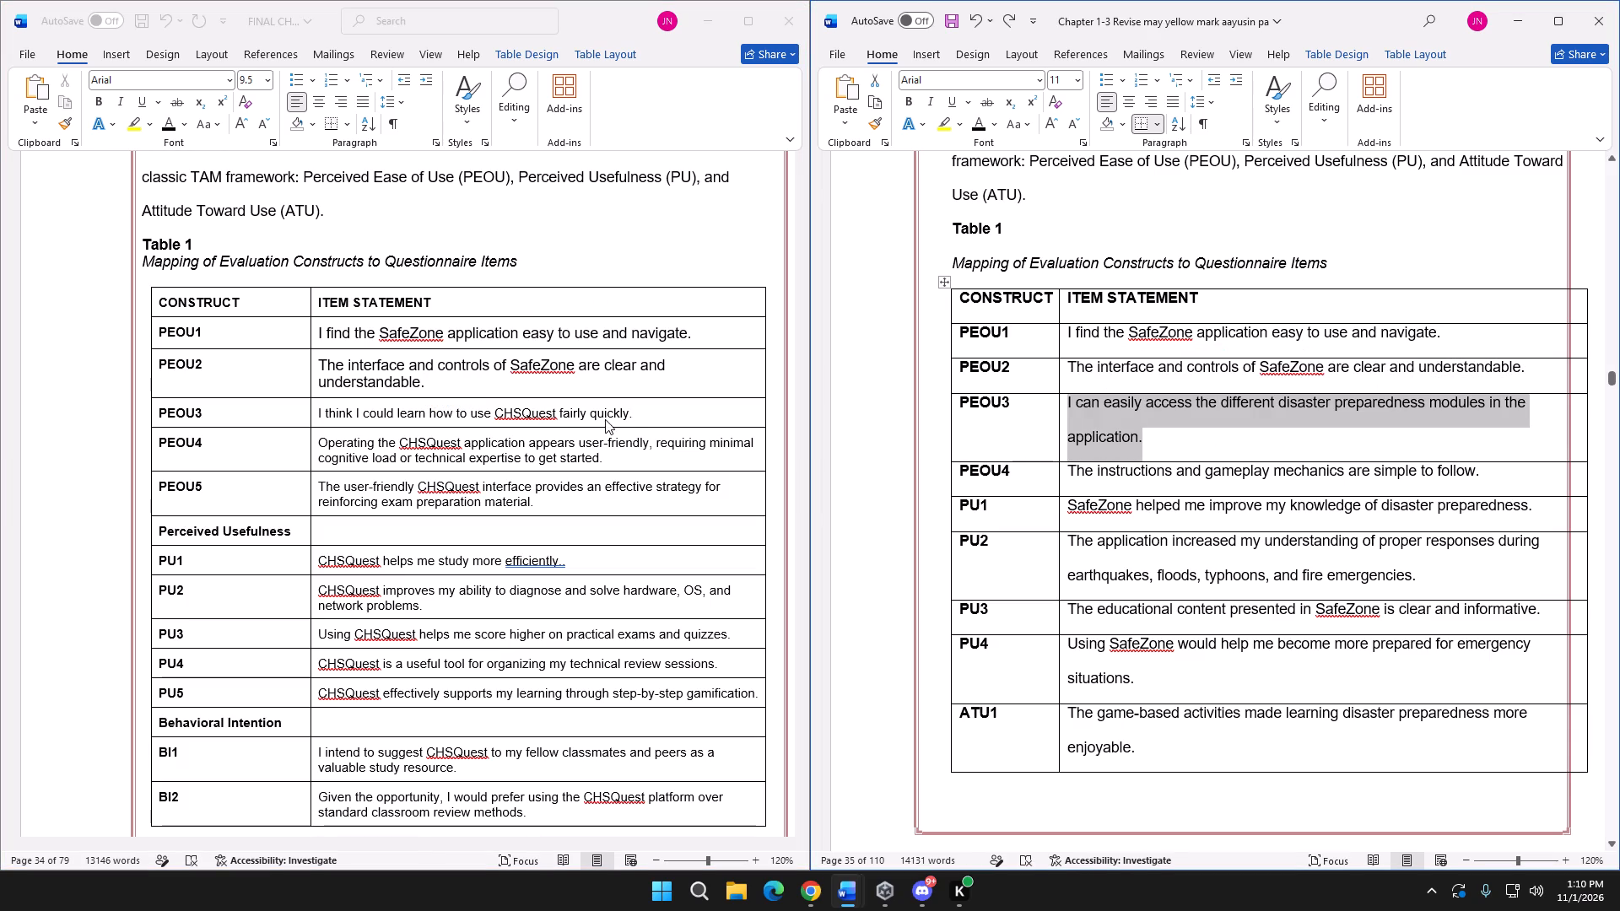
left_click(645, 403)
left_click_drag(640, 408, 319, 409)
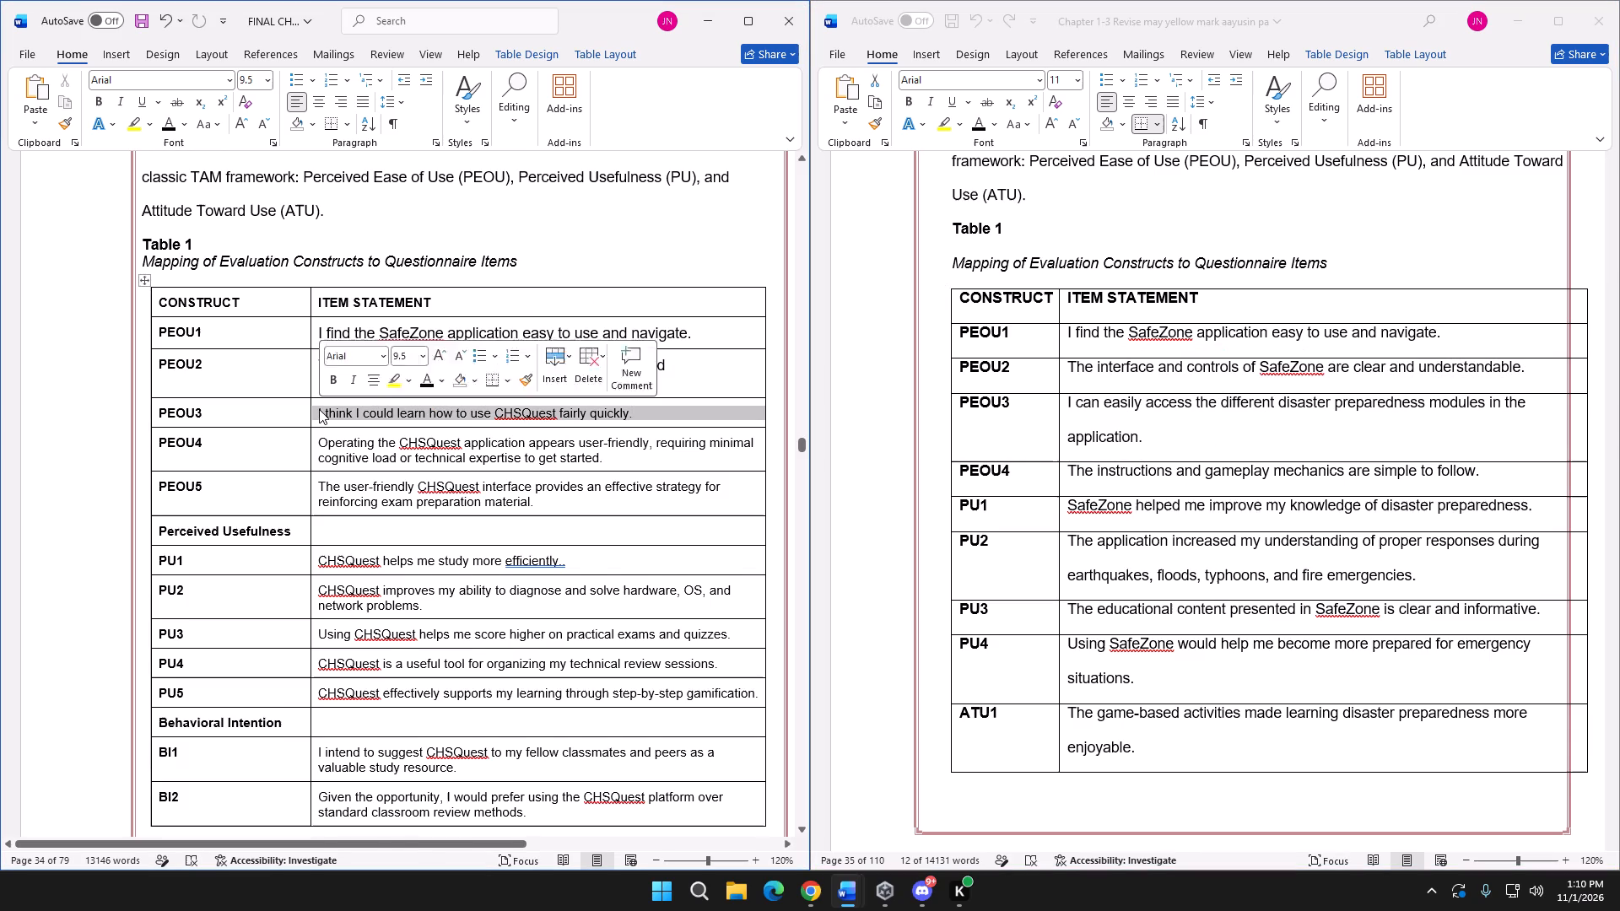
key("ctrl+v")
Replace the final table's PEOU4 statement with the revision's "The instructions and gameplay mechanics are simple to follow.".
left_click(1216, 484)
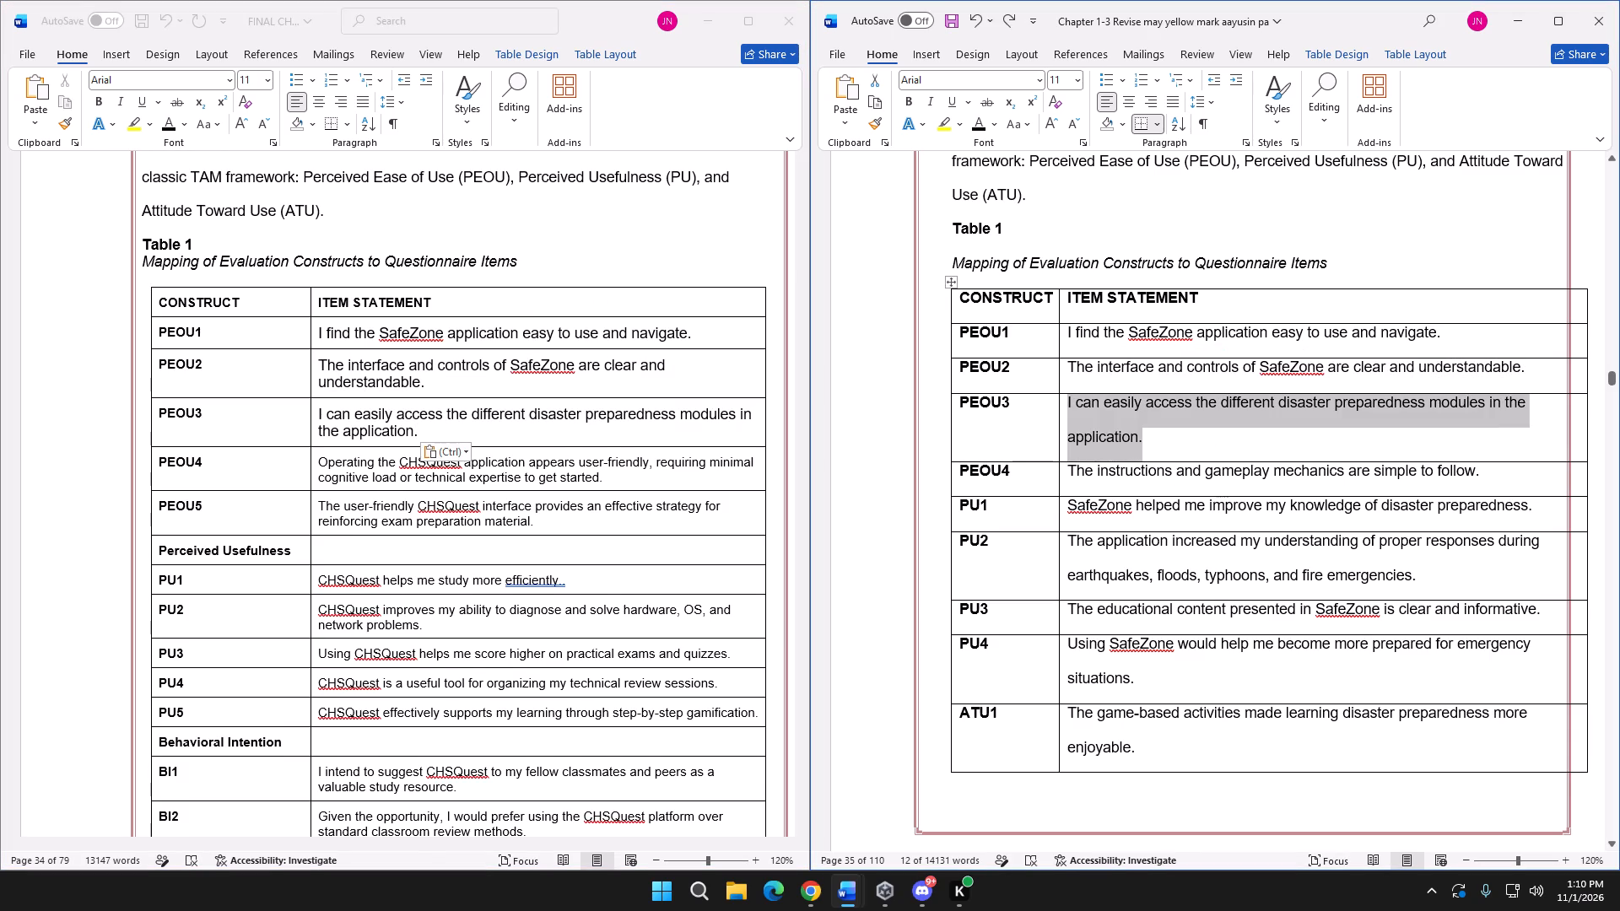
left_click_drag(1490, 476, 1071, 470)
key("ctrl+c")
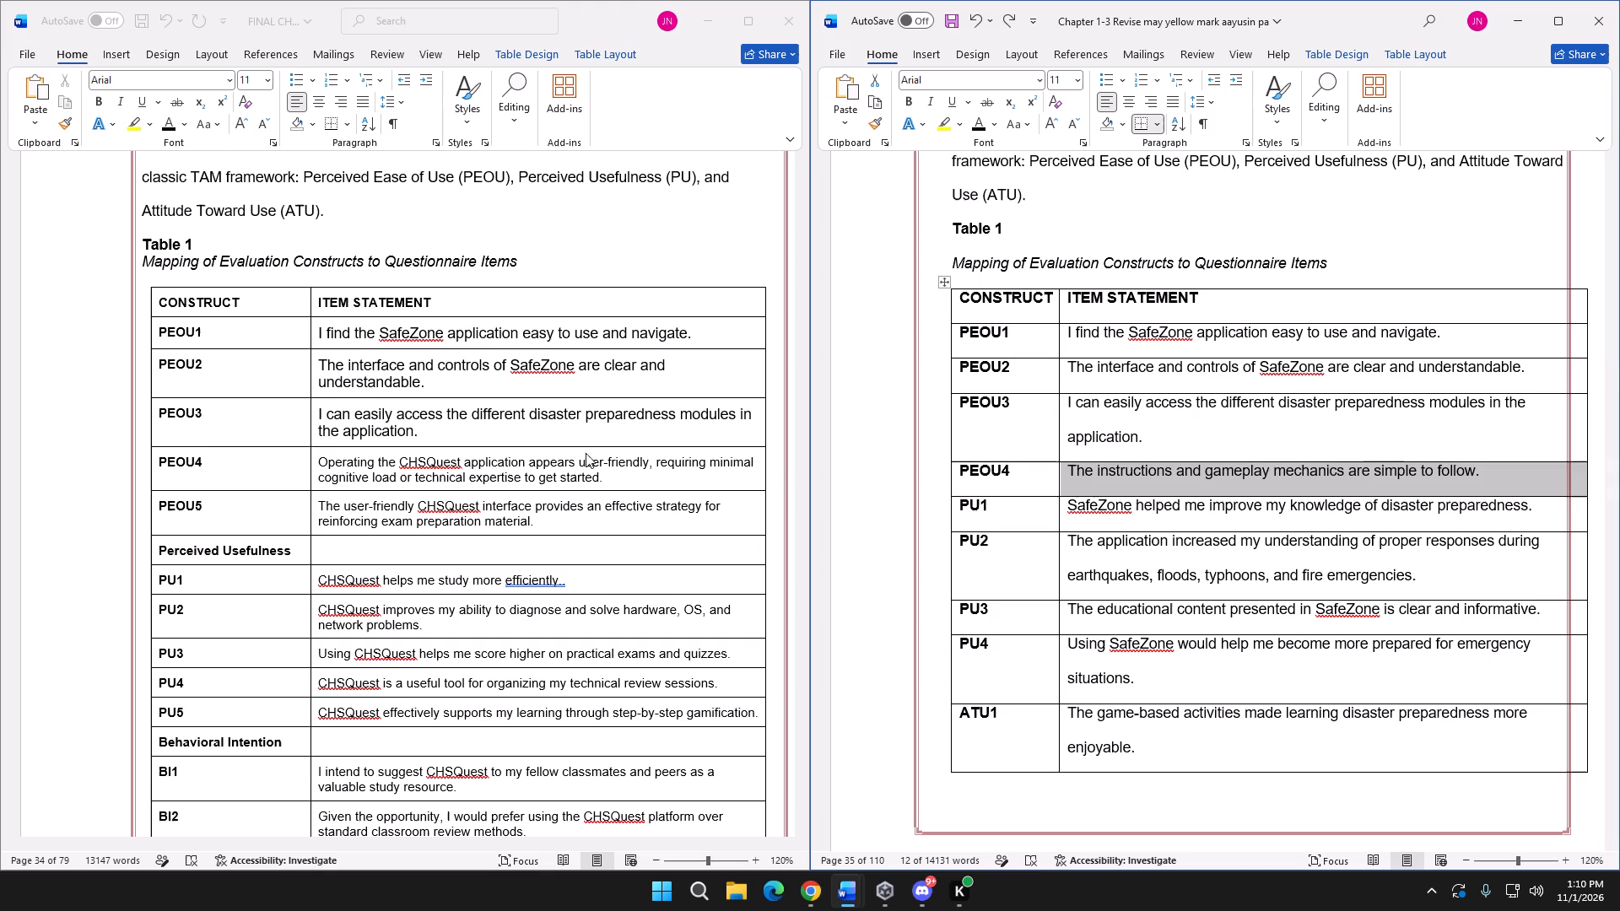
left_click(549, 463)
left_click_drag(614, 483, 331, 461)
key("ctrl+v")
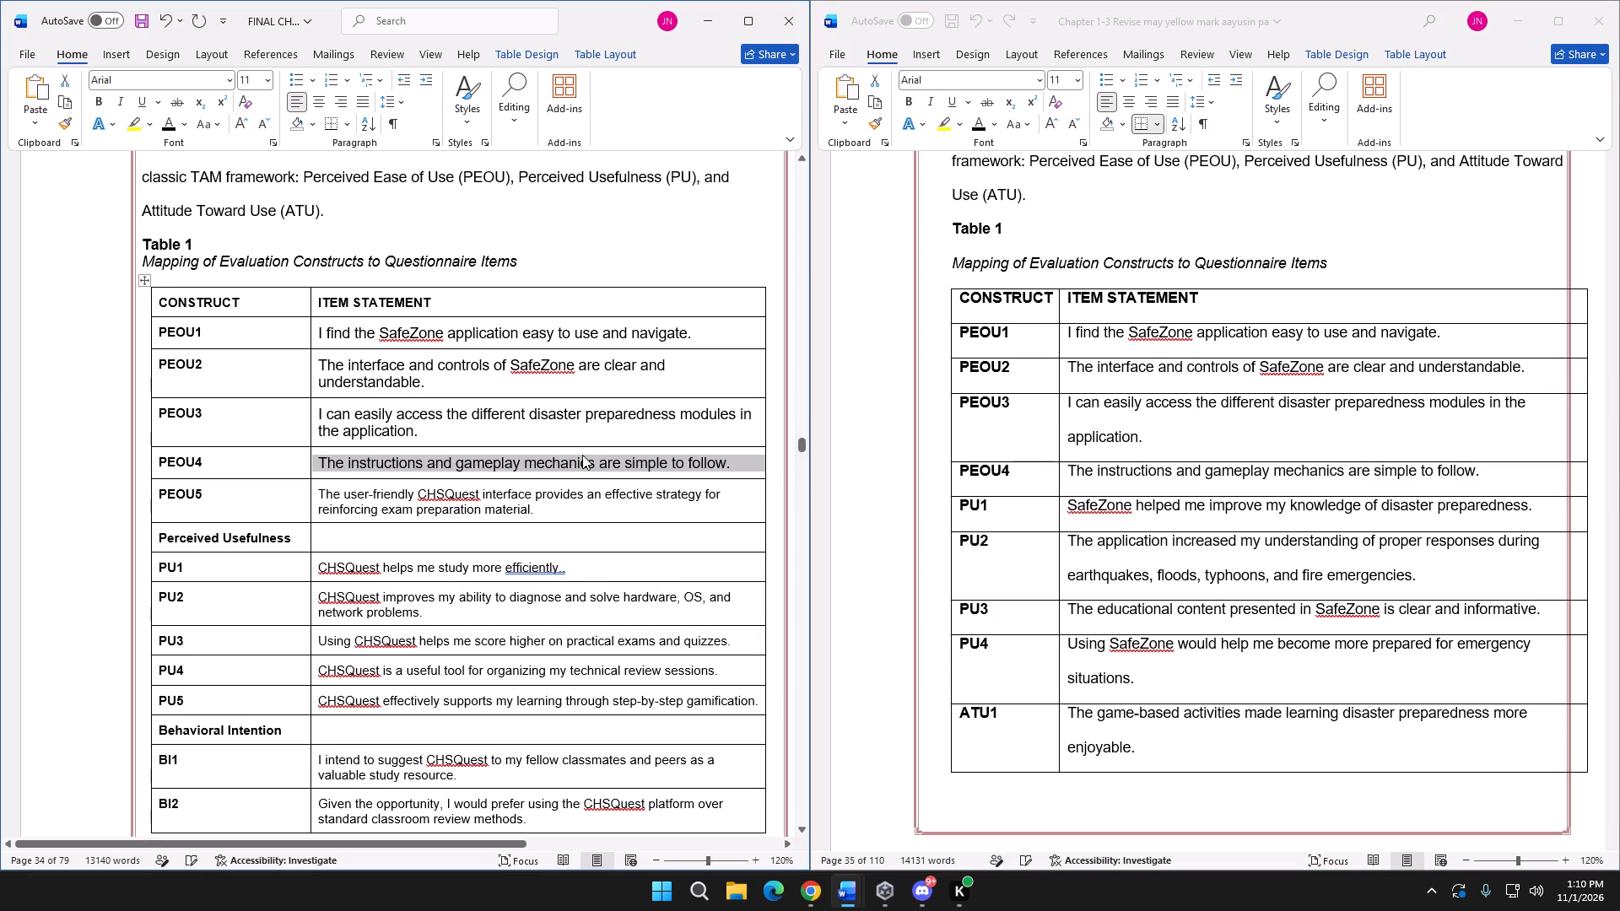
Delete the PEOU5 row from the final document's Table 1.
left_click(267, 504)
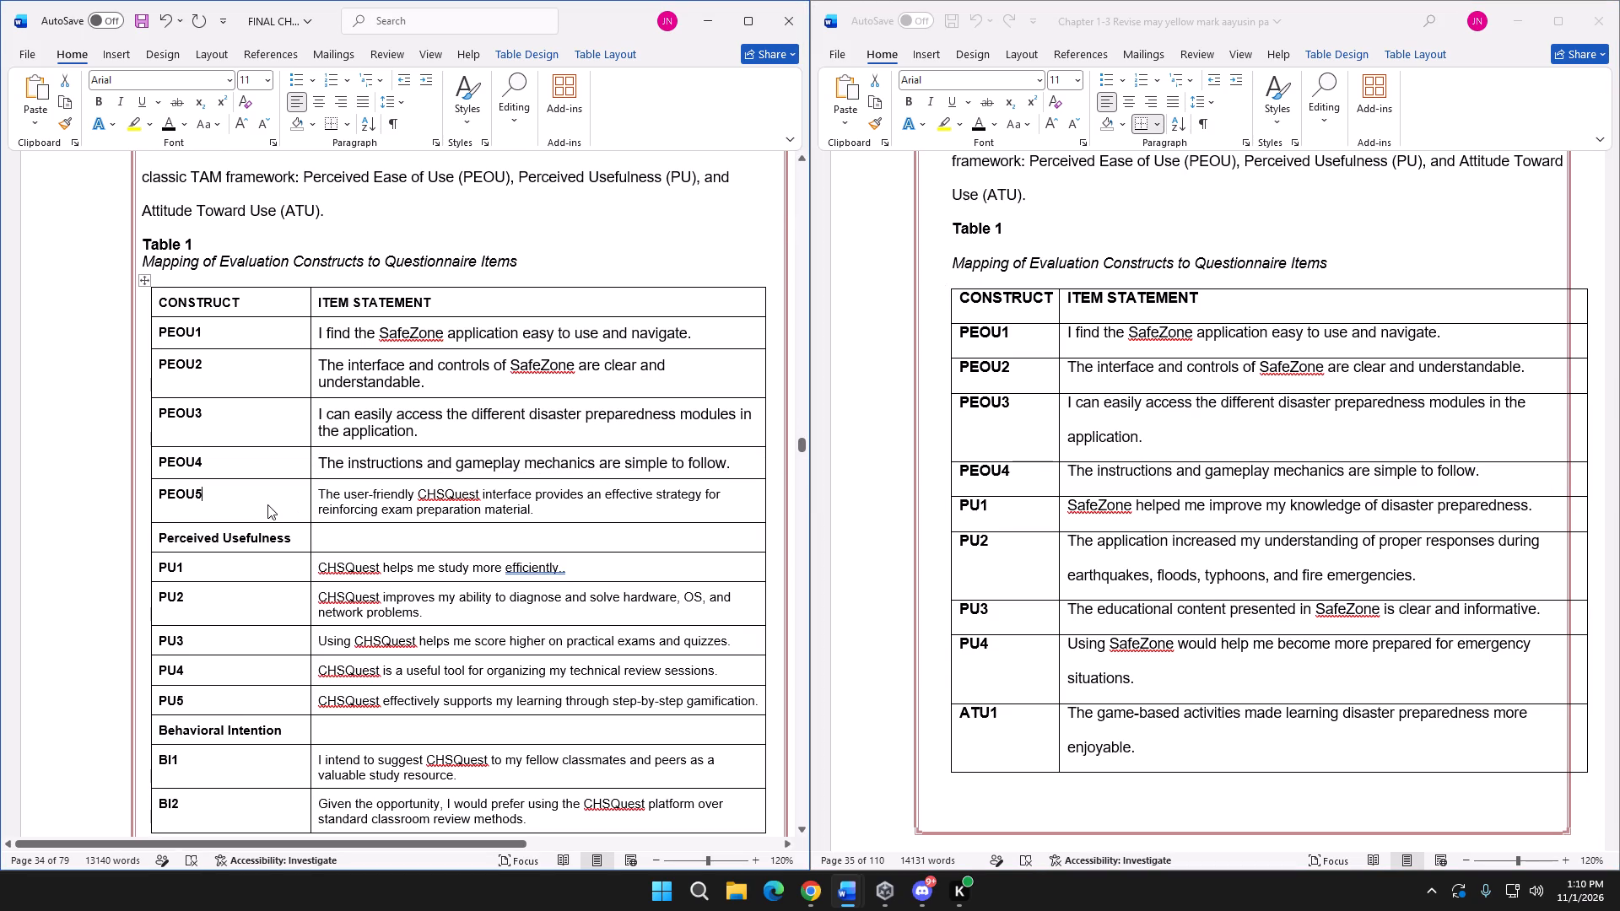
left_click_drag(220, 499, 522, 506)
right_click(518, 508)
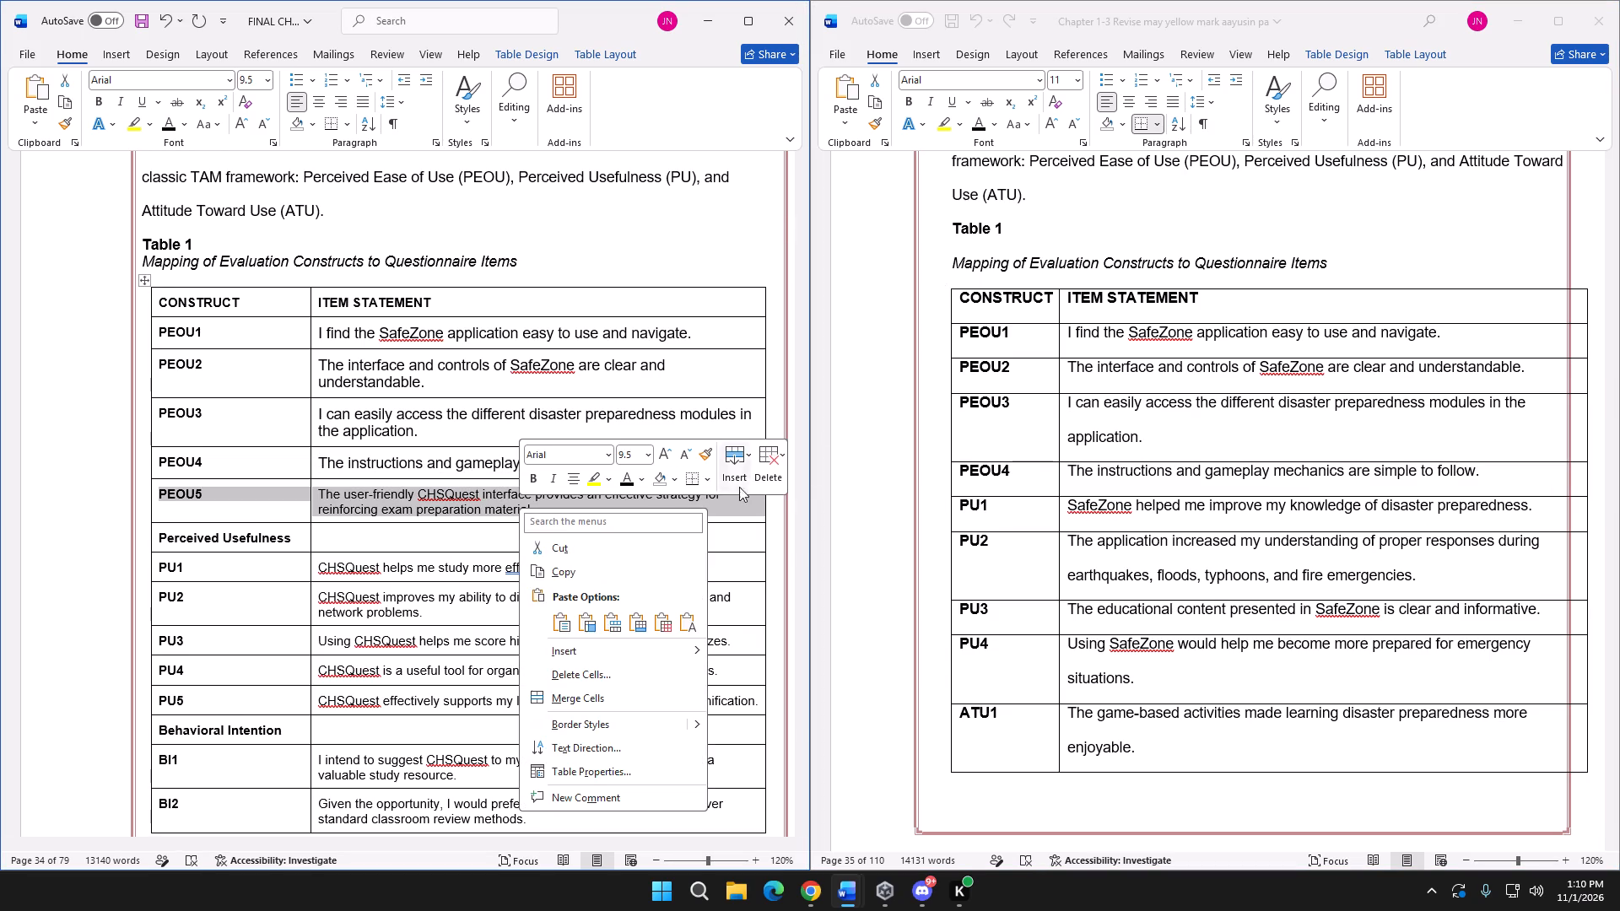
left_click(764, 473)
left_click(790, 504)
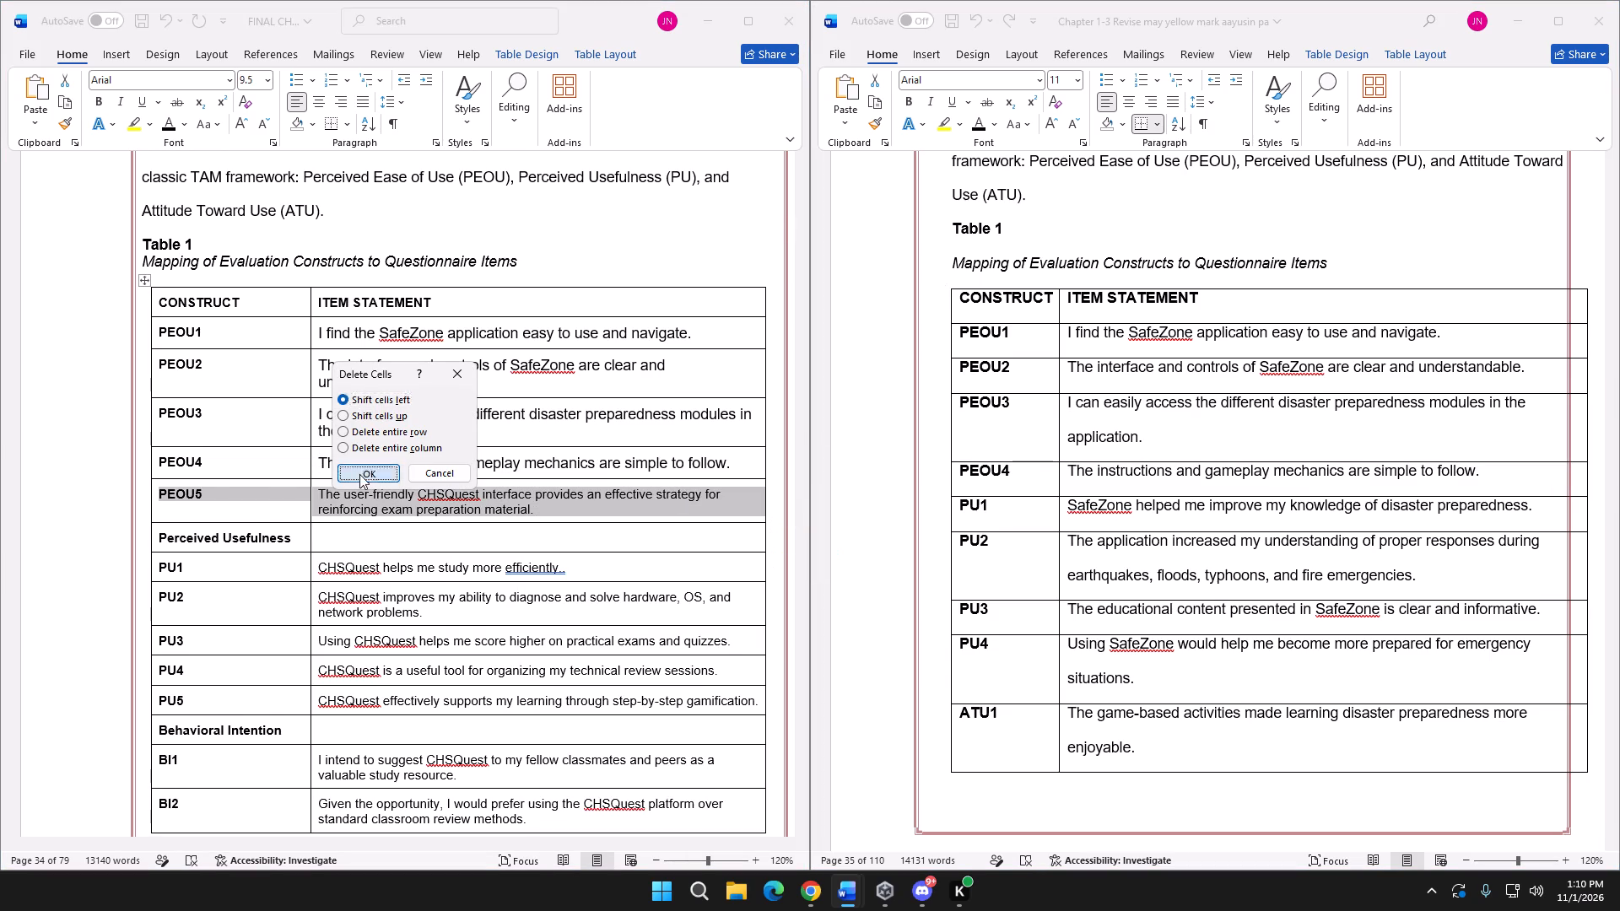
left_click(359, 474)
Delete the Perceived Usefulness heading row from the final document's Table 1.
left_click_drag(293, 492, 609, 514)
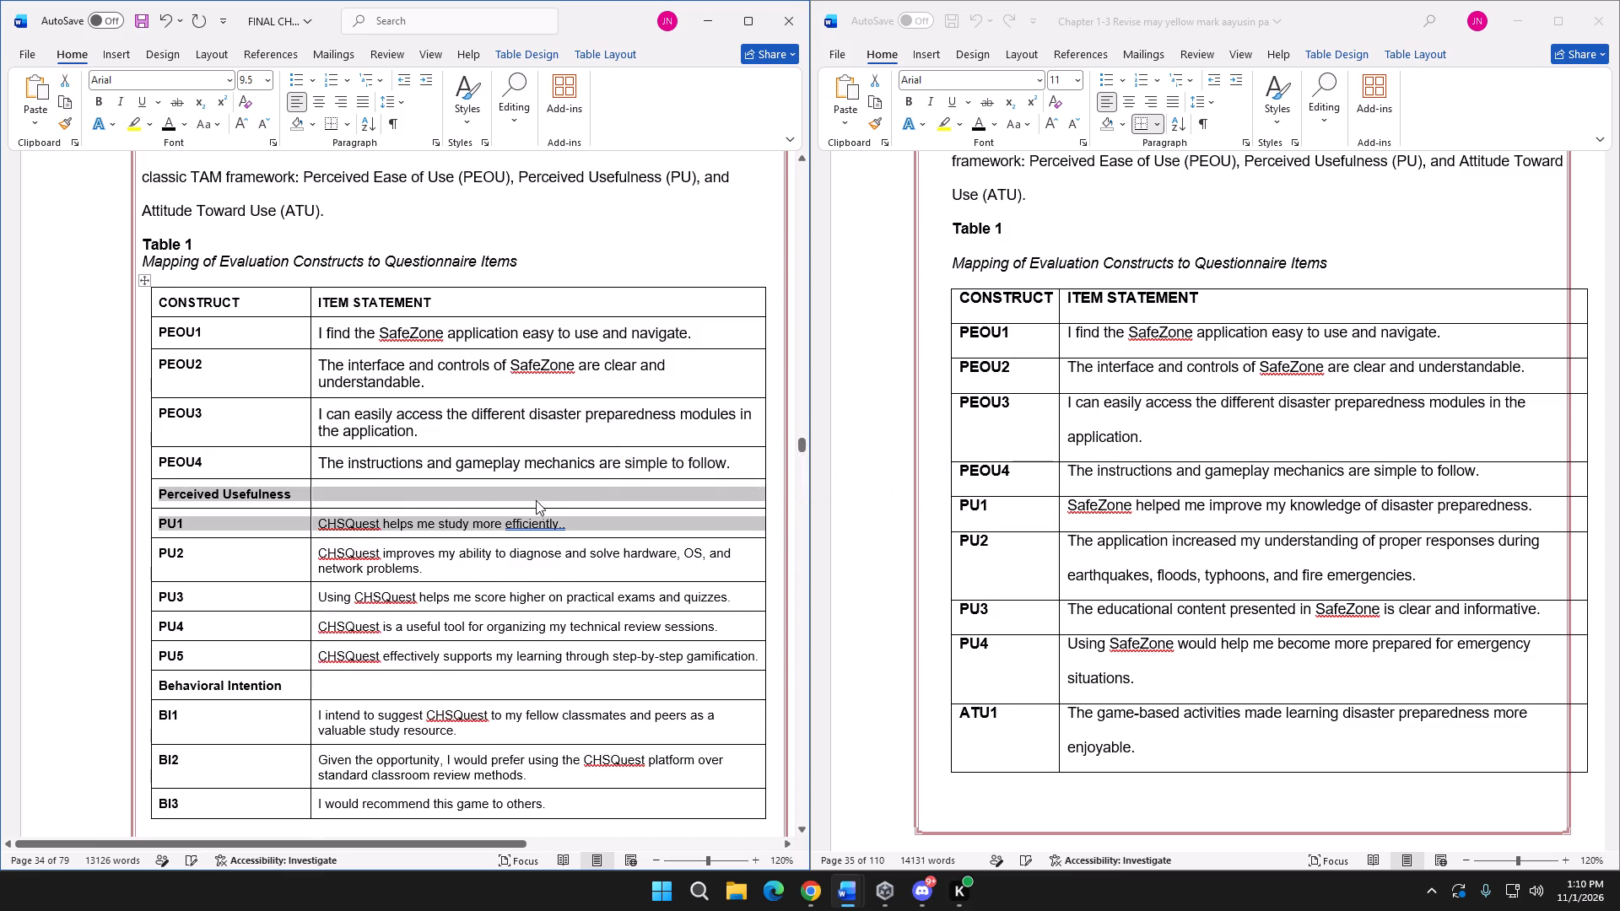
left_click(480, 497)
left_click_drag(273, 490, 494, 499)
right_click(494, 499)
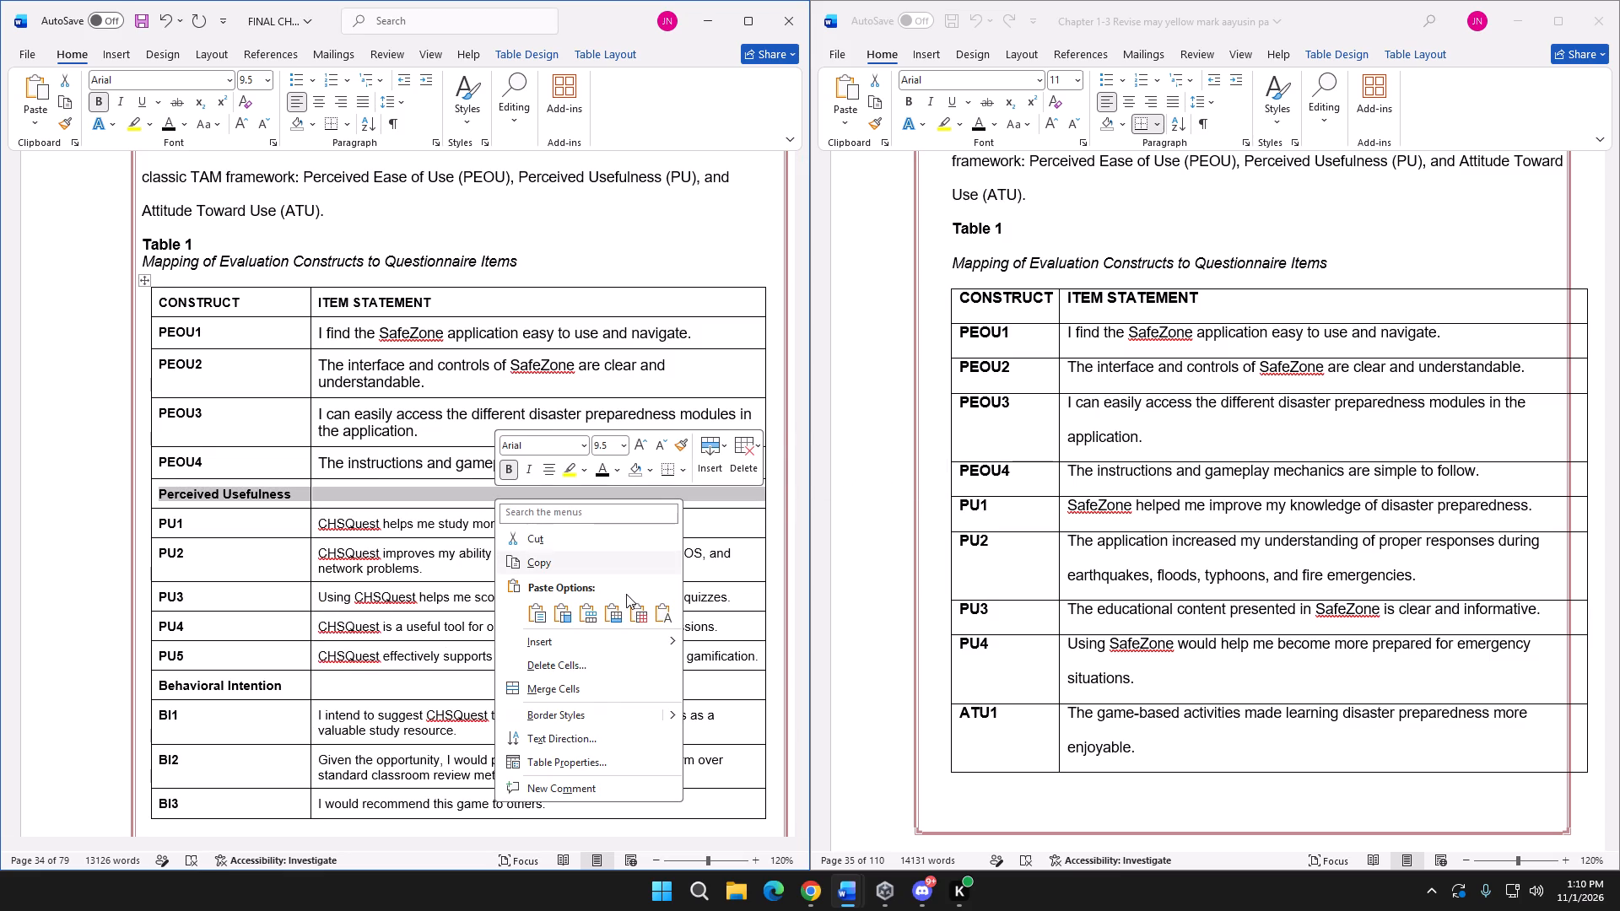
left_click(752, 466)
left_click(777, 498)
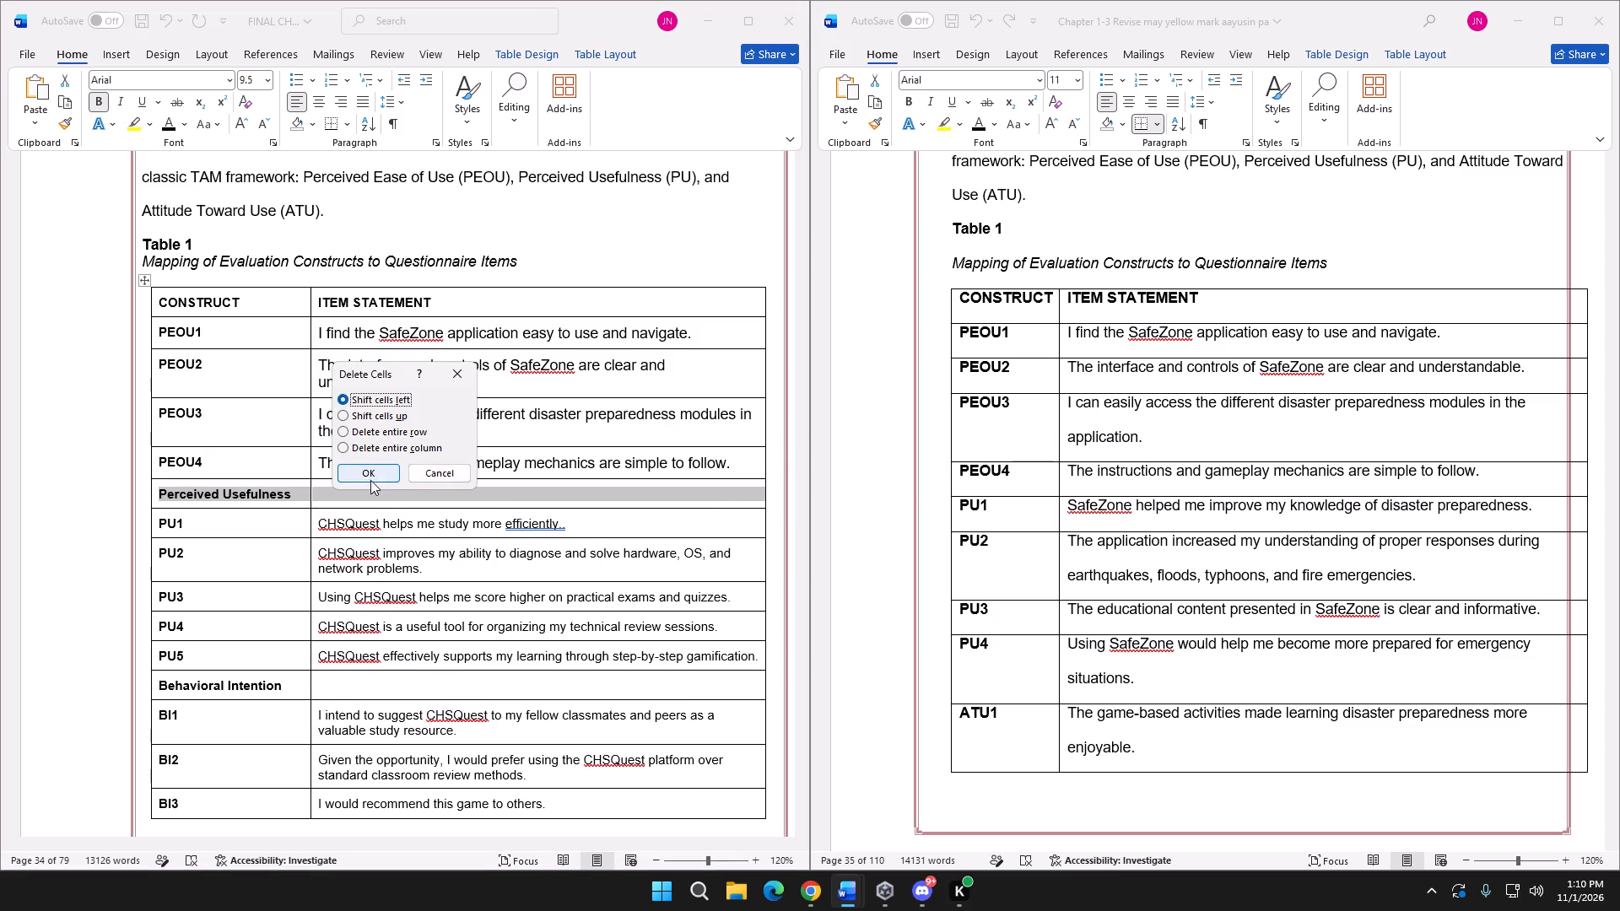
left_click(370, 480)
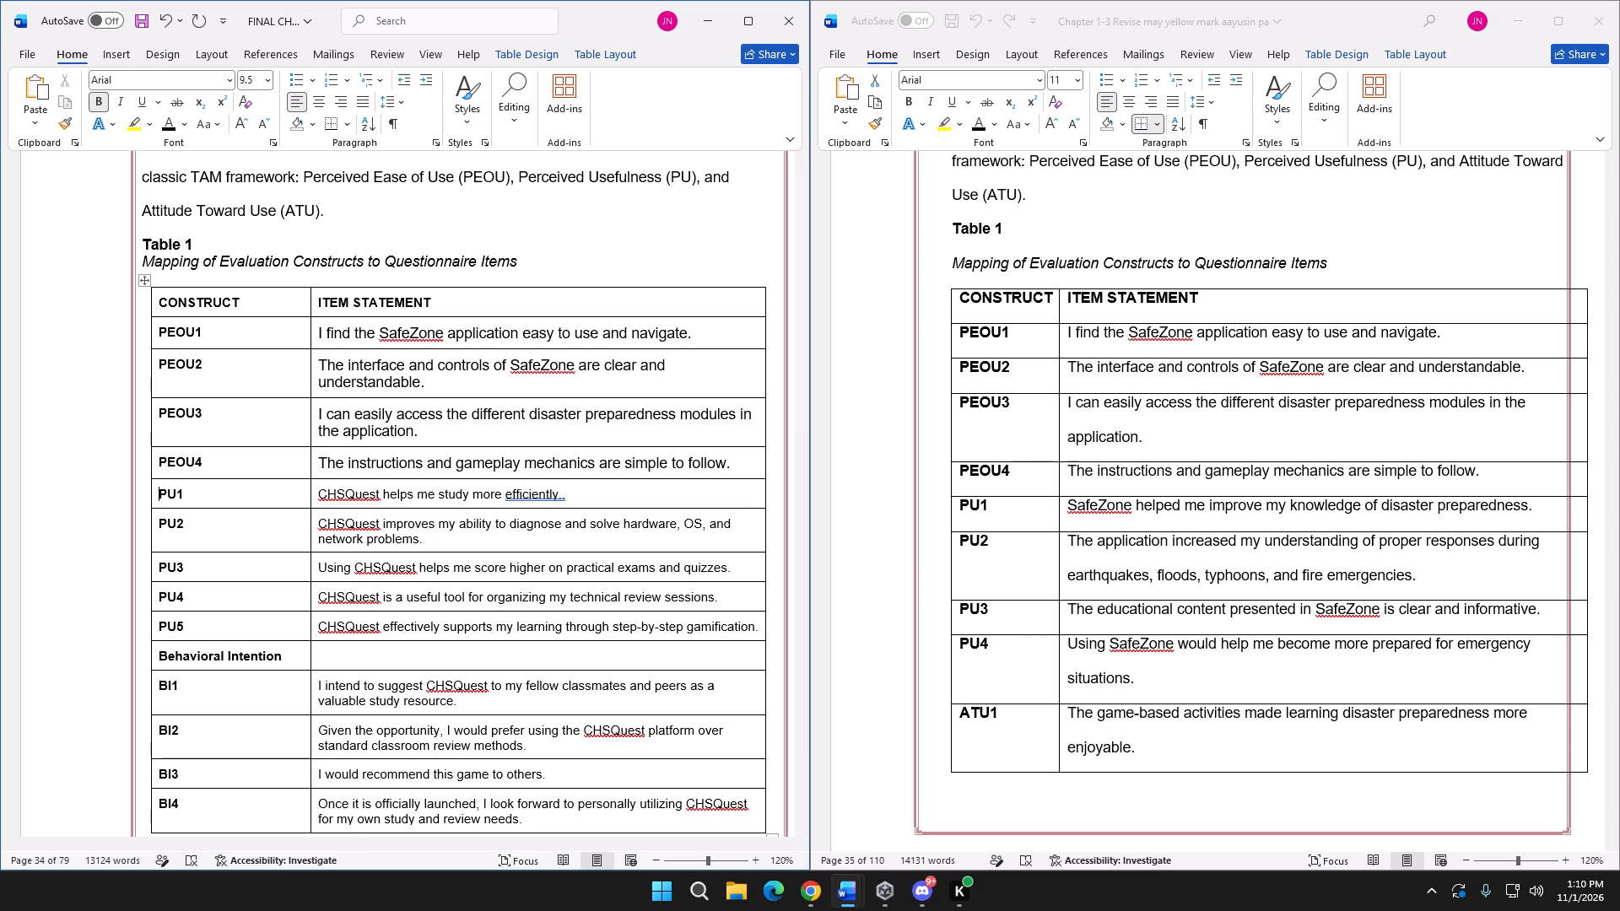
Replace the final table's PU1 statement with the revision's "SafeZone helped me improve my knowledge of disaster preparedness.".
left_click(1068, 504)
left_click(1070, 509)
left_click_drag(1070, 509, 1540, 514)
key("ctrl+c")
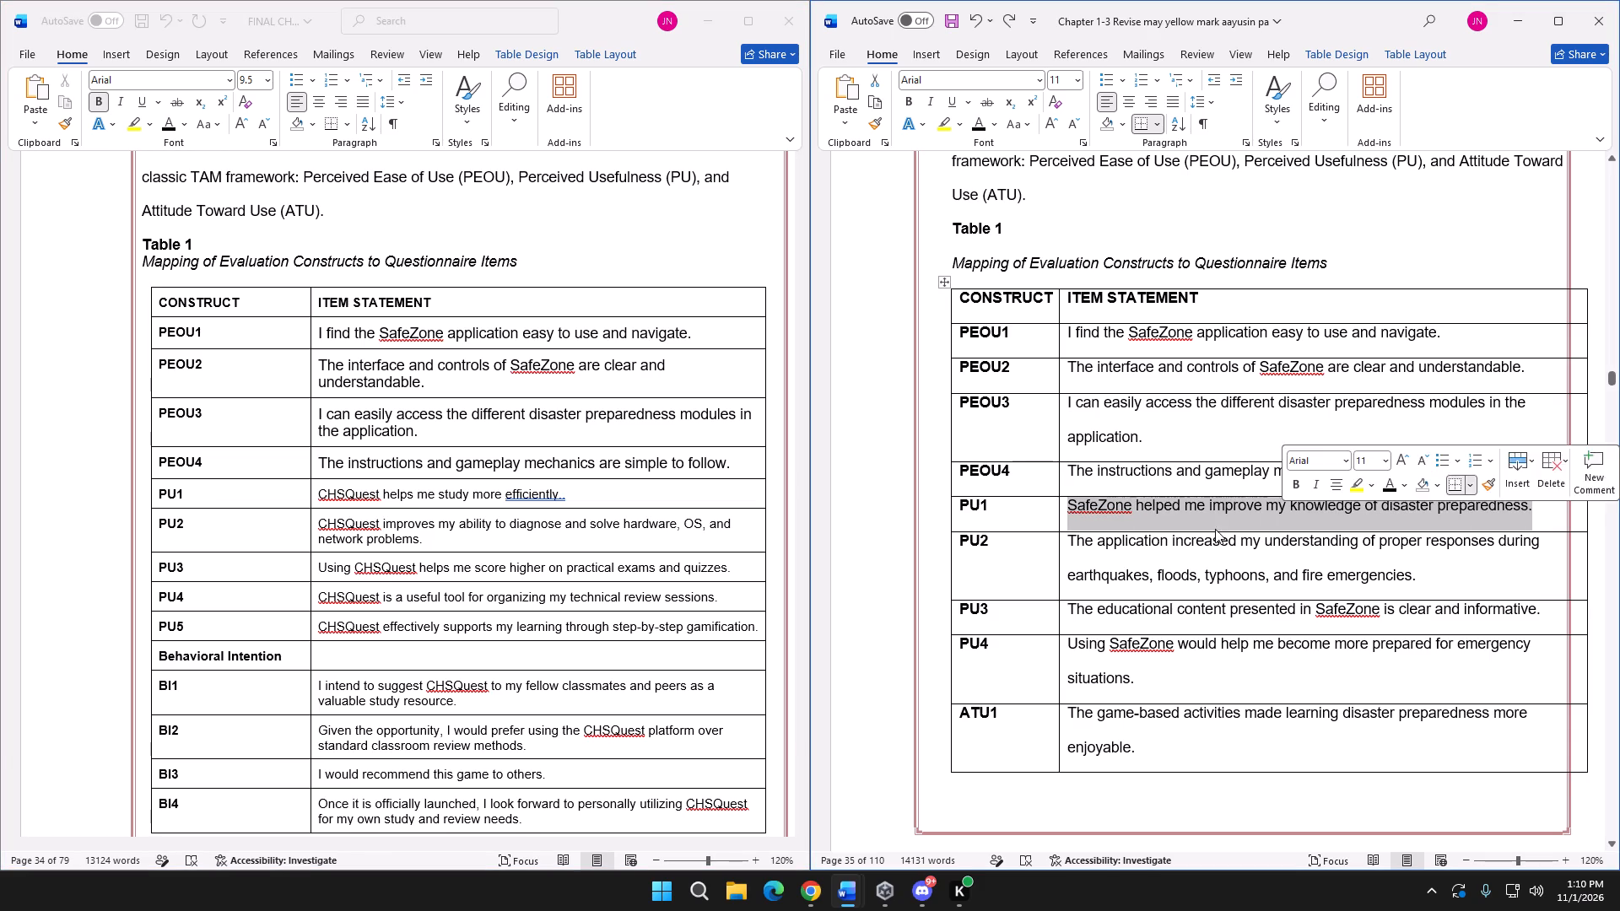
left_click(553, 501)
left_click(593, 499)
left_click_drag(591, 497, 324, 495)
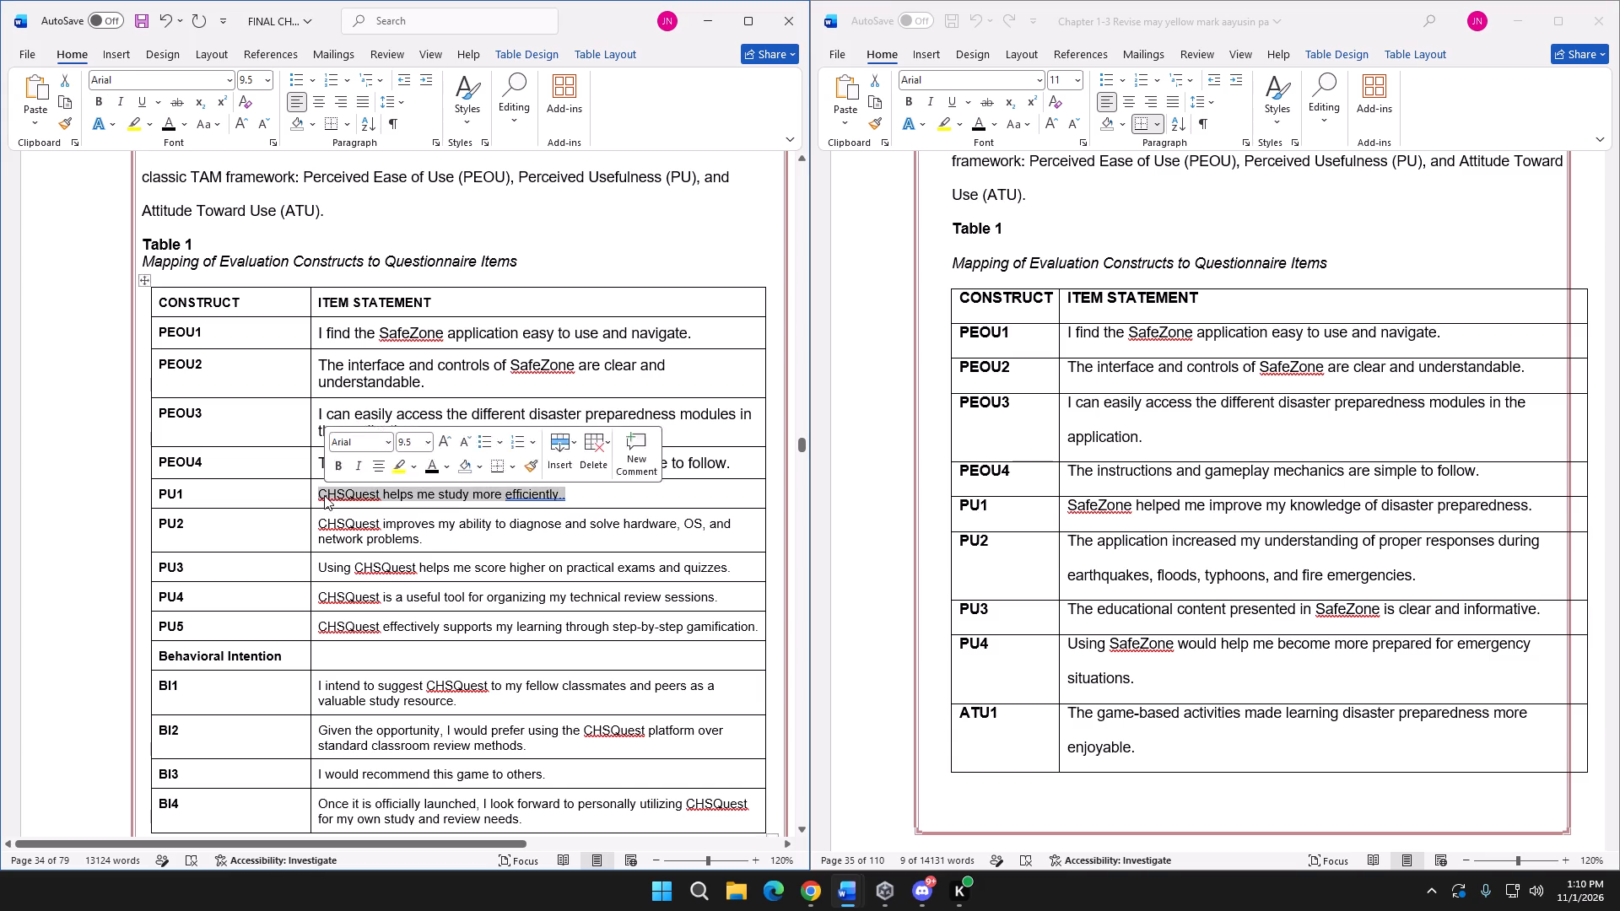
key("ctrl+v")
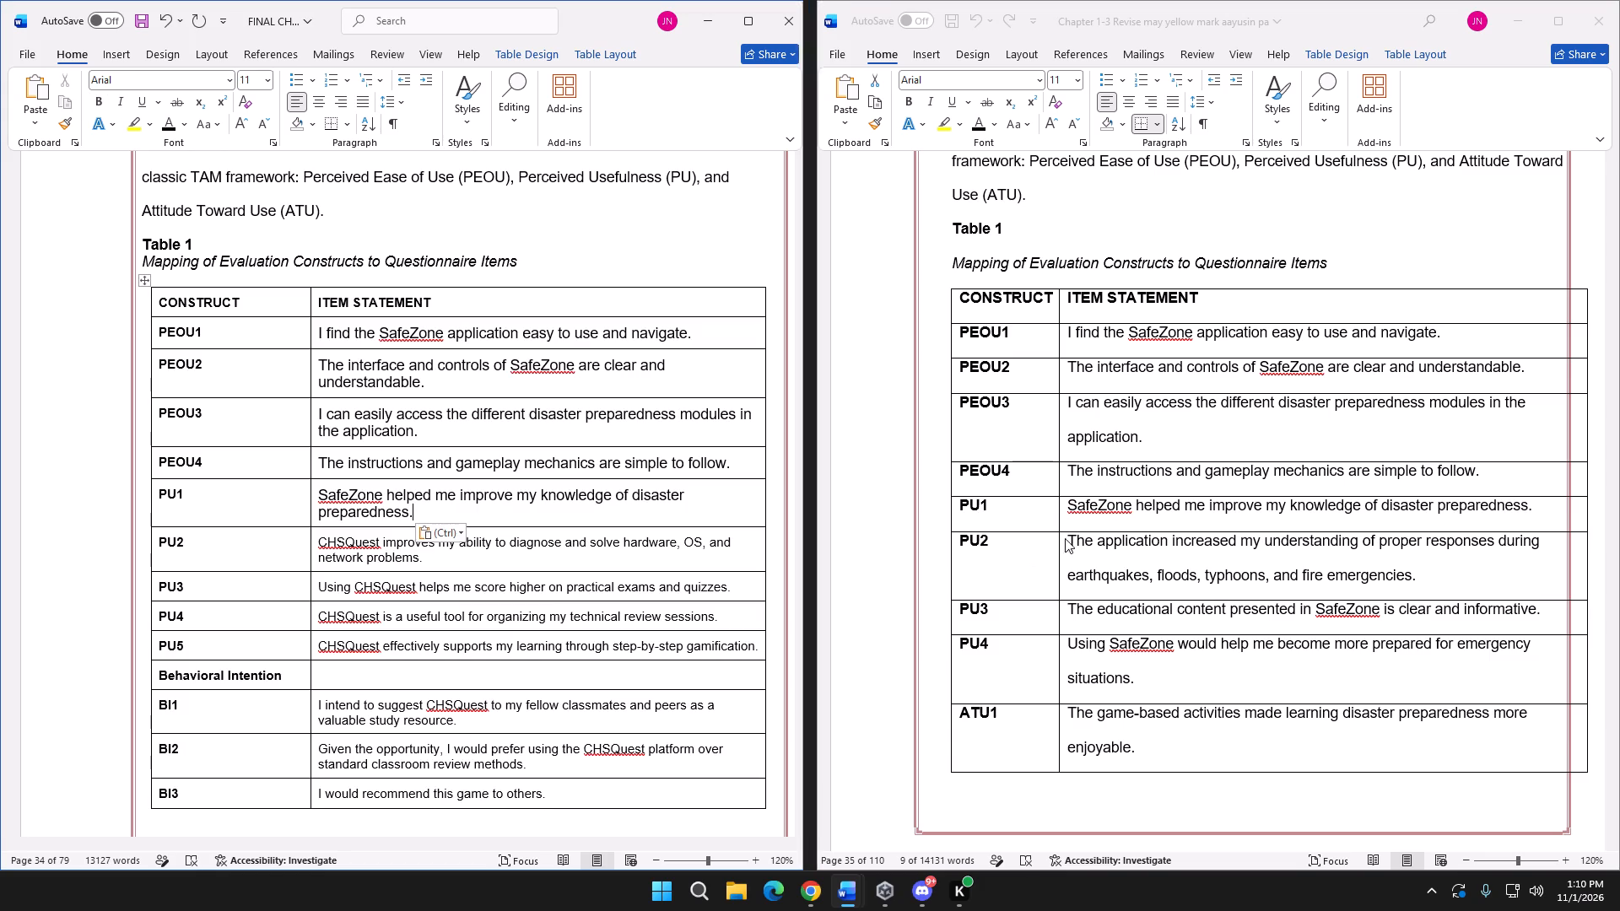
Replace the final table's PU2 statement with the revision's "The application increased my understanding of proper responses during earthquakes, floods, typhoons, and fire emergencies.".
left_click(1073, 539)
left_click_drag(1068, 543, 1417, 586)
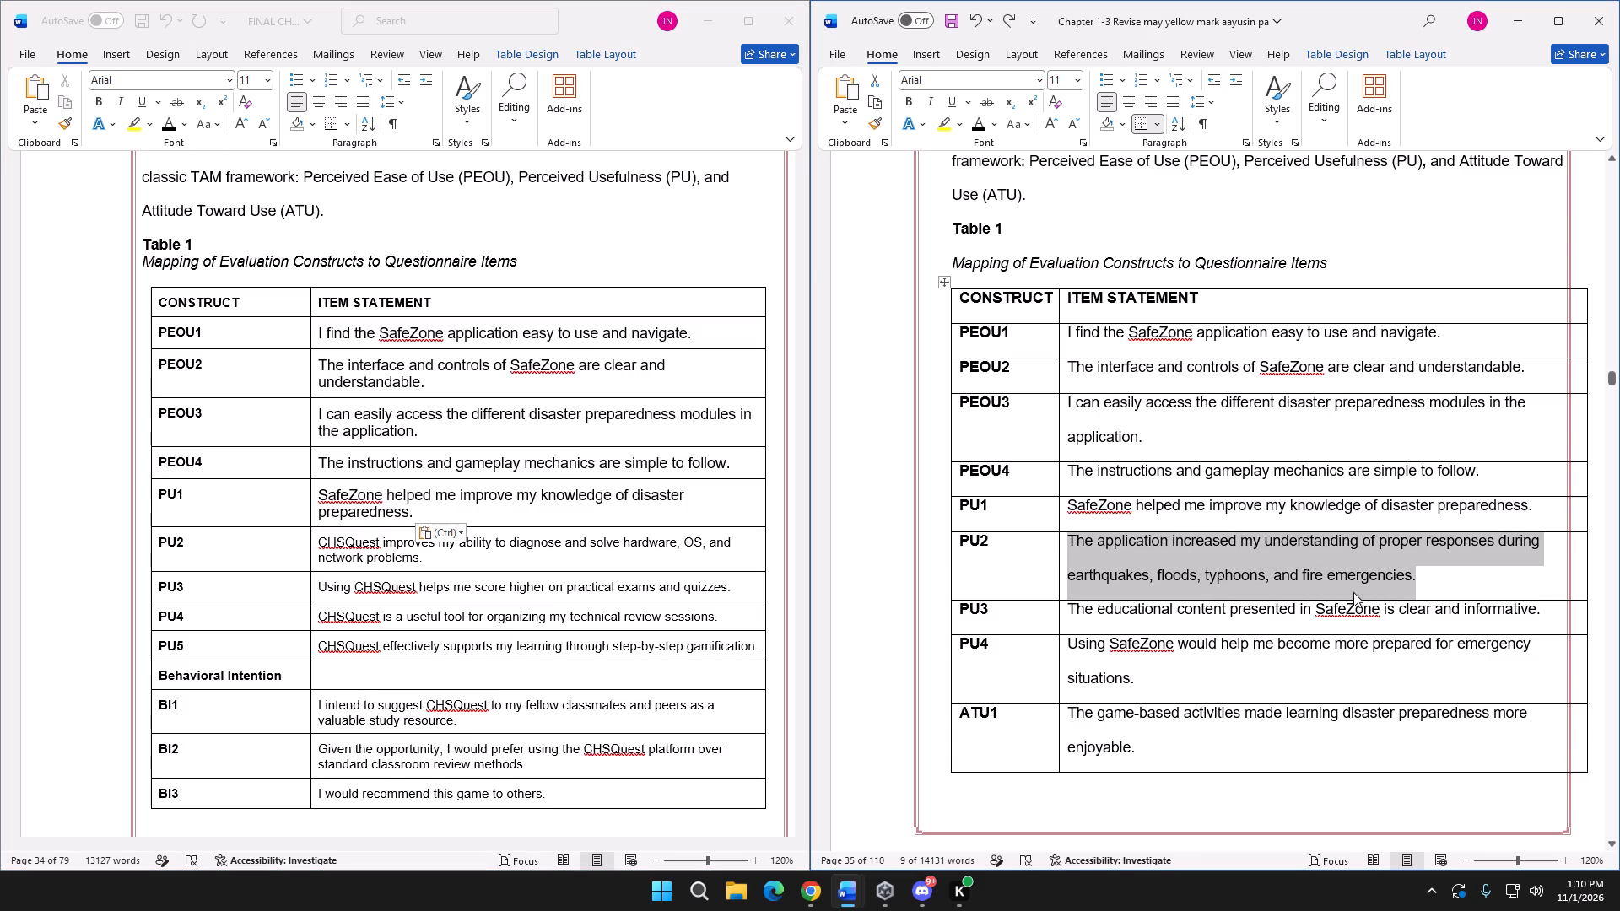
key("ctrl+c")
left_click(402, 565)
left_click_drag(441, 565, 317, 547)
key("ctrl+v")
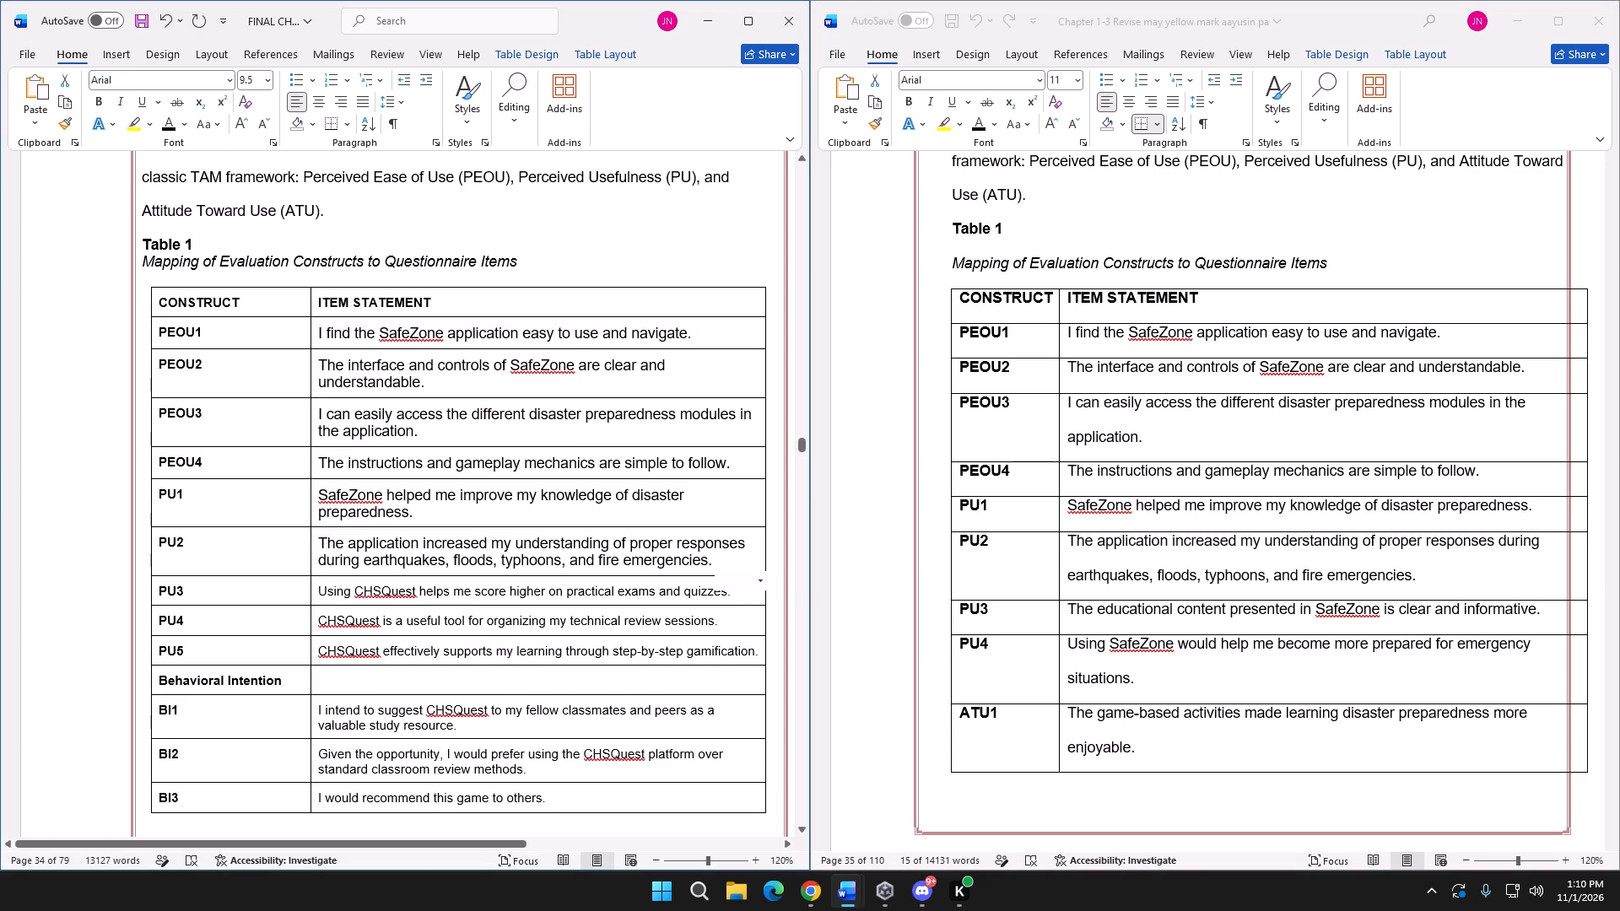
Replace the final table's PU3 statement with the revision's "The educational content presented in SafeZone is clear and informative.".
double_click(1076, 617)
left_click_drag(1065, 609, 1082, 610)
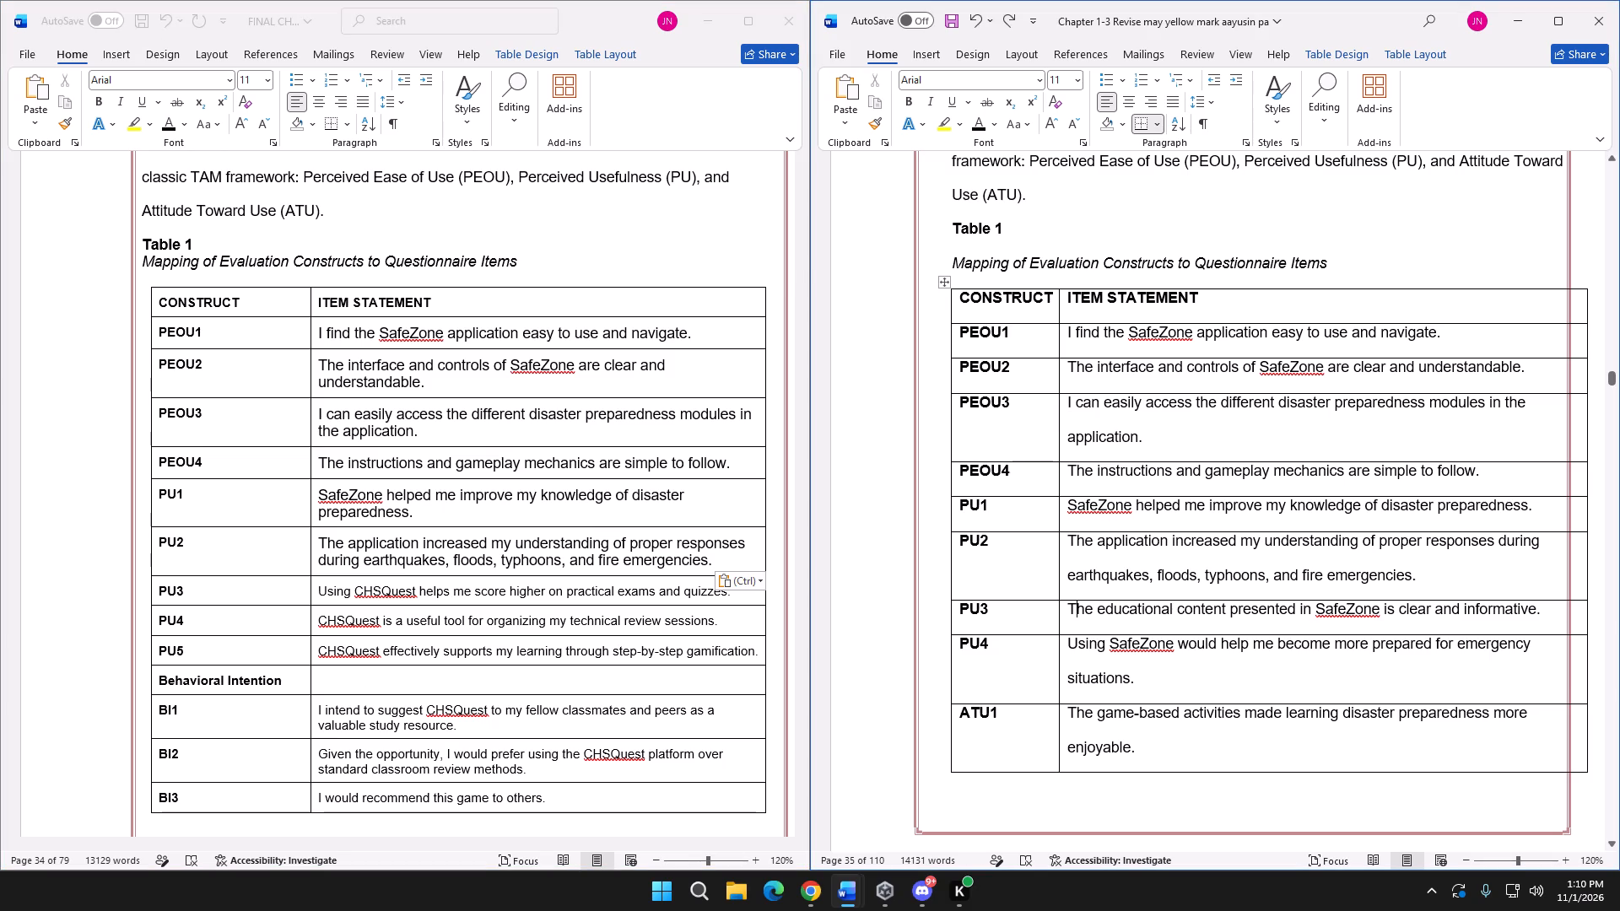
left_click_drag(1082, 610, 1151, 613)
left_click(1081, 612)
left_click_drag(1070, 610, 1536, 612)
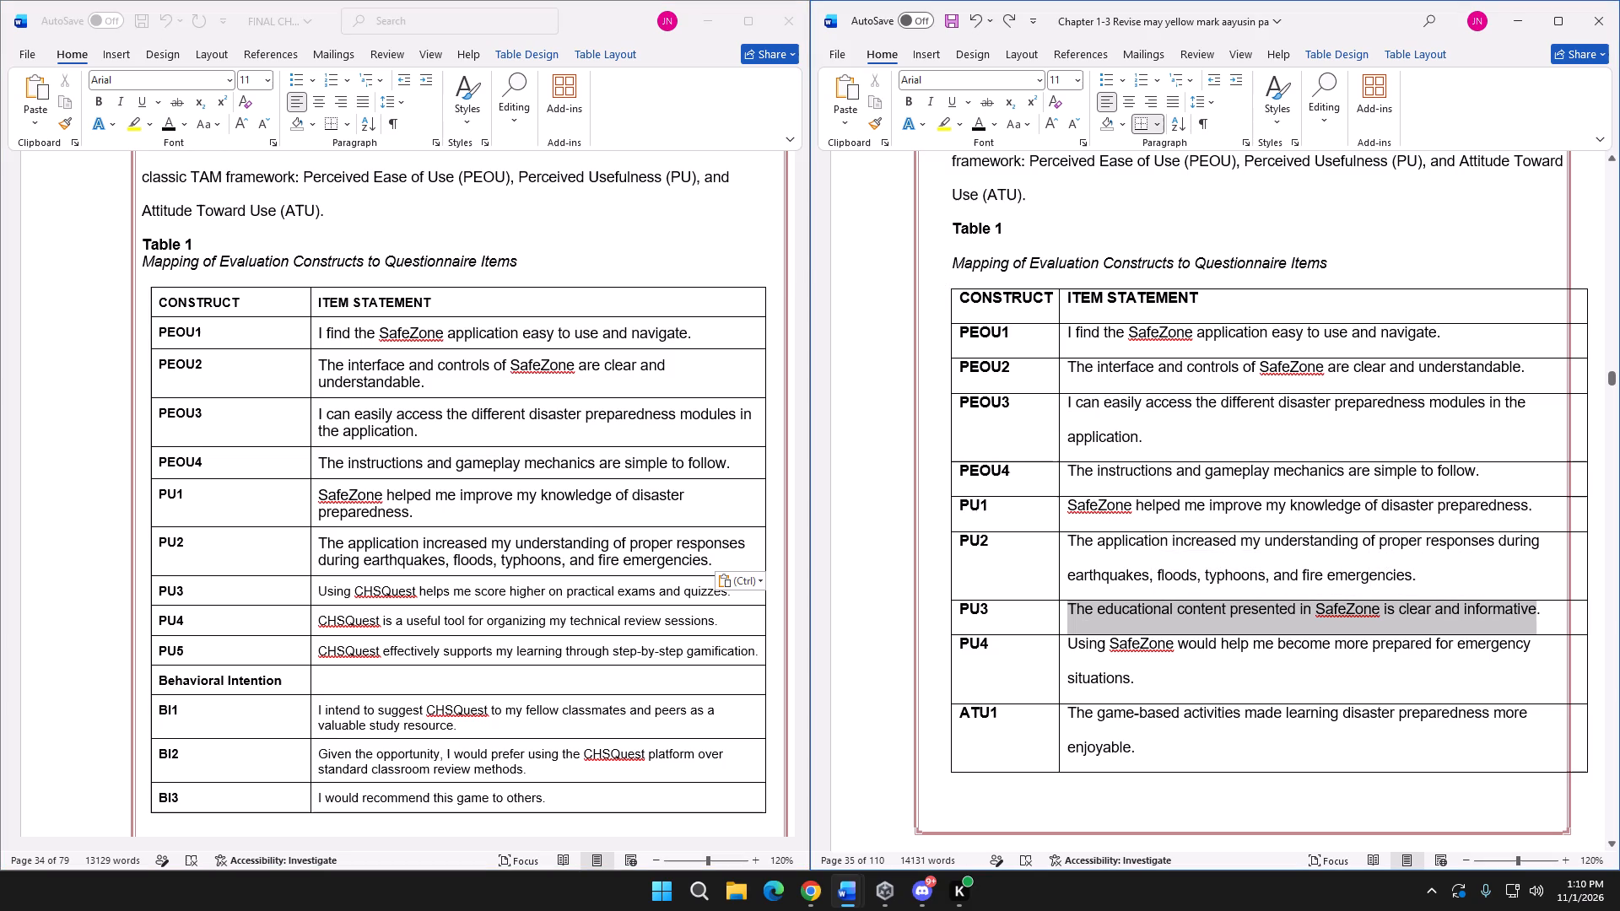
left_click_drag(1536, 612, 1539, 612)
key("ctrl+c")
left_click(338, 586)
left_click(318, 589)
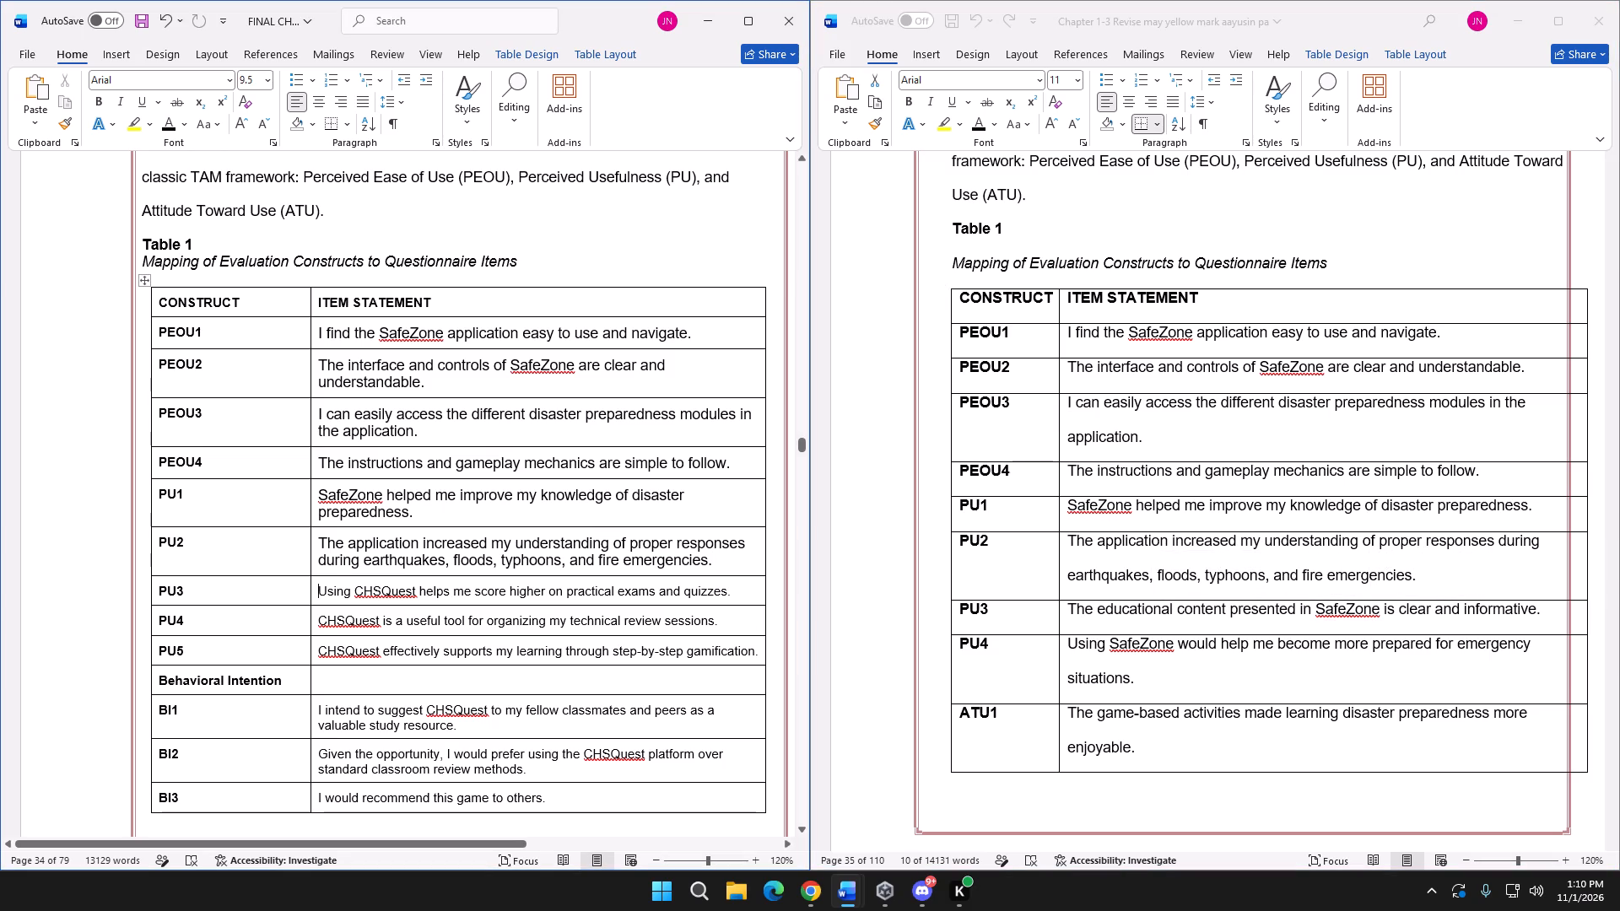
left_click_drag(319, 590, 737, 603)
key("ctrl+v")
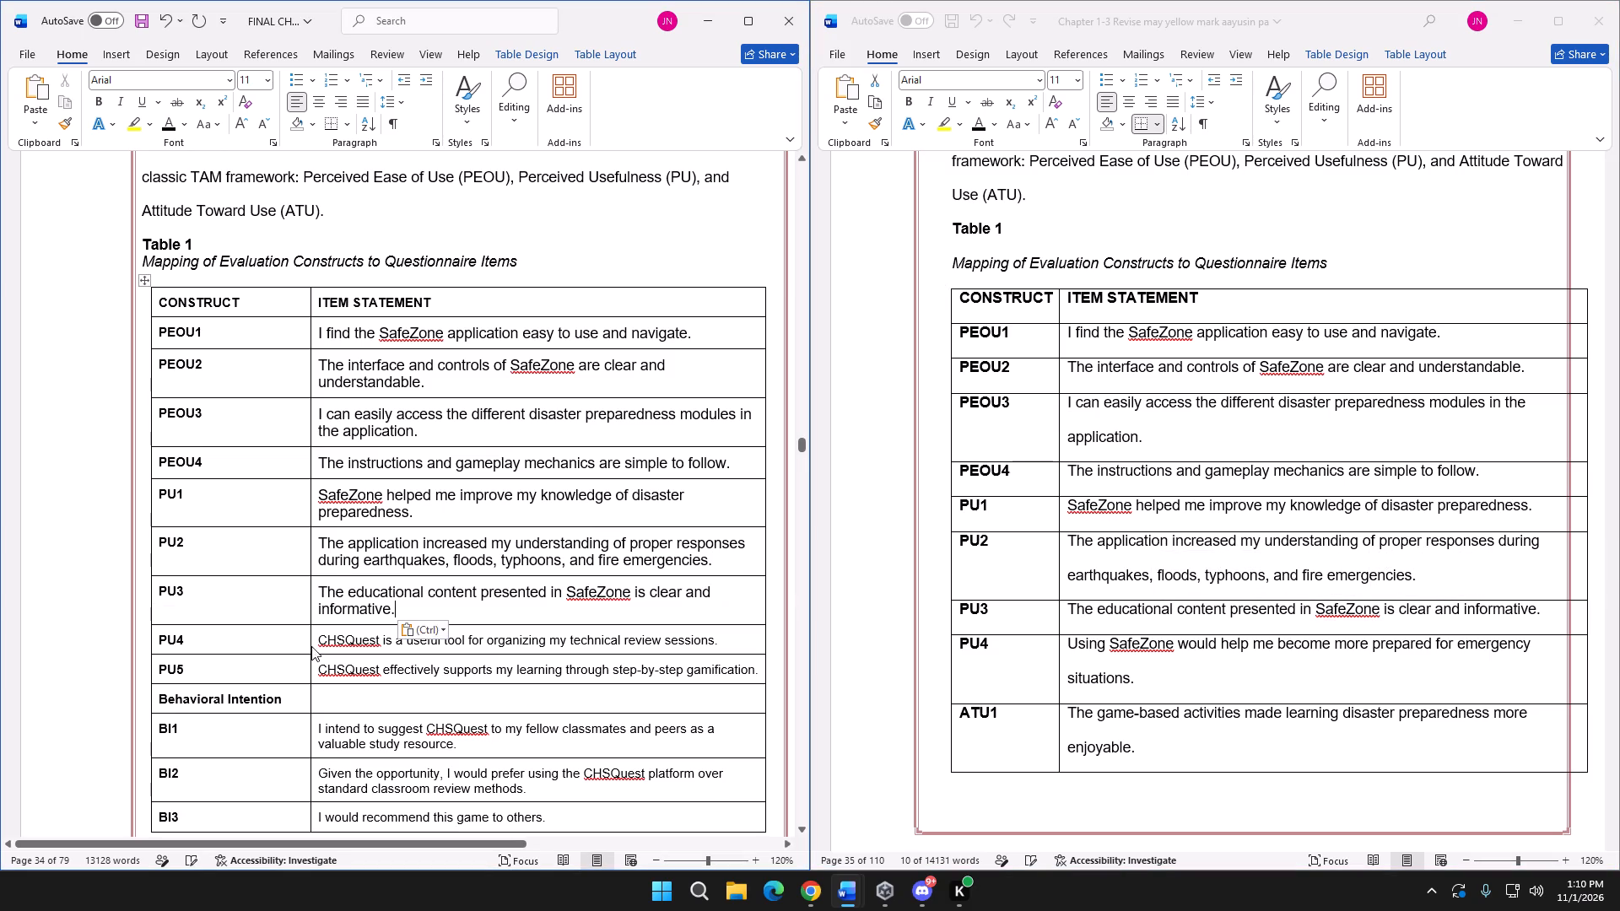
Replace the final table's PU4 statement with the revision's "Using SafeZone would help me become more prepared for emergency situations.".
left_click(1061, 655)
left_click(1071, 651)
left_click_drag(1068, 648, 1143, 682)
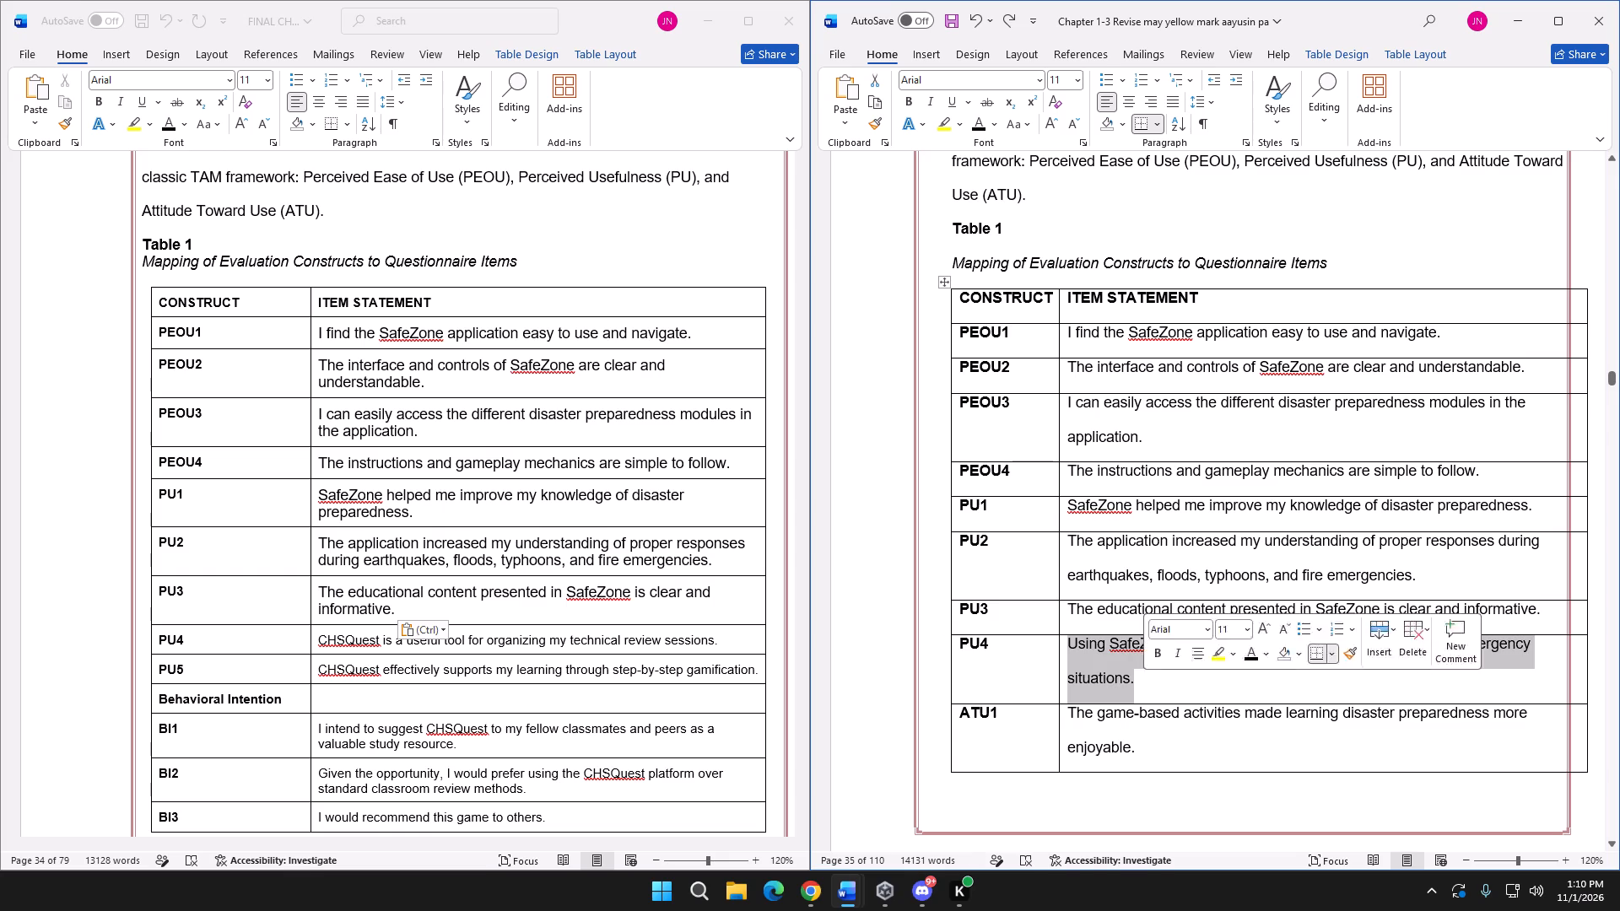
key("ctrl+c")
left_click(332, 667)
left_click(322, 637)
left_click_drag(319, 639, 678, 646)
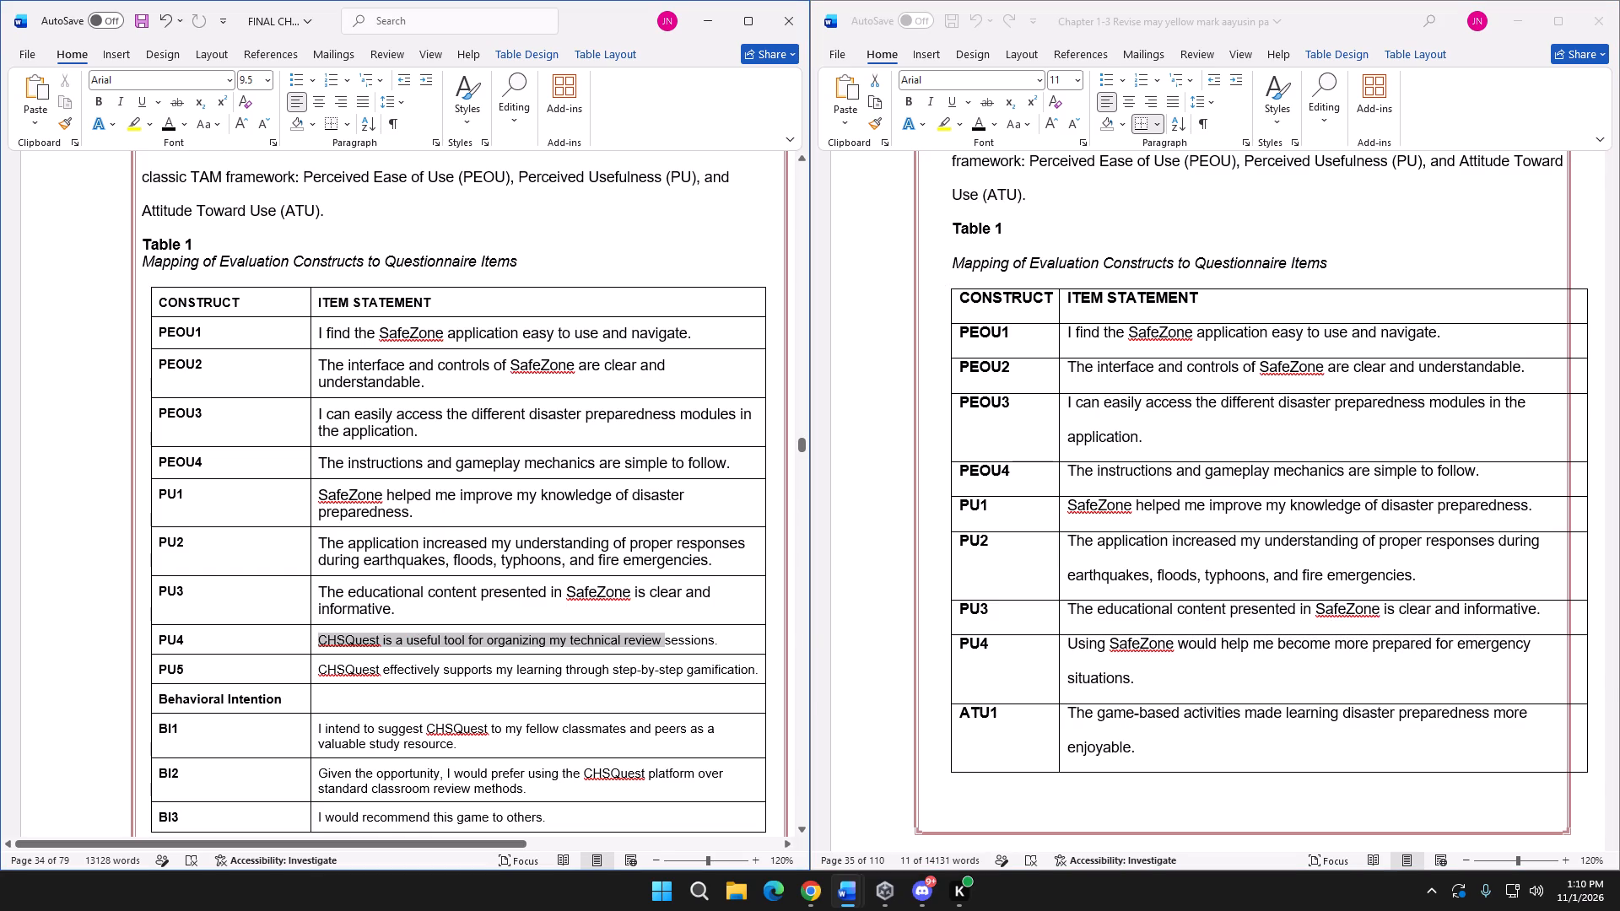
left_click_drag(678, 646, 717, 648)
key("ctrl+v")
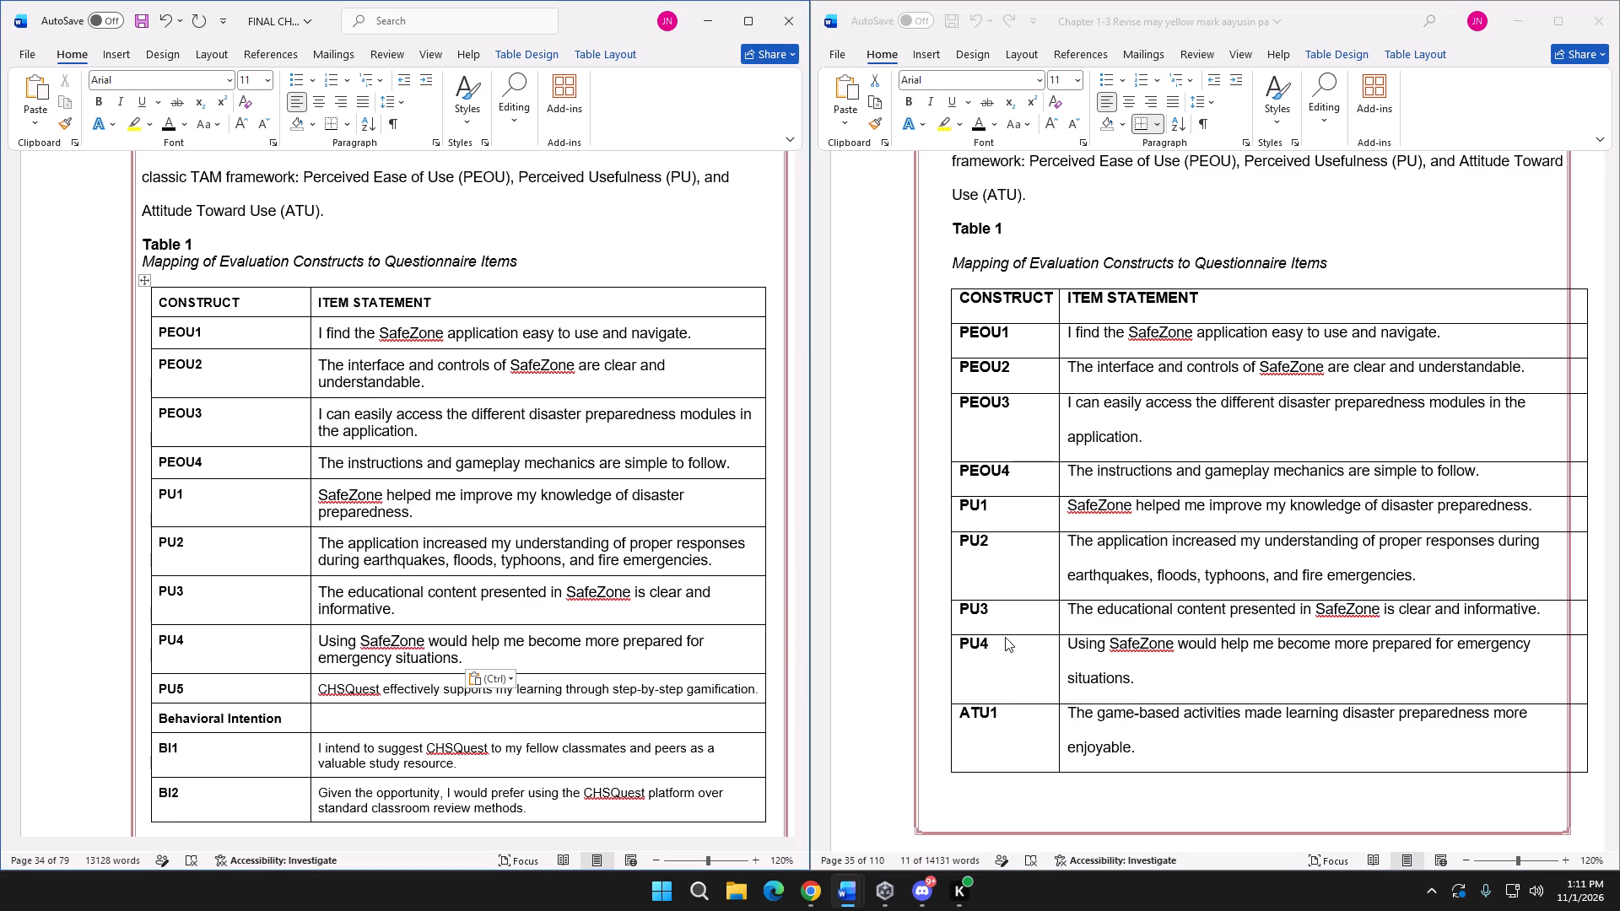
scroll(401, 580, "down", 1)
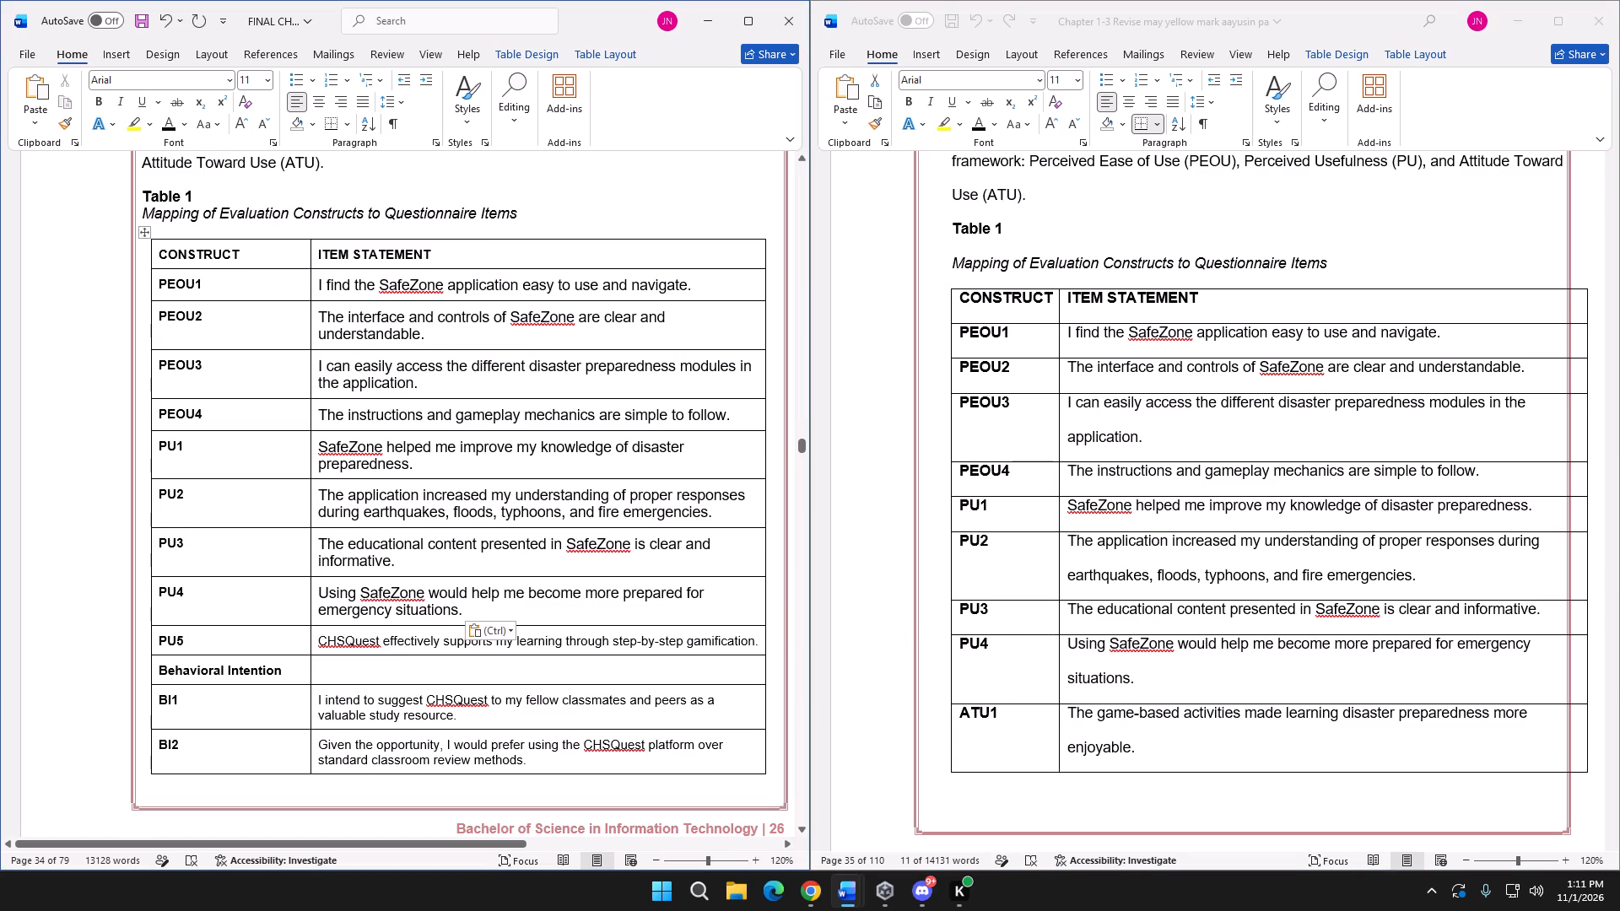
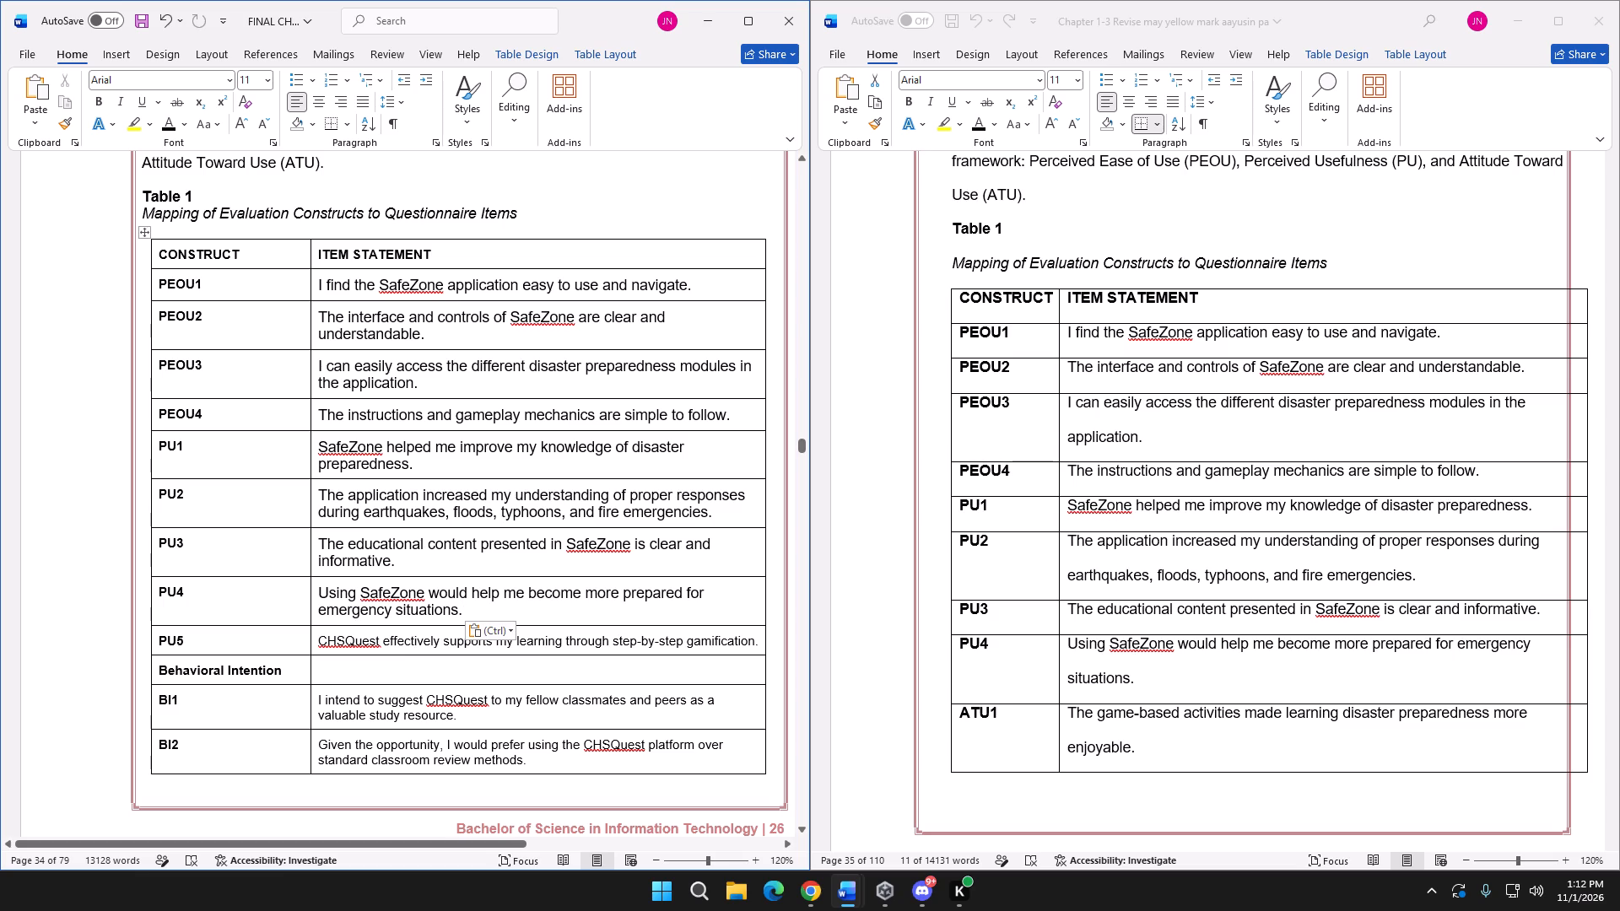
Delete the PU5 row from Table 1 in the final document.
left_click_drag(754, 640, 251, 626)
left_click(514, 600)
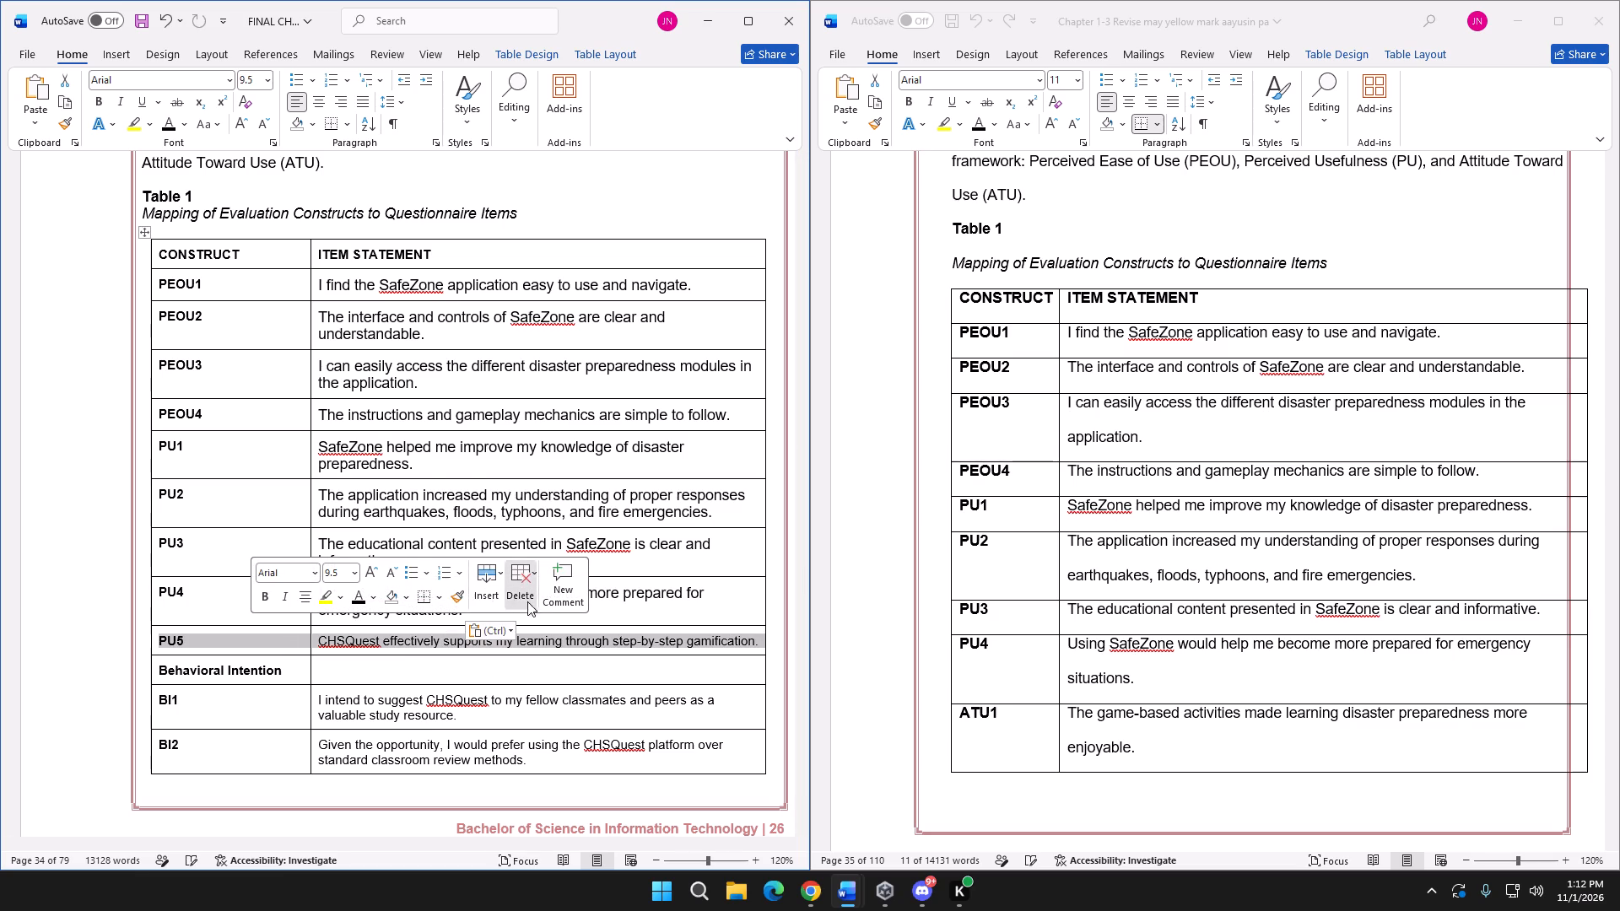
left_click(534, 620)
left_click(374, 470)
Delete the Behavioral Intention heading row from the final document's Table 1.
left_click_drag(532, 642, 475, 639)
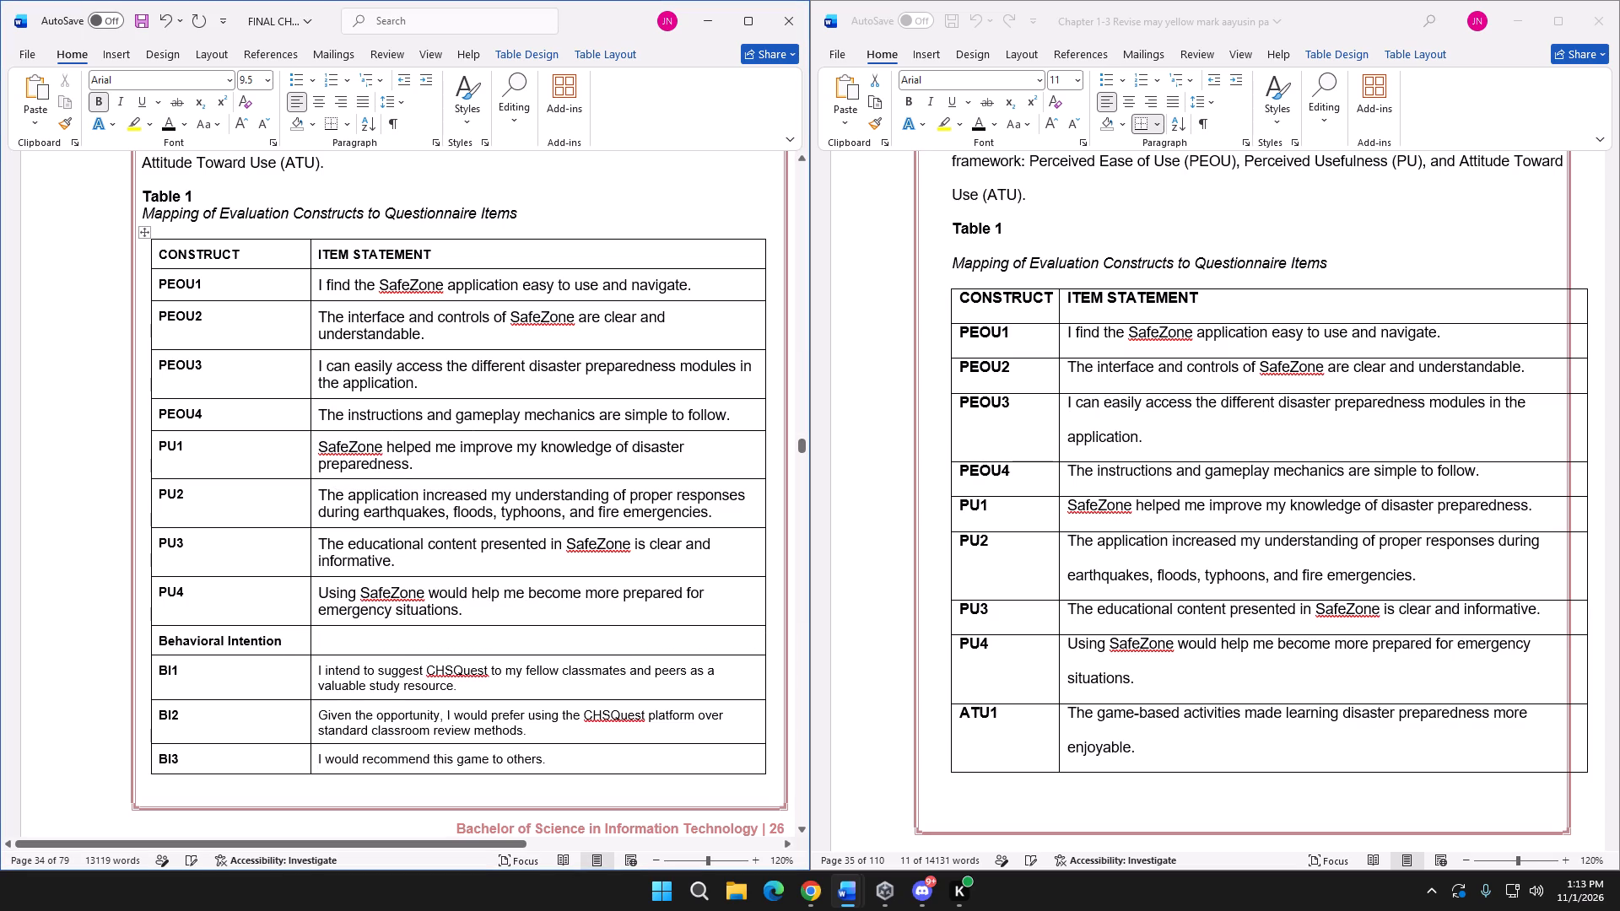
left_click_drag(475, 639, 224, 632)
right_click(262, 642)
left_click(515, 669)
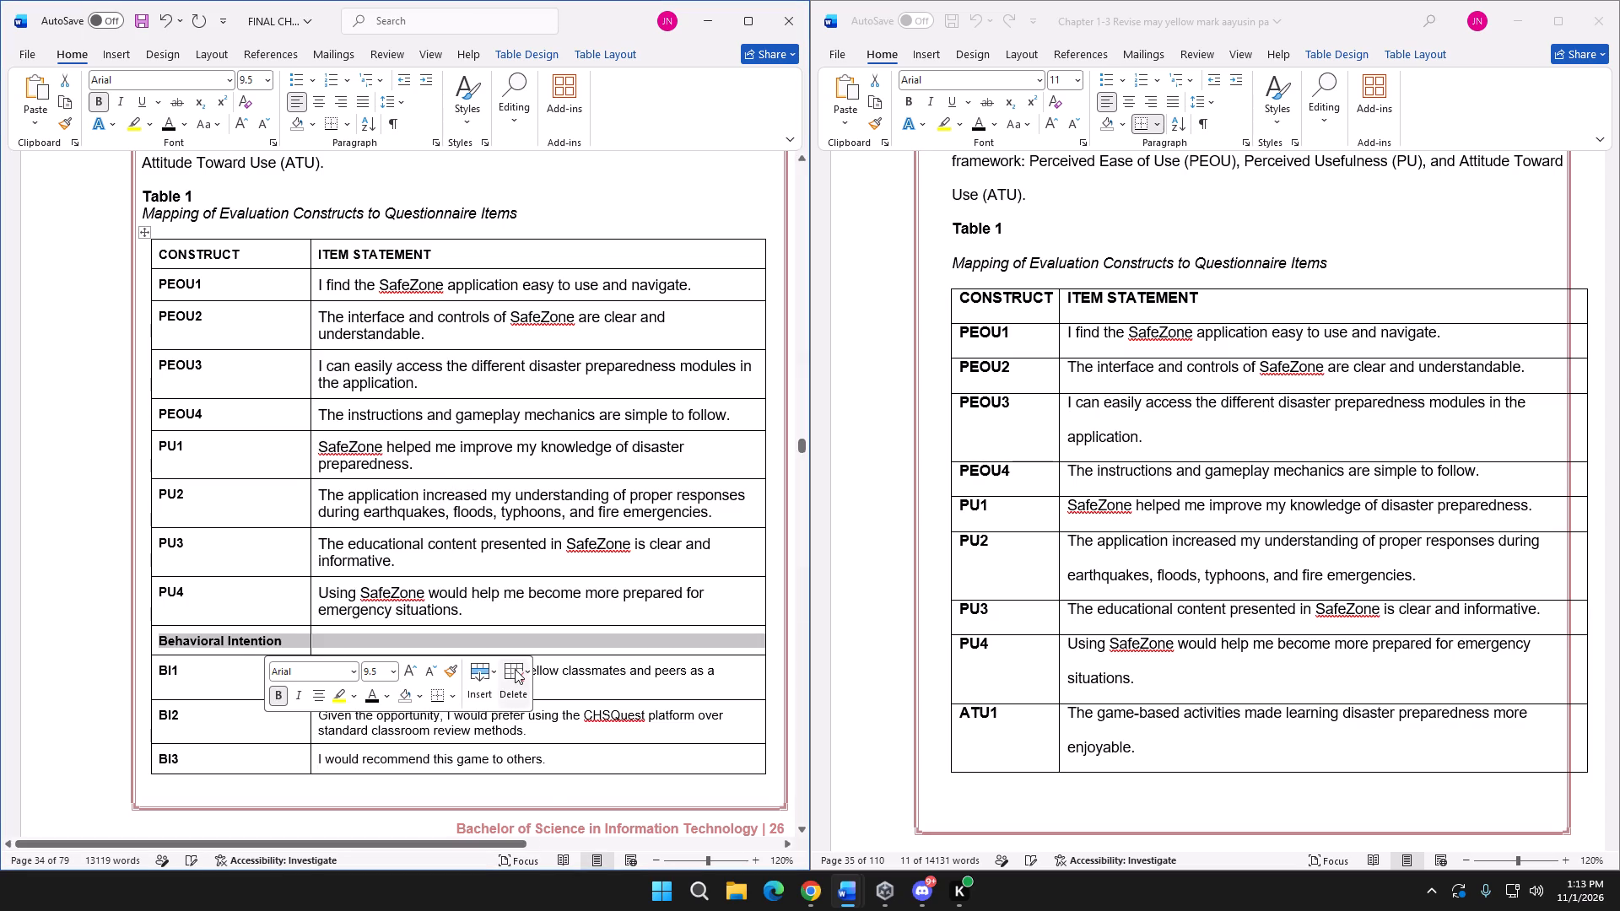
left_click(547, 718)
left_click(372, 479)
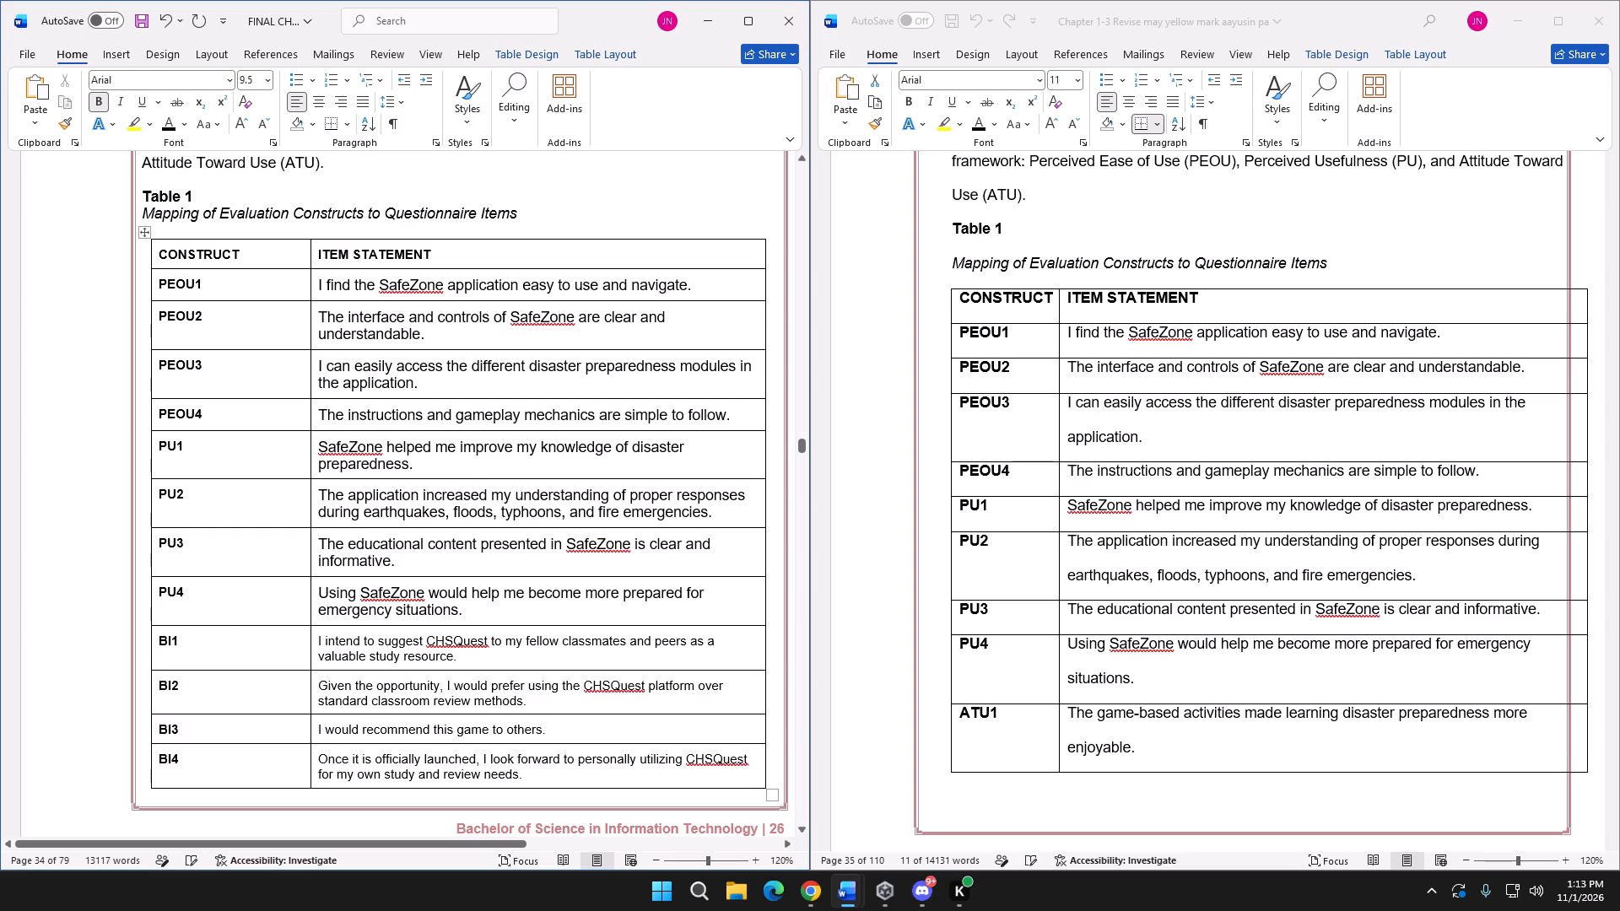
Relabel the BI1 and BI2 constructs in the final table as ATU1 and ATU2.
left_click_drag(224, 644, 219, 644)
left_click_drag(219, 644, 159, 644)
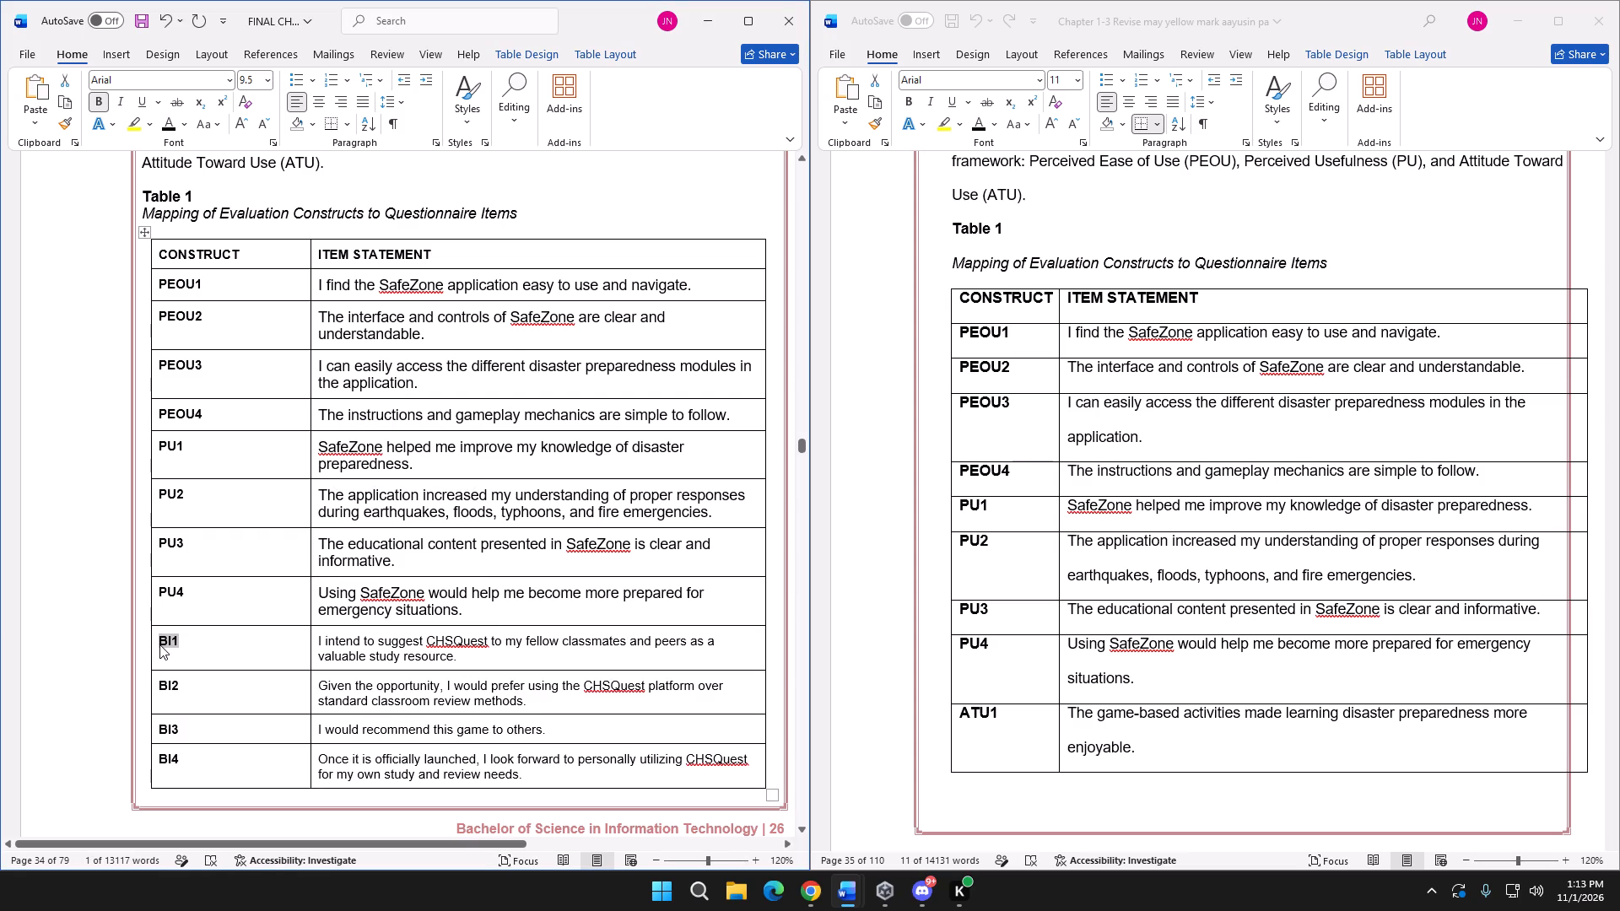
type("ATU1")
scroll(465, 545, "down", 2)
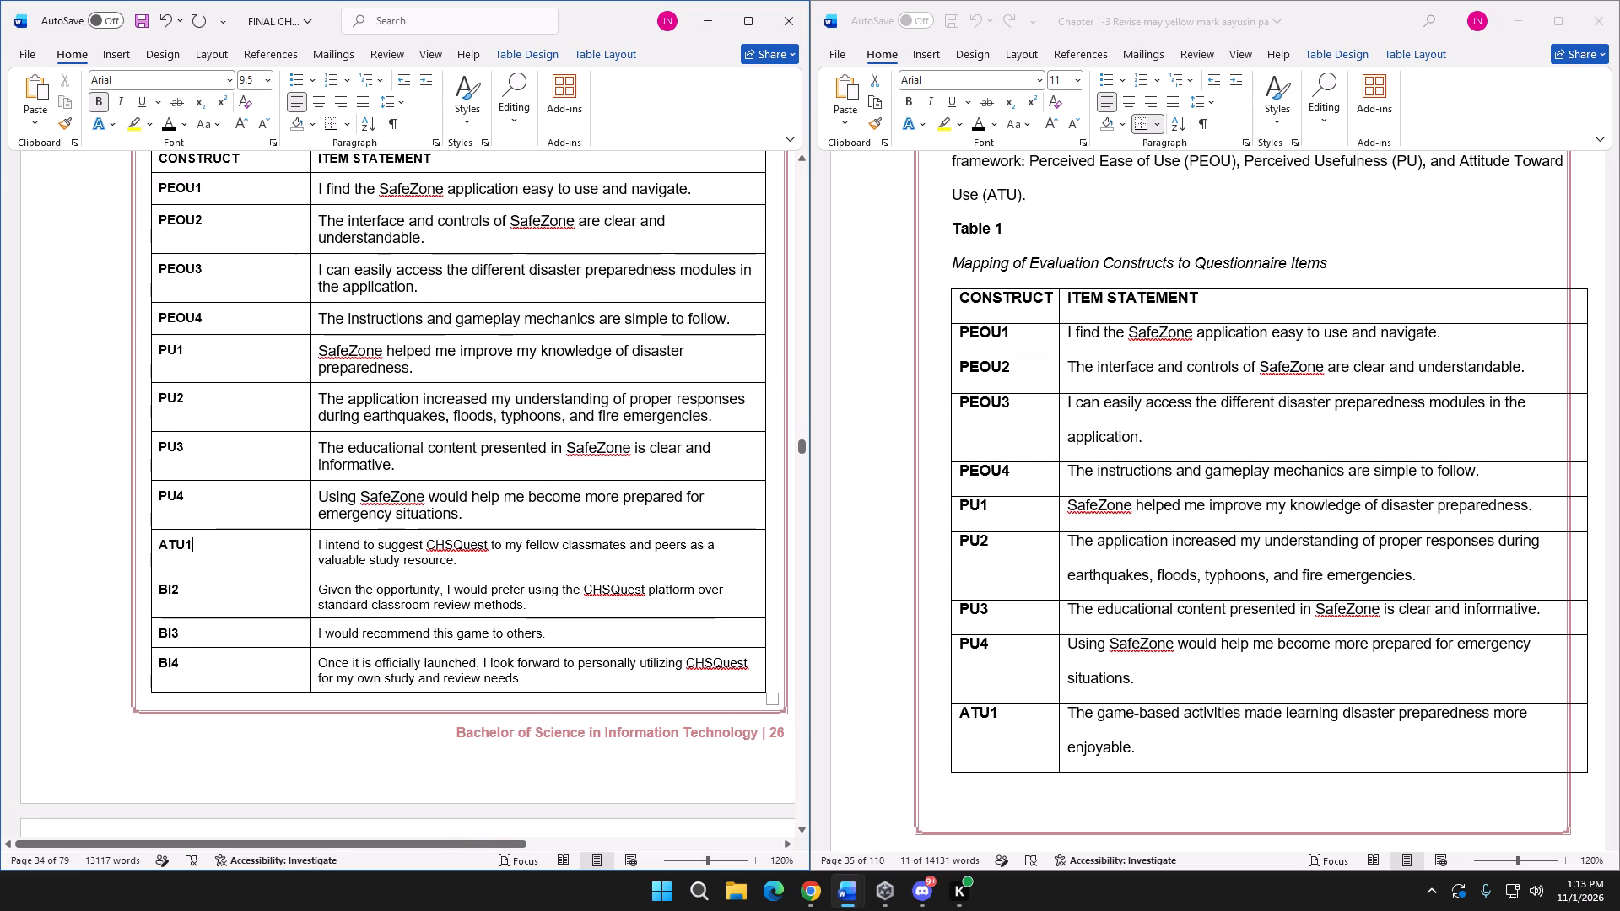
left_click_drag(203, 594, 148, 591)
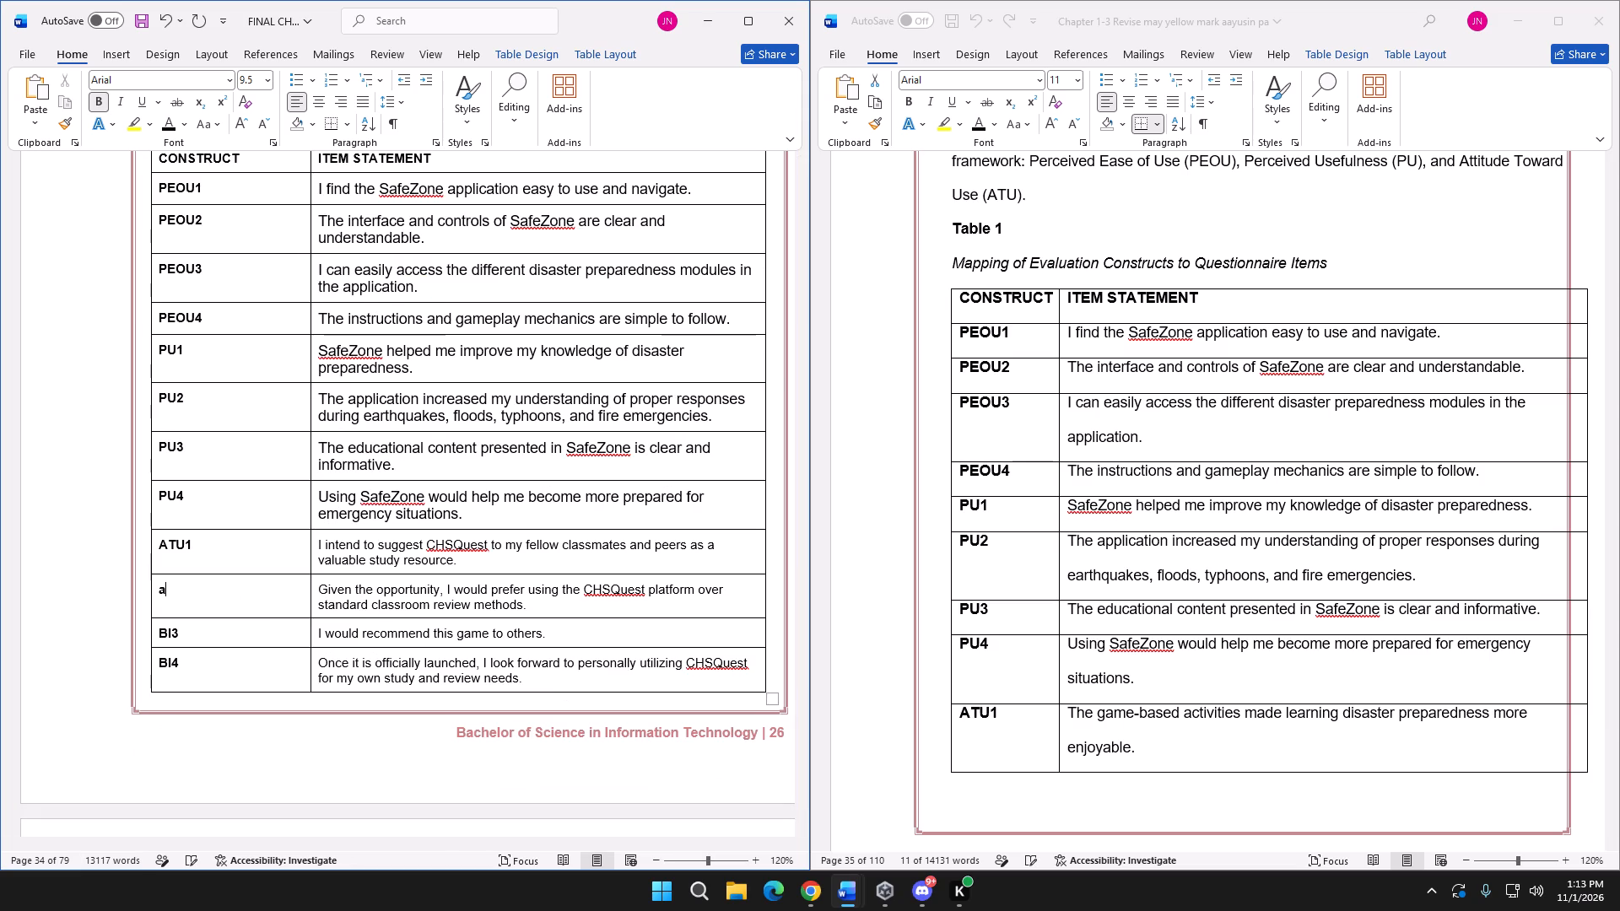
key("BackSpace")
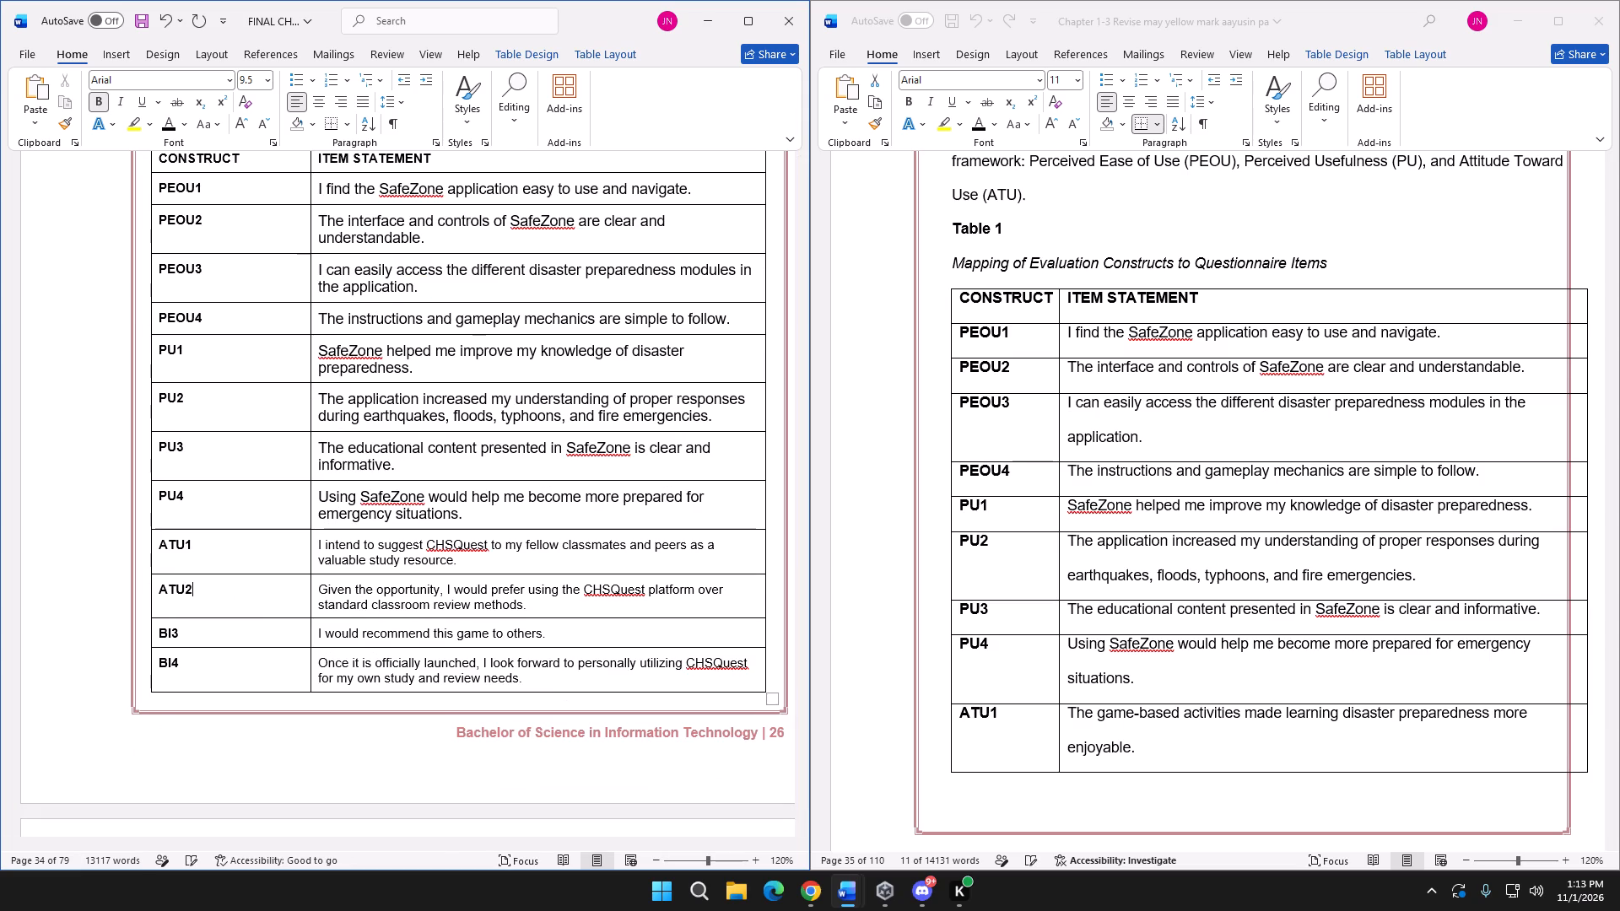
Relabel the BI3 and BI4 constructs in the final table as ATU3 and ATU4.
left_click_drag(203, 590, 159, 586)
key("ctrl+c")
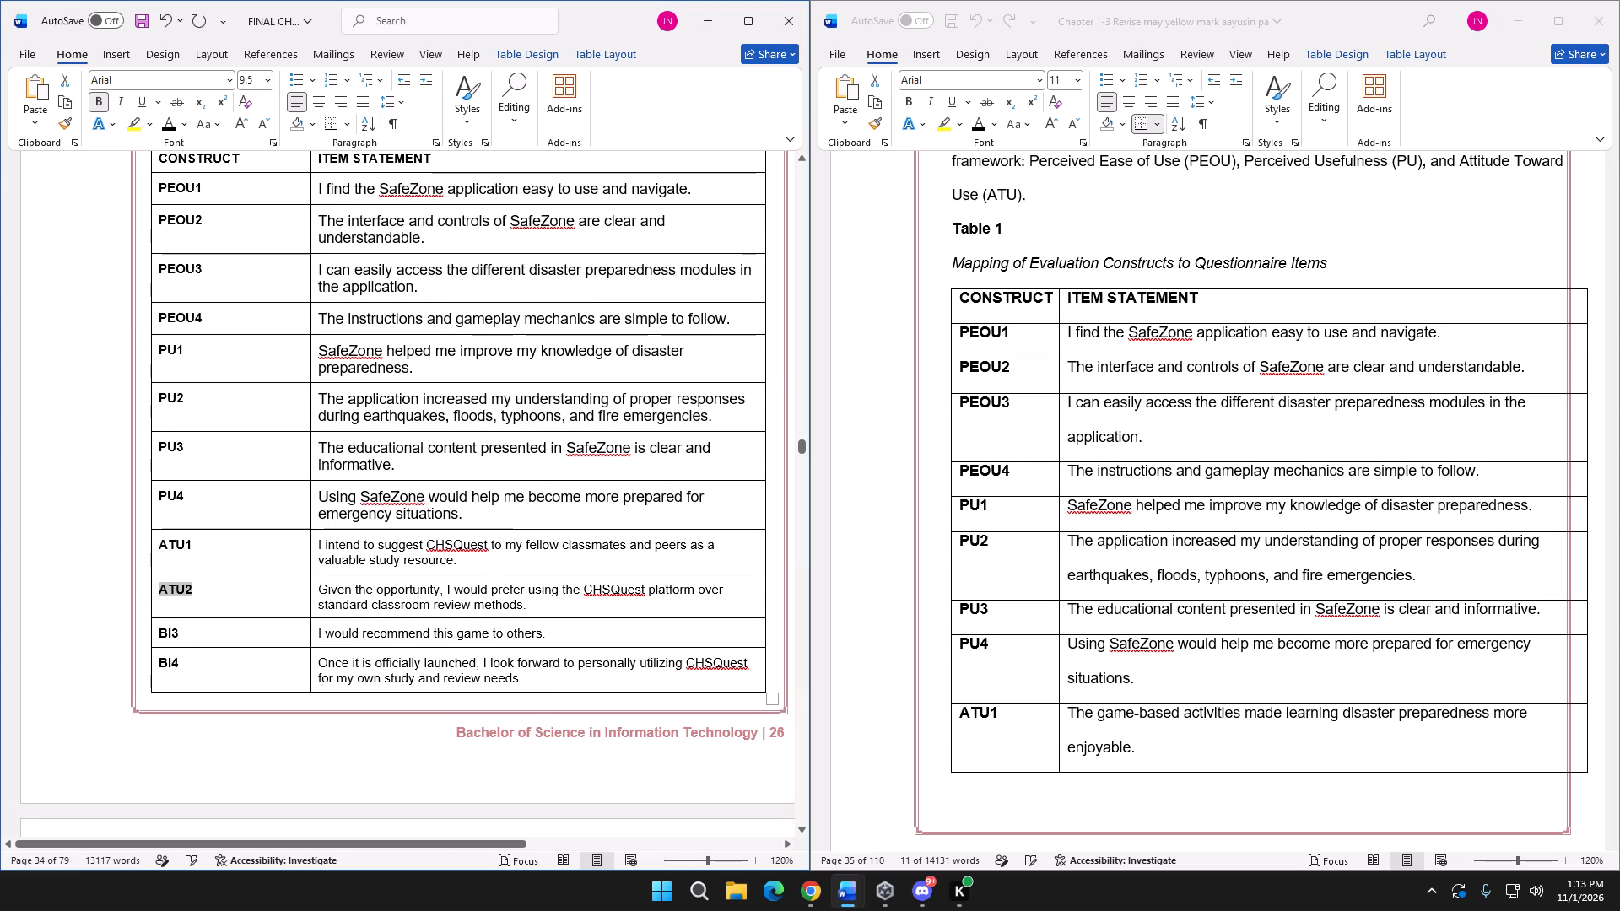
left_click(184, 636)
left_click_drag(185, 635, 157, 634)
key("ctrl+v")
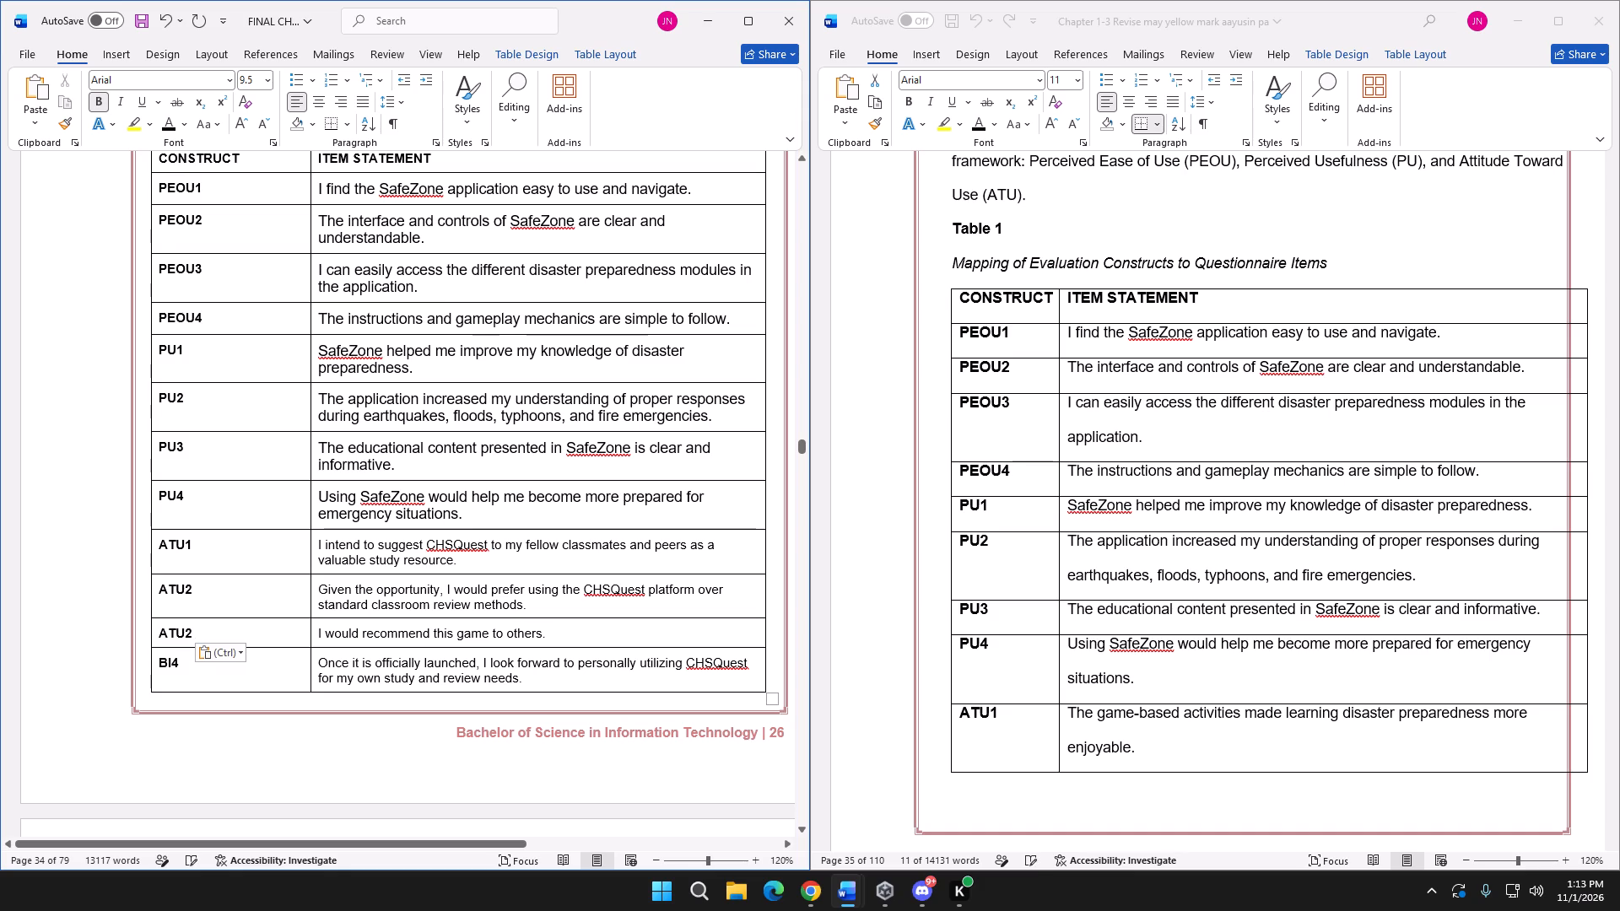
key("BackSpace")
key("3")
left_click(194, 664)
left_click_drag(193, 664, 180, 667)
left_click_drag(180, 667, 148, 667)
key("ctrl+v")
key("BackSpace")
key("4")
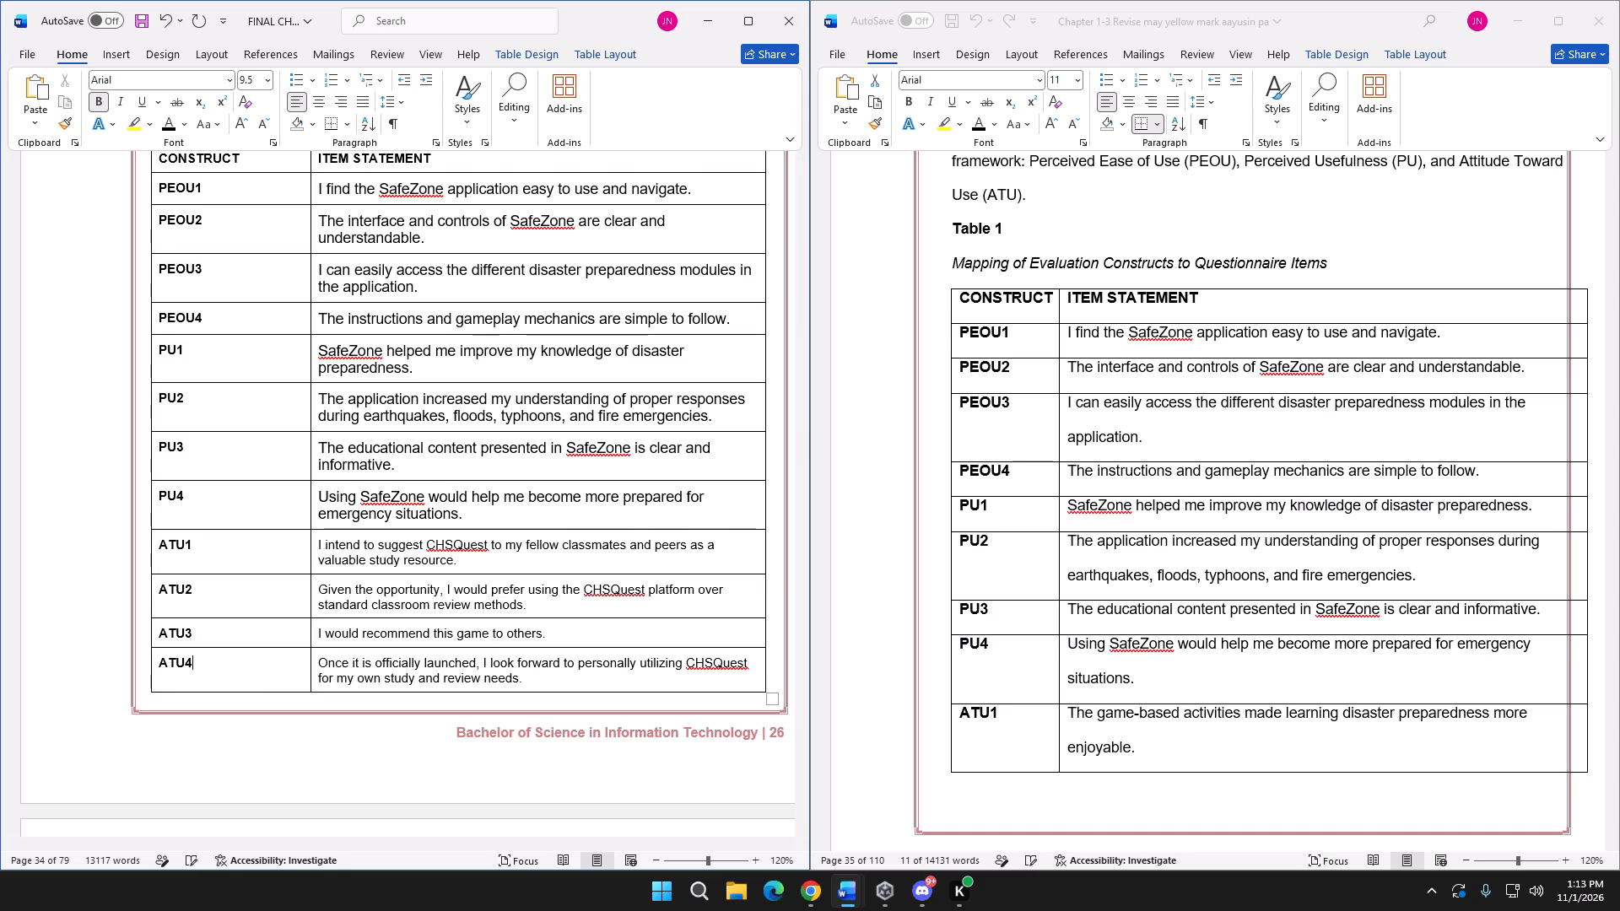
Insert two empty rows below the ATU4 row at the end of the final table.
scroll(259, 671, "down", 4)
scroll(1113, 652, "down", 7)
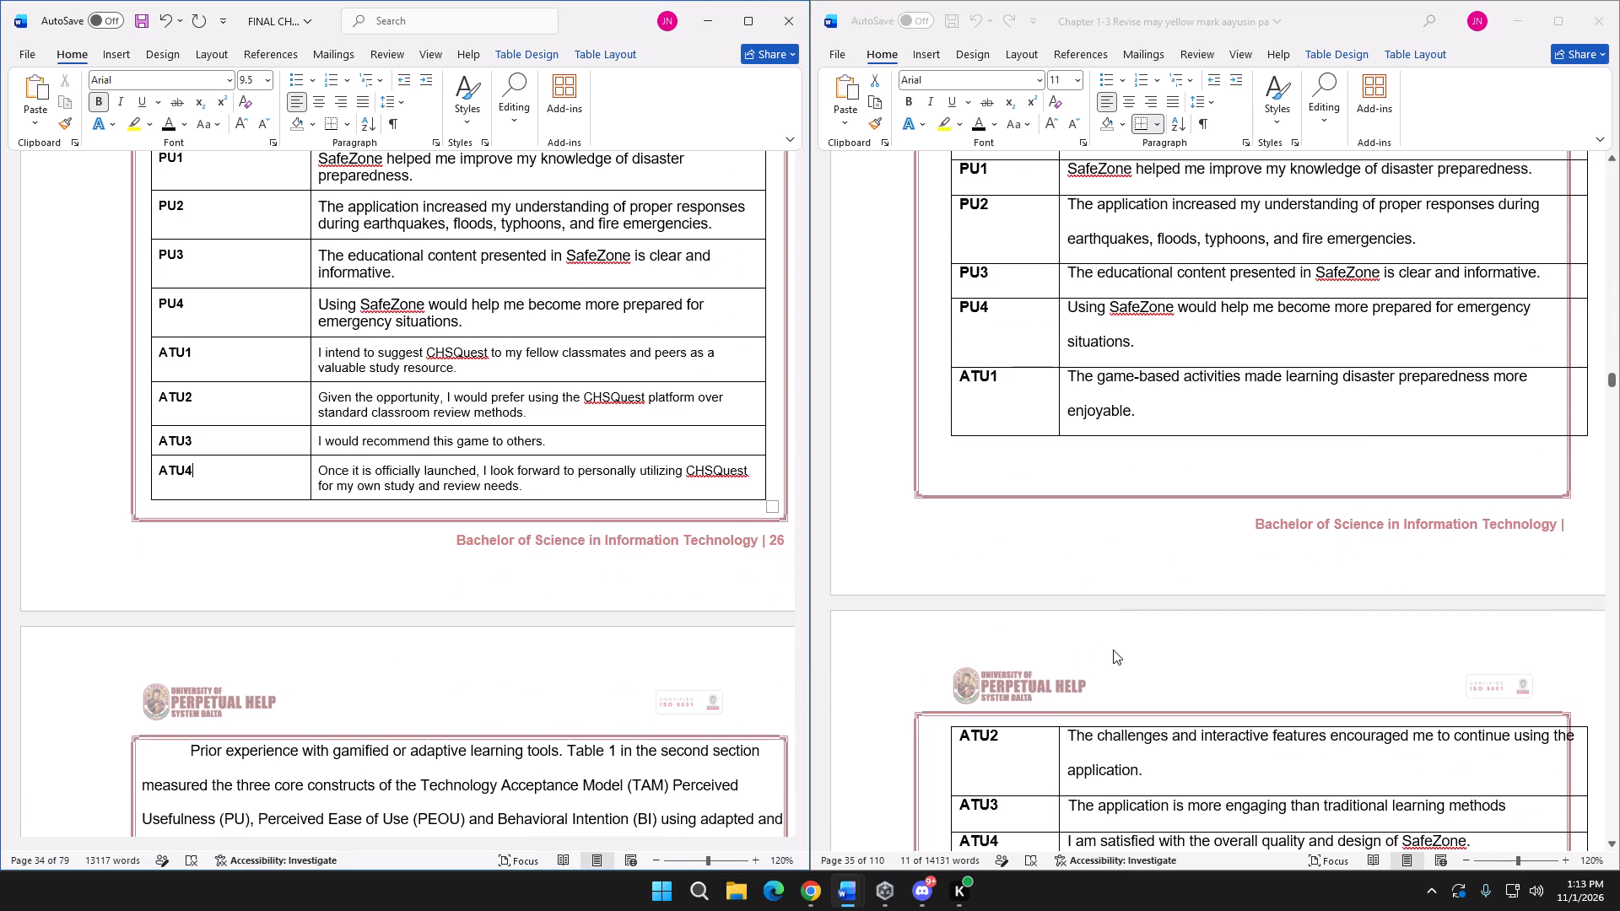
scroll(1113, 649, "down", 3)
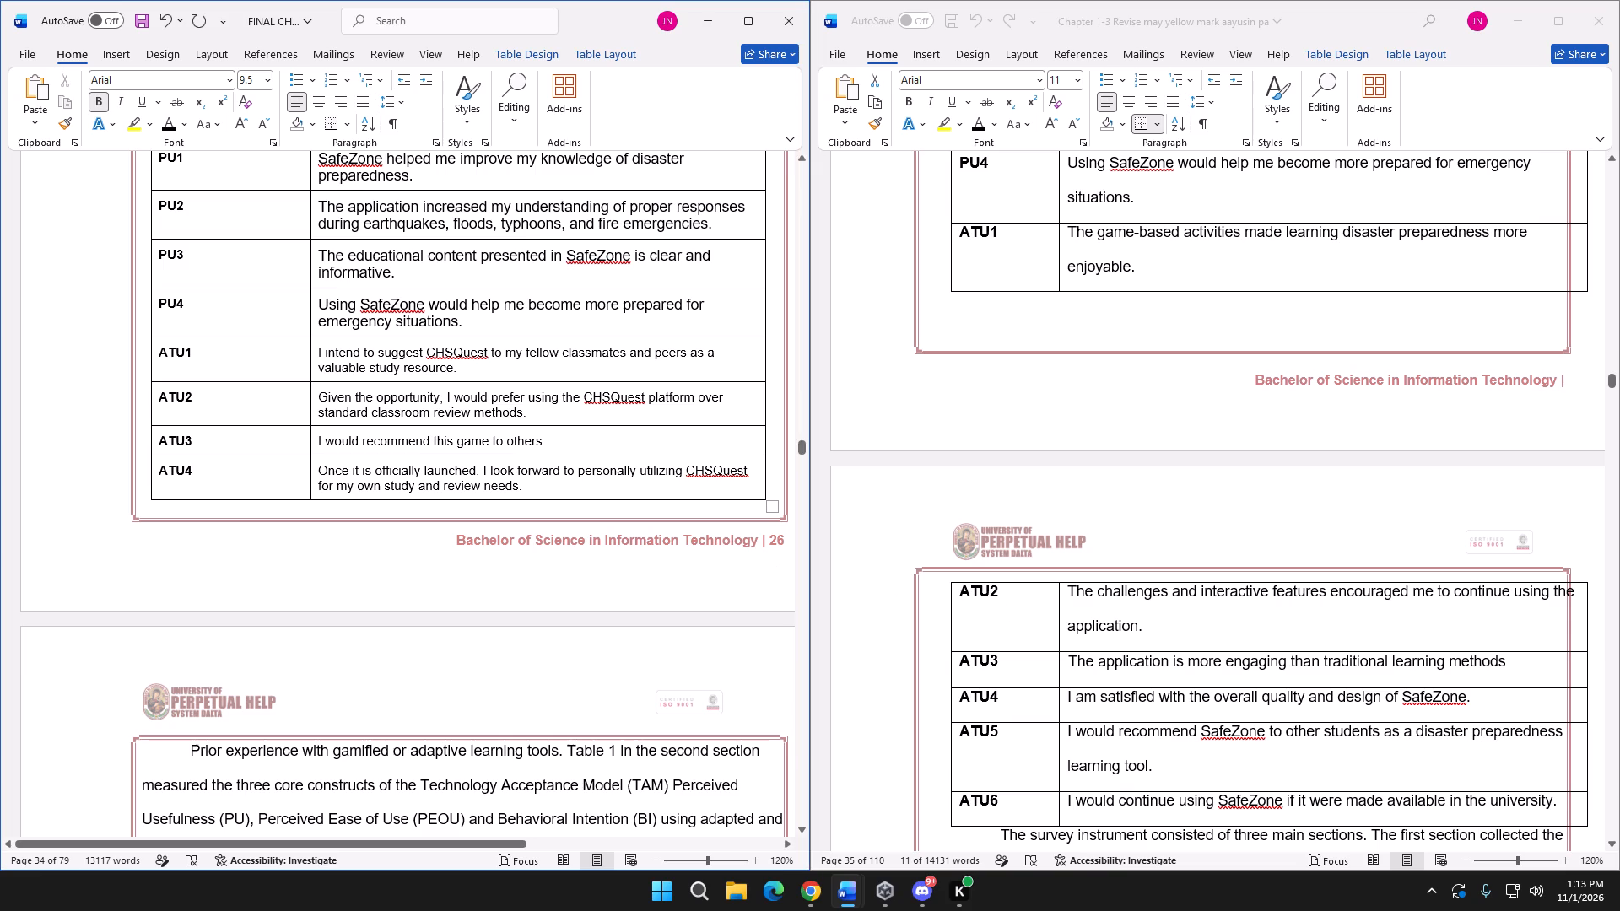
left_click_drag(224, 476, 609, 480)
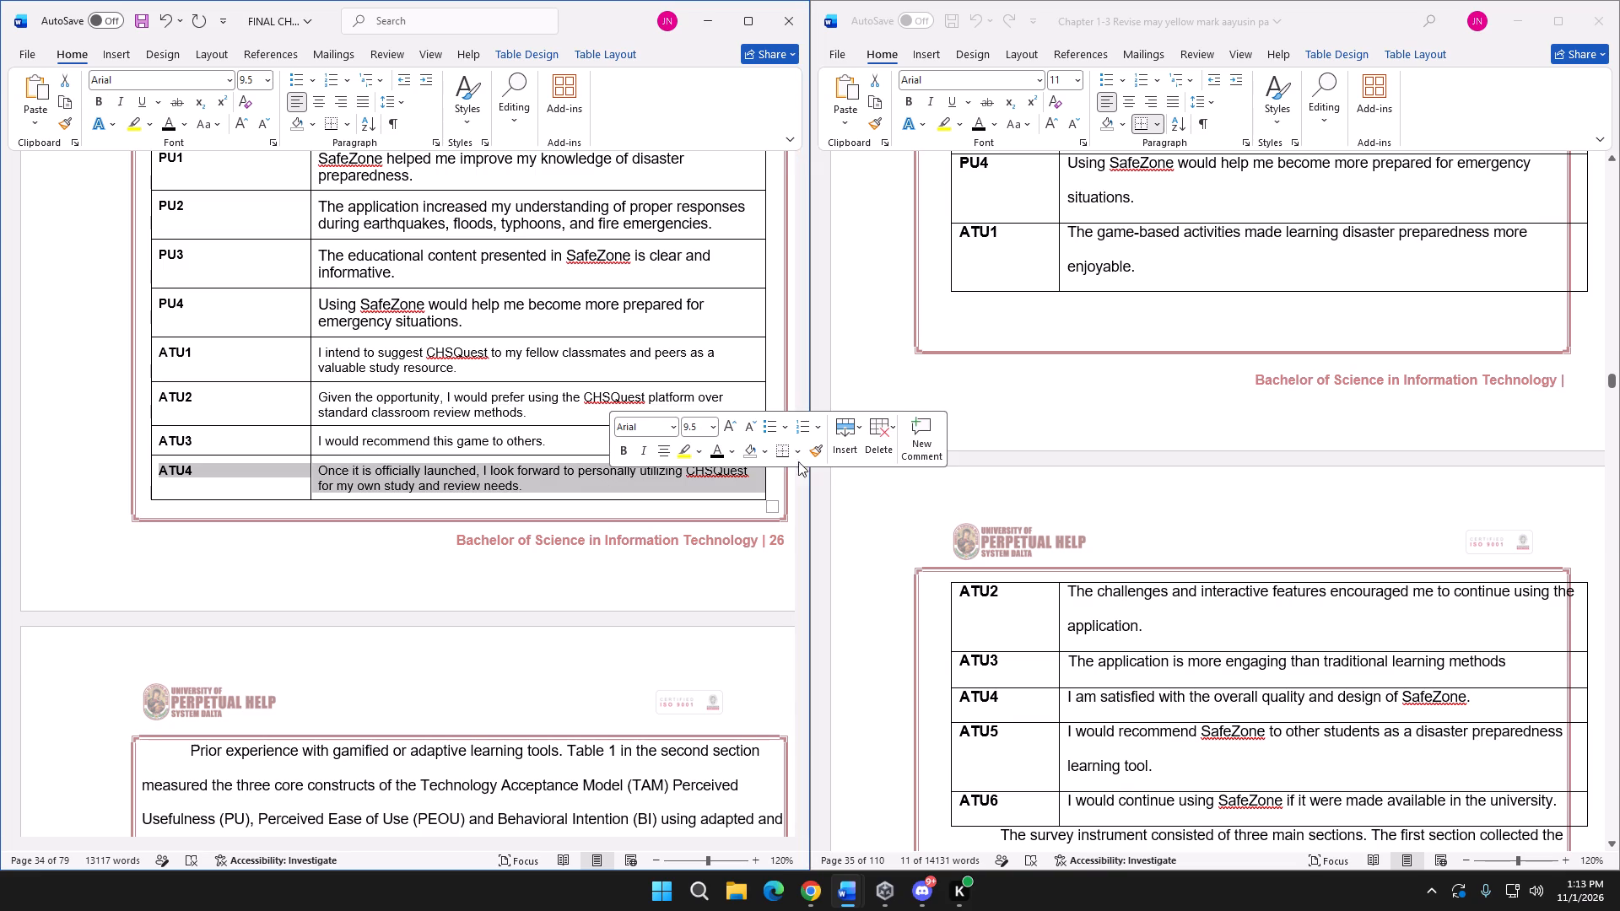
left_click(851, 442)
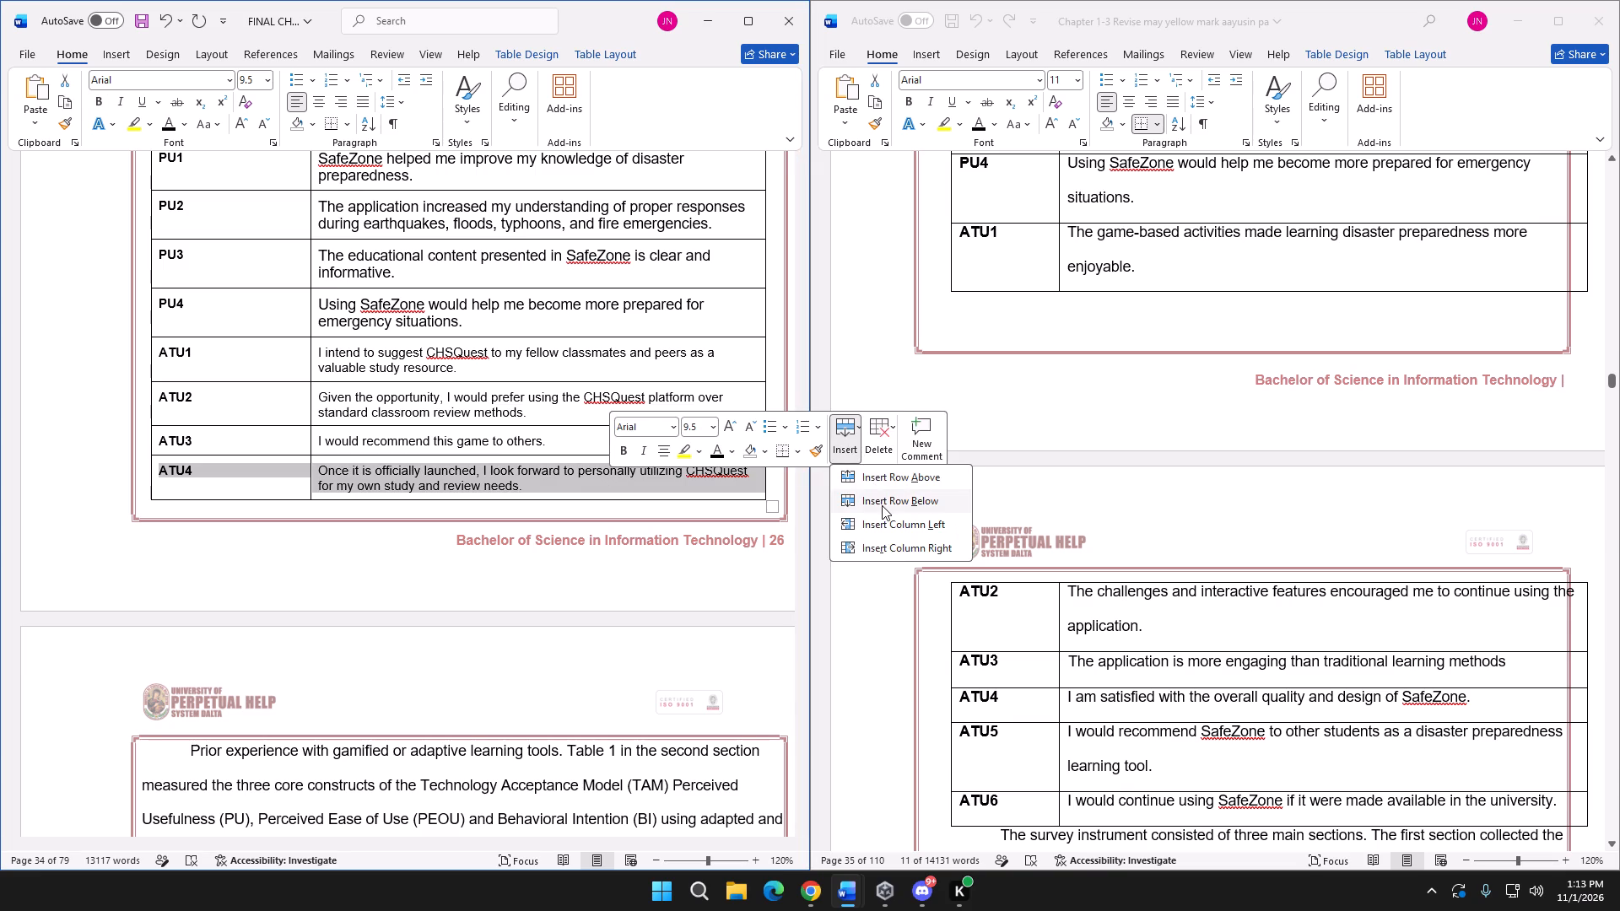
left_click(882, 505)
left_click(850, 459)
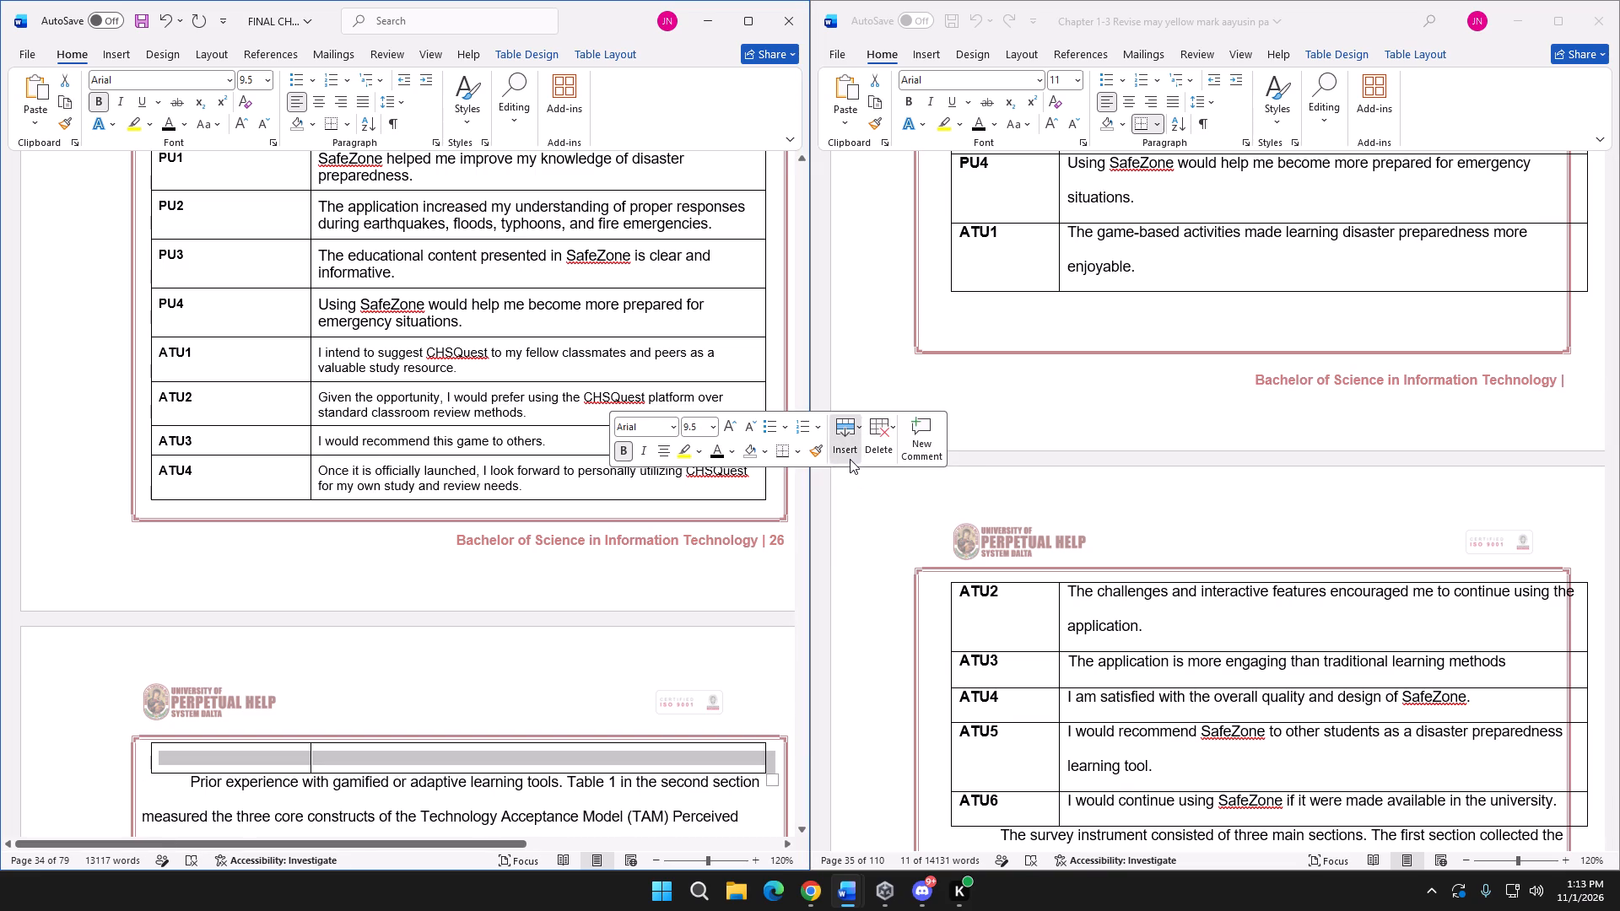
left_click(867, 495)
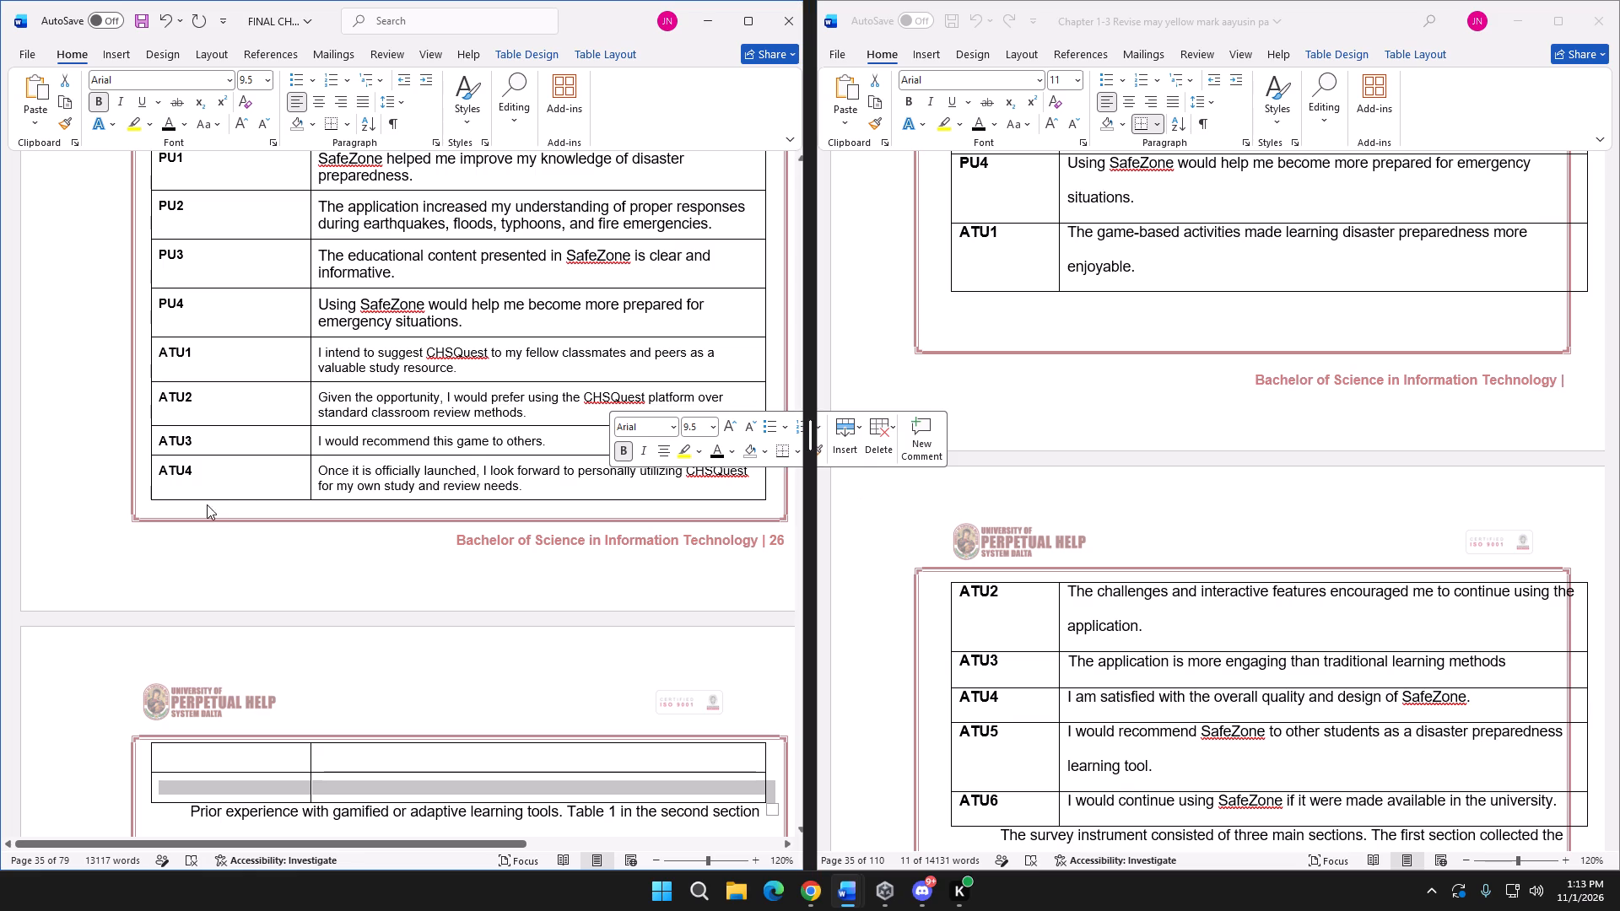
Label the two empty rows at the end of the final table ATU5 and ATU6.
left_click(203, 749)
key("ctrl+v")
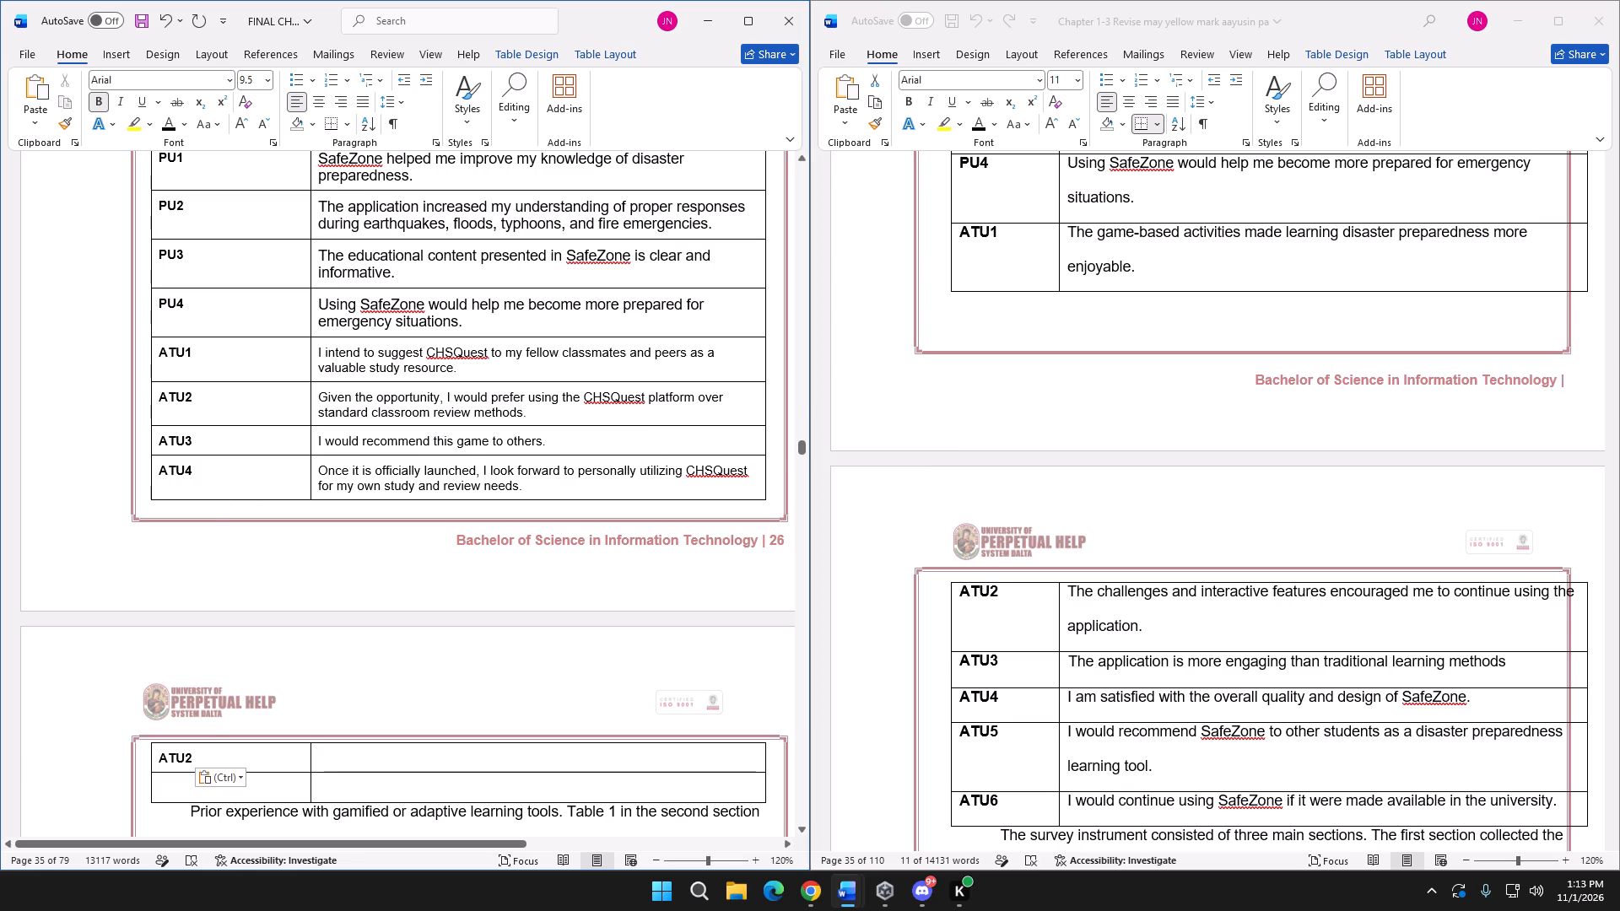
left_click_drag(219, 753, 187, 752)
key("5")
left_click(176, 785)
key("ctrl+v")
left_click_drag(206, 785, 187, 784)
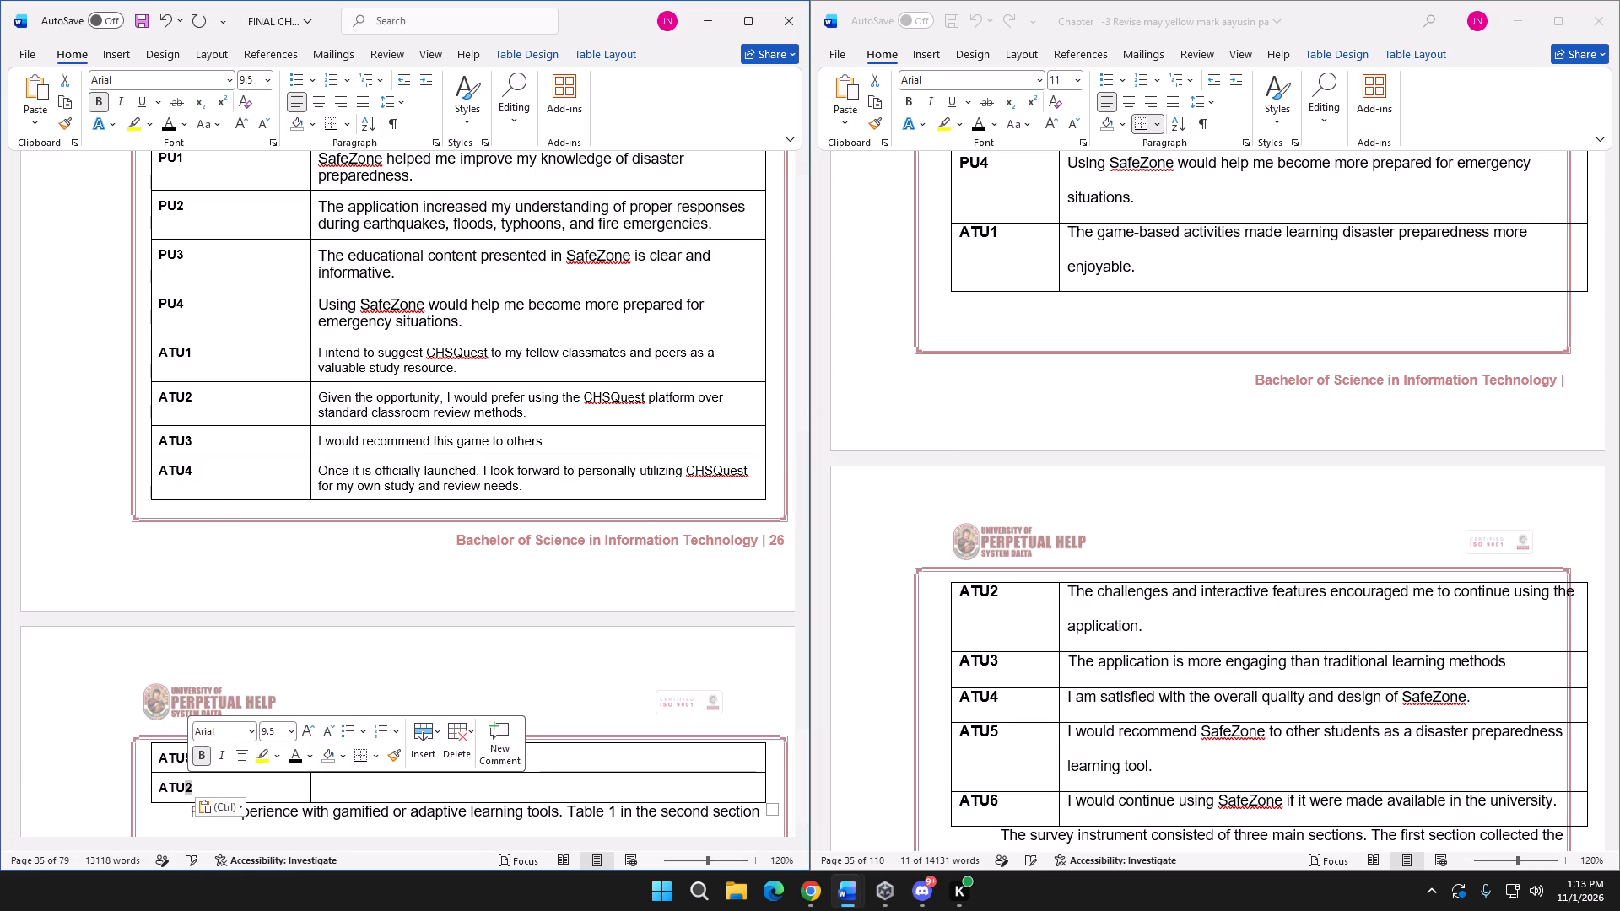
key("6")
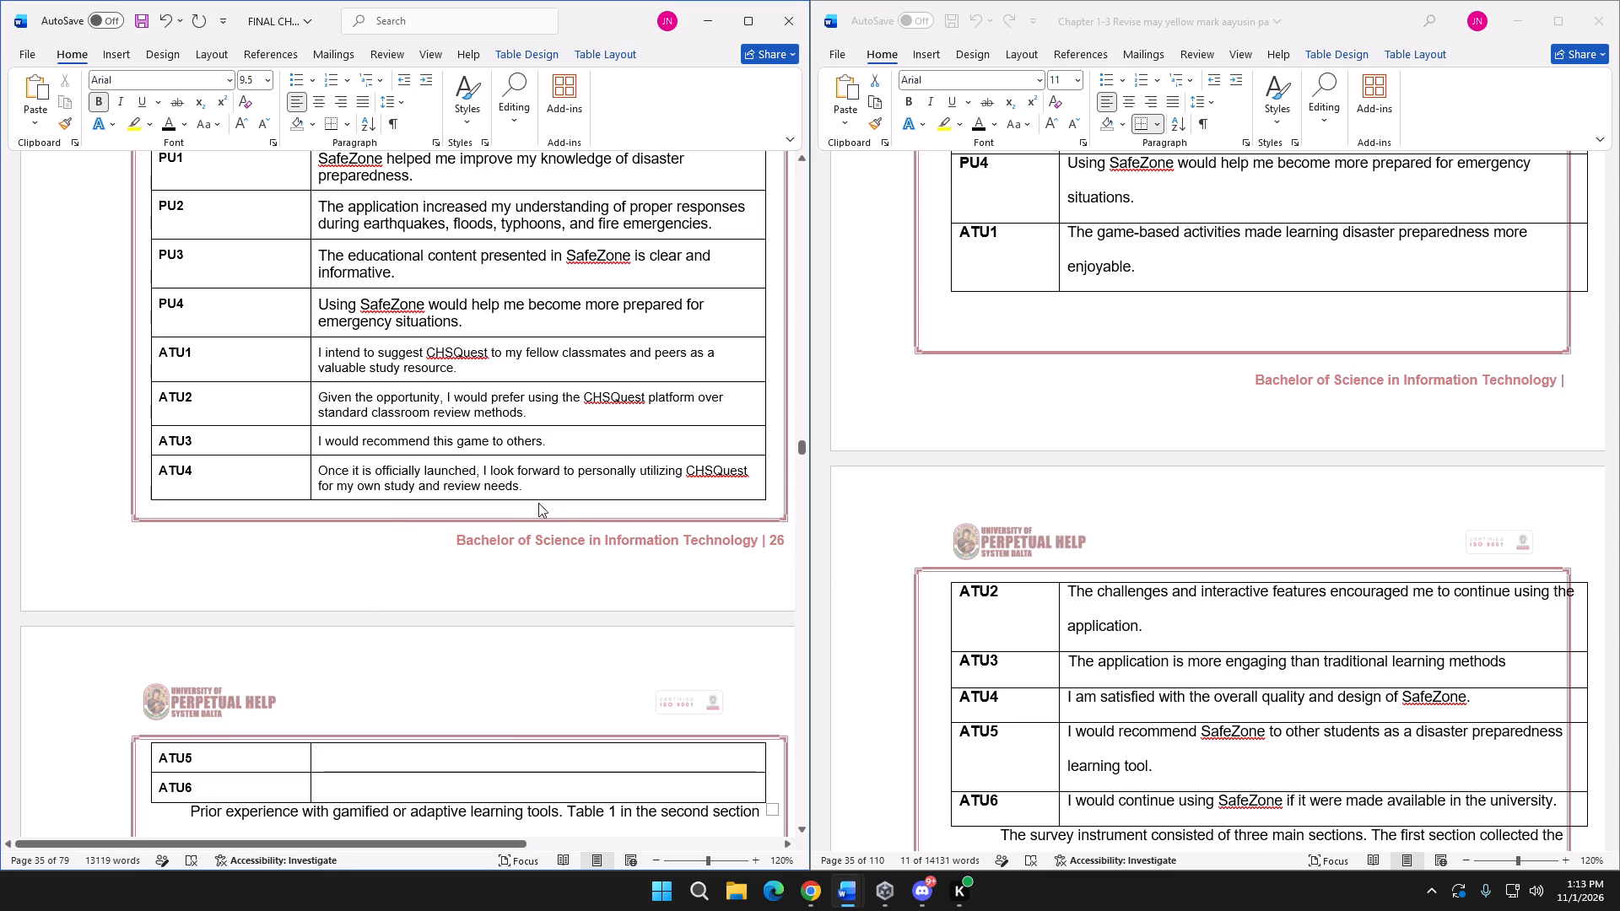
Replace the final table's ATU1 statement with the revision's "The game-based activities made learning disaster preparedness more enjoyable.".
left_click(1164, 274)
left_click(1154, 273)
left_click_drag(1154, 272, 1089, 252)
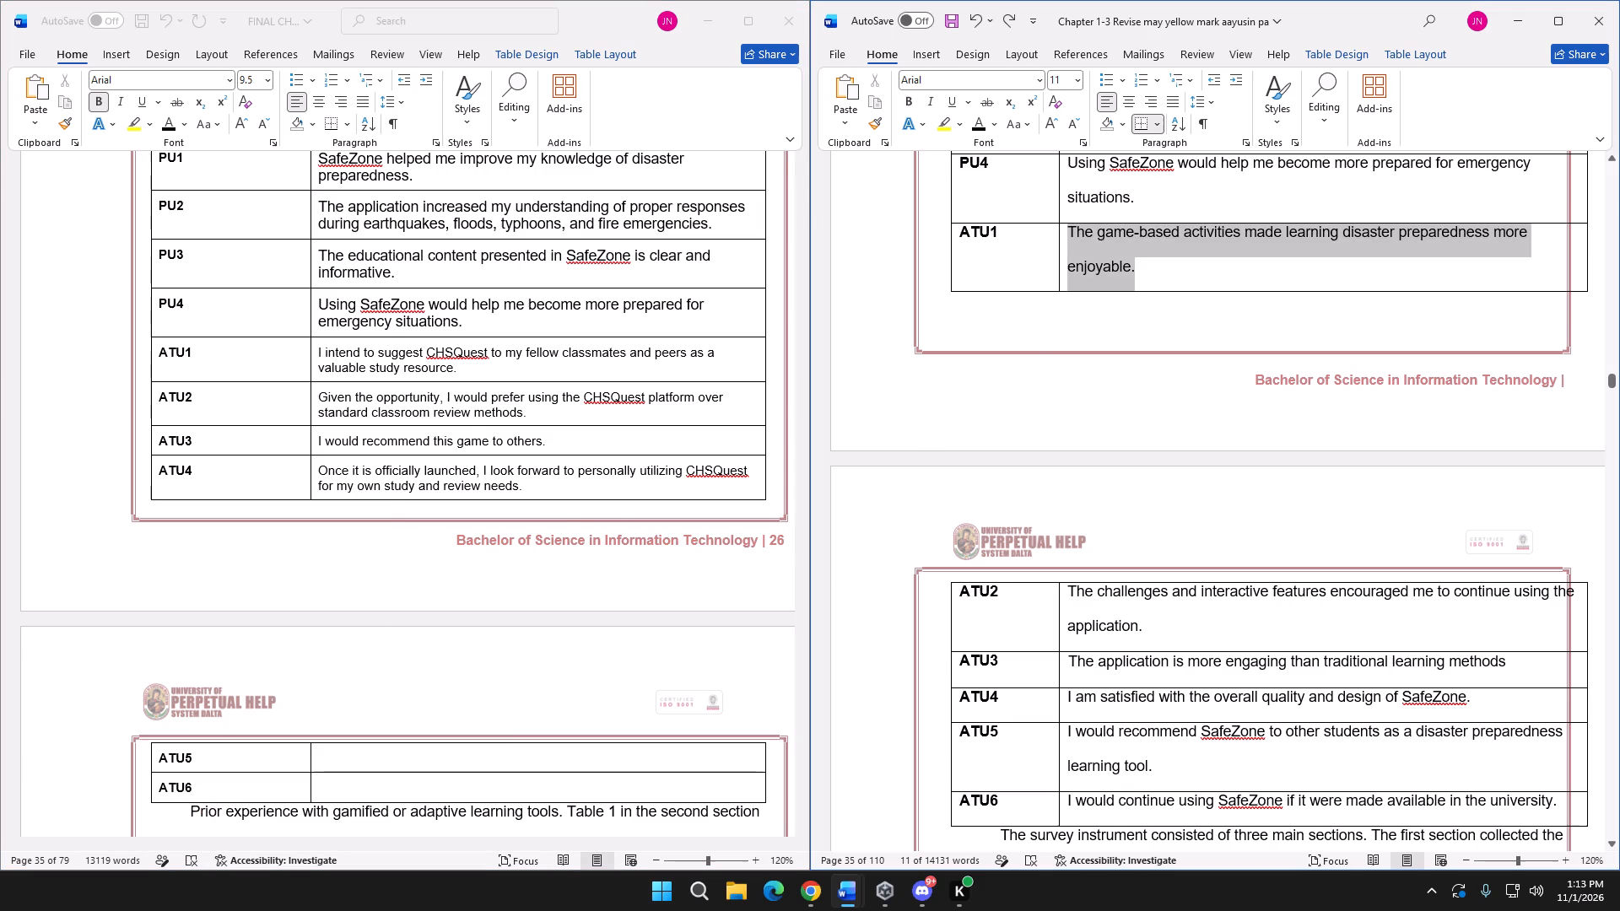
left_click_drag(1089, 252, 1079, 245)
key("ctrl+c")
left_click(522, 365)
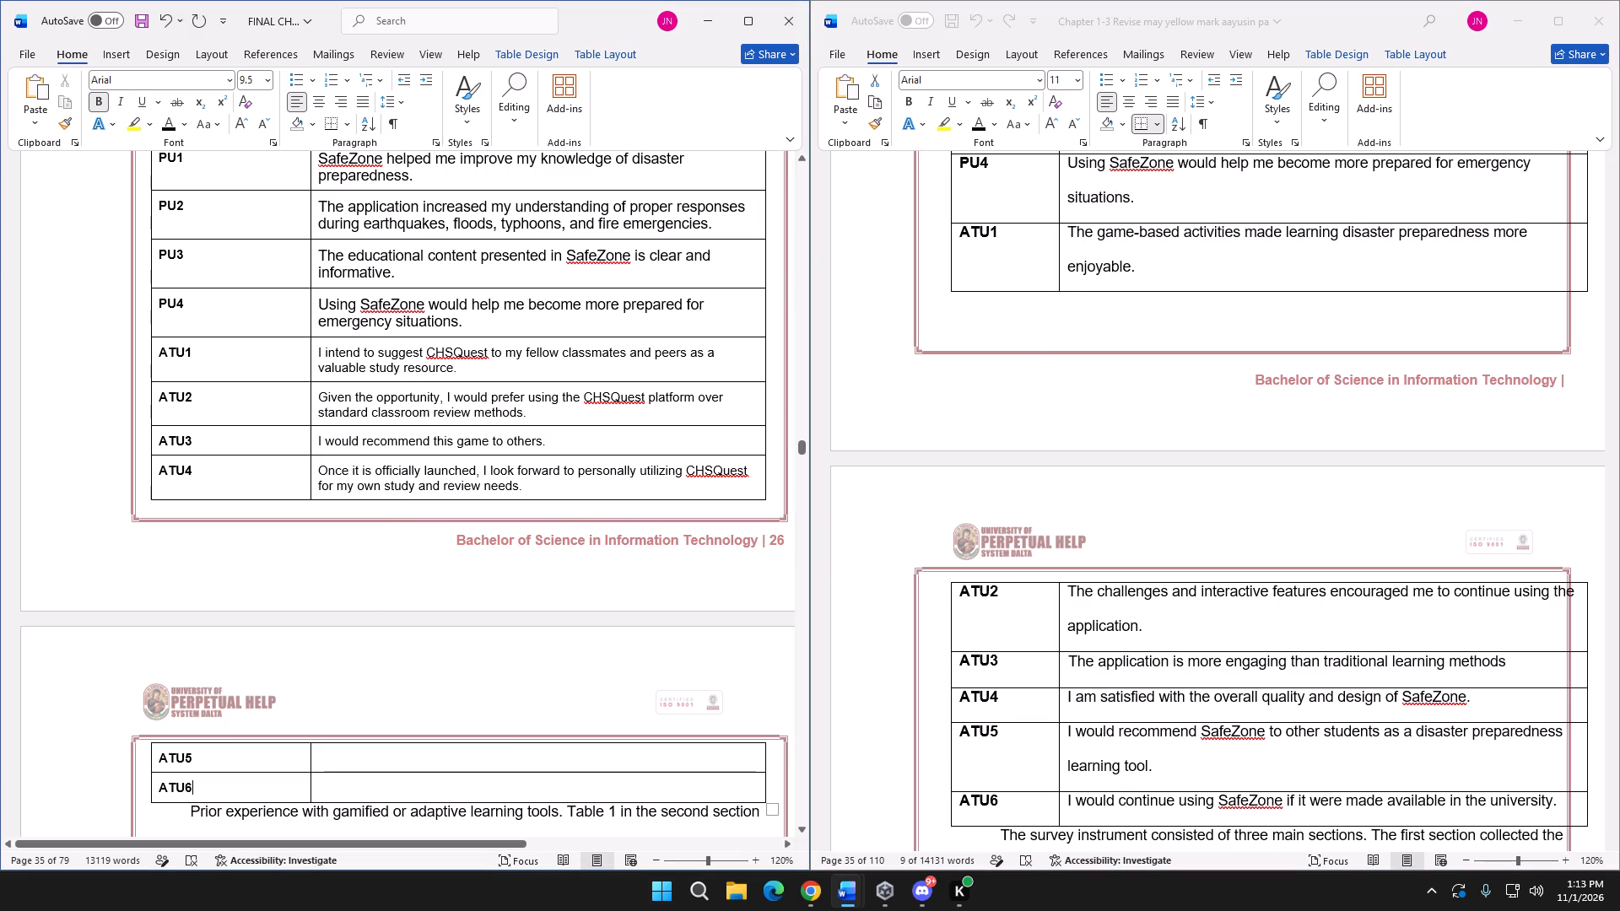
left_click(472, 371)
left_click_drag(469, 375, 314, 356)
key("ctrl+v")
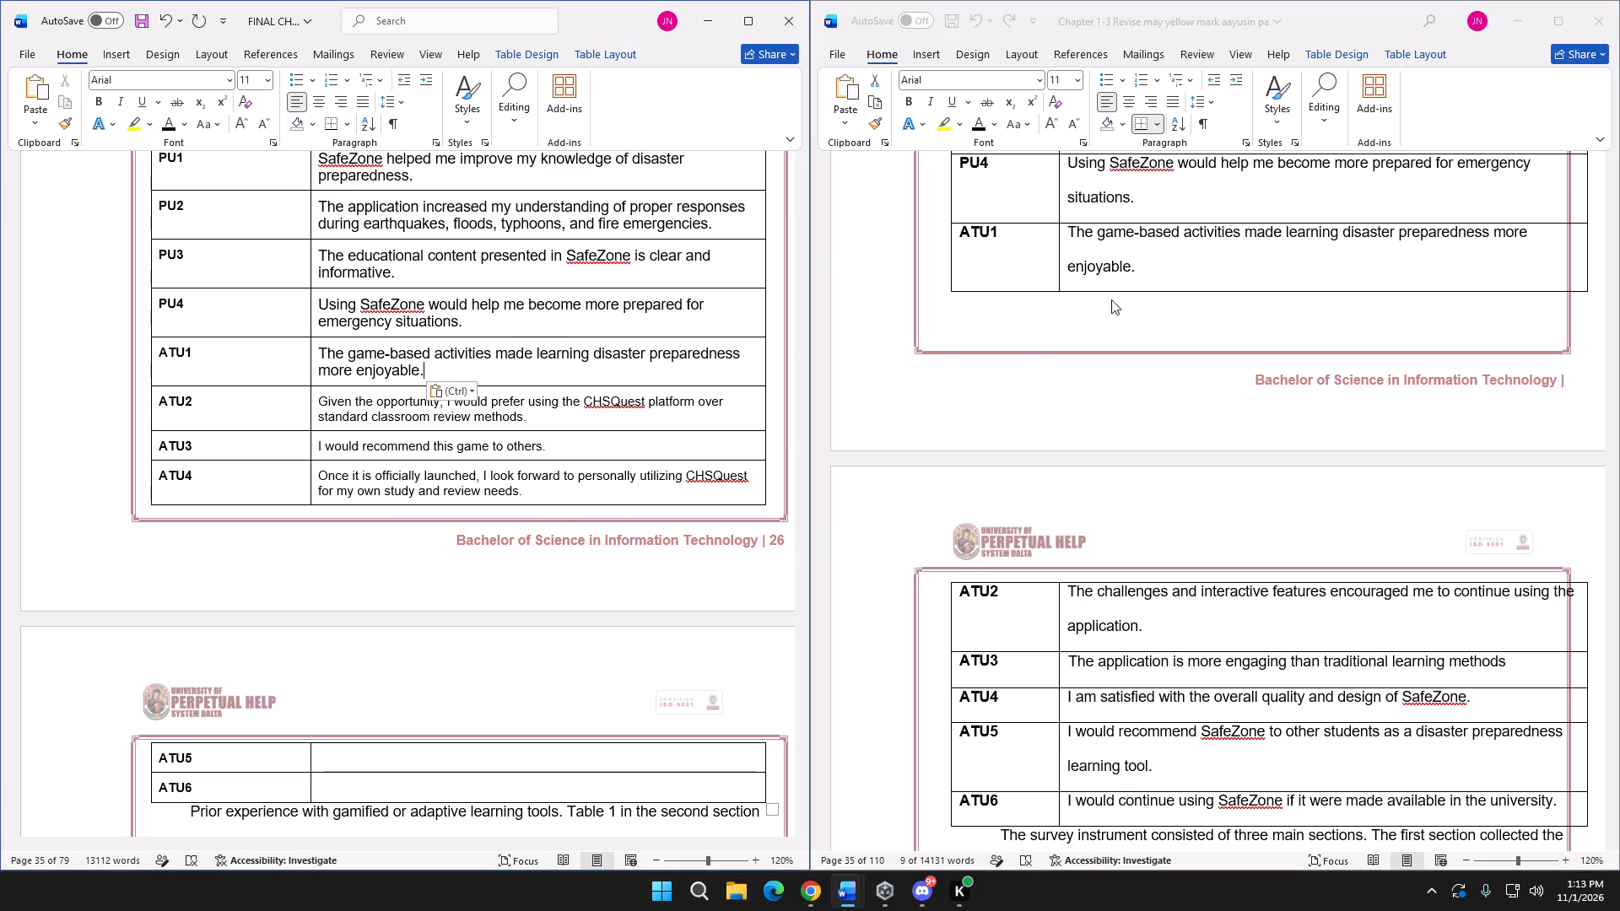
Replace the final table's ATU2 statement with the revision's "The challenges and interactive features encouraged me to continue using the application.".
scroll(1099, 545, "down", 1)
left_click(1154, 577)
left_click_drag(1155, 581, 1064, 549)
key("ctrl+c")
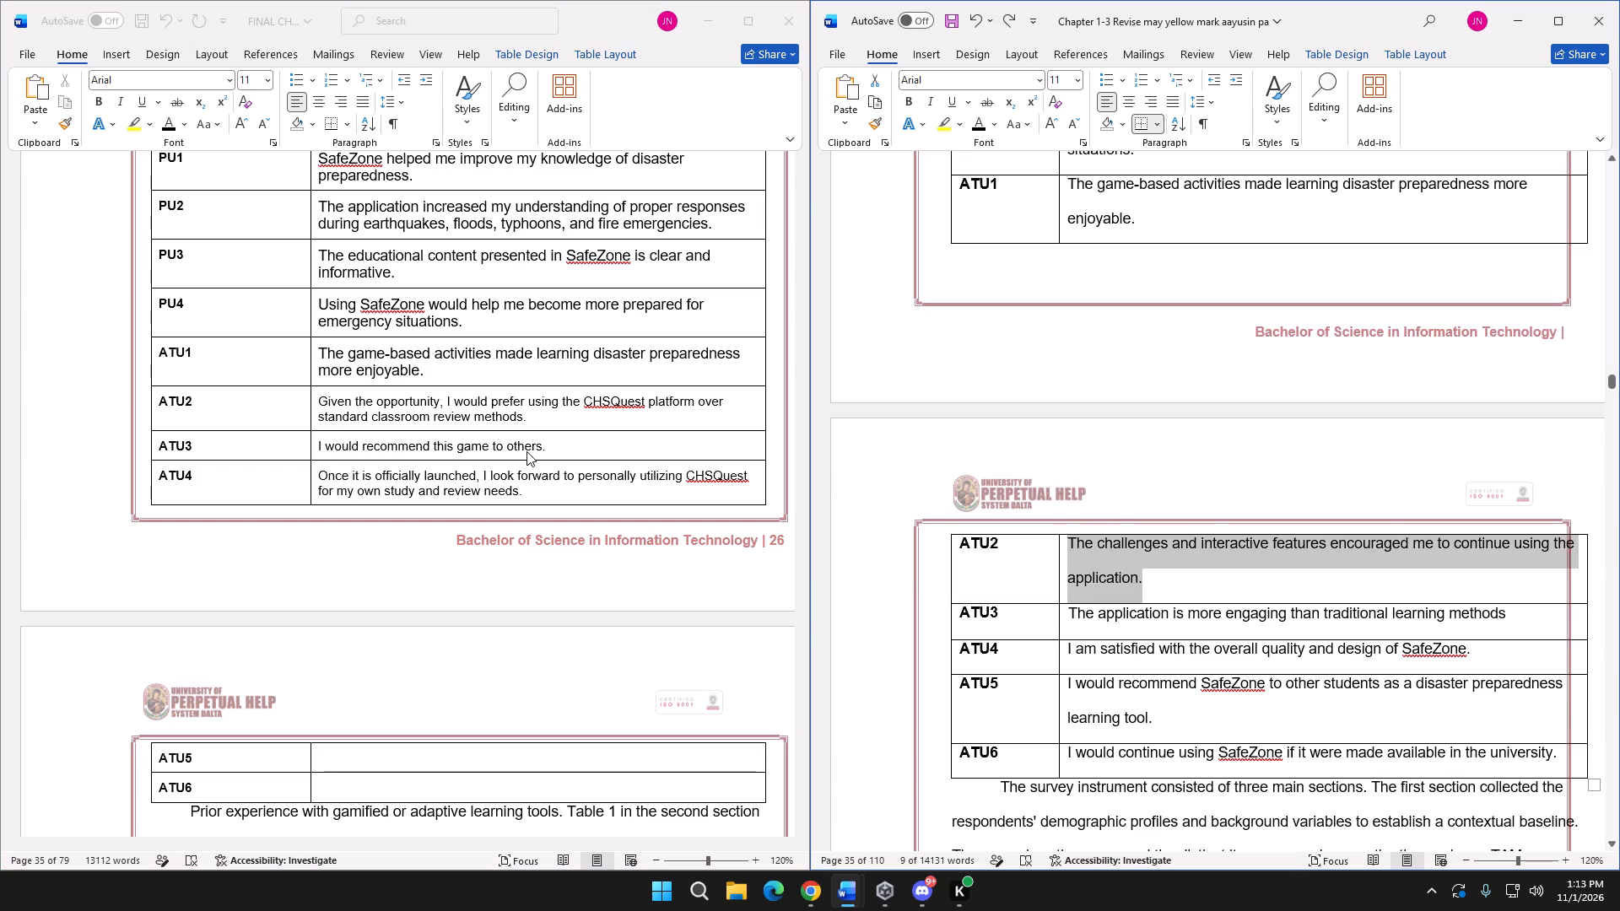
left_click(562, 420)
left_click(528, 418)
left_click_drag(528, 418, 327, 398)
key("ctrl+v")
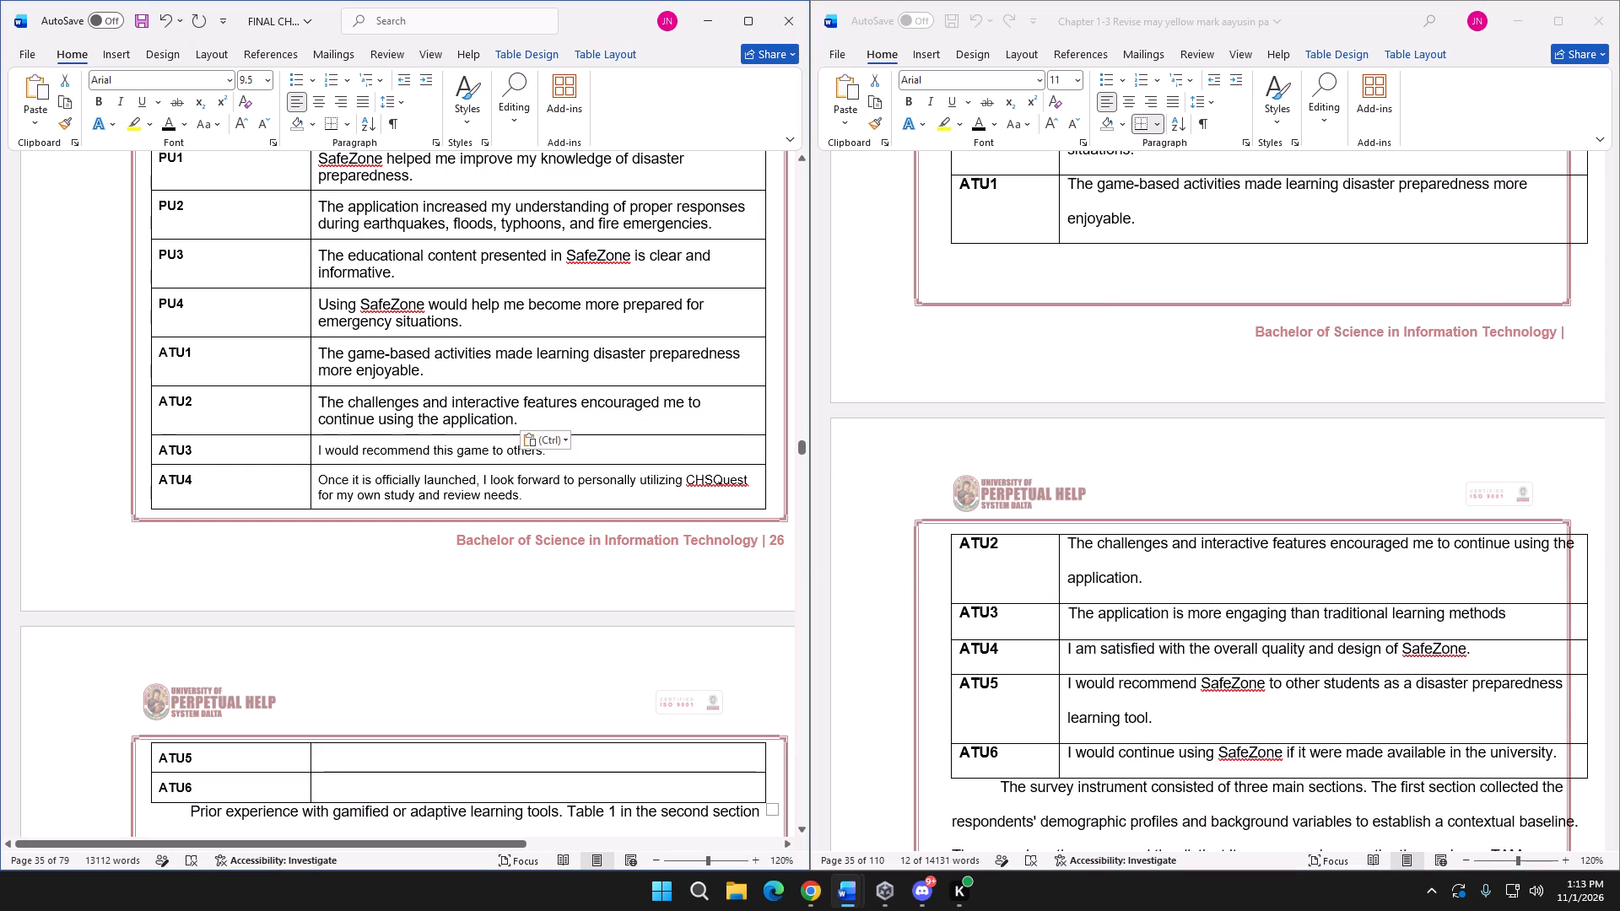
Replace the final table's ATU3 statement with the revision's "The application is more engaging than traditional learning methods".
left_click(1286, 633)
left_click_drag(1519, 617, 1106, 625)
key("ctrl+c")
left_click(532, 452)
left_click_drag(556, 455, 315, 447)
key("ctrl+v")
Replace the final table's ATU4 statement with the revision's "I am satisfied with the overall quality and design of SafeZone.".
scroll(1157, 588, "down", 1)
left_click(1464, 598)
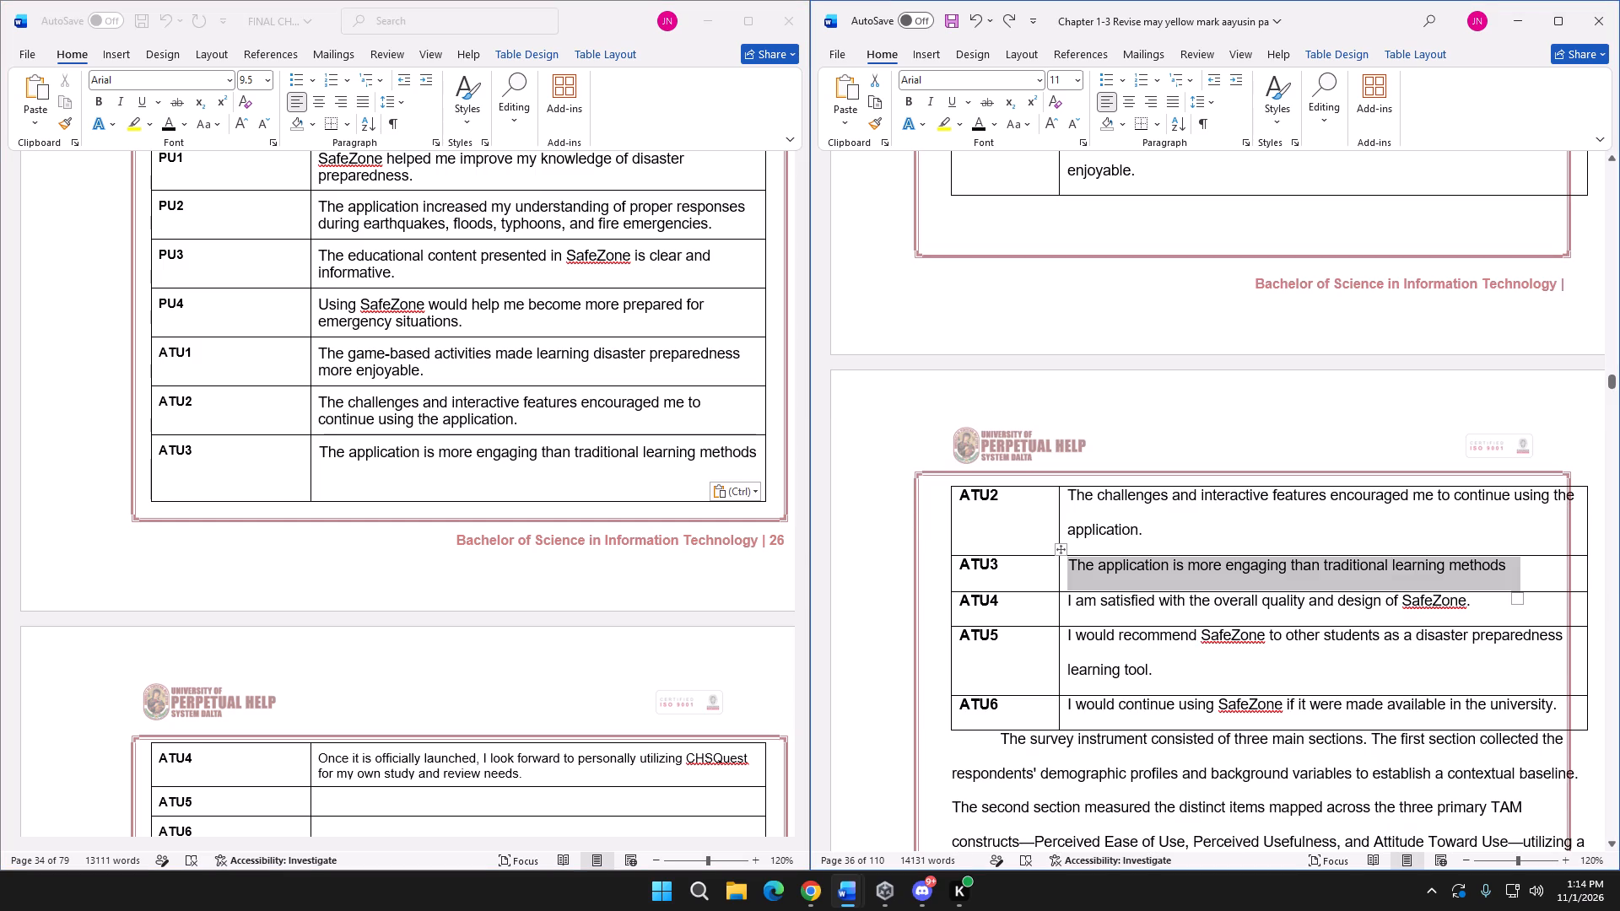
left_click(1482, 599)
left_click_drag(1482, 601, 1065, 608)
key("ctrl+c")
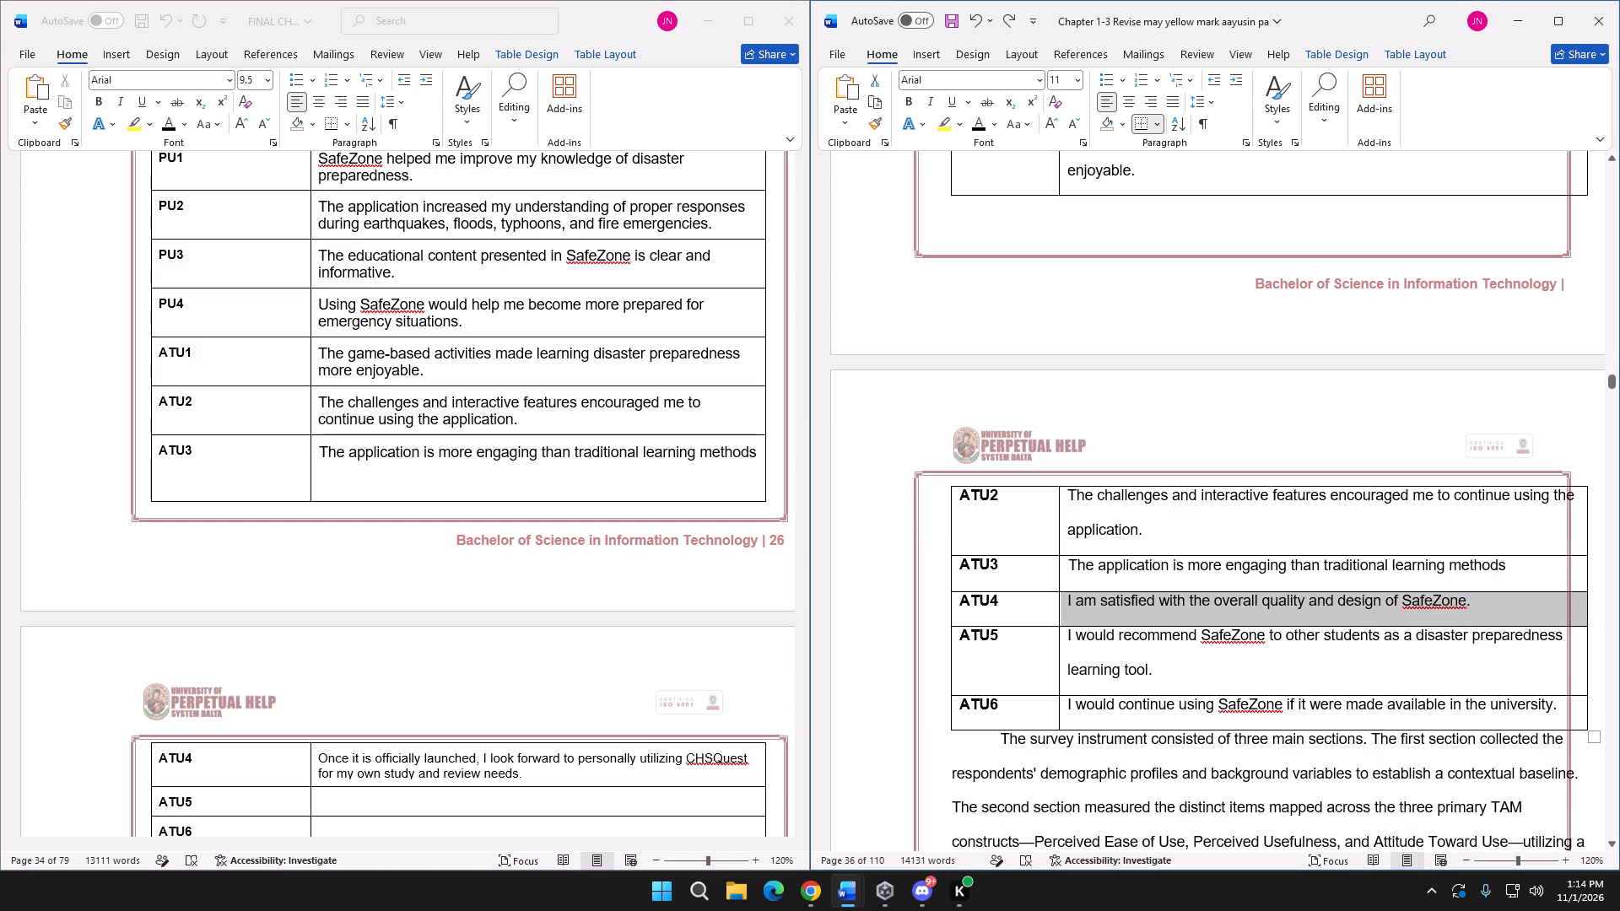
scroll(448, 506, "down", 4)
left_click(525, 583)
left_click_drag(527, 584, 328, 554)
key("ctrl+v")
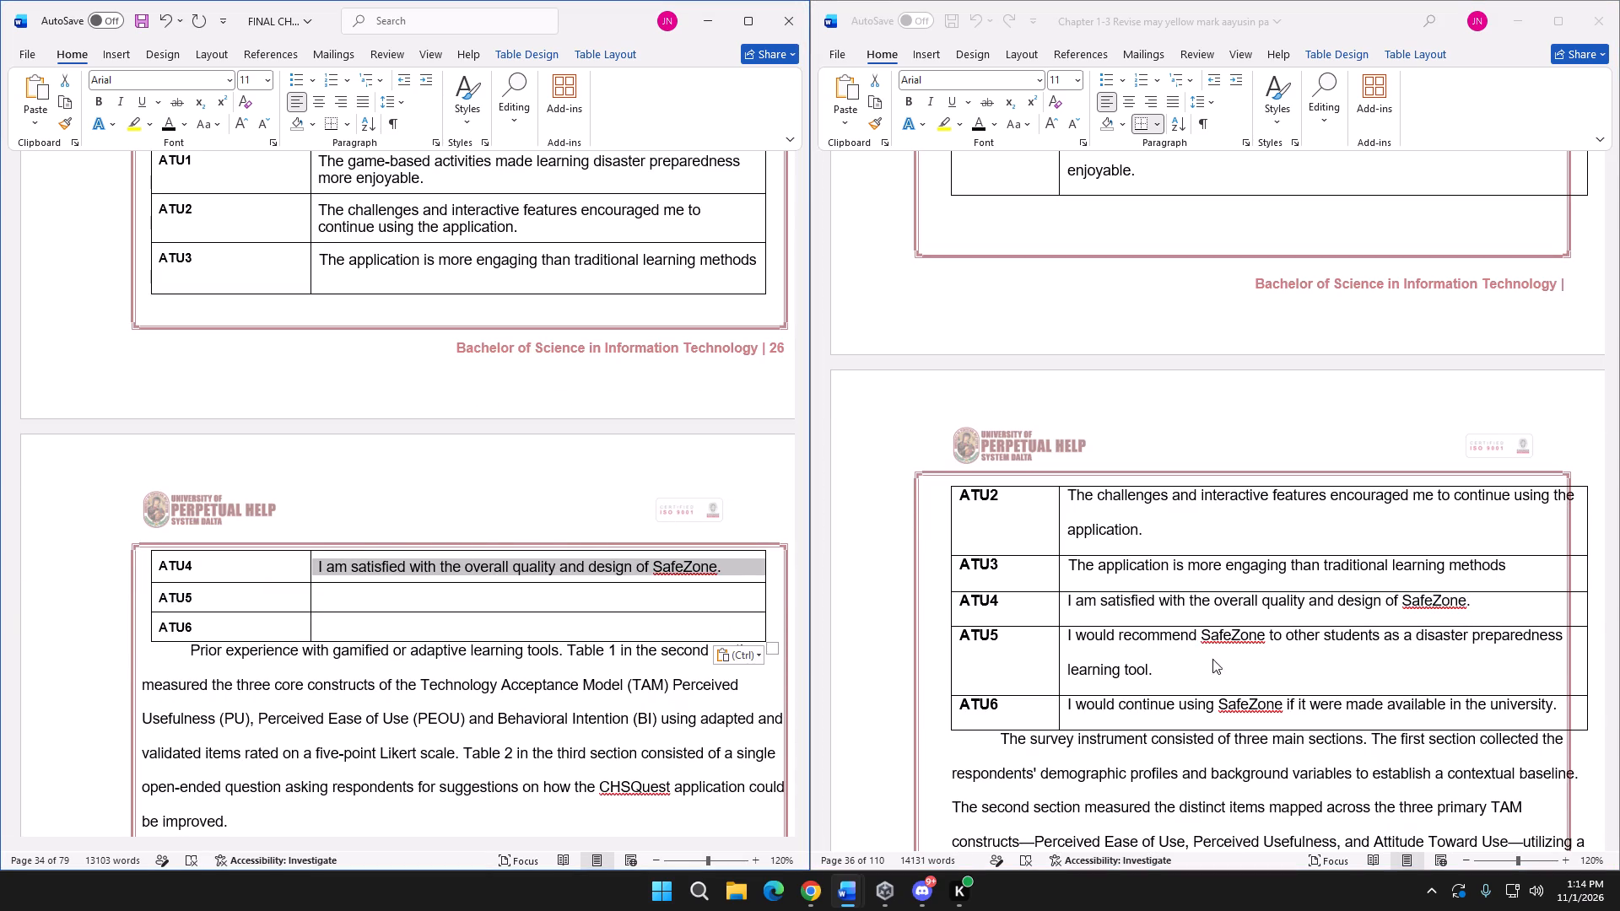
Fill the final table's ATU5 statement with the revision's "I would recommend SafeZone to other students as a disaster preparedness learning tool.".
left_click(1212, 659)
left_click_drag(1179, 671, 1060, 647)
key("ctrl+c")
double_click(343, 593)
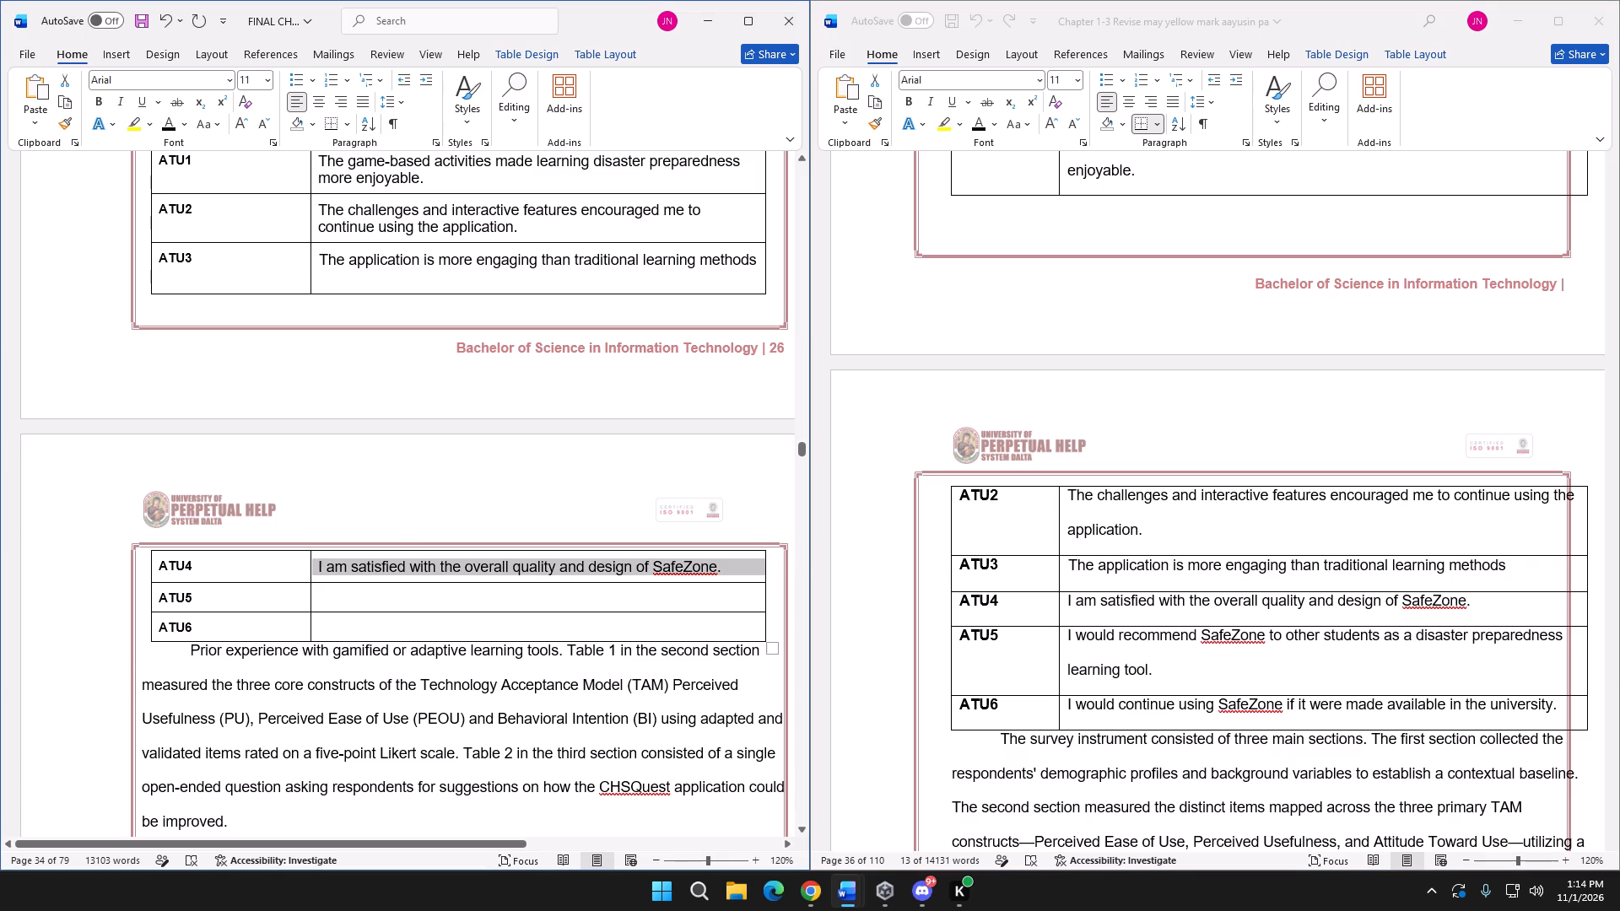
key("ctrl+v")
Fill the final table's ATU6 statement with the revision's "I would continue using SafeZone if it were made available in the university.".
left_click(1258, 718)
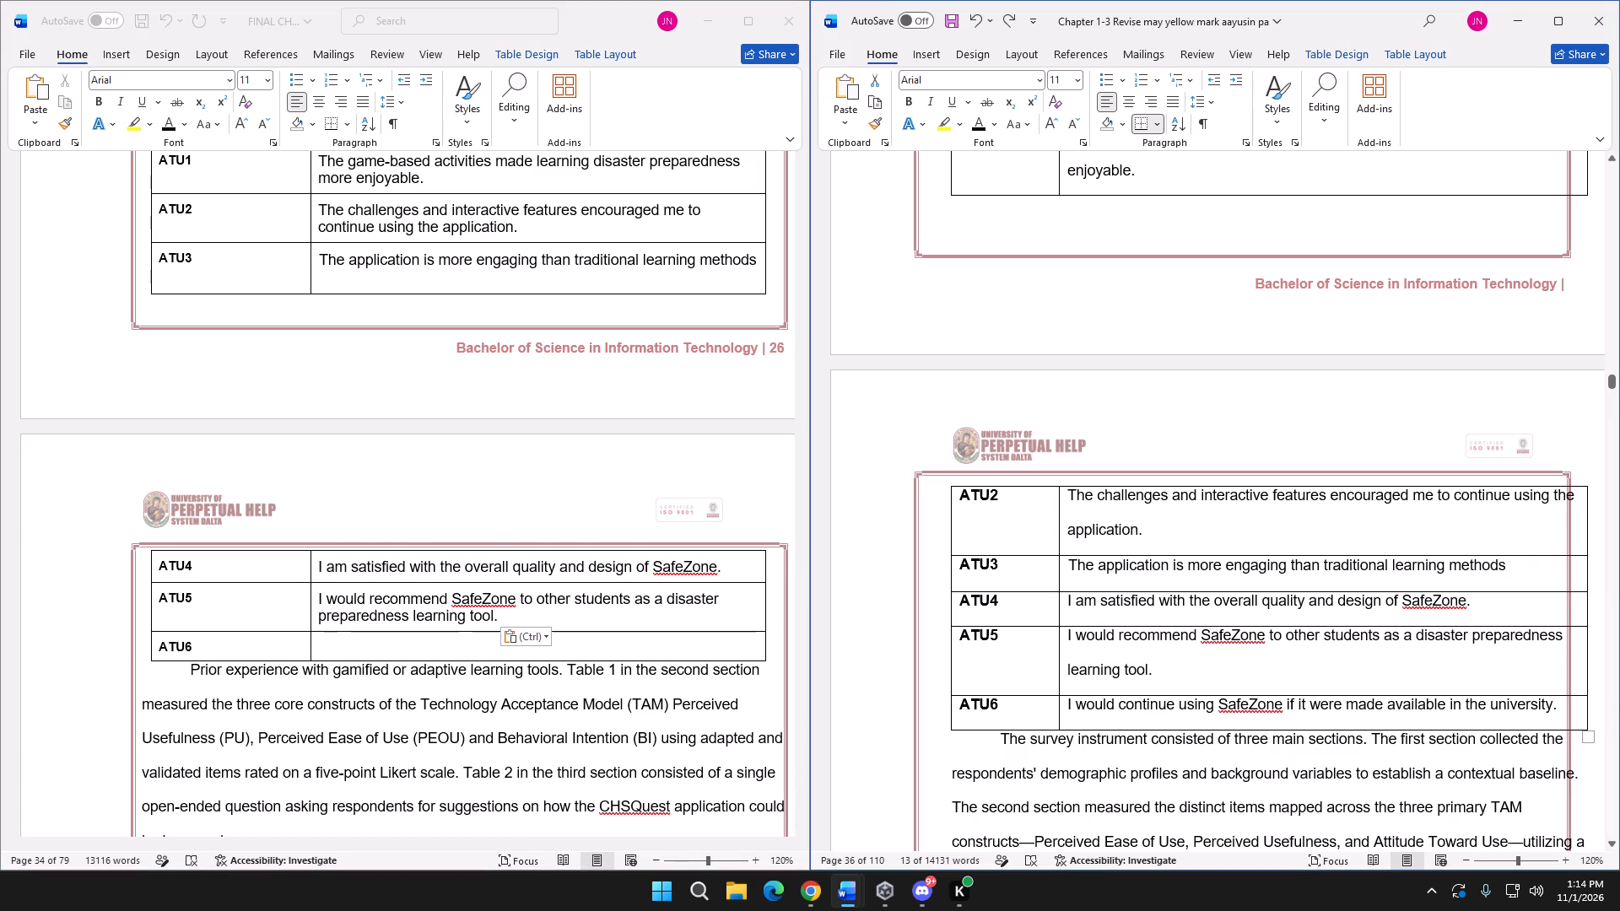
left_click_drag(1561, 707, 1067, 712)
key("ctrl+c")
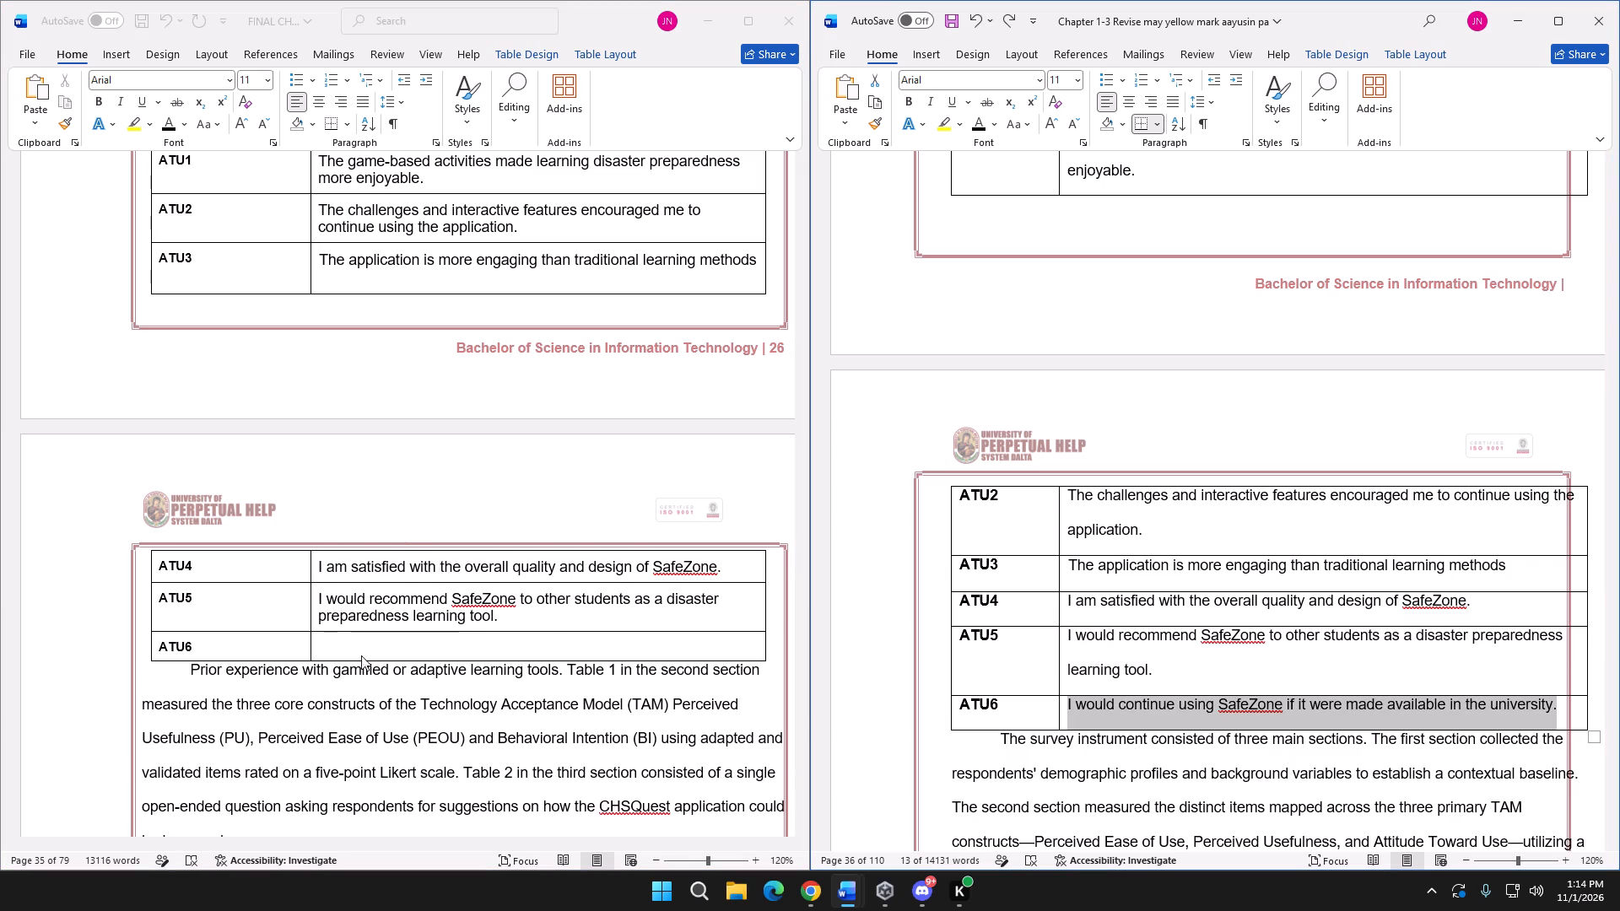
left_click(316, 652)
left_click(327, 650)
key("ctrl+v")
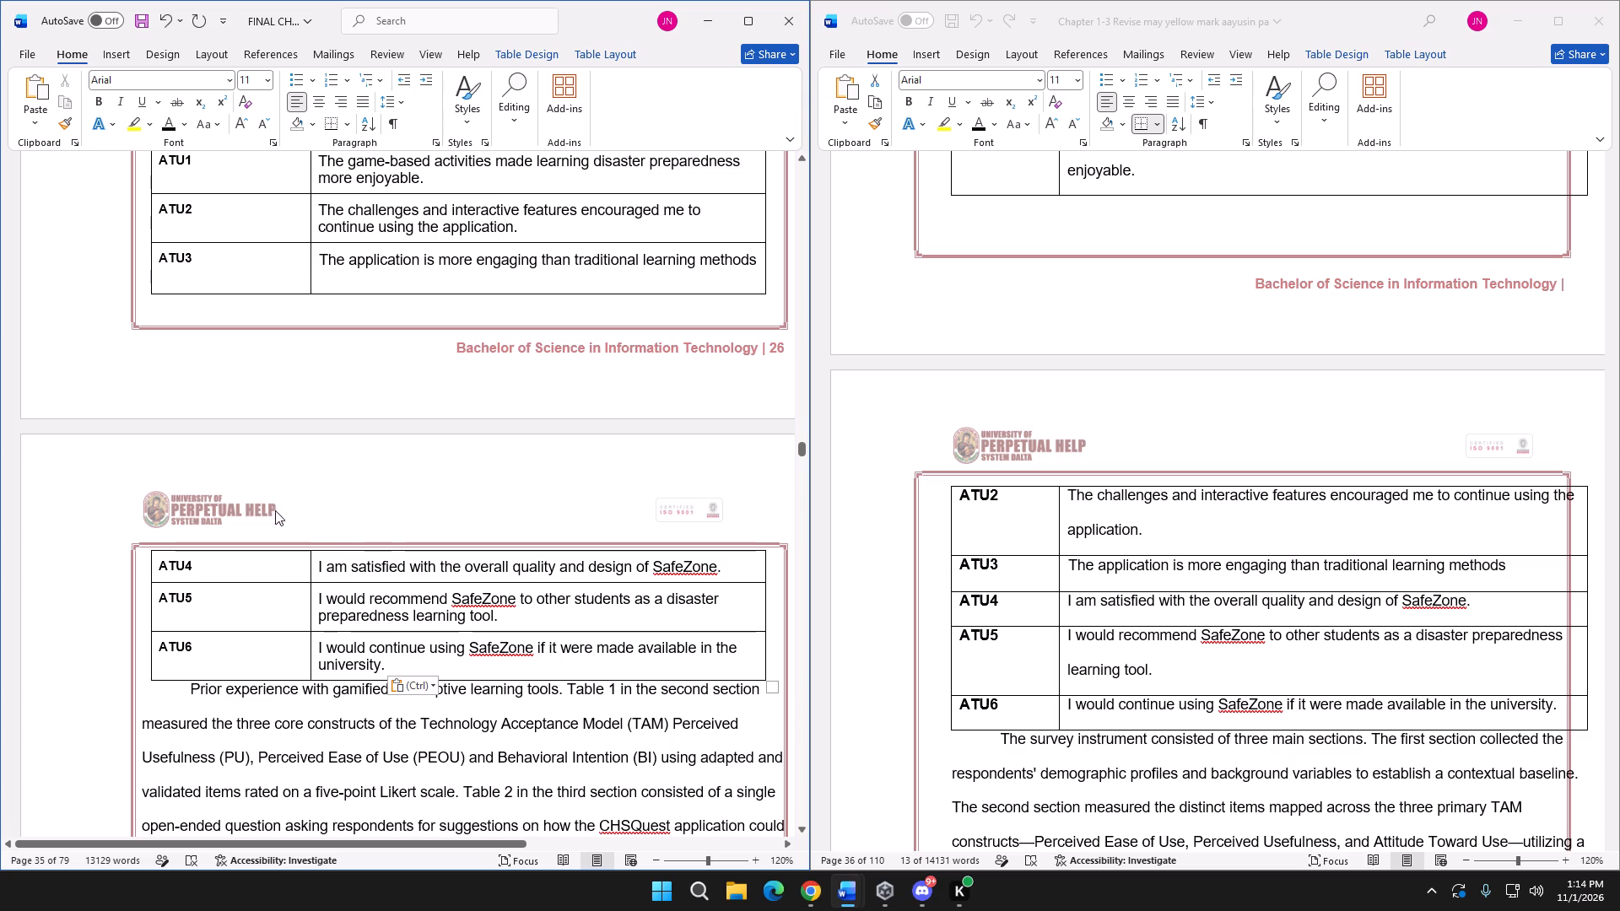
Replace the "Prior experience with gamified" paragraph after Table 1 with the revision's "The survey instrument consisted of three main sections" paragraph.
scroll(276, 509, "down", 6)
scroll(992, 568, "down", 6)
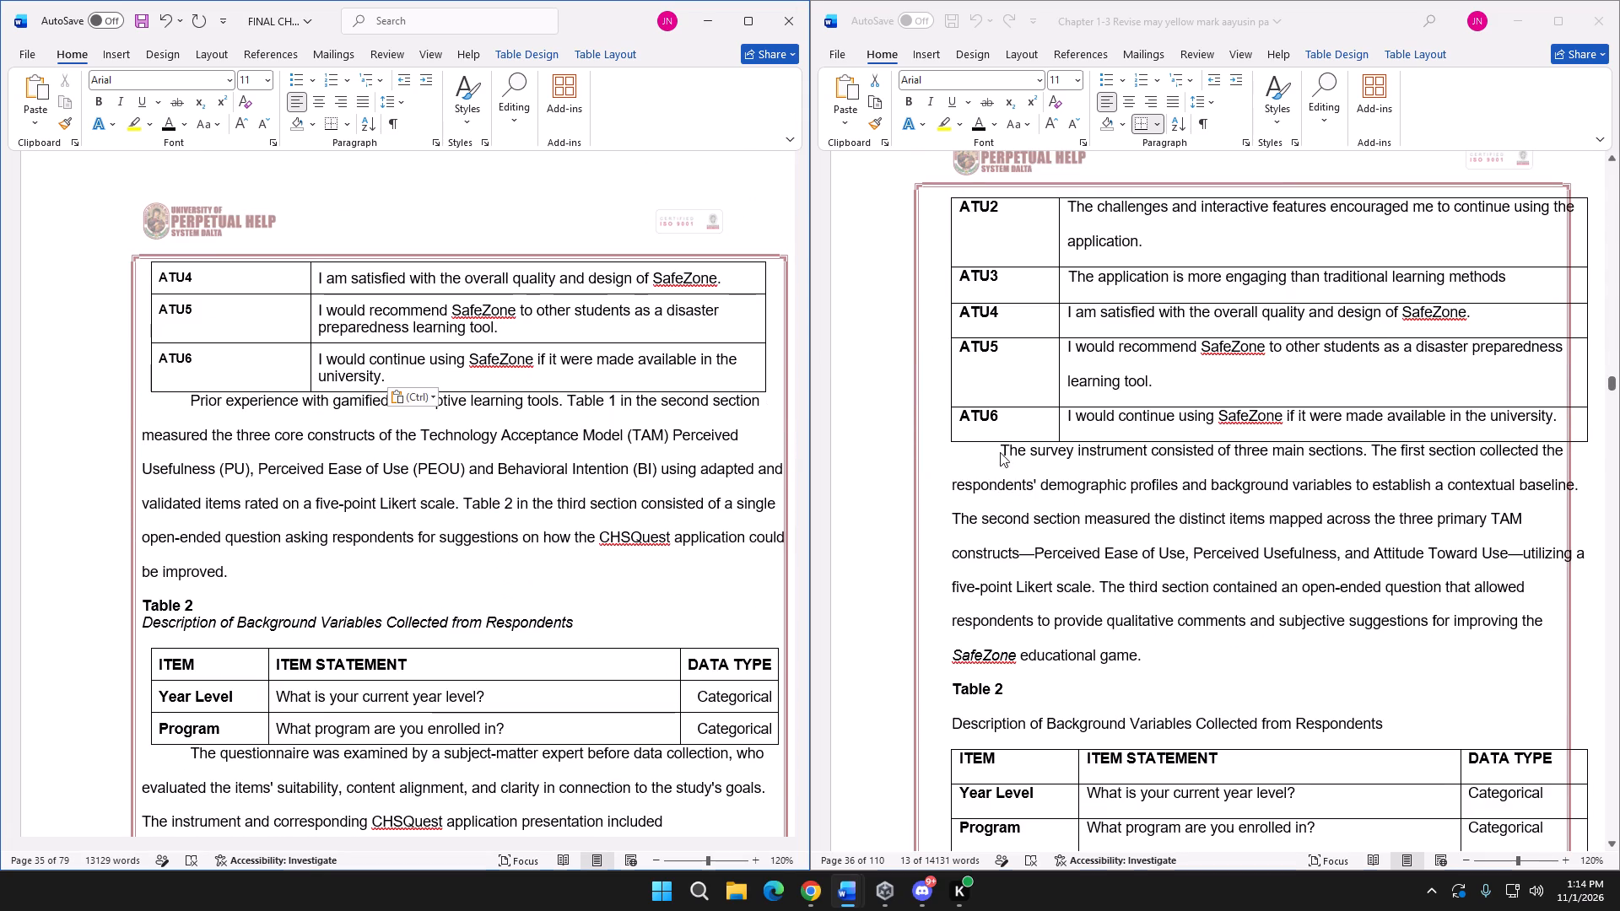
left_click(1000, 452)
left_click_drag(1002, 453, 1237, 671)
key("ctrl+c")
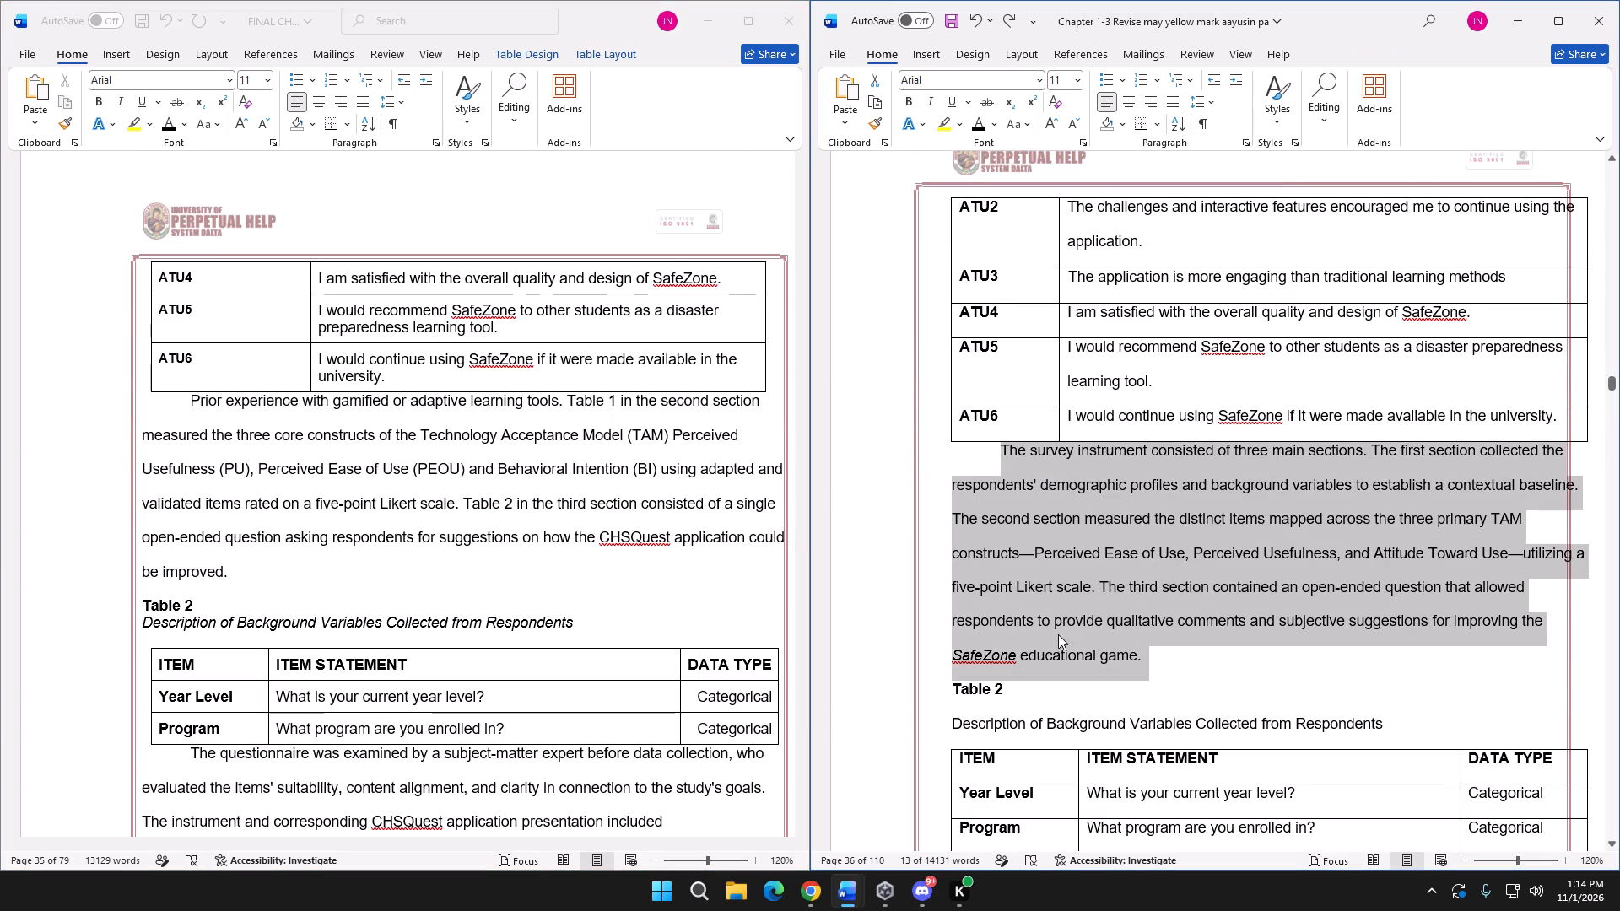
left_click(181, 396)
left_click_drag(192, 401, 230, 570)
key("ctrl+v")
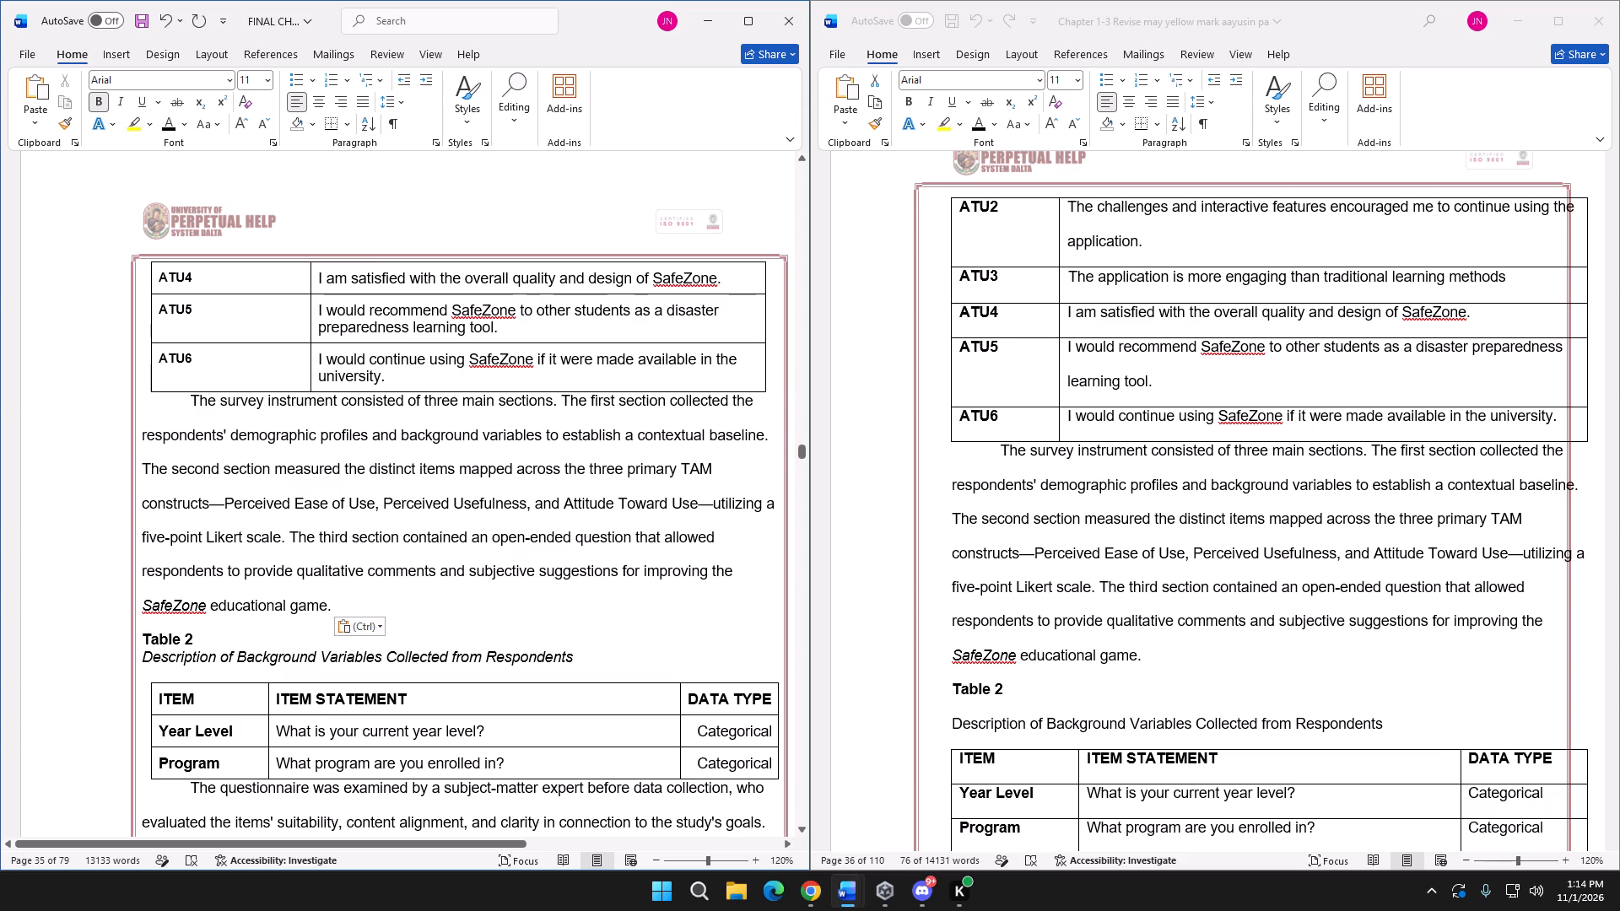
Set the line spacing of the final document's "Table 2" label to Double.
left_click_drag(216, 643, 144, 642)
left_click(435, 143)
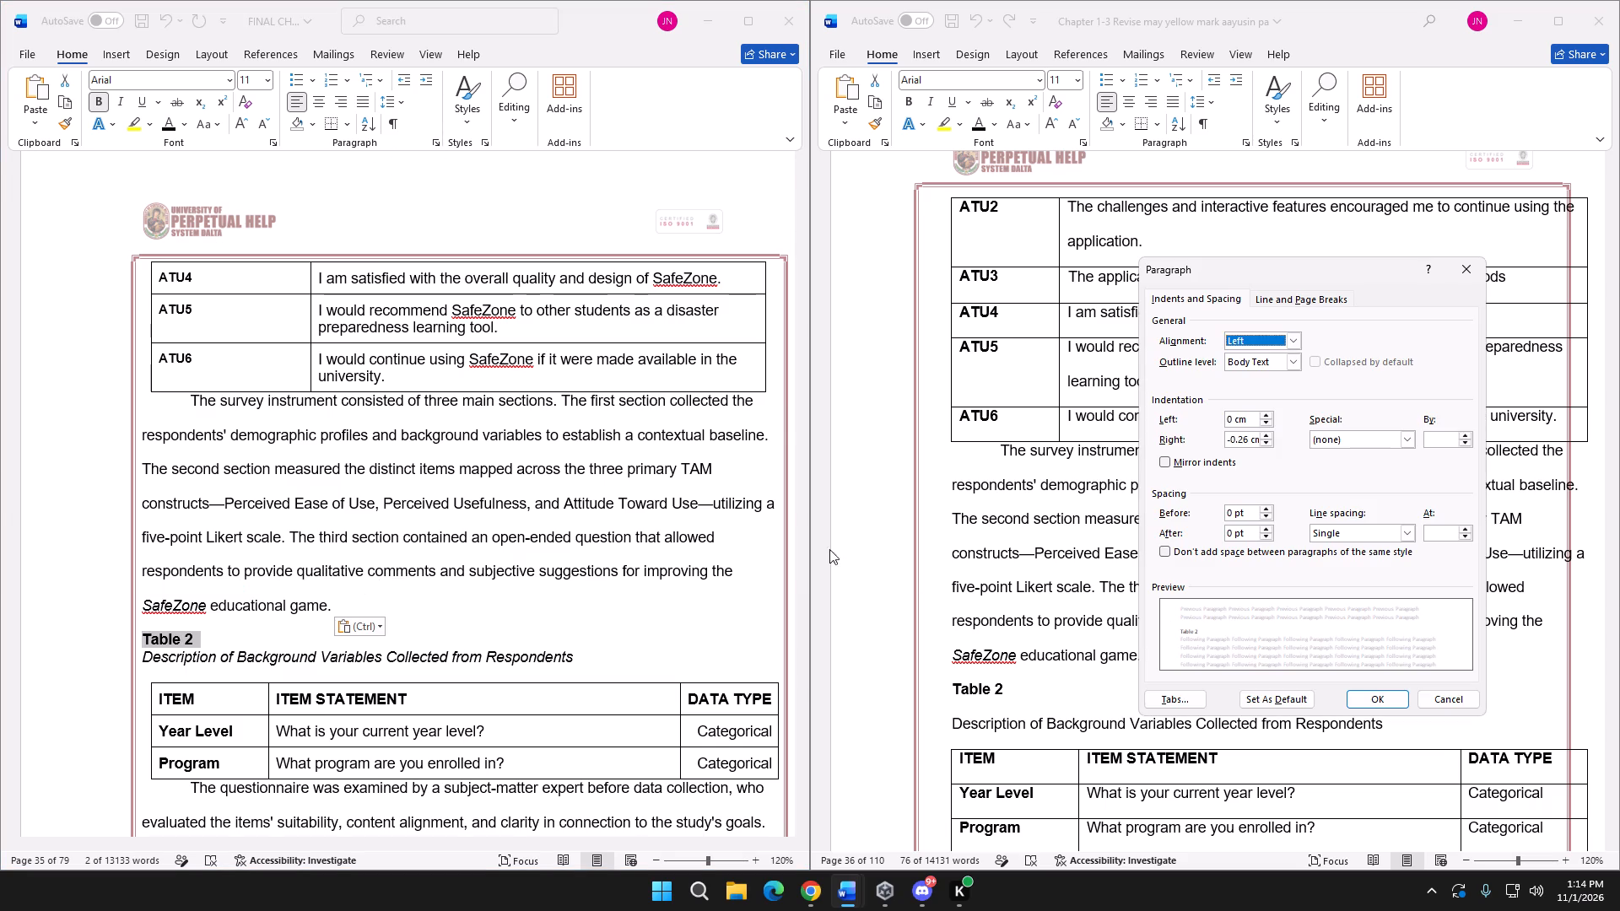
left_click(1341, 541)
left_click(1331, 568)
left_click(1368, 698)
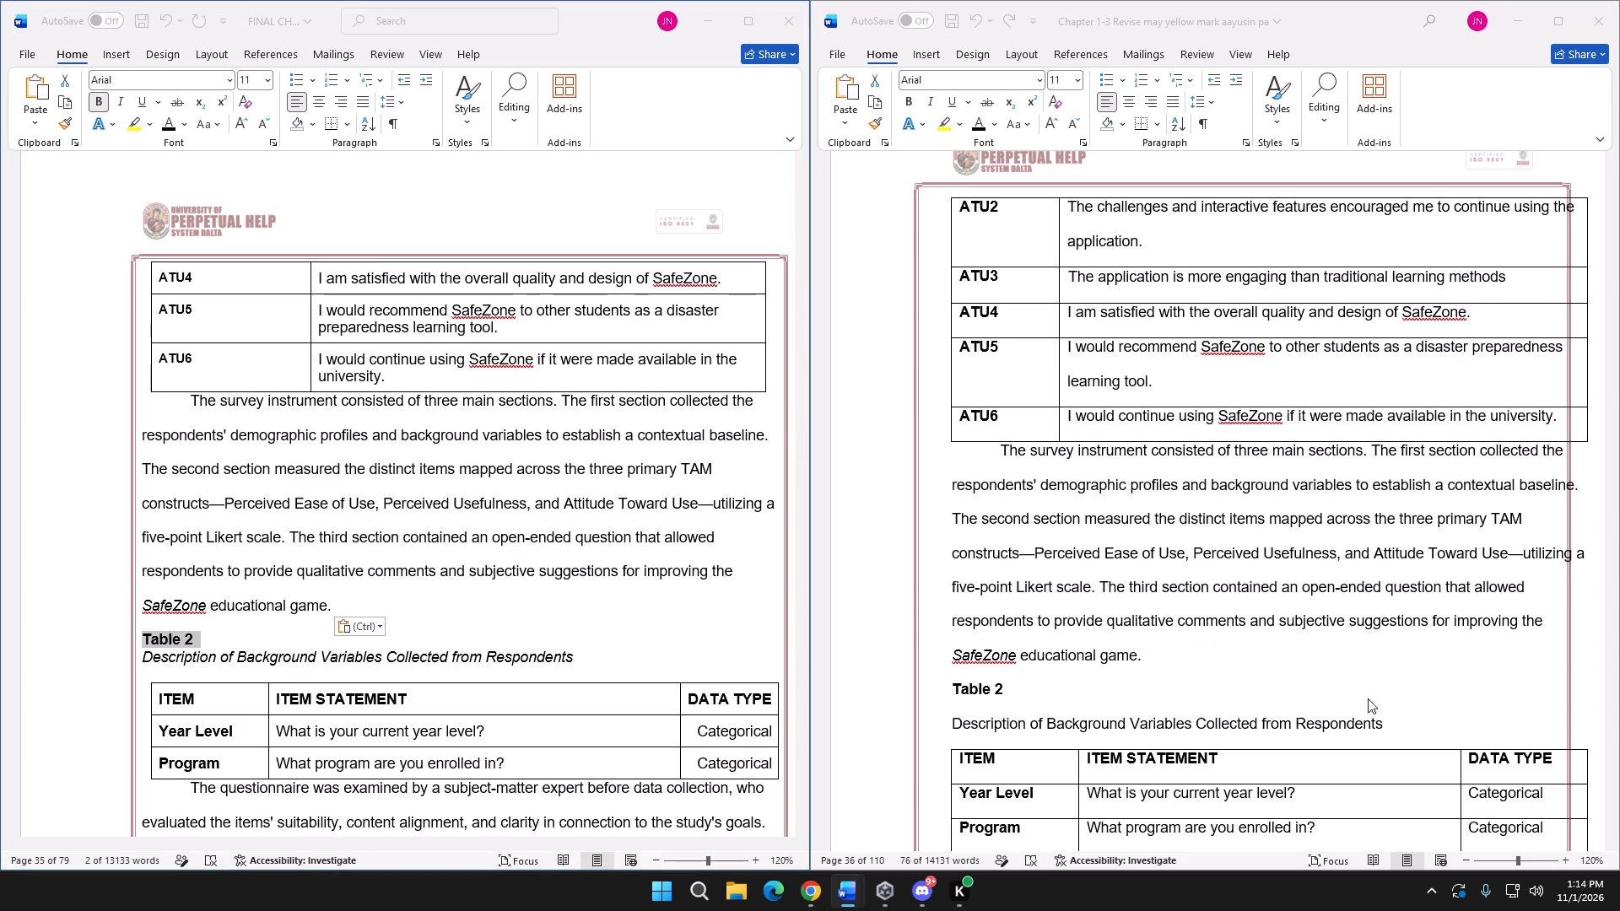
left_click(421, 634)
Insert two empty rows below the Program row in the final document's Table 2.
scroll(437, 631, "down", 3)
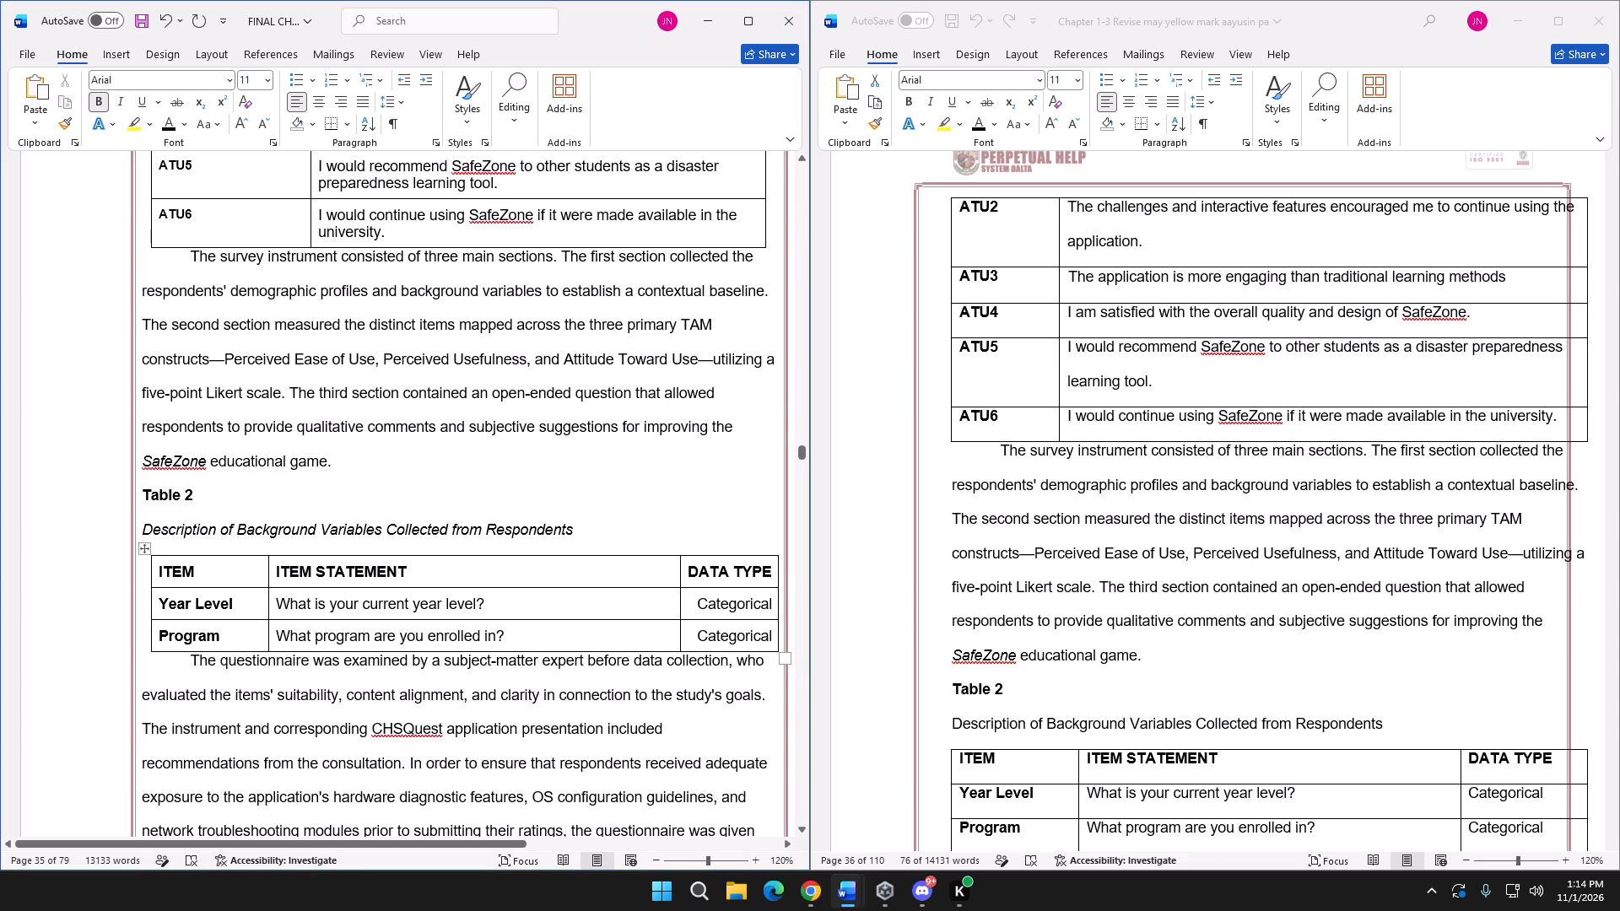
scroll(487, 585, "down", 3)
scroll(1008, 618, "down", 4)
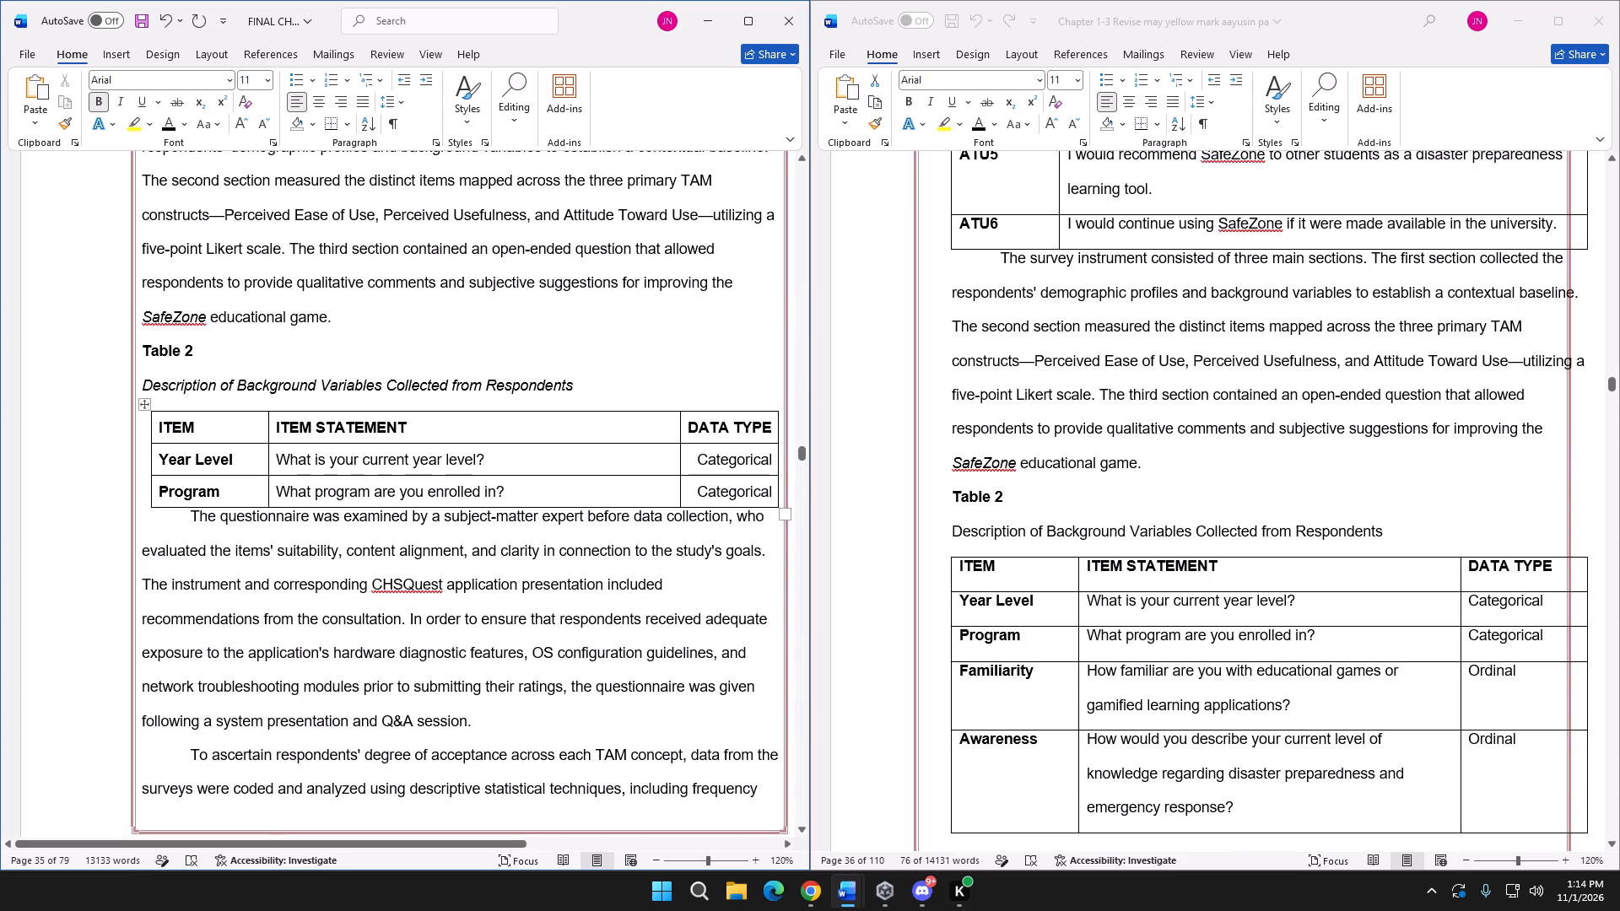
scroll(1106, 527, "down", 4)
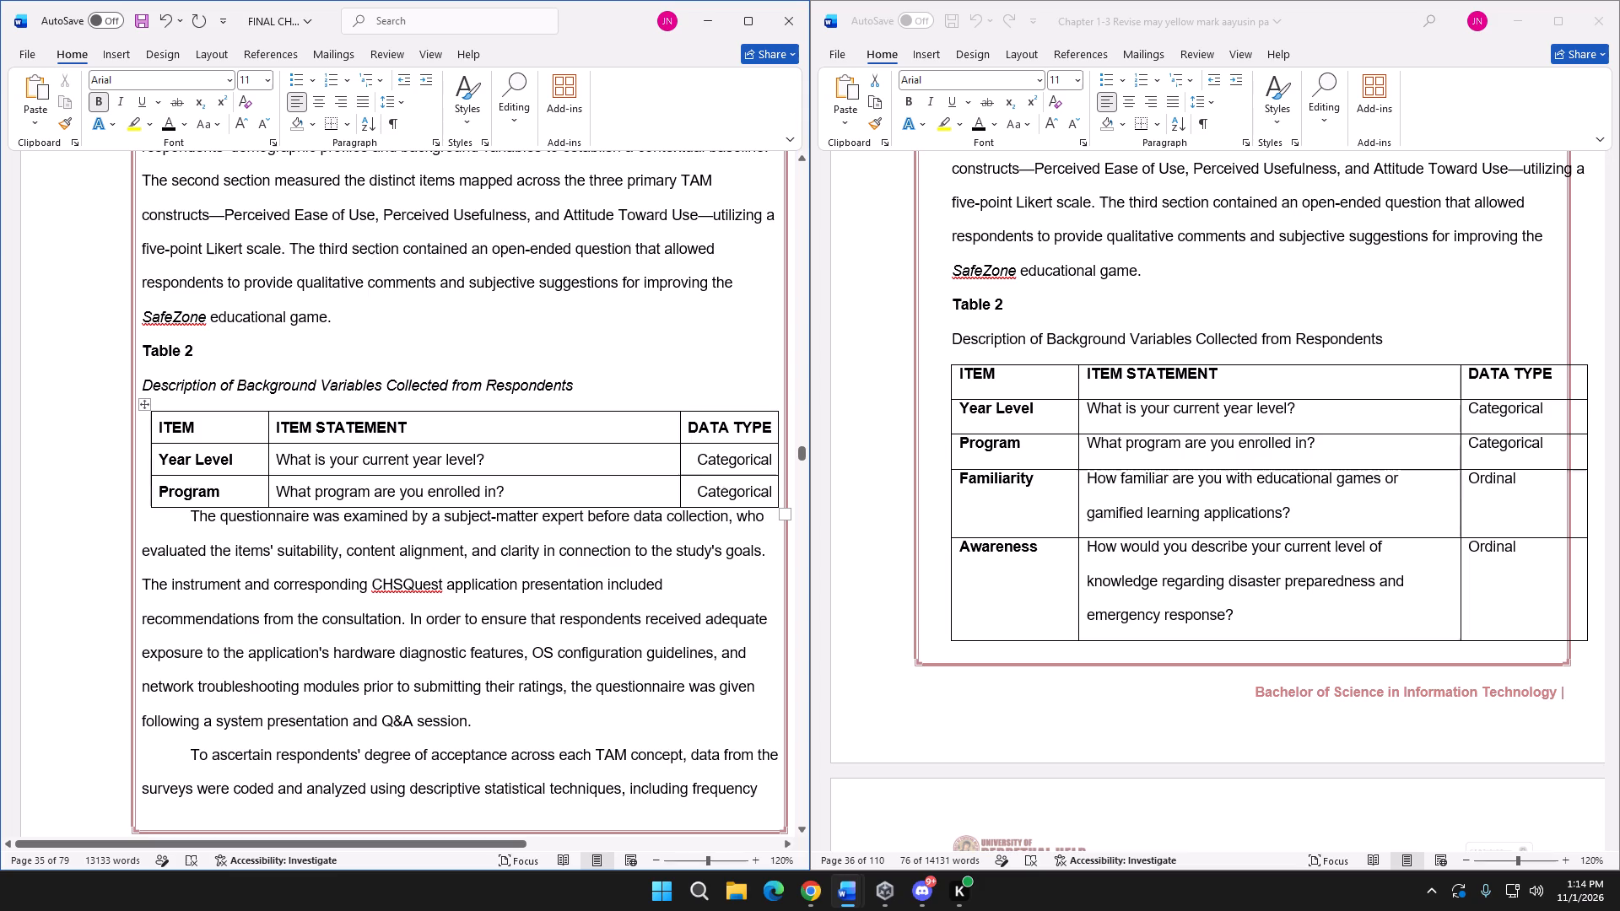
left_click_drag(241, 492, 705, 496)
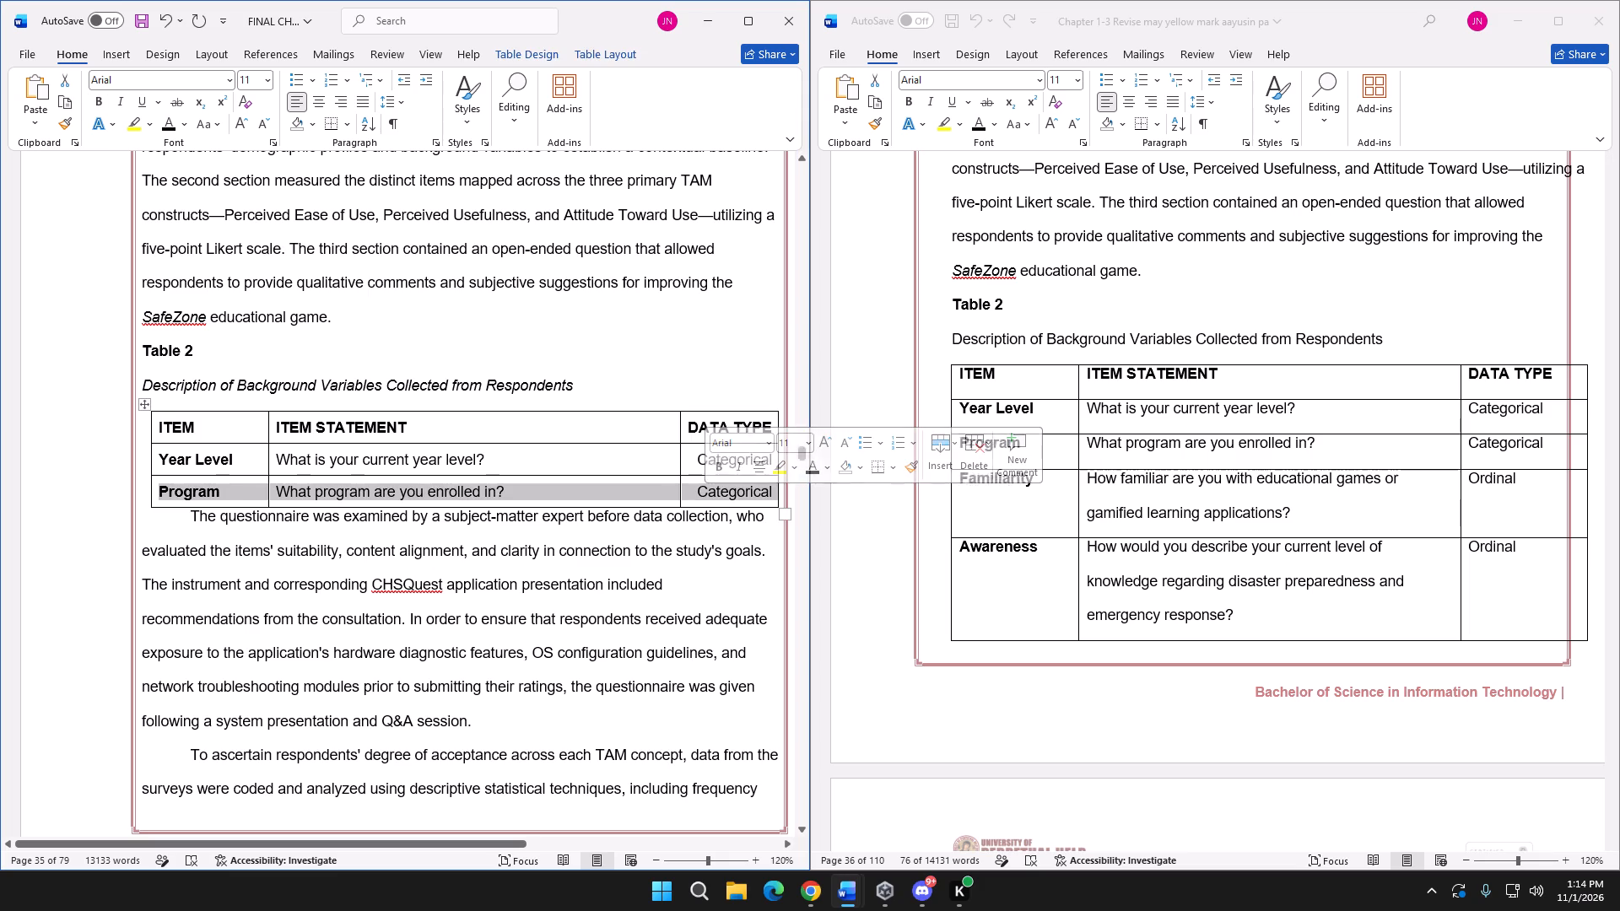
left_click(948, 465)
left_click(964, 516)
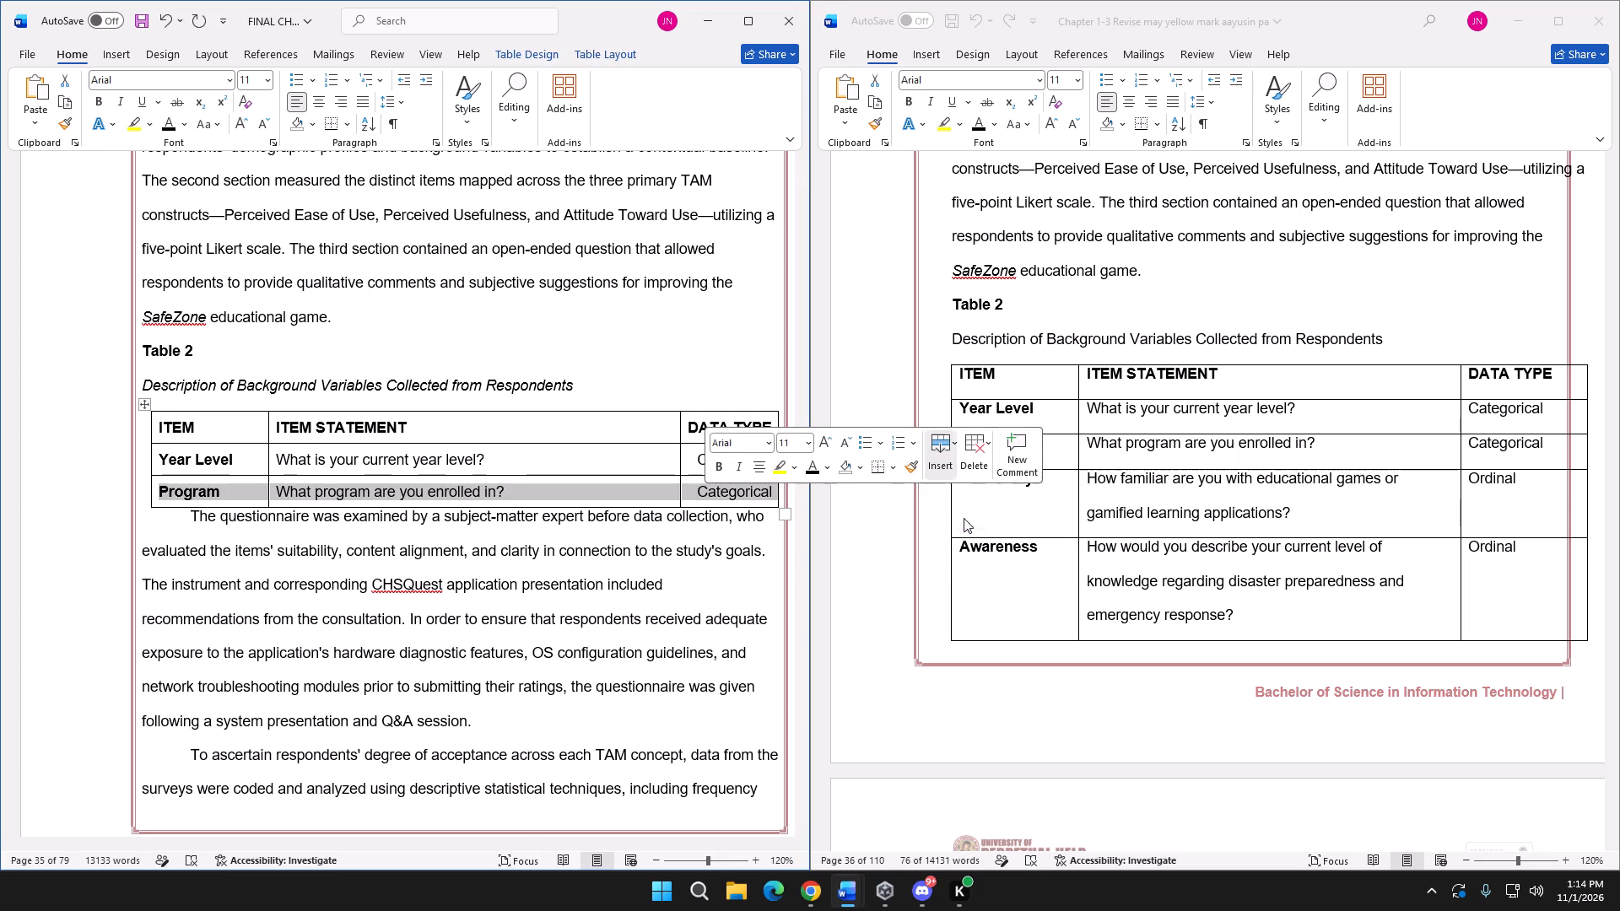
left_click(941, 471)
left_click(967, 514)
Fill the first new Table 2 row with item "Familiarity" and statement "How familiar are you with educational games or gamified learning applications?".
left_click(213, 531)
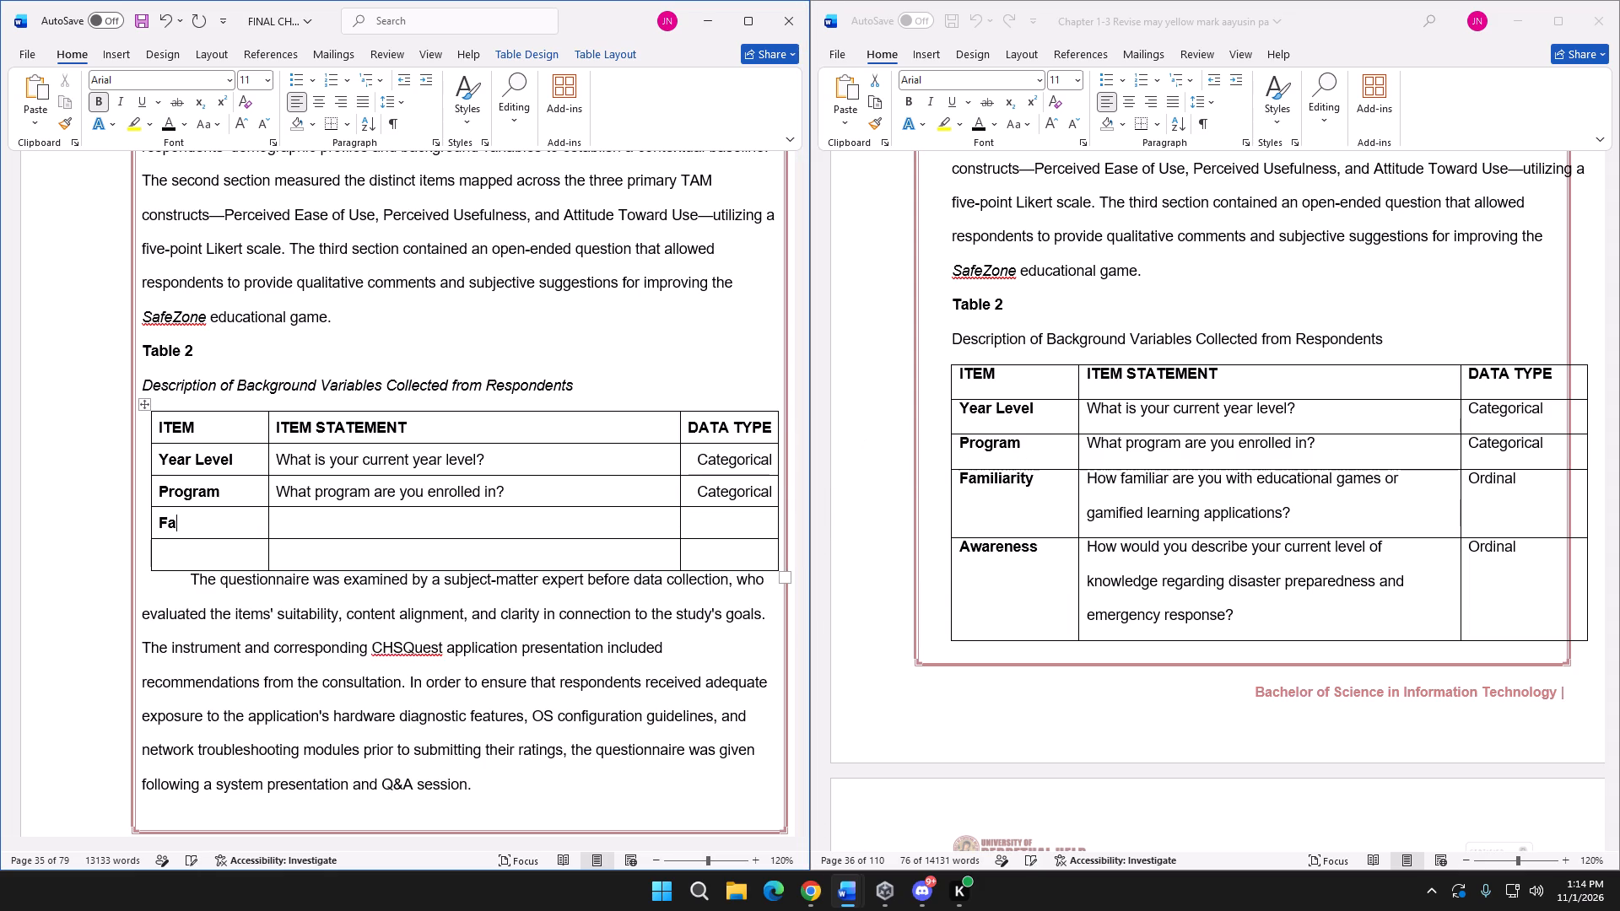
type("liarity")
left_click(1042, 482)
left_click(1042, 481)
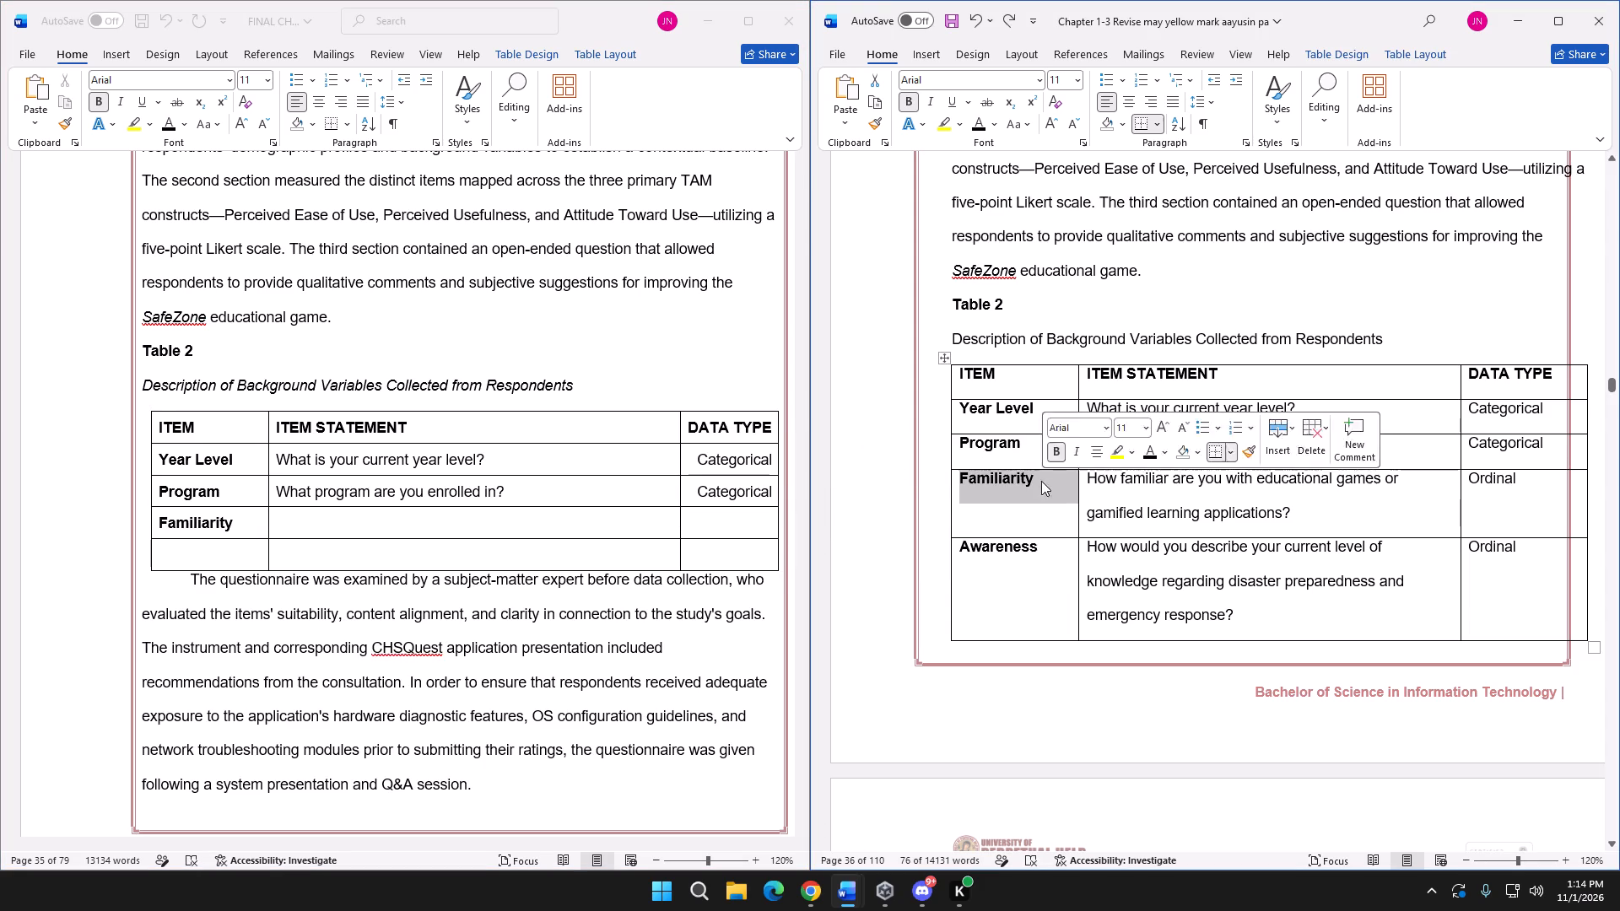
left_click_drag(1039, 481, 969, 484)
left_click(1312, 520)
left_click_drag(1314, 520, 1111, 488)
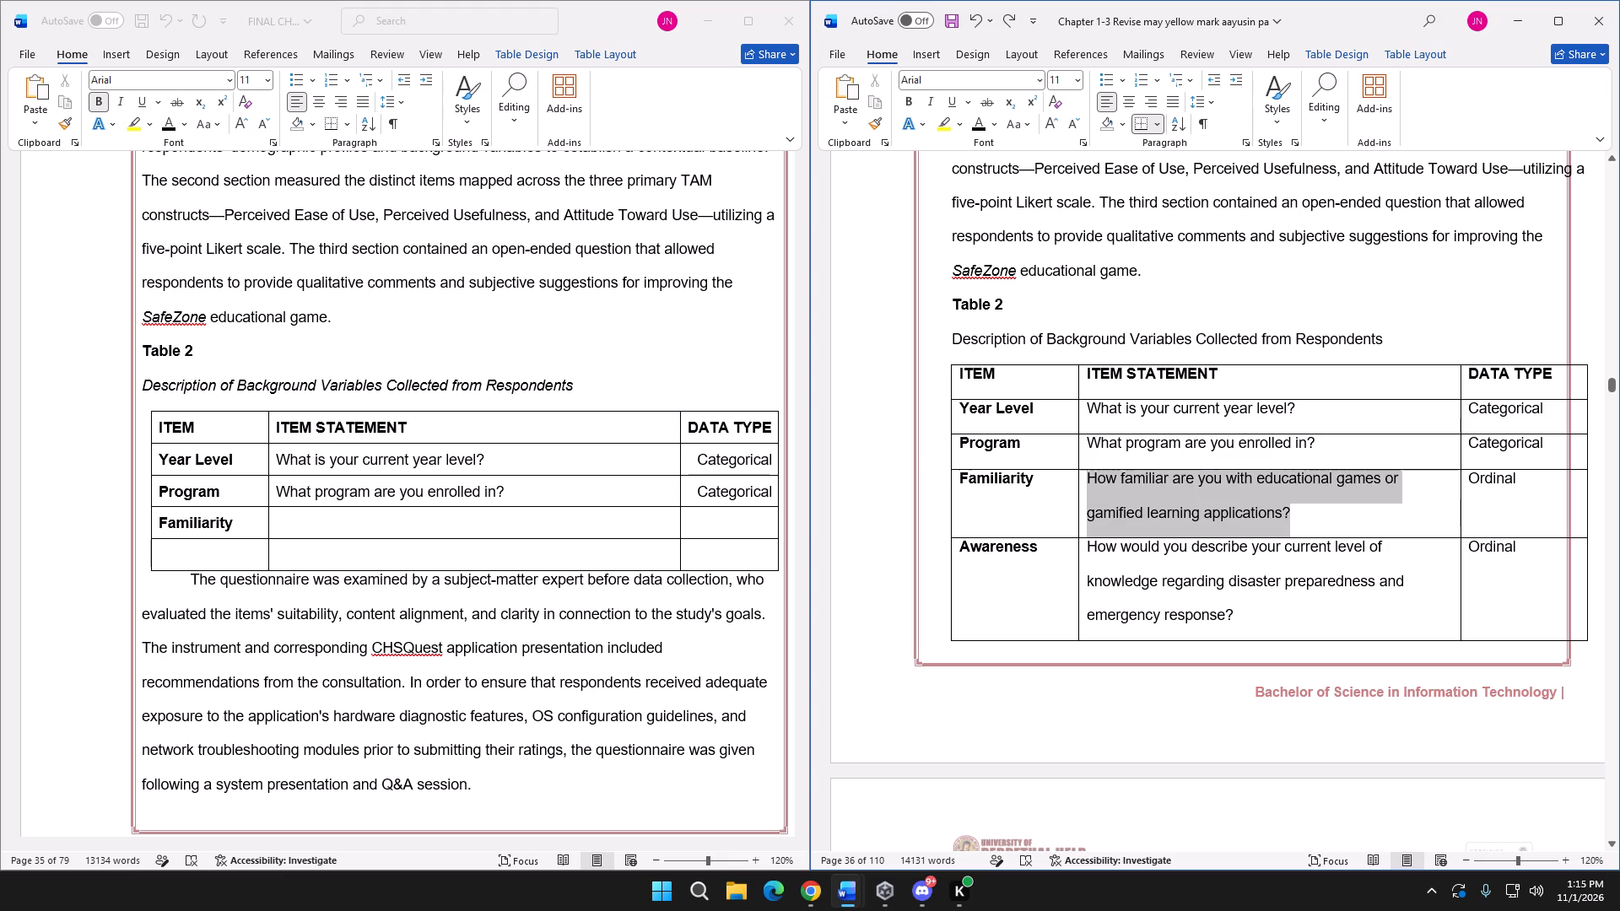
left_click_drag(1111, 488, 1103, 487)
key("ctrl+c")
double_click(298, 523)
key("ctrl+v")
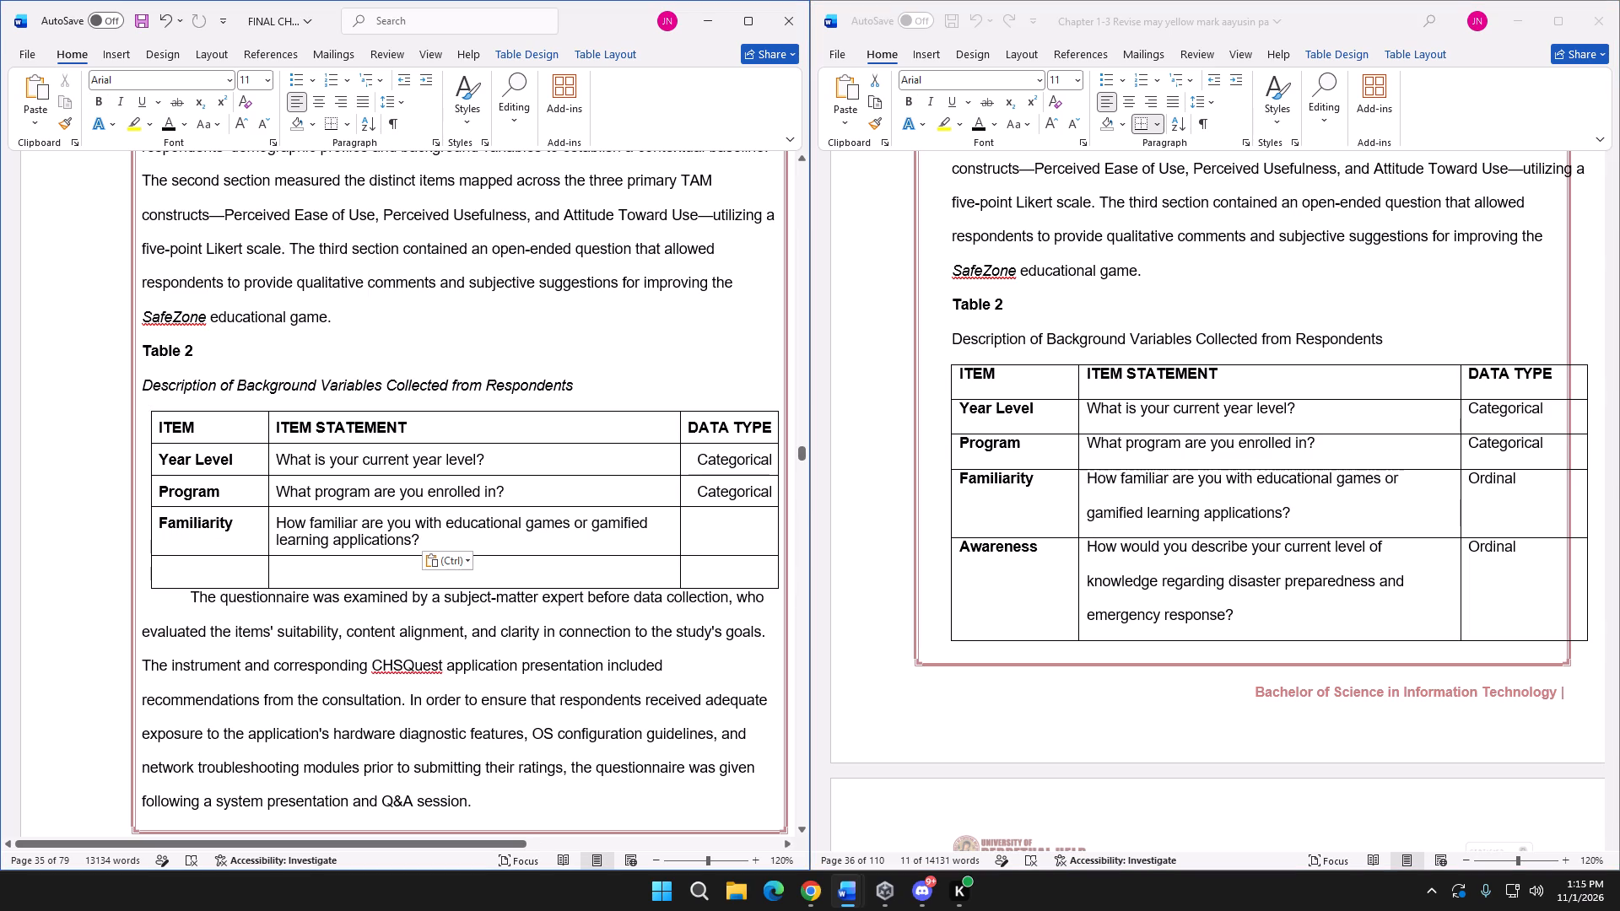
Replace the Program statement in the final Table 2 with the revision's "What program are you enrolled in?".
left_click(1347, 432)
left_click(1338, 445)
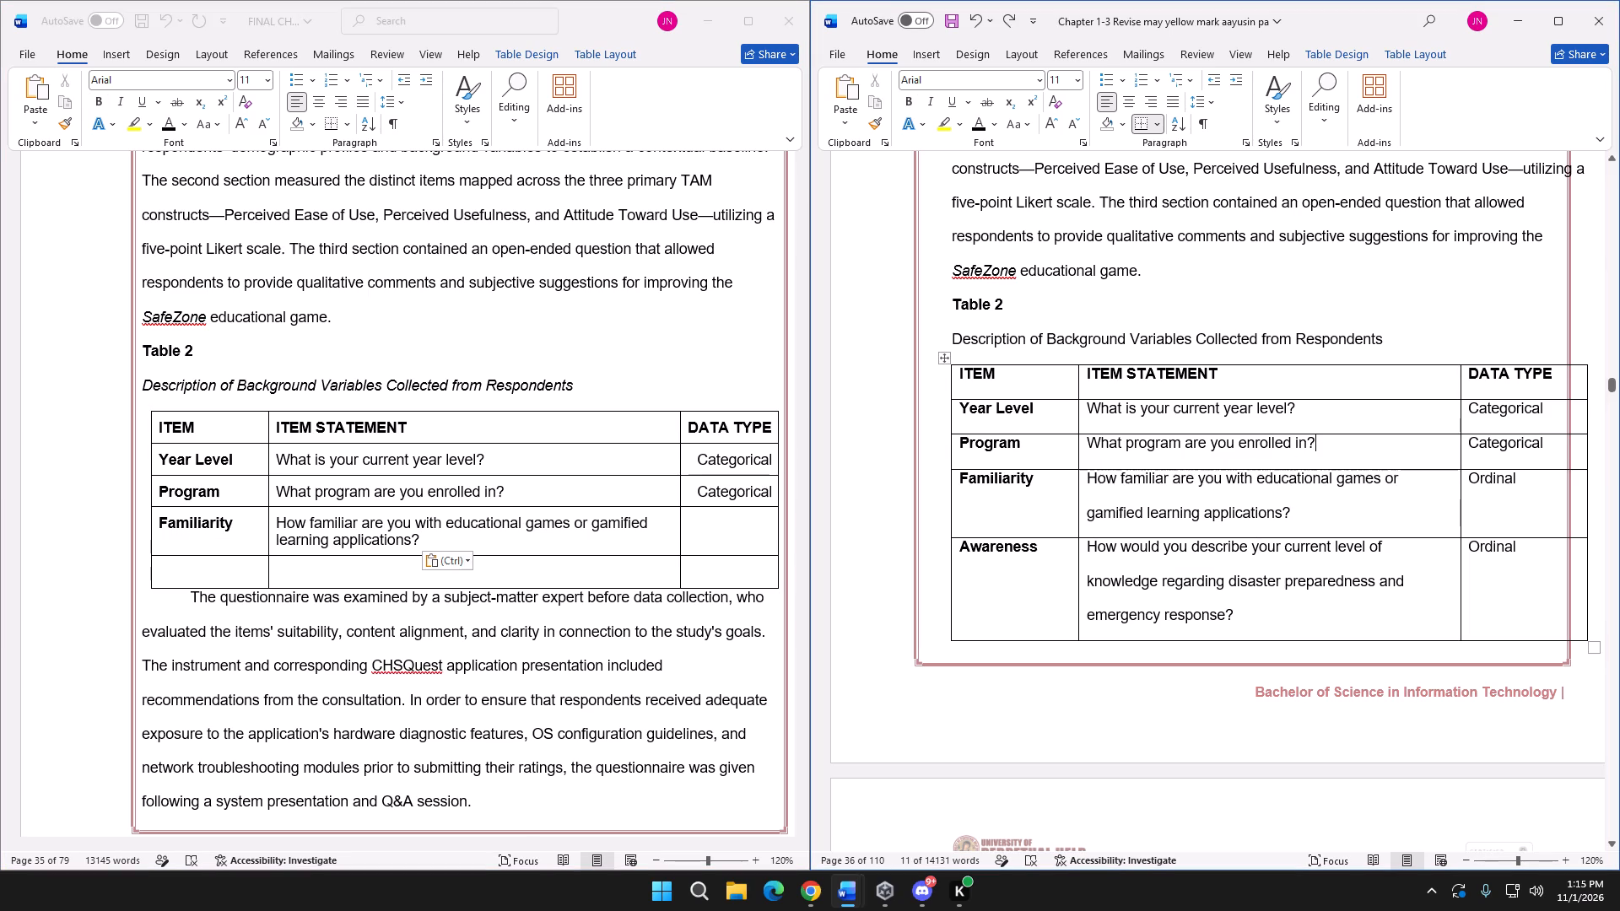
left_click_drag(1338, 445, 1094, 452)
key("ctrl+c")
double_click(541, 485)
left_click_drag(537, 489, 283, 482)
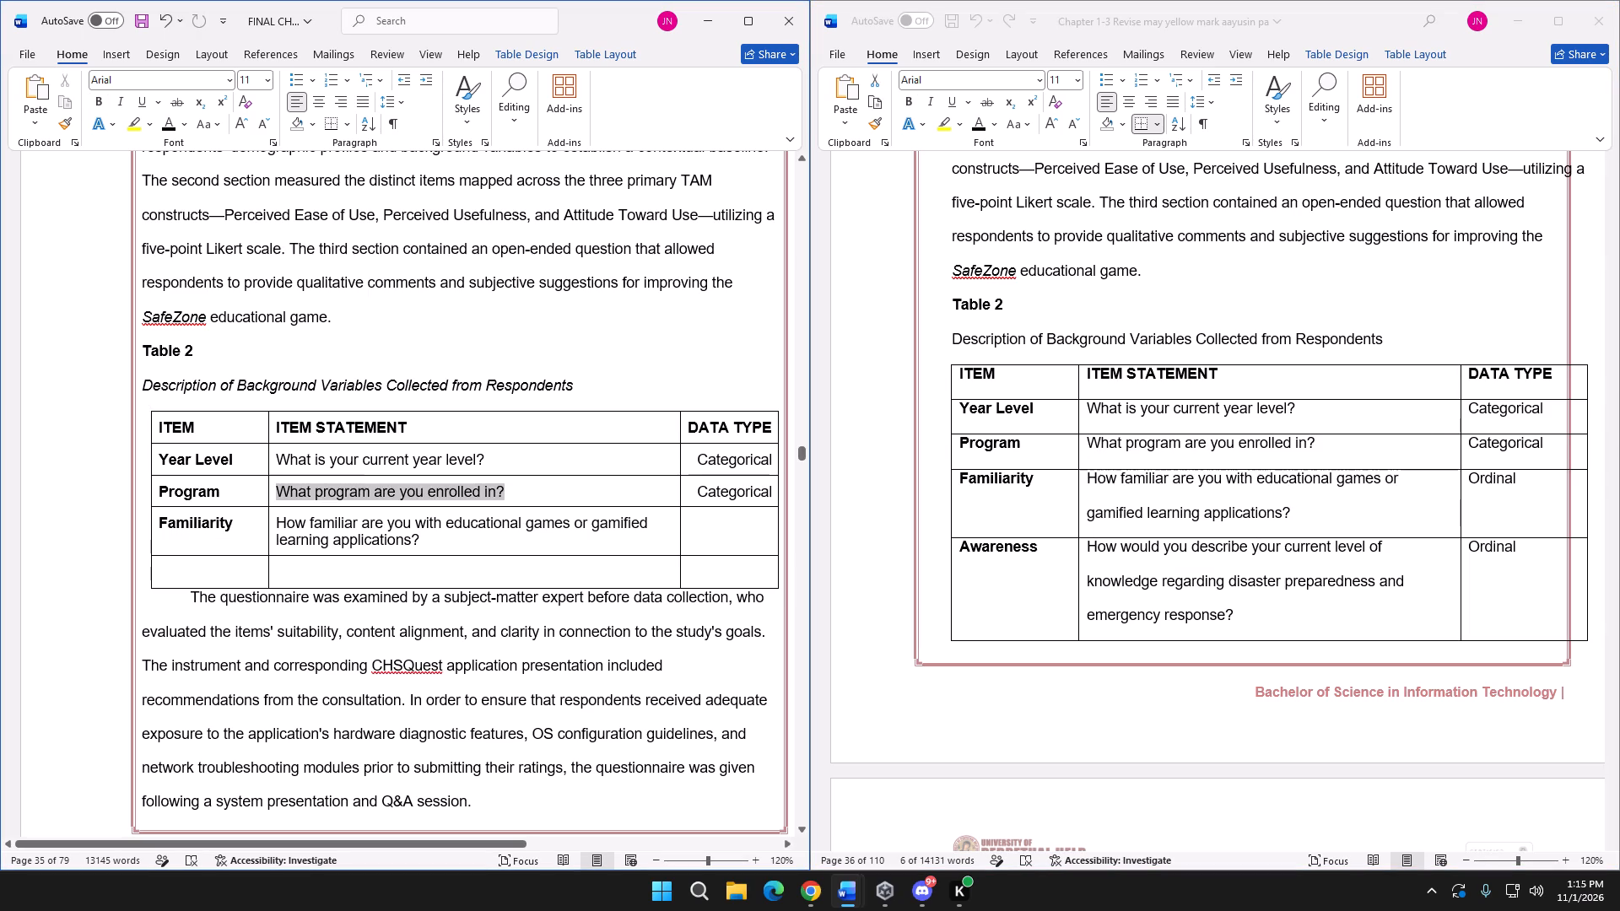
left_click_drag(283, 482, 280, 482)
key("ctrl+v")
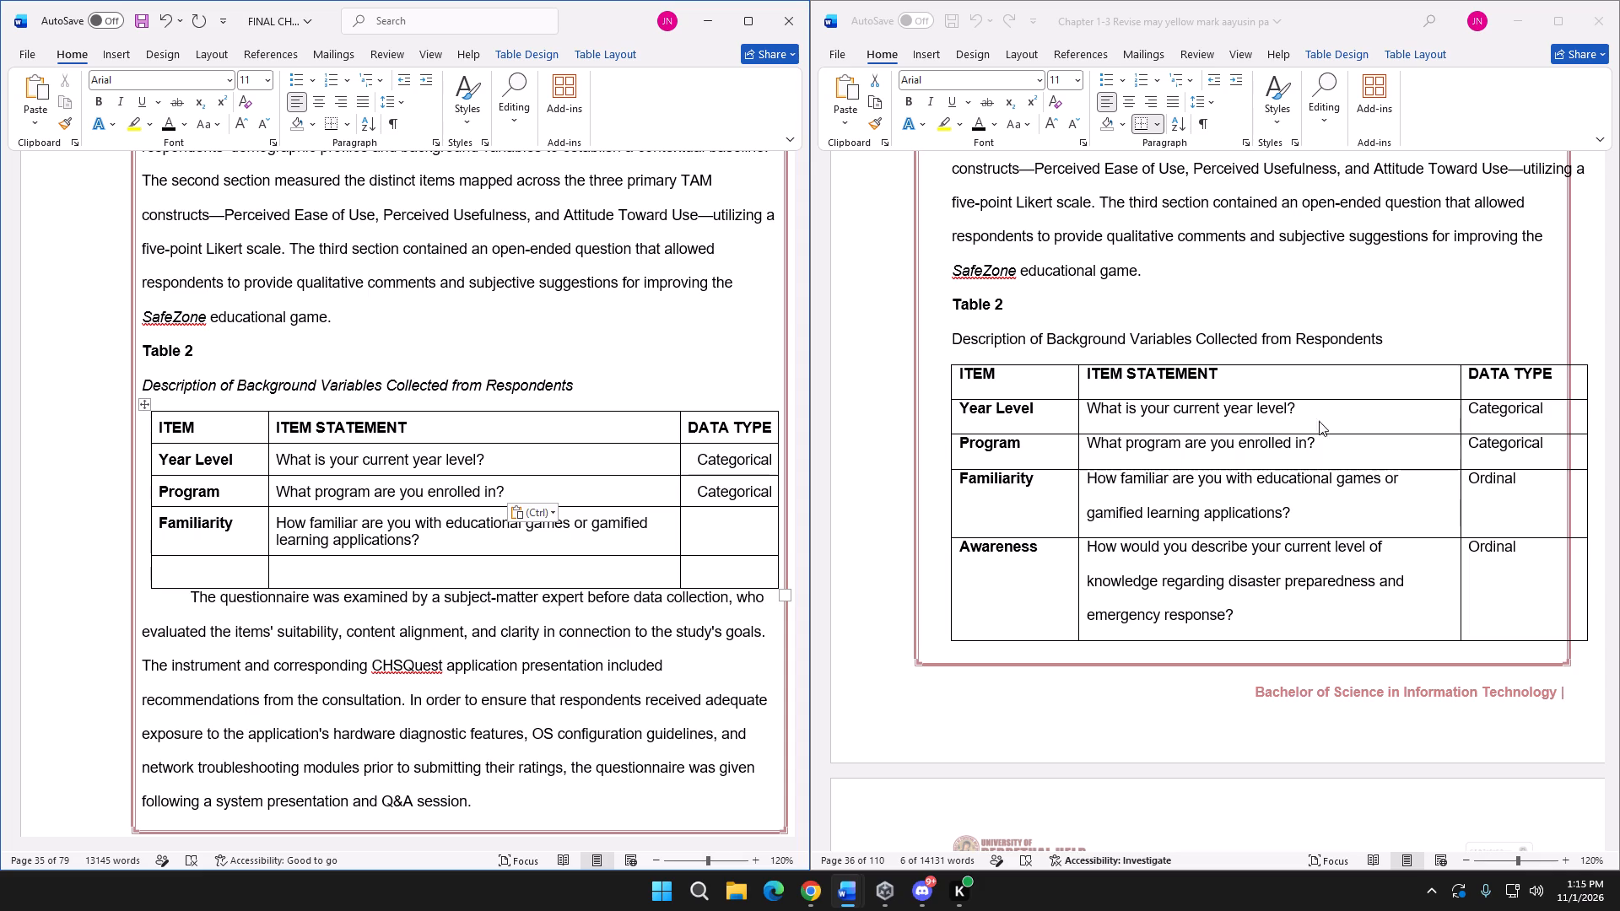
Set the Familiarity row's data type to "Ordinal" in the final Table 2.
left_click(721, 527)
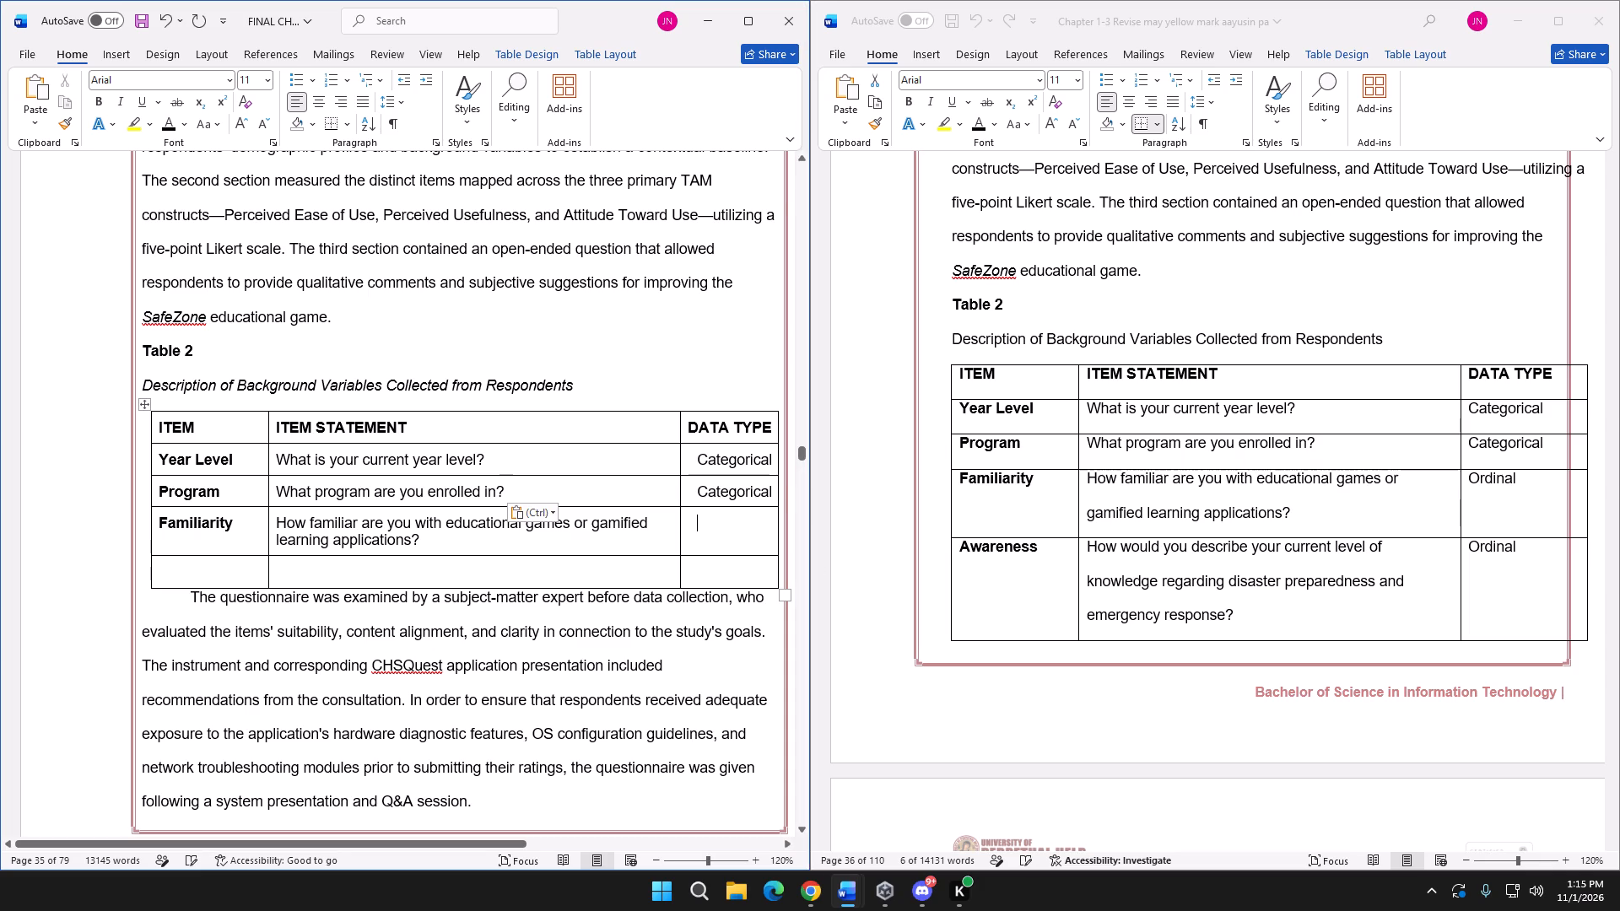
type("rdinal")
Fill the item cell of the final Table 2's last row with the revision's "Awareness" label.
left_click(181, 566)
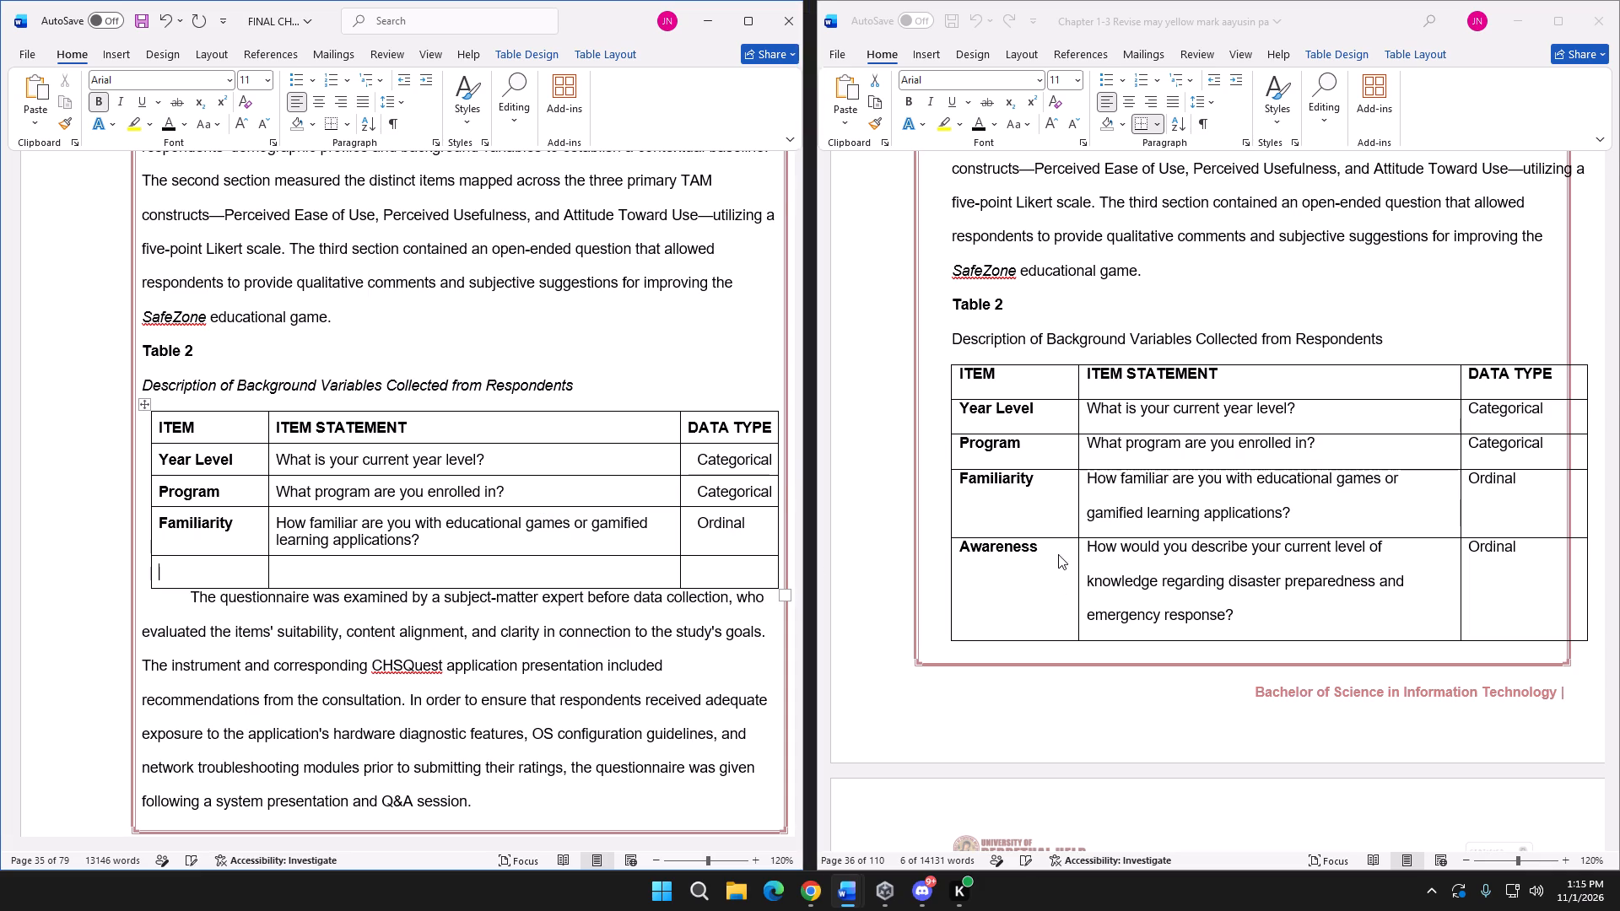
double_click(1058, 553)
left_click_drag(1054, 550, 942, 550)
key("ctrl+c")
left_click(205, 557)
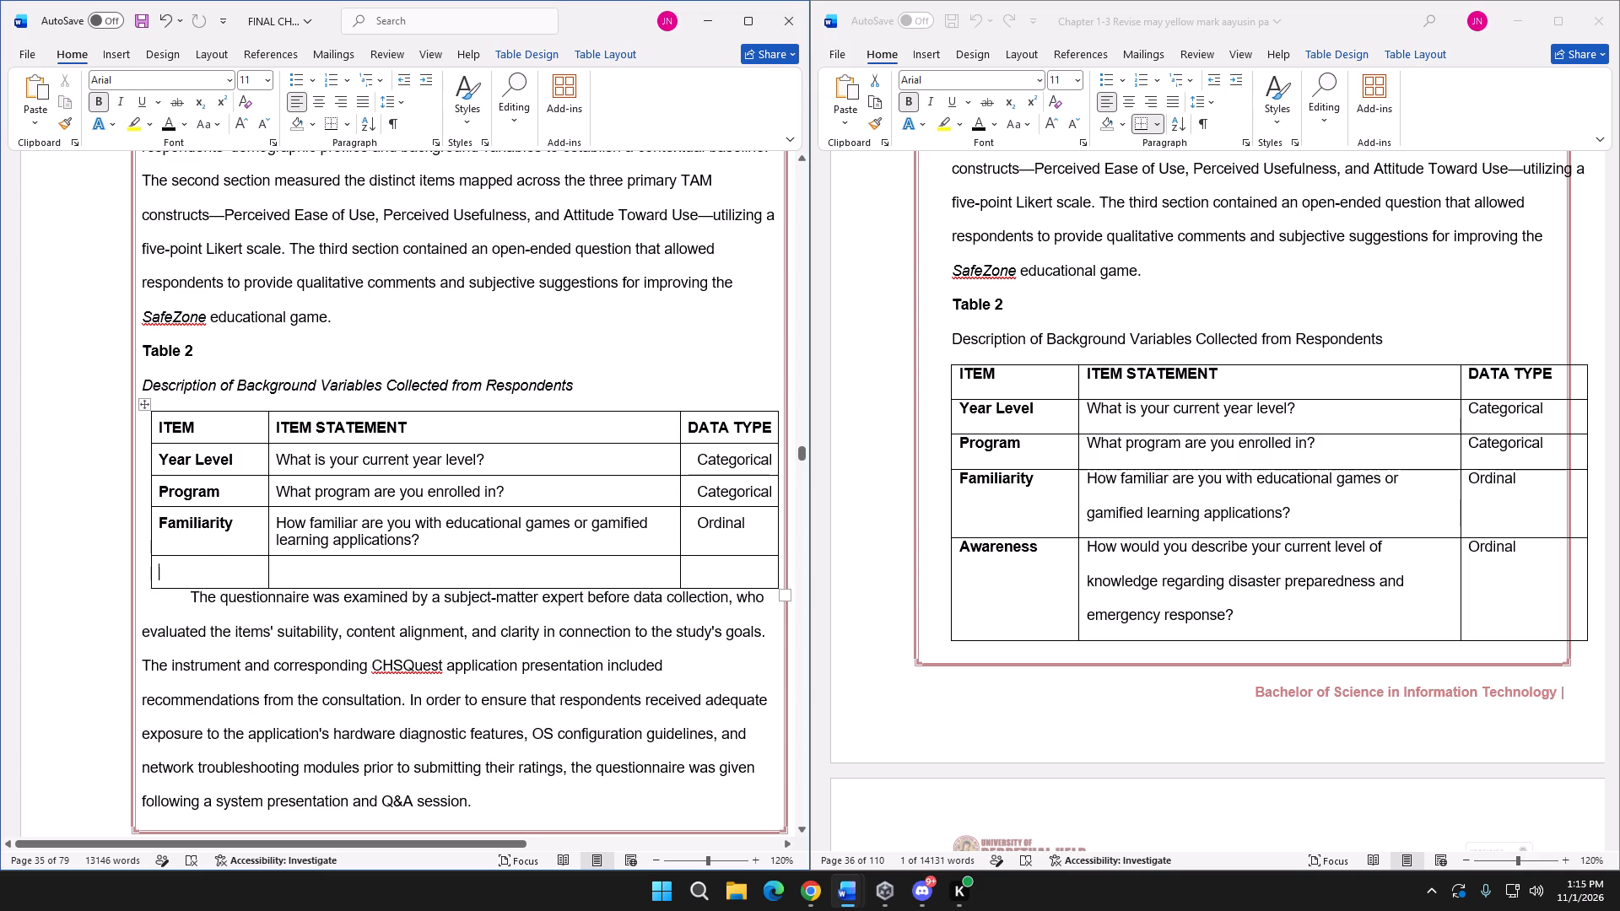
key("ctrl+v")
Complete the Awareness row with the revision's statement "How would you describe your current level of knowledge regarding disaster preparedness and emergency response?" and data type "Ordinal".
left_click(1101, 553)
left_click(1086, 551)
left_click(1089, 550)
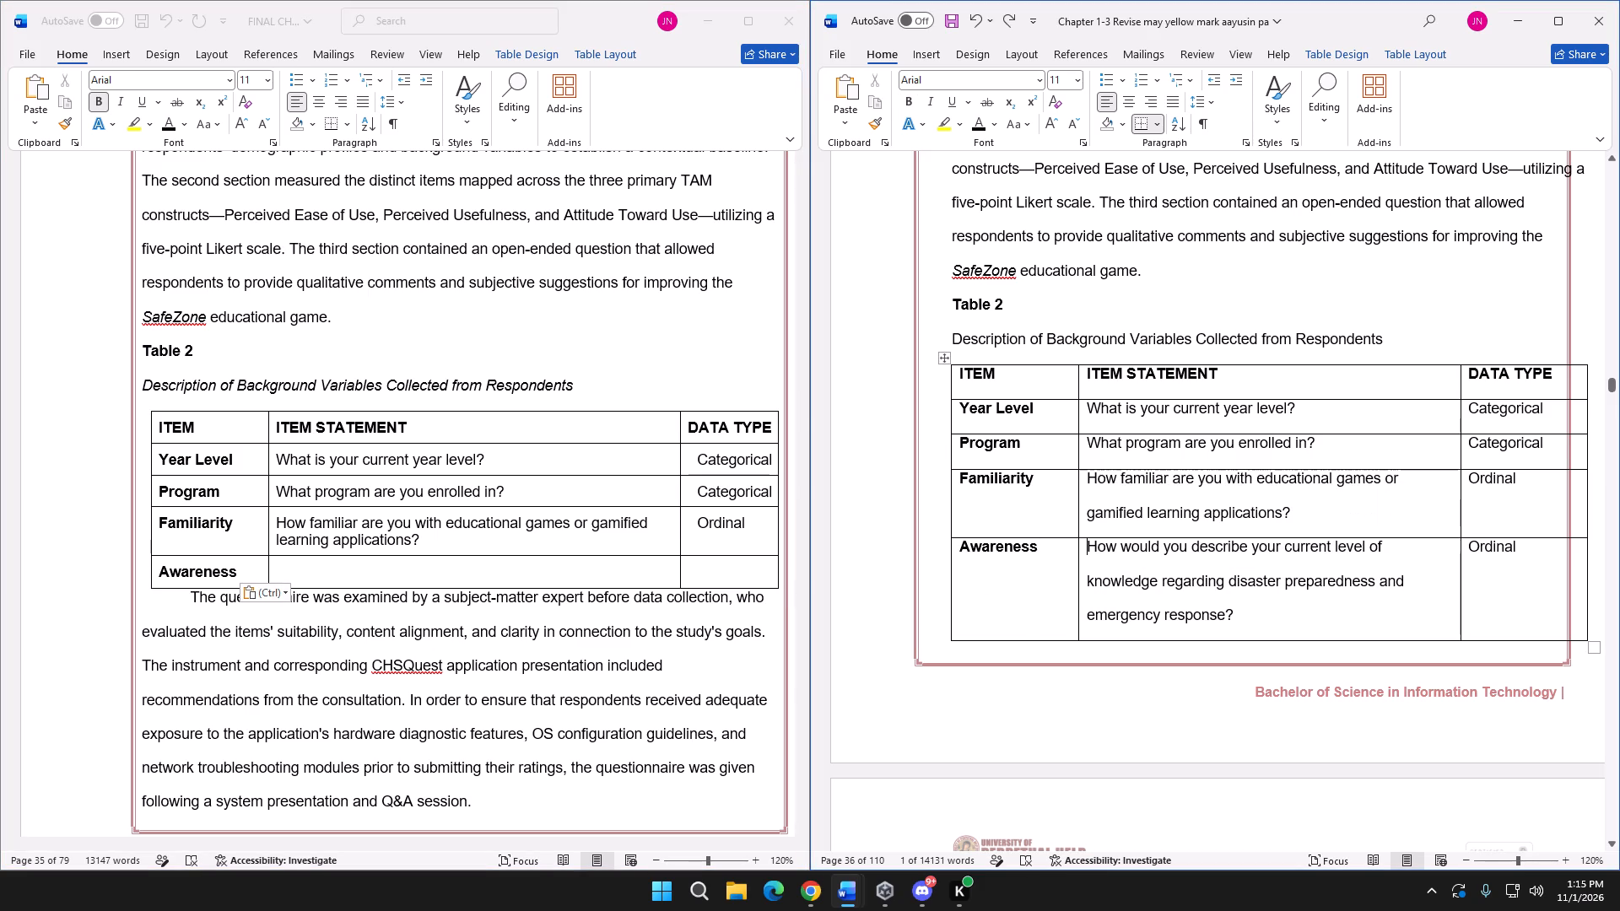
left_click_drag(1240, 619, 1098, 554)
key("ctrl+c")
left_click(364, 569)
left_click(364, 569)
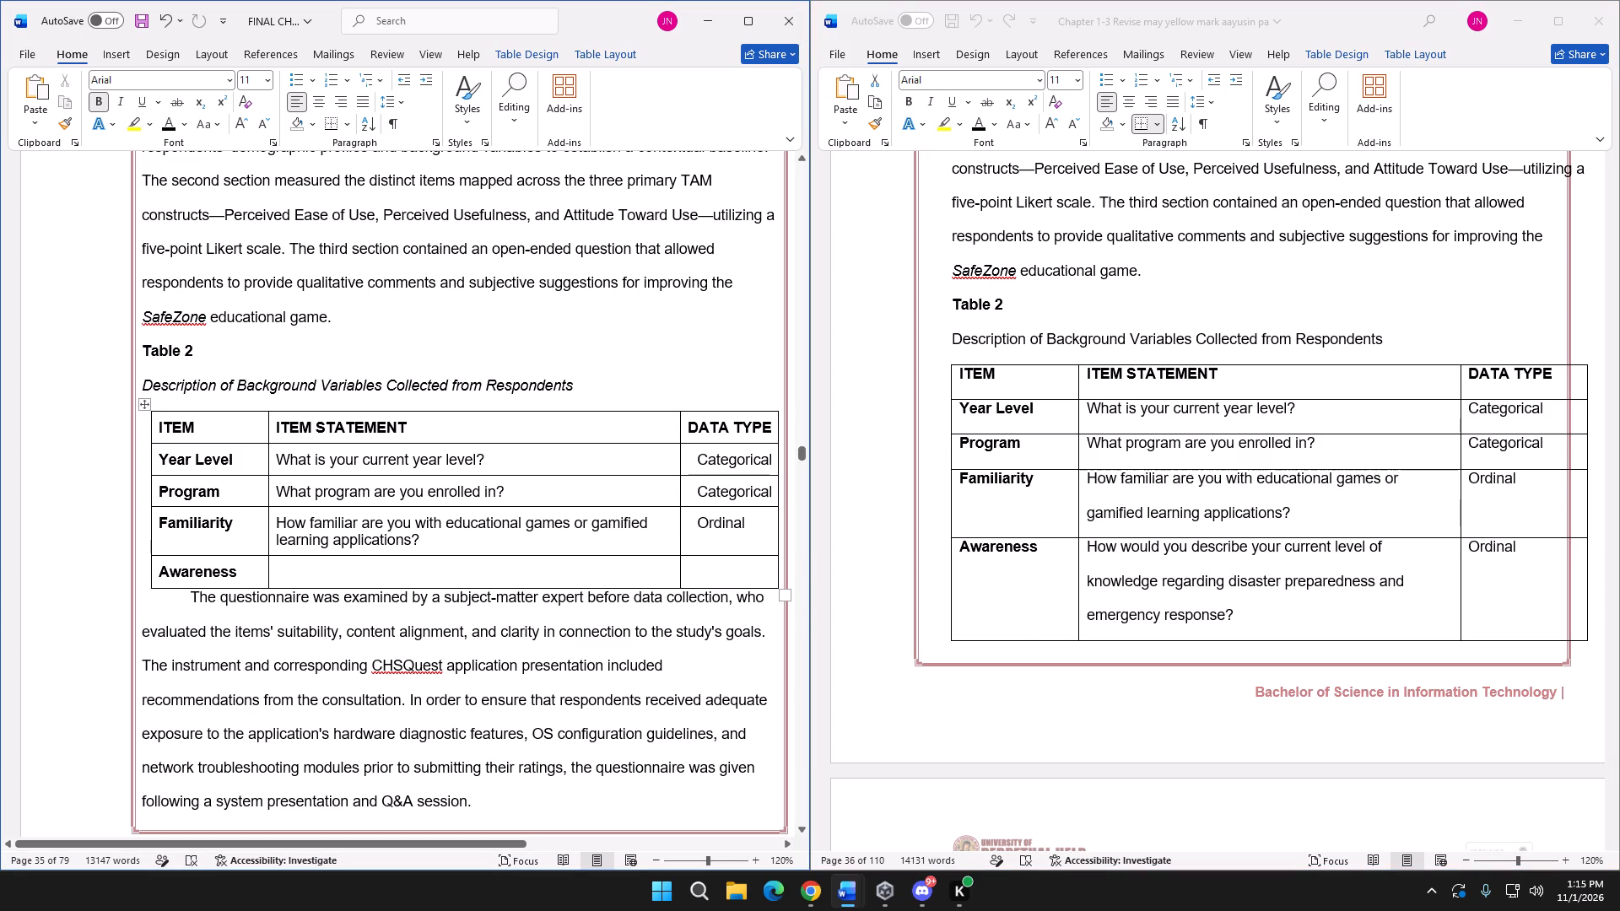
left_click(267, 563)
left_click(280, 565)
key("ctrl+v")
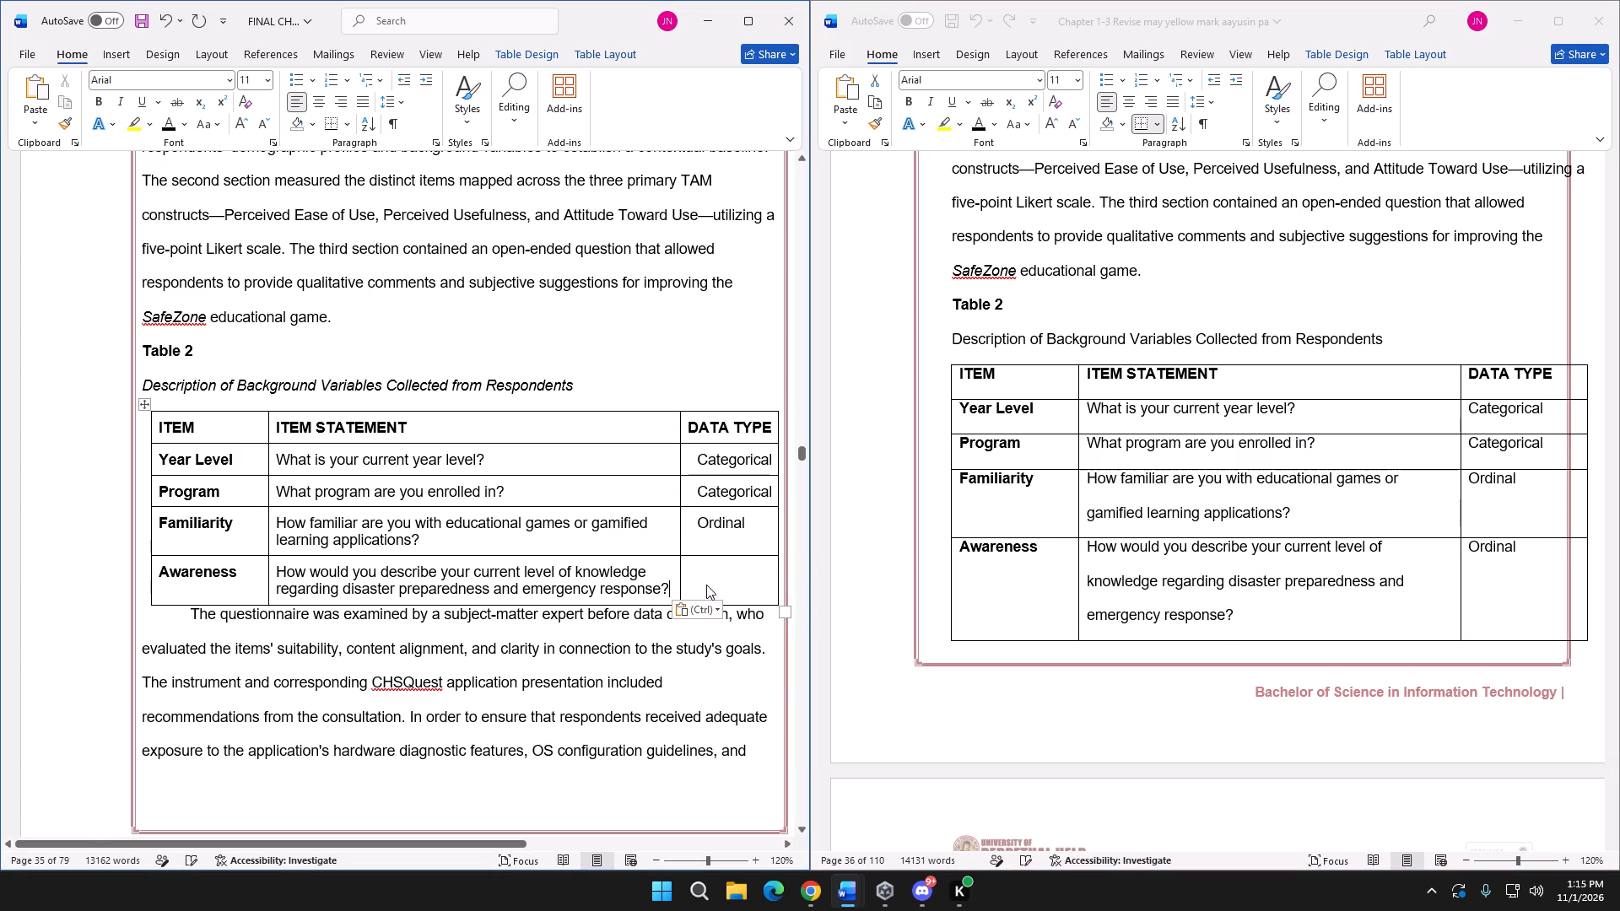
left_click(729, 573)
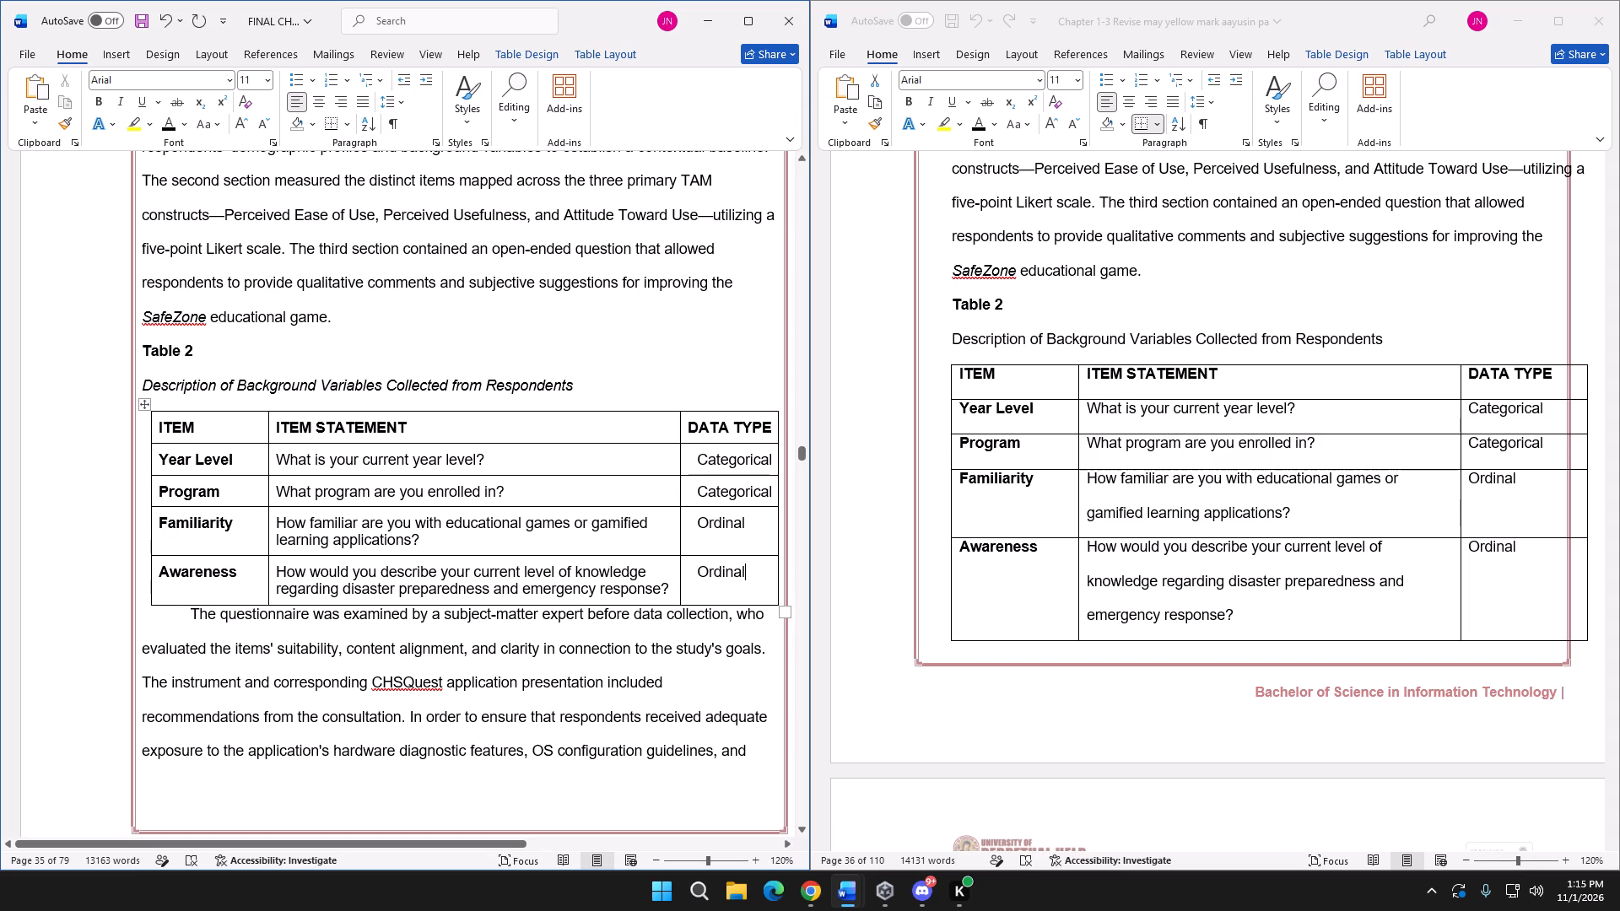
Set the line spacing of the Awareness statement in the final Table 2 to Double.
left_click(494, 590)
left_click_drag(671, 590, 282, 559)
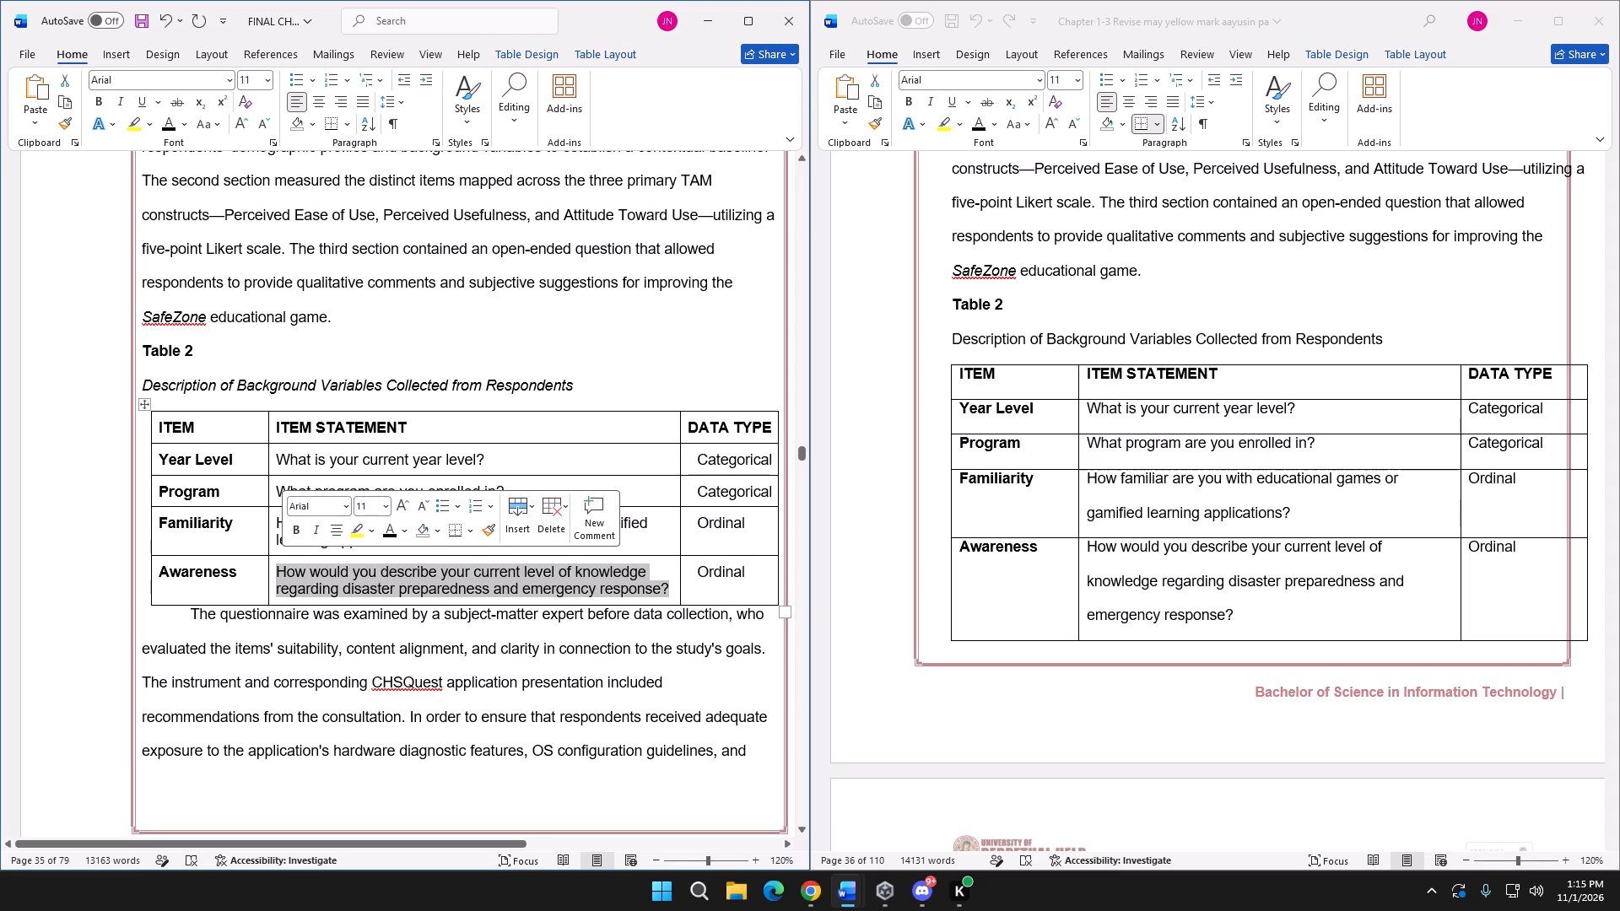
left_click(430, 145)
left_click(1342, 534)
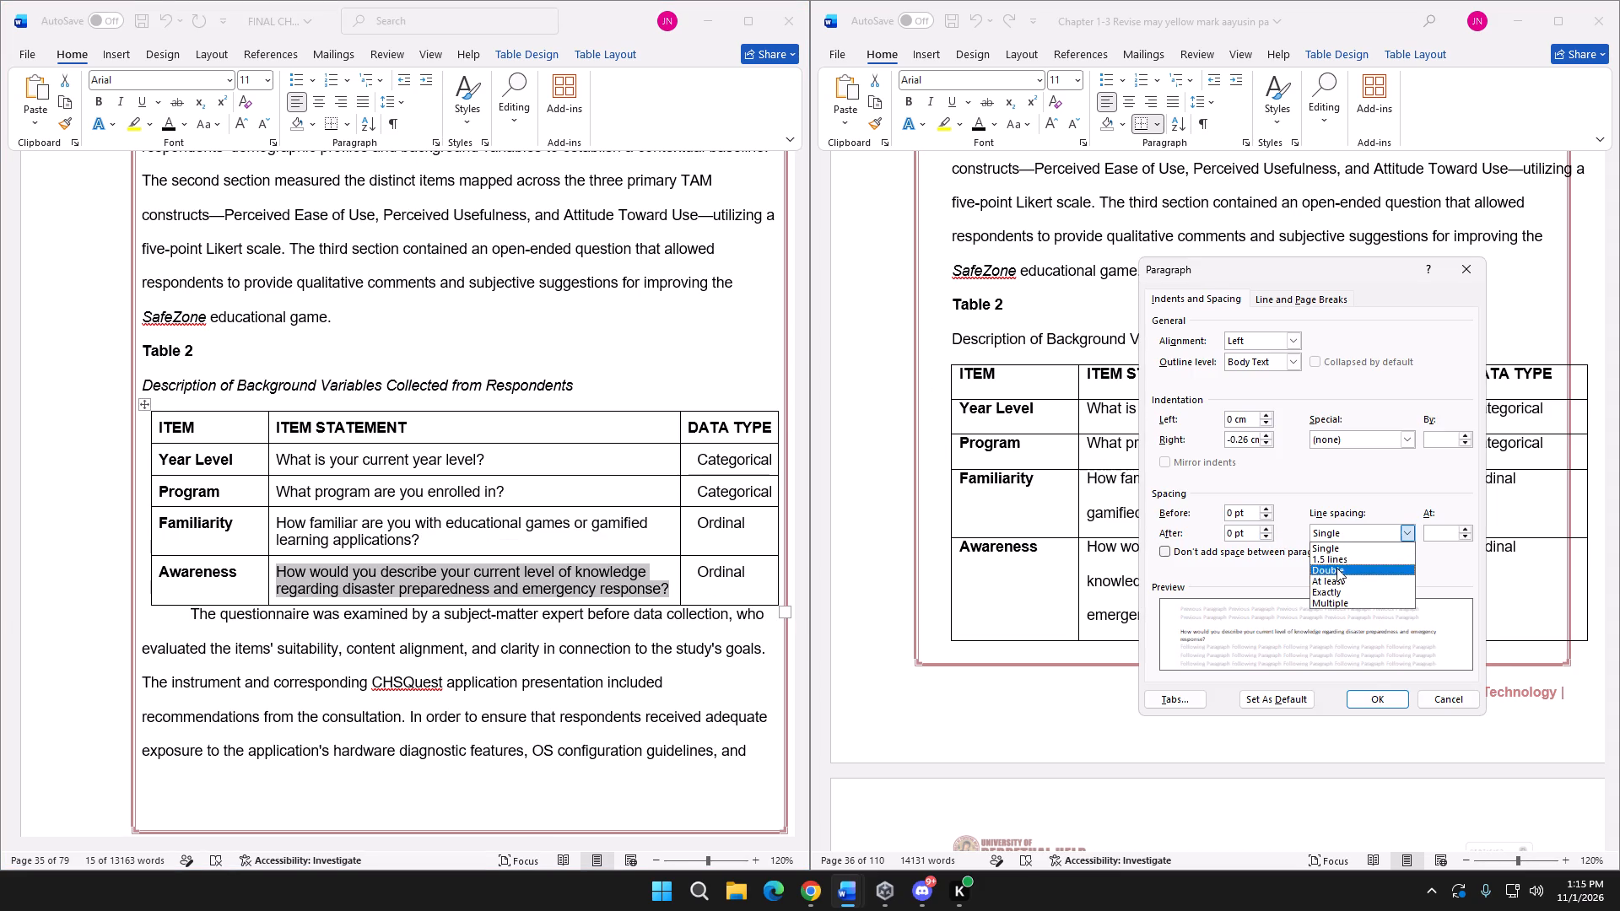
left_click(1336, 568)
left_click(1374, 698)
Set the line spacing of the Familiarity statement in the final Table 2 to Double.
left_click(462, 540)
left_click_drag(453, 542, 298, 520)
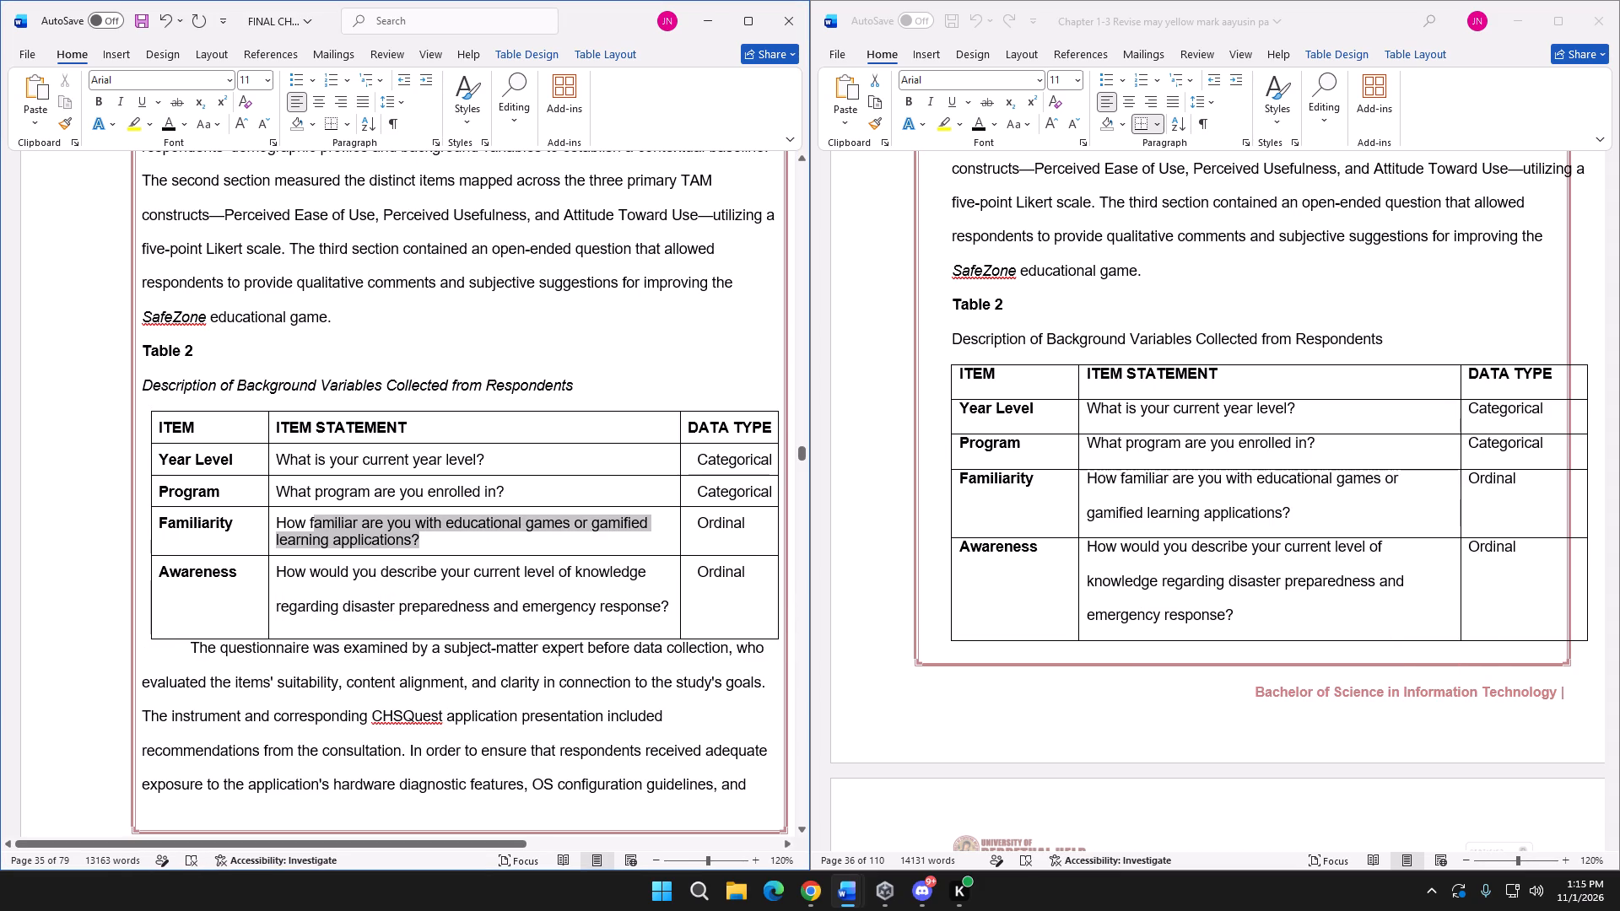
left_click_drag(298, 520, 290, 519)
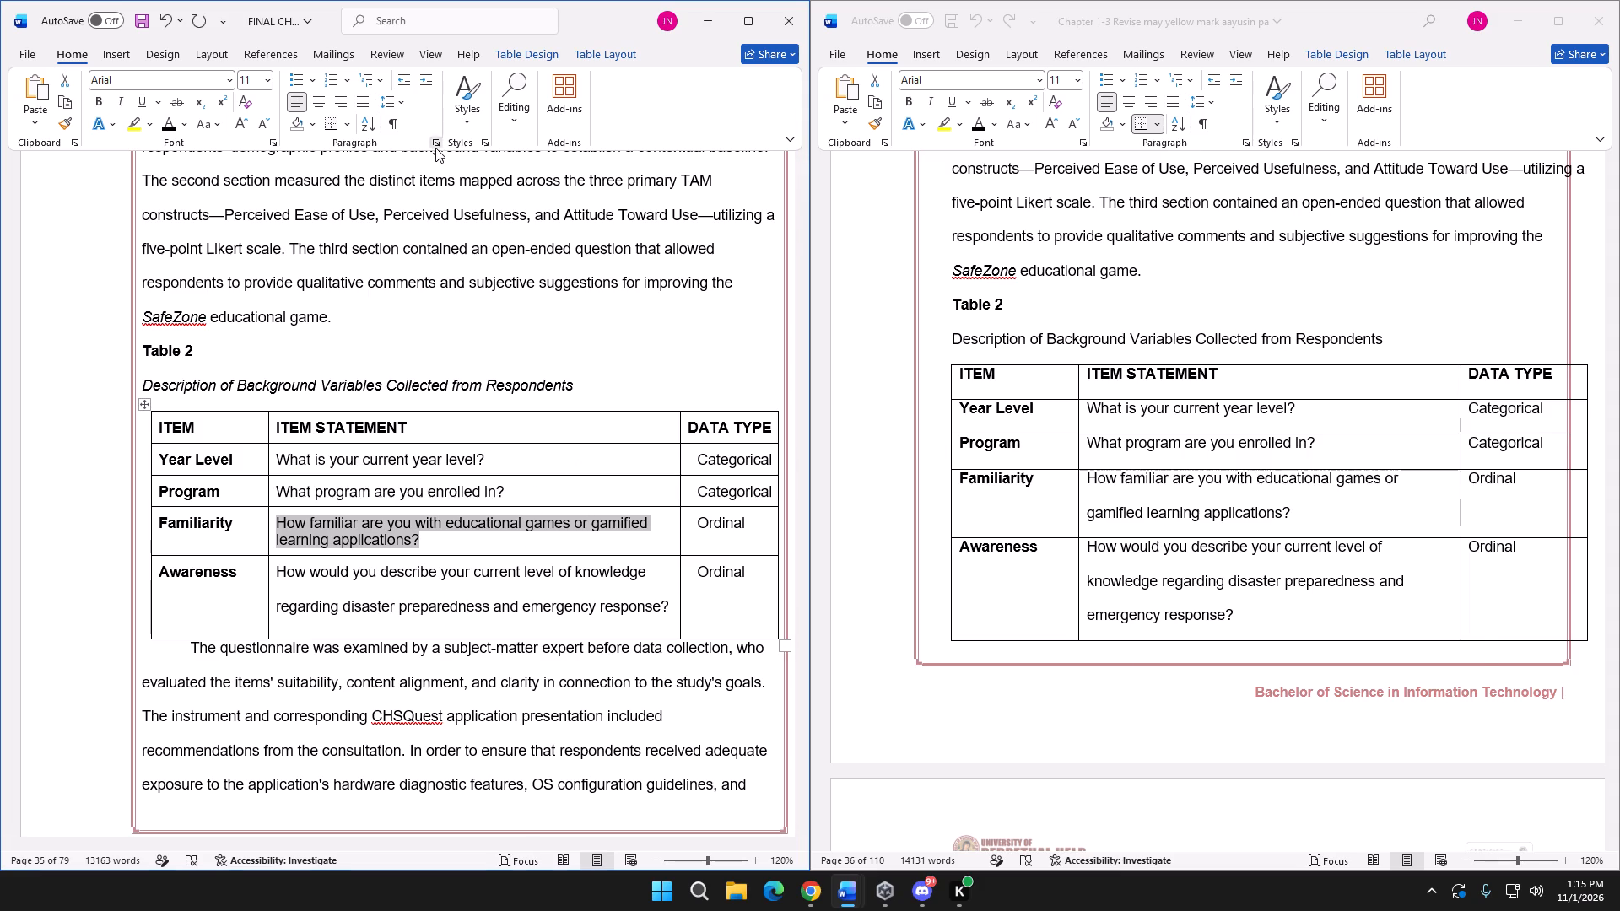
left_click(435, 148)
left_click(1337, 531)
left_click(1332, 569)
left_click(1375, 698)
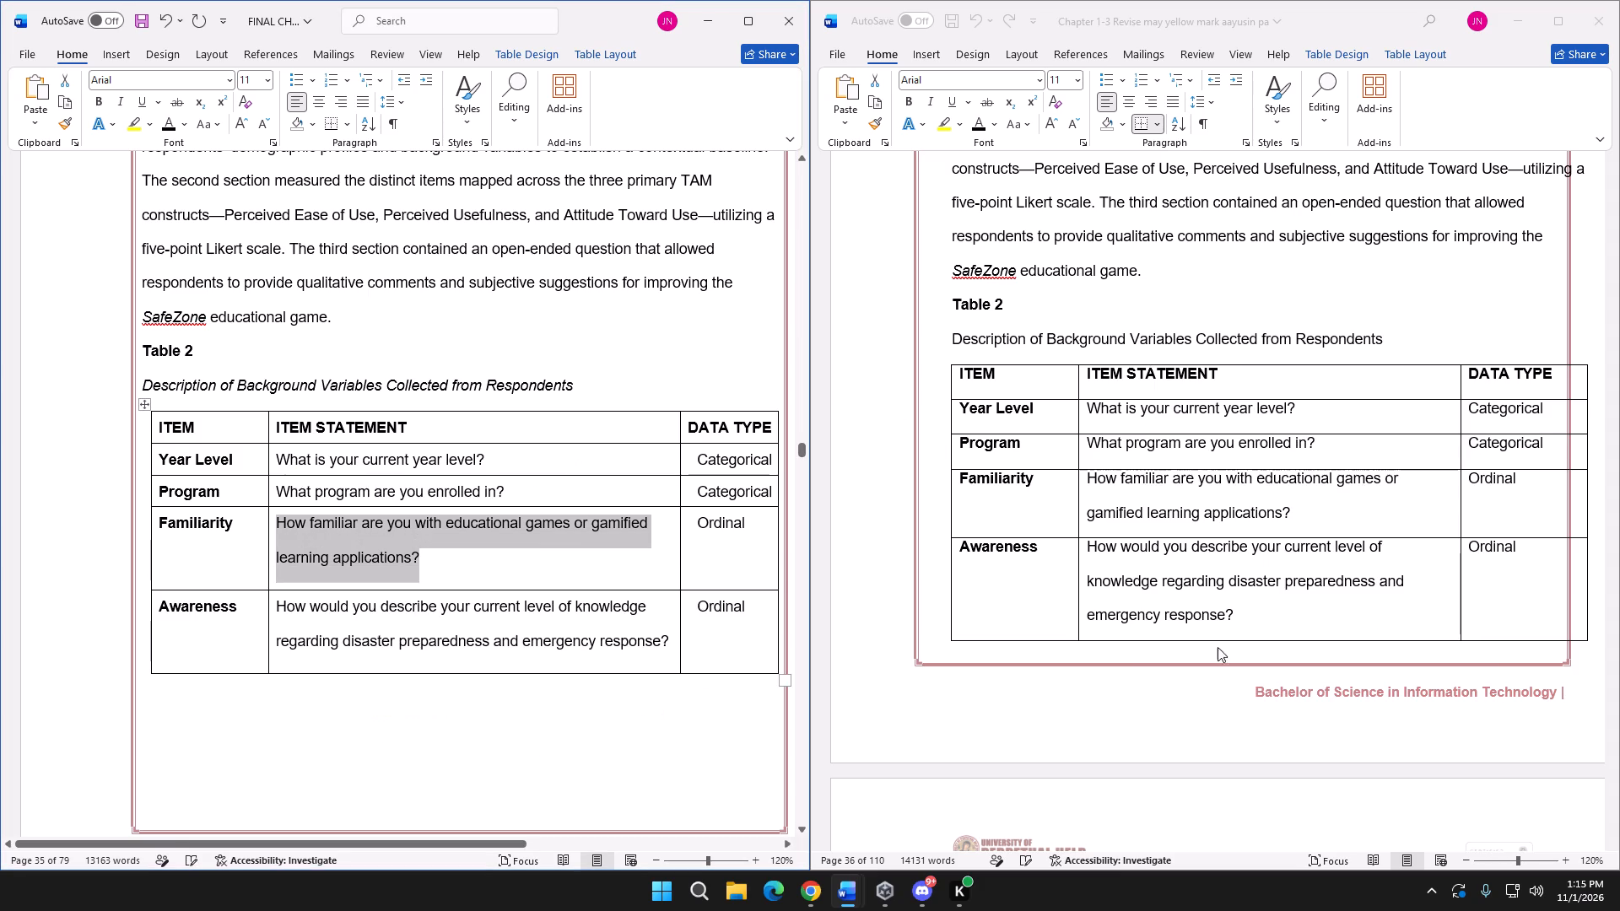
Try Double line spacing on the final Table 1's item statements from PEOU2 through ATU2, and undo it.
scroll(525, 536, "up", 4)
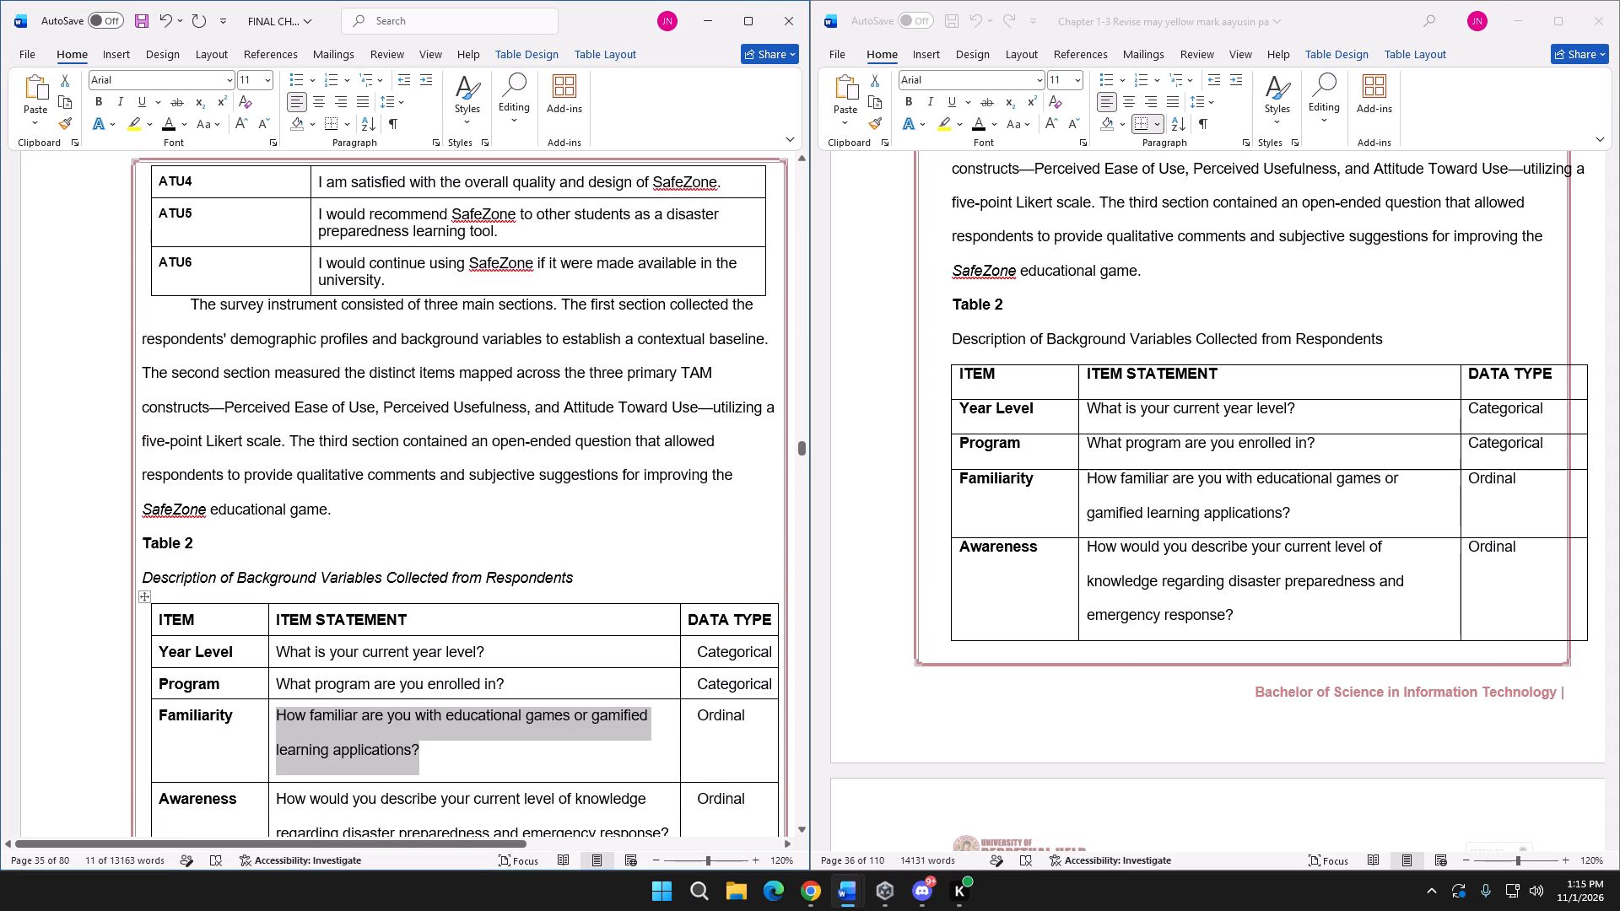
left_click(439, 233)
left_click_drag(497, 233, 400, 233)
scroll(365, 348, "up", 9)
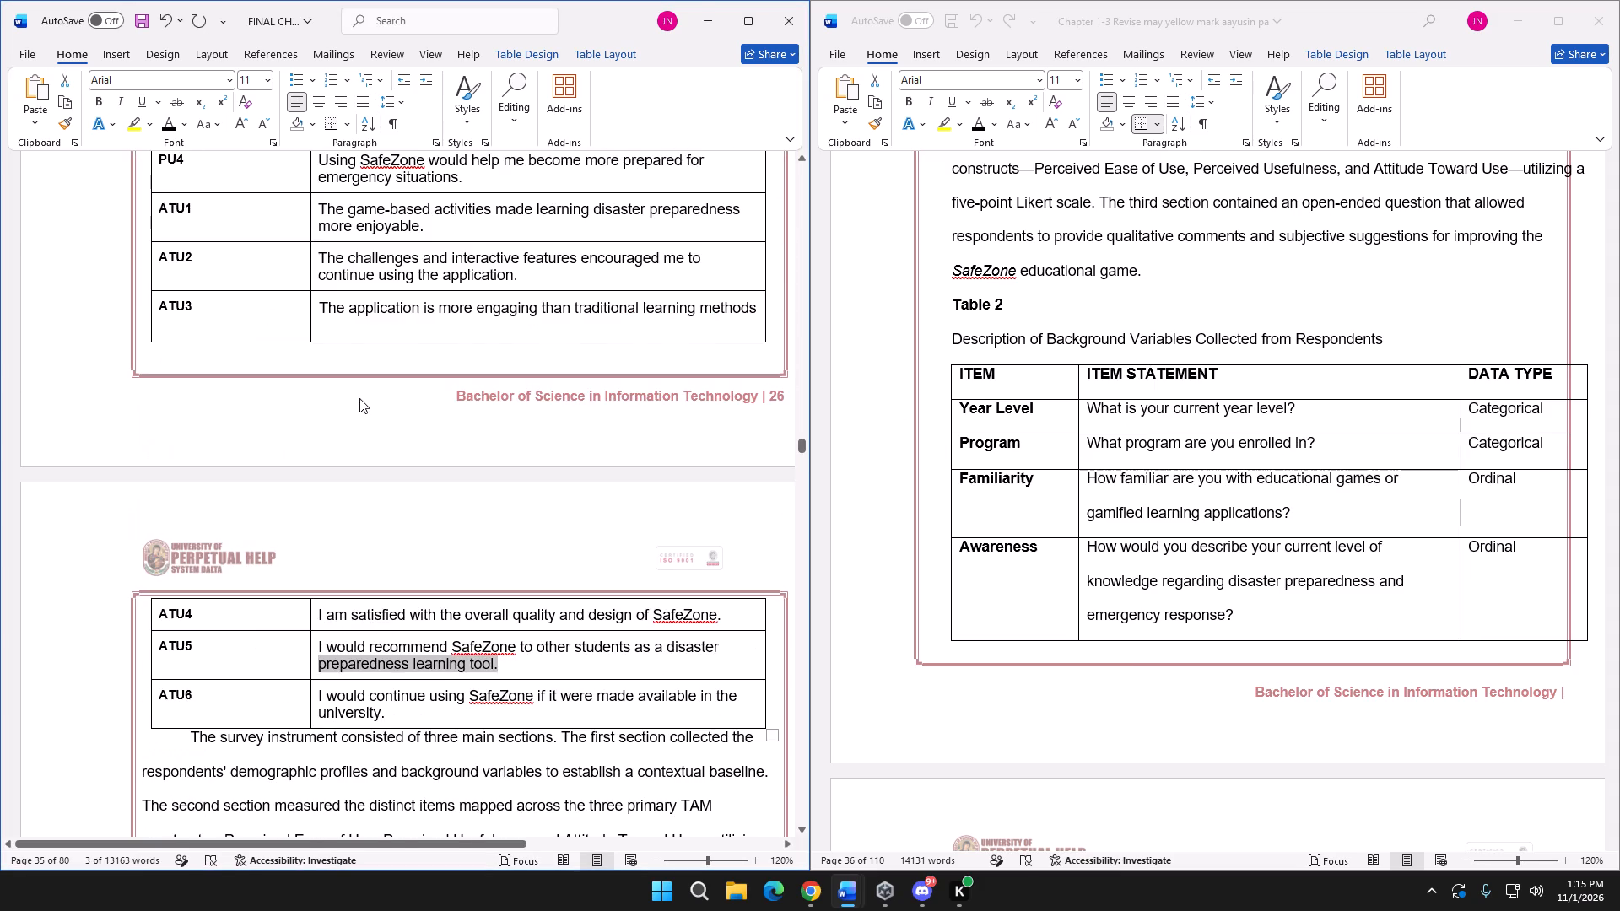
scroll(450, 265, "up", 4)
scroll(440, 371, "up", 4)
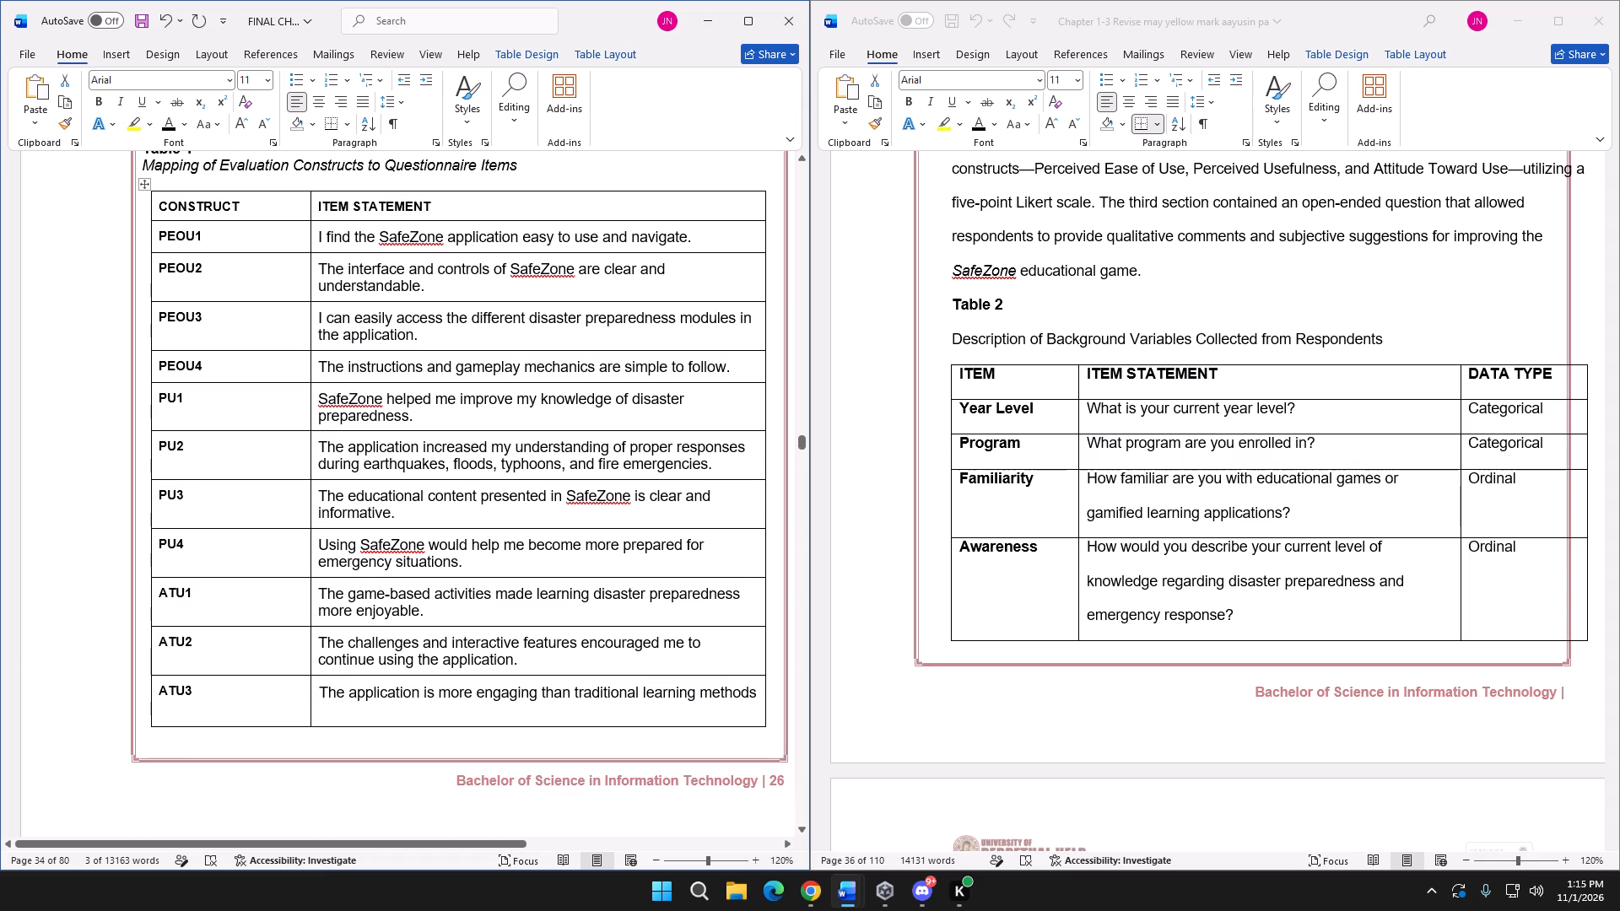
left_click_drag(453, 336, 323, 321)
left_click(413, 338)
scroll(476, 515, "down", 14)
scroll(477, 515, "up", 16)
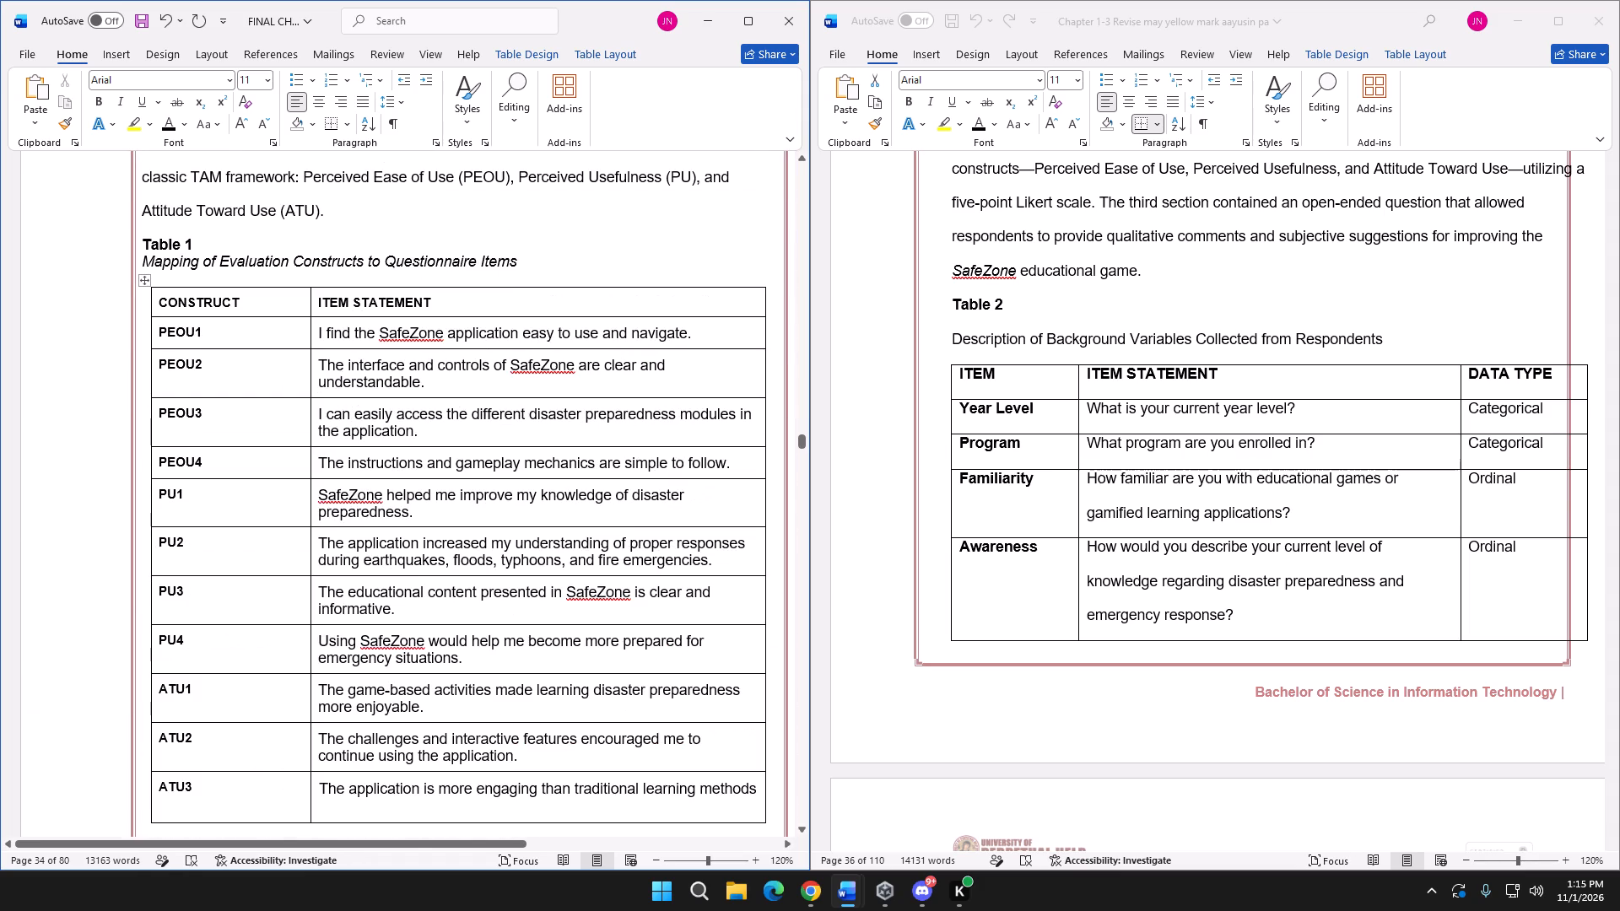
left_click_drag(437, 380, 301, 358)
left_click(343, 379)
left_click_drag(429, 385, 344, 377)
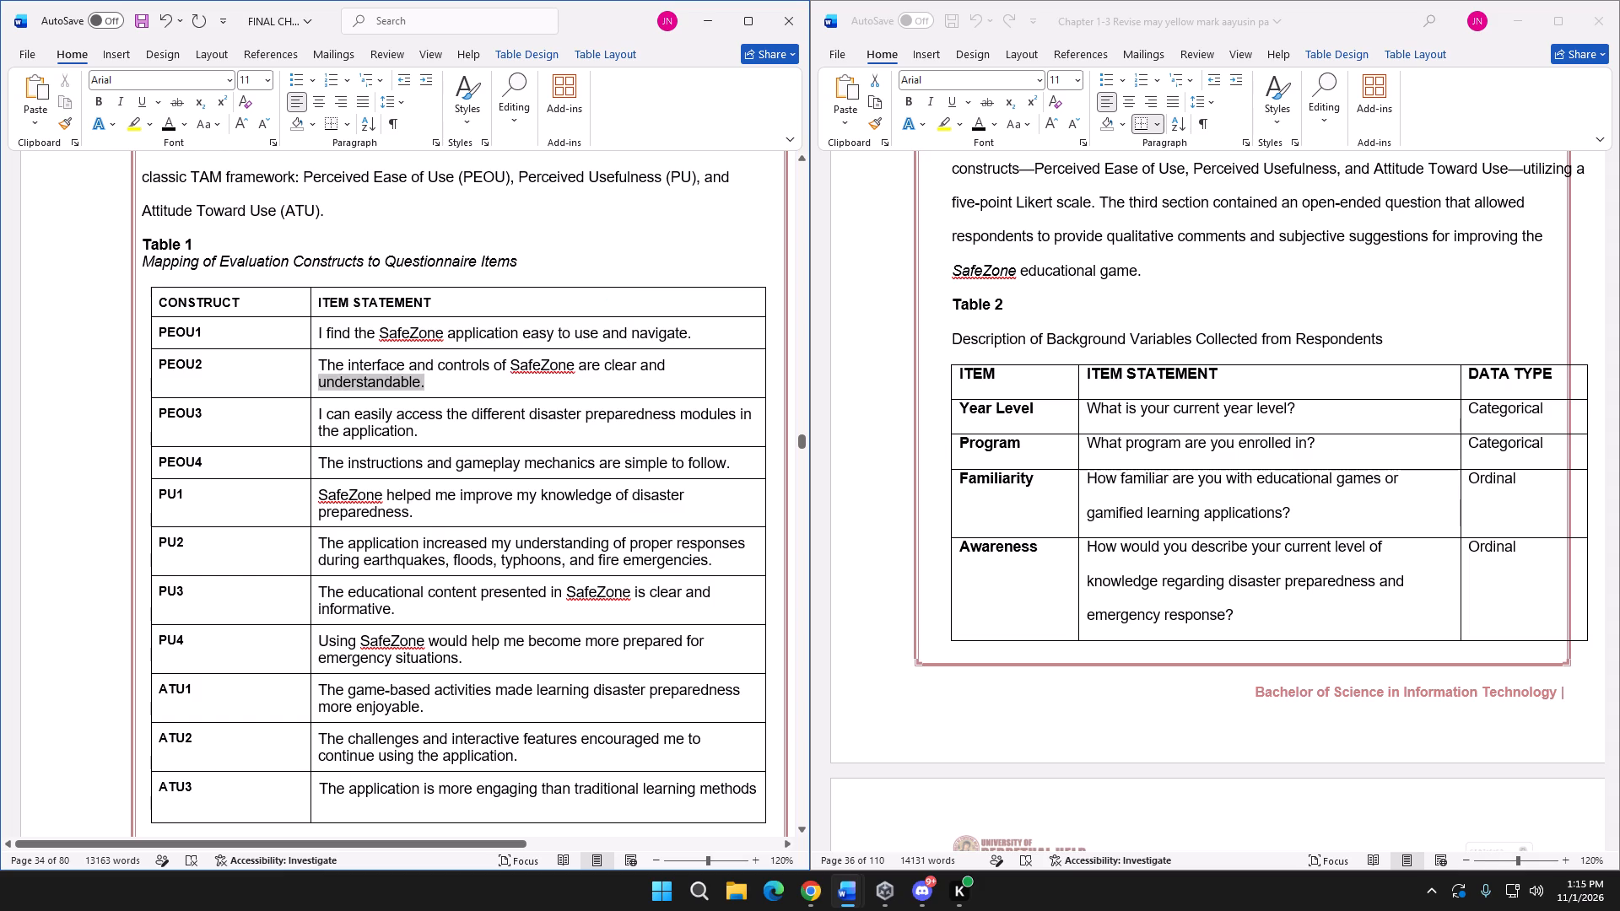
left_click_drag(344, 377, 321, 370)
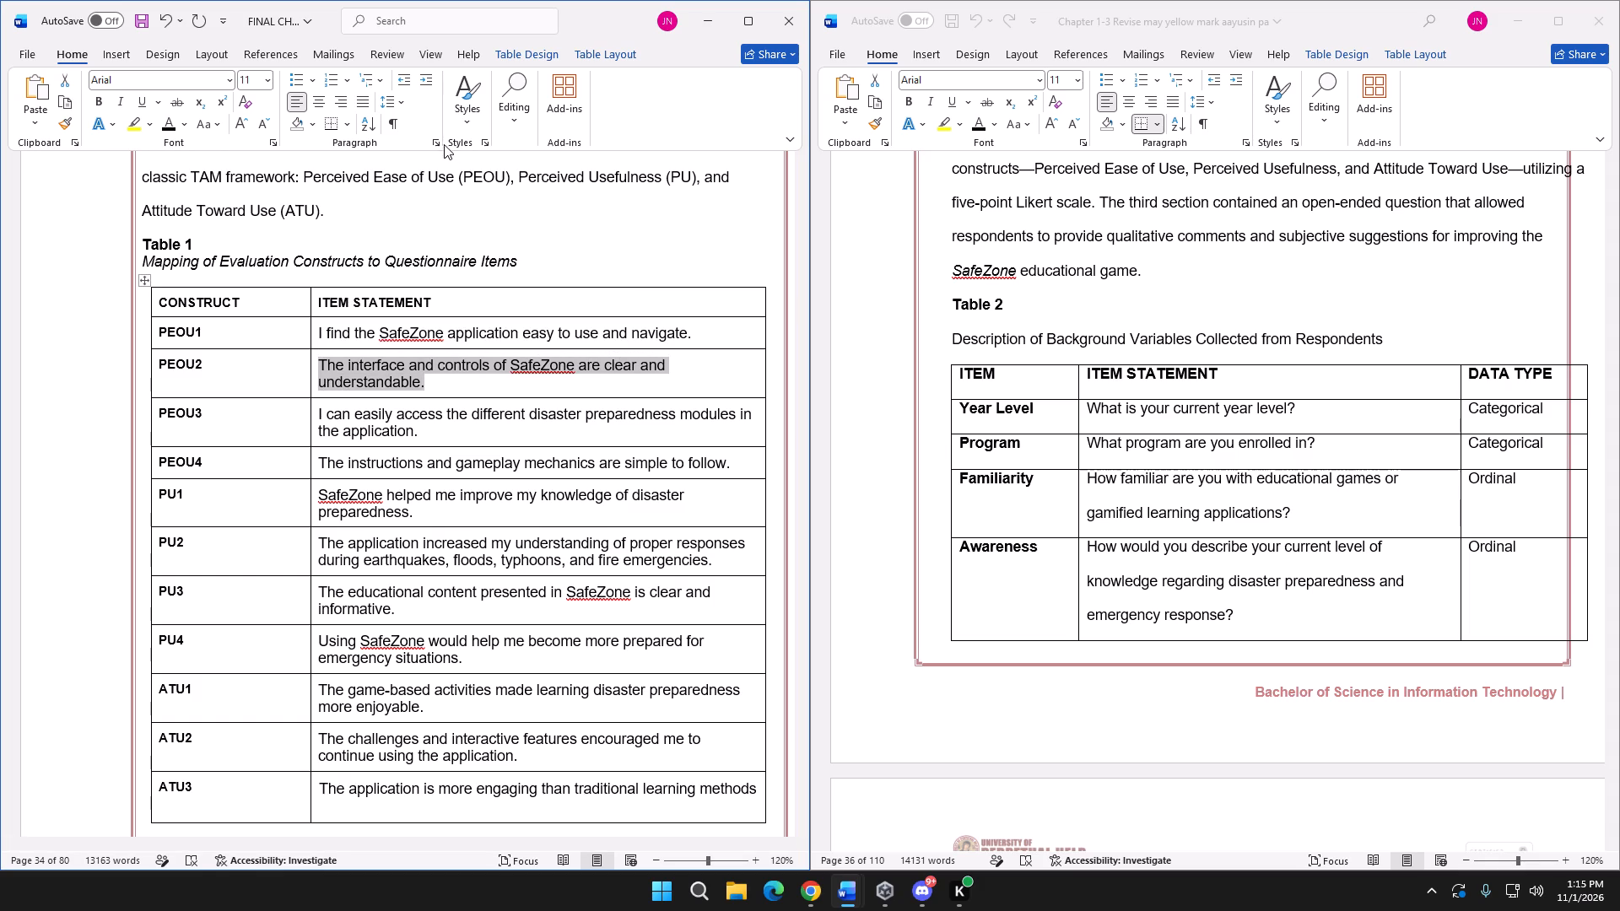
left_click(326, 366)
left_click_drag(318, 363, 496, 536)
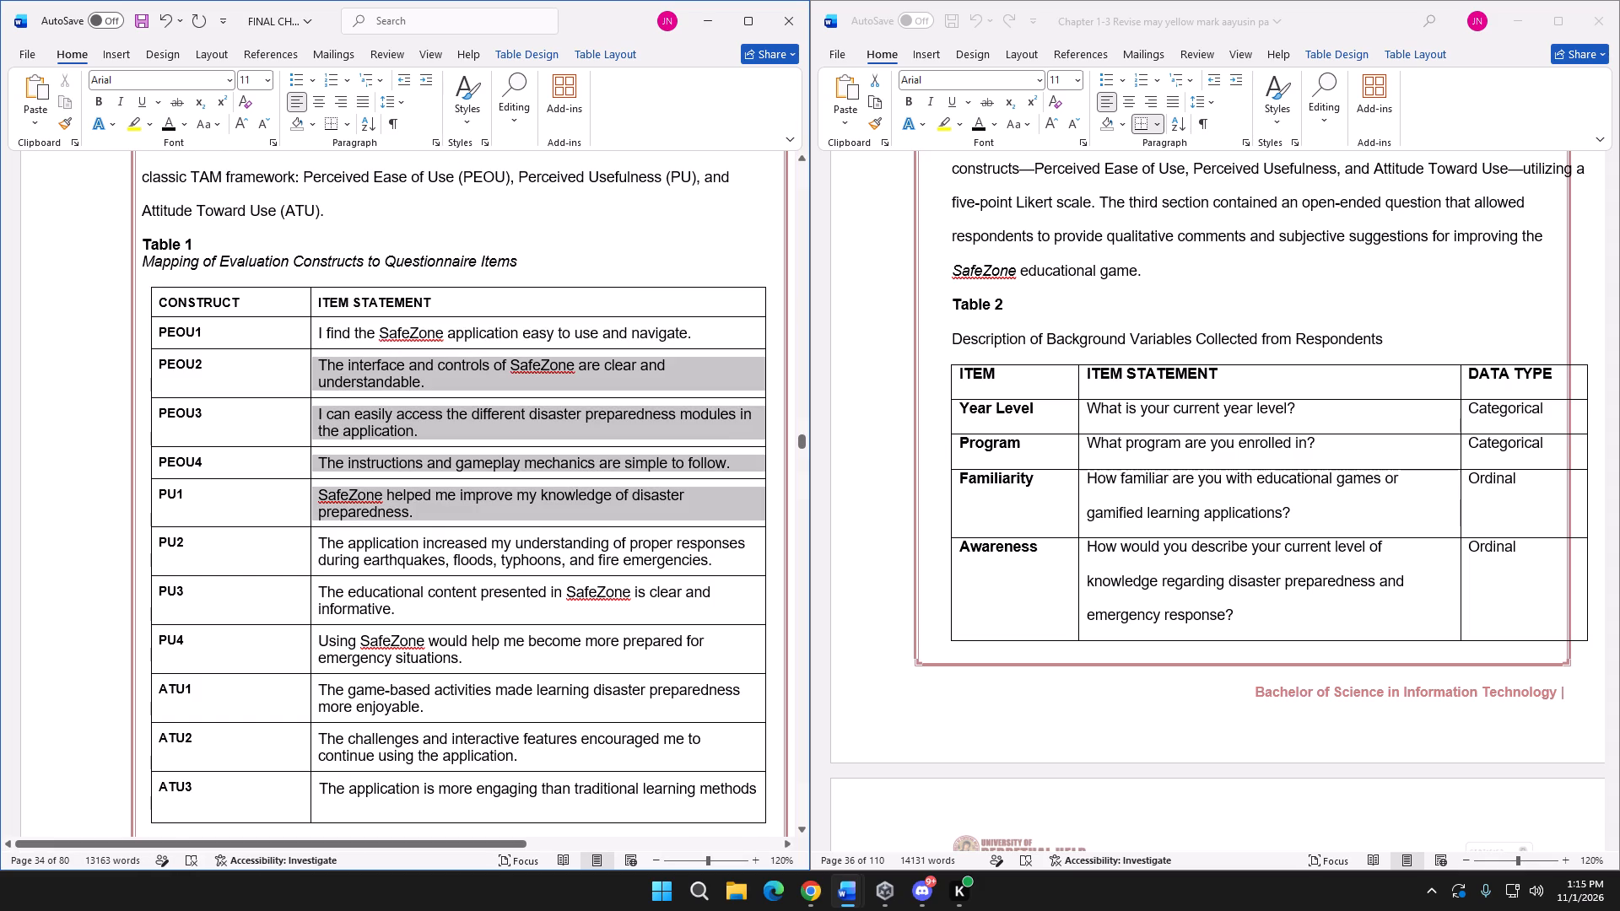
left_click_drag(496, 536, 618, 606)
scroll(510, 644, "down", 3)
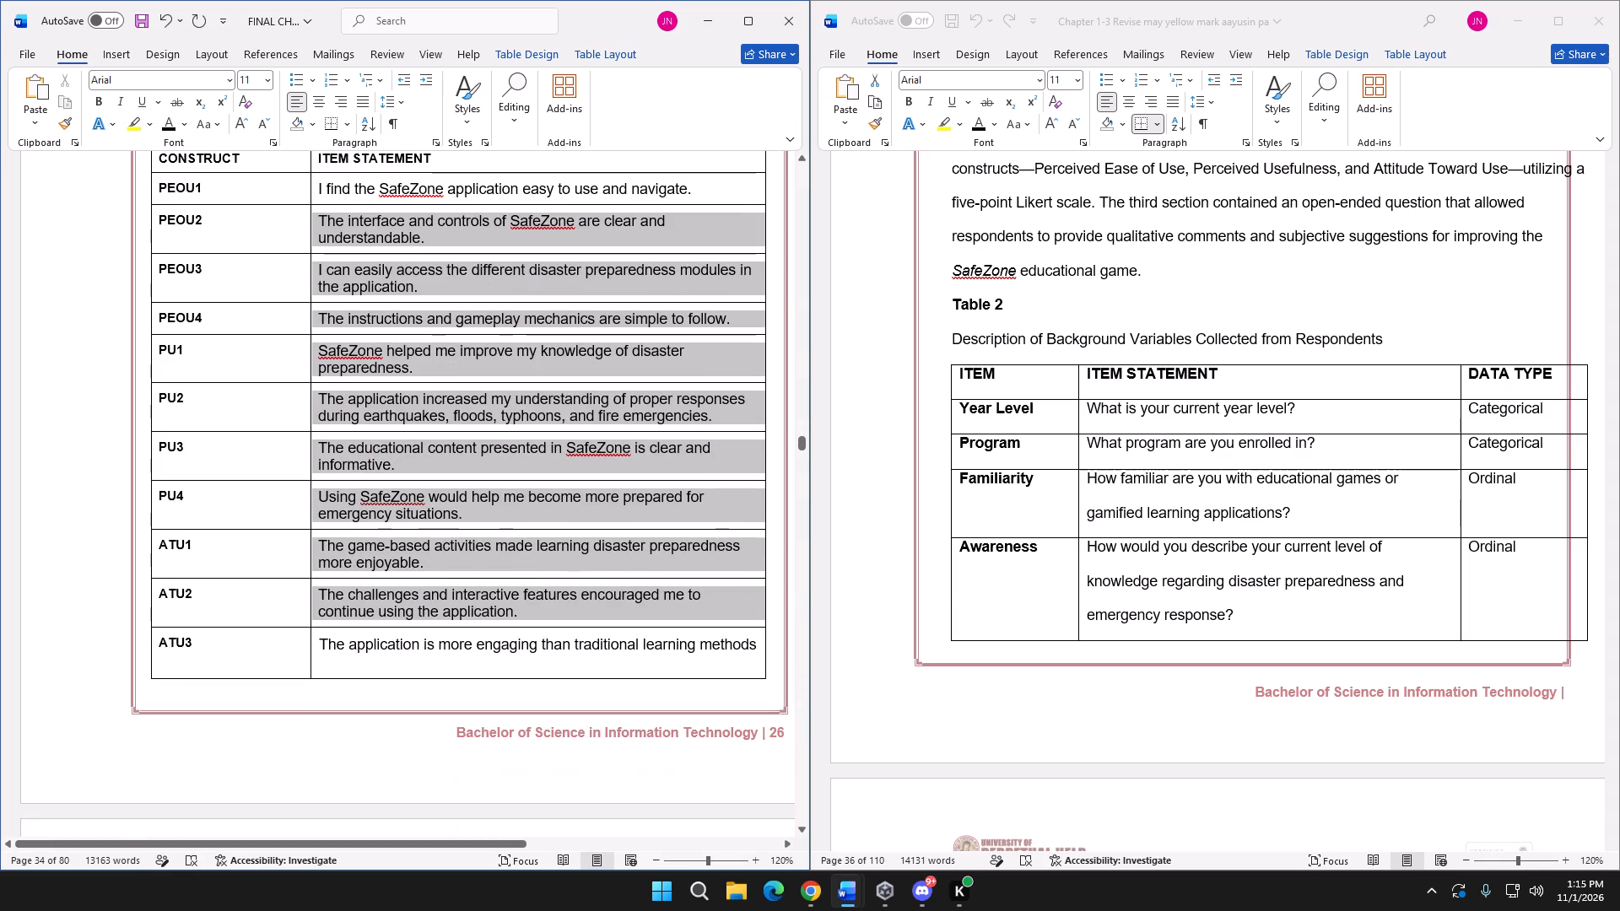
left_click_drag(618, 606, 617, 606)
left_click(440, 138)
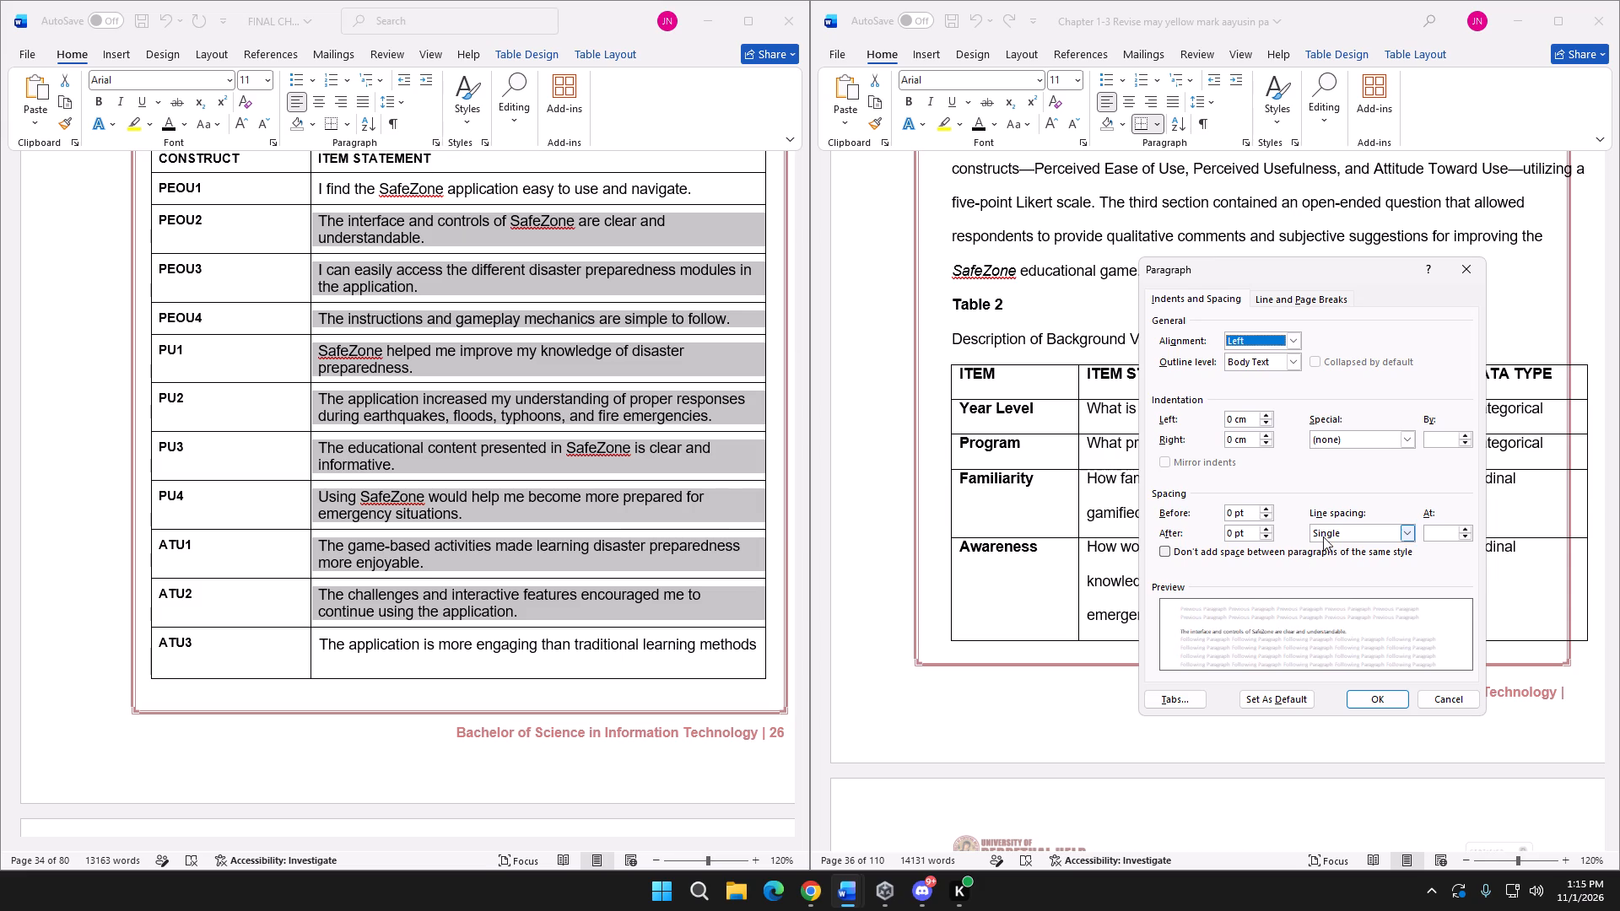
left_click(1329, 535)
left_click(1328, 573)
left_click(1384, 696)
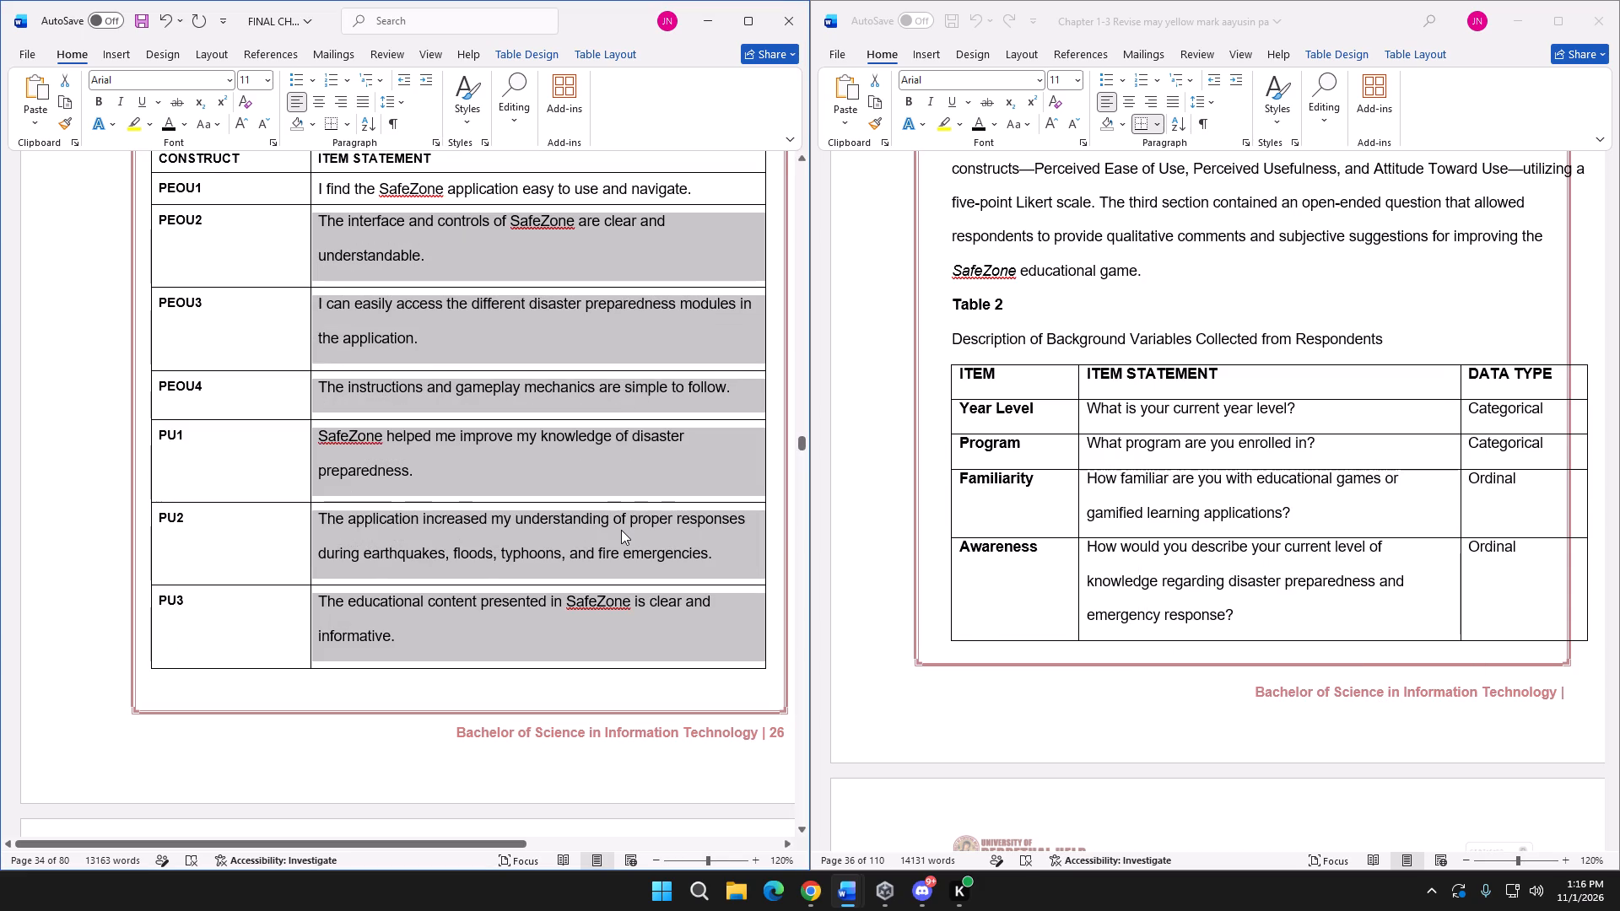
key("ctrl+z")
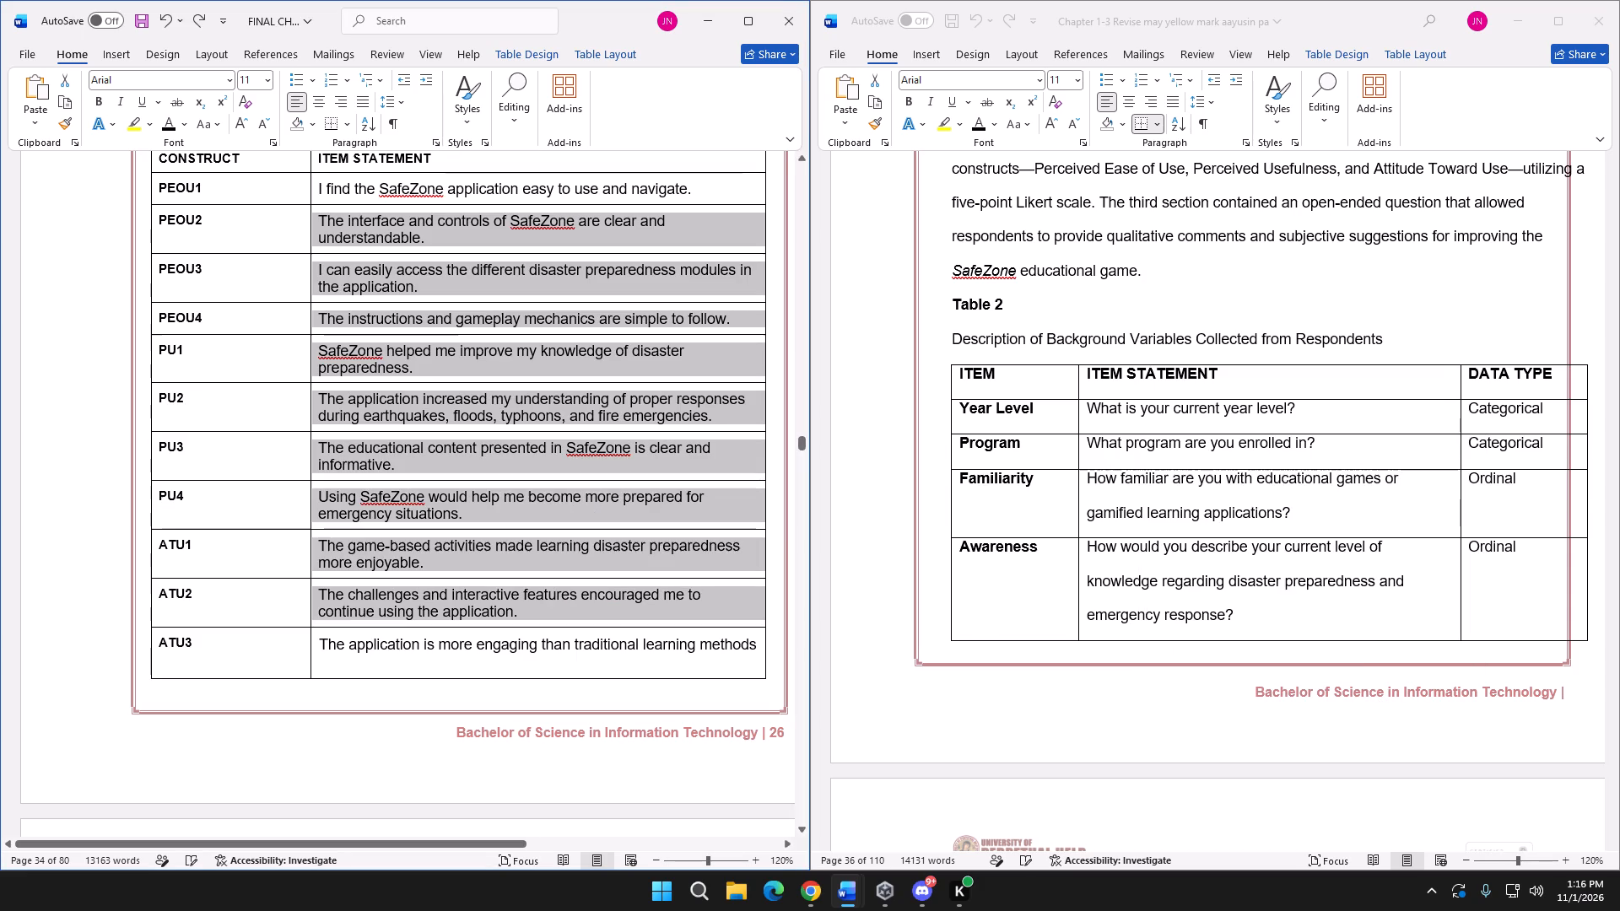
Replace the two questionnaire paragraphs below the final Table 2 with the revision's, from "Prior to the conduct of the study" to "SafeZone application.".
scroll(543, 509, "down", 11)
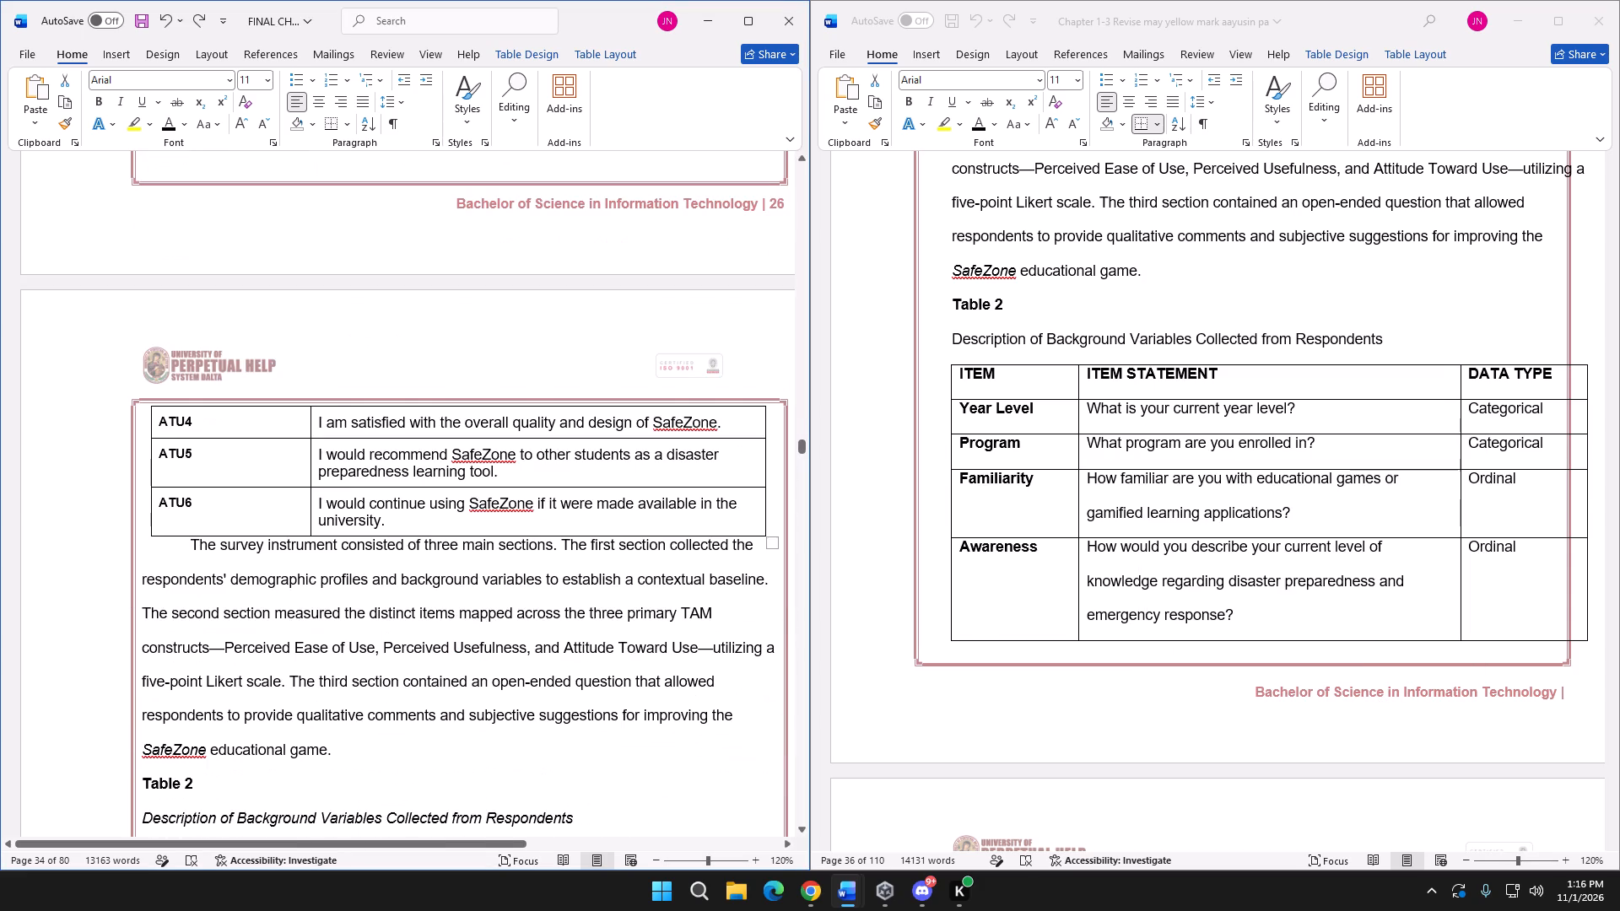
scroll(543, 509, "down", 8)
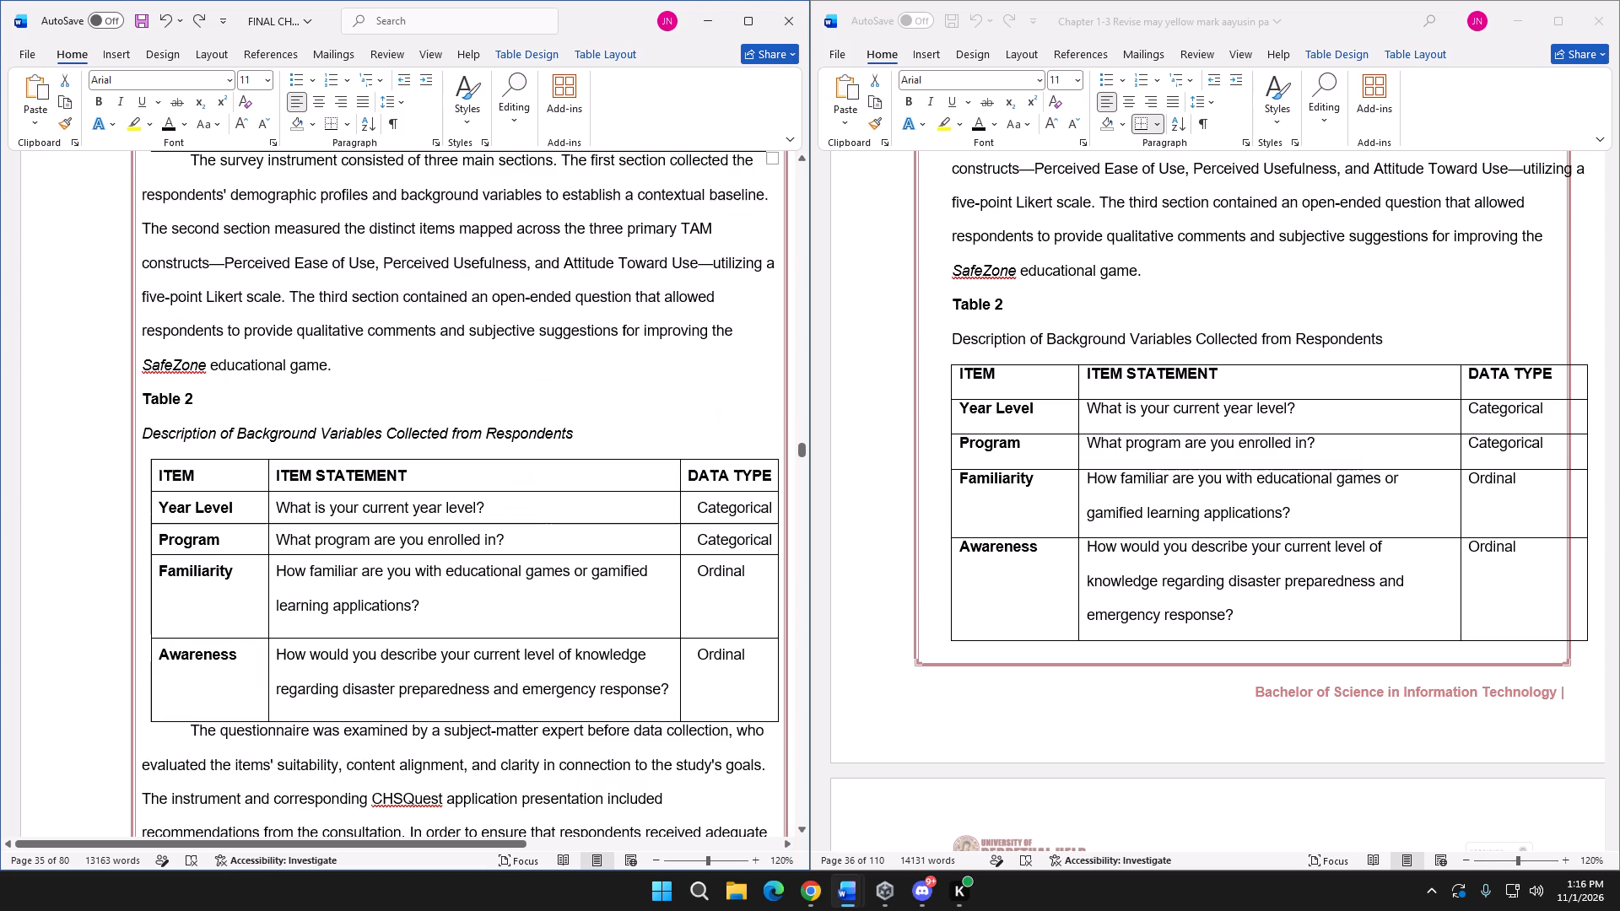
scroll(510, 479, "down", 4)
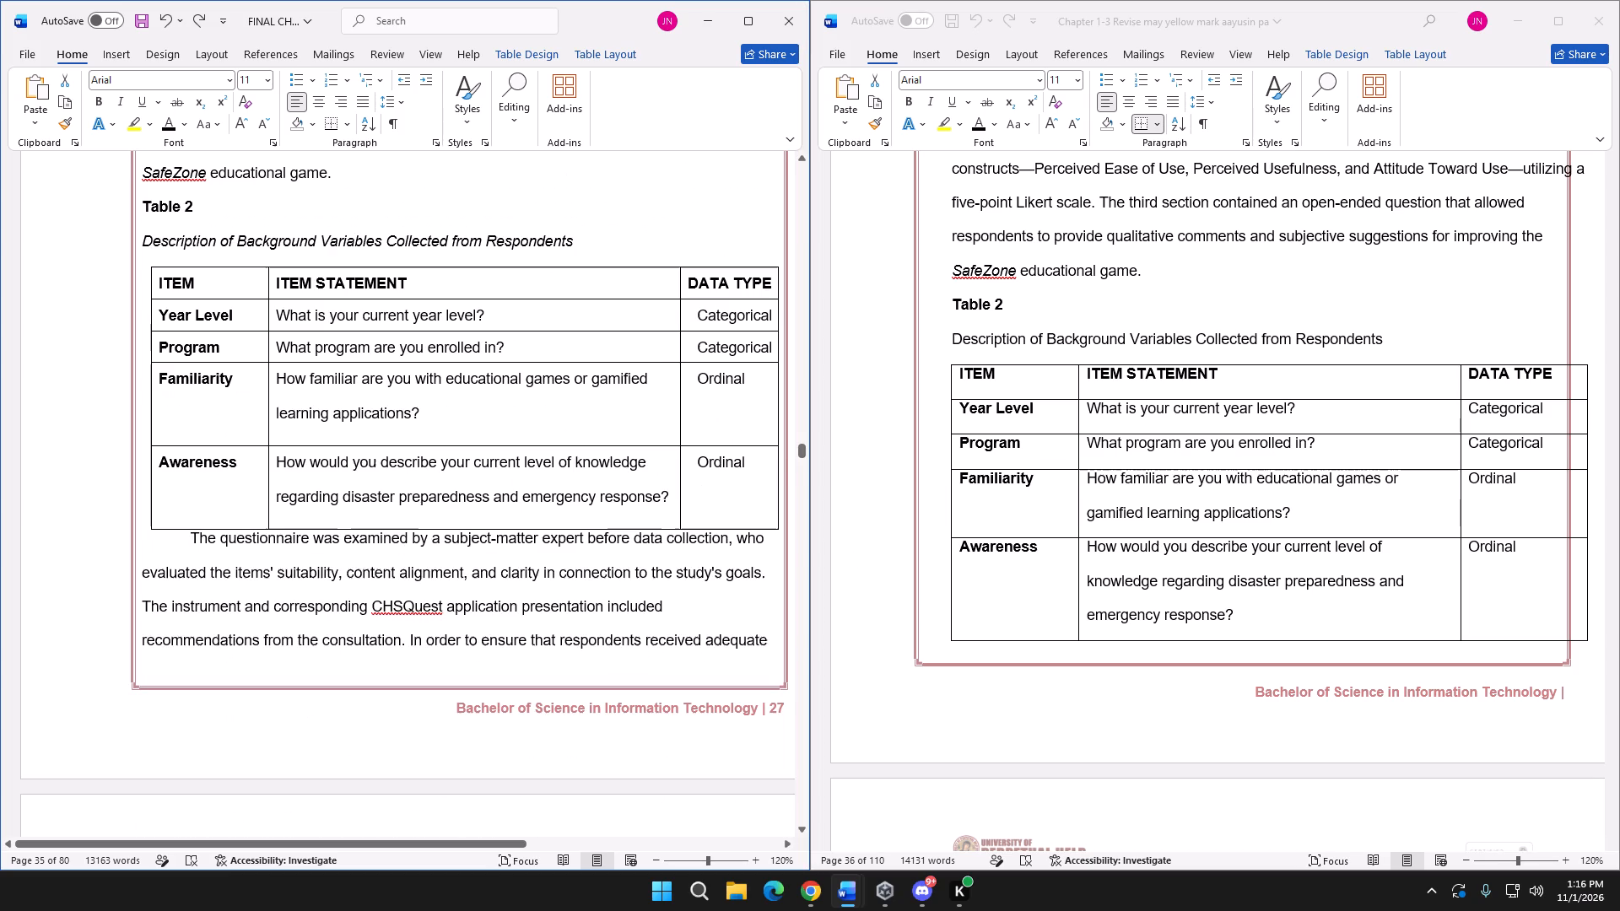
scroll(534, 502, "down", 3)
scroll(981, 623, "down", 6)
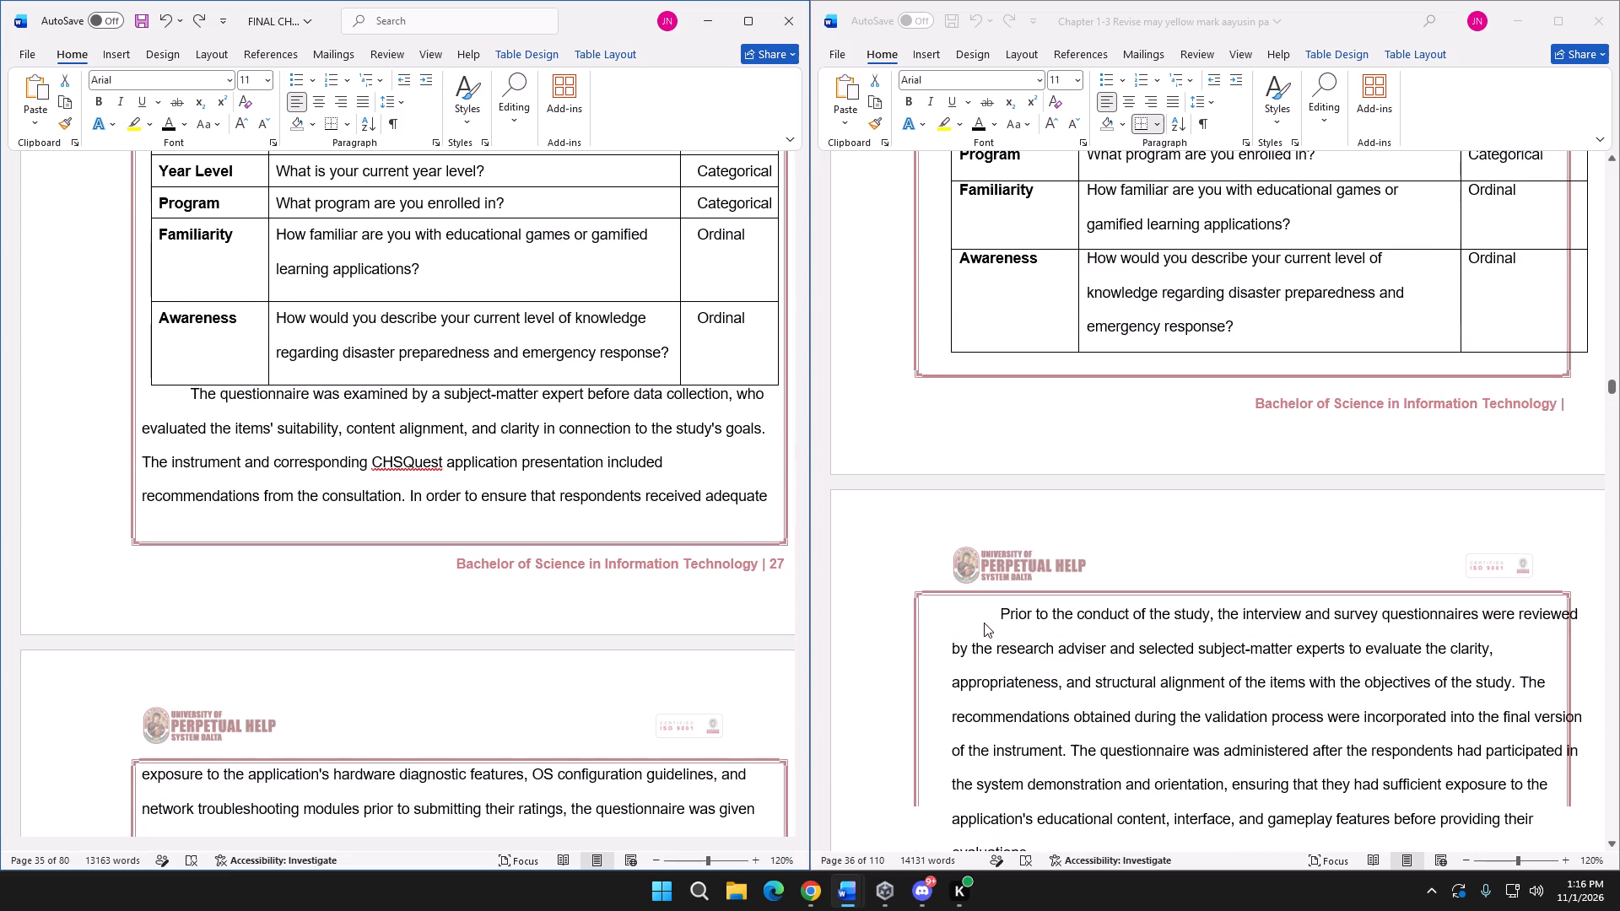
left_click(991, 621)
left_click(998, 621)
left_click_drag(998, 621, 1188, 657)
scroll(1192, 684, "down", 8)
left_click_drag(1188, 657, 1374, 656)
key("ctrl+c")
scroll(352, 633, "down", 4)
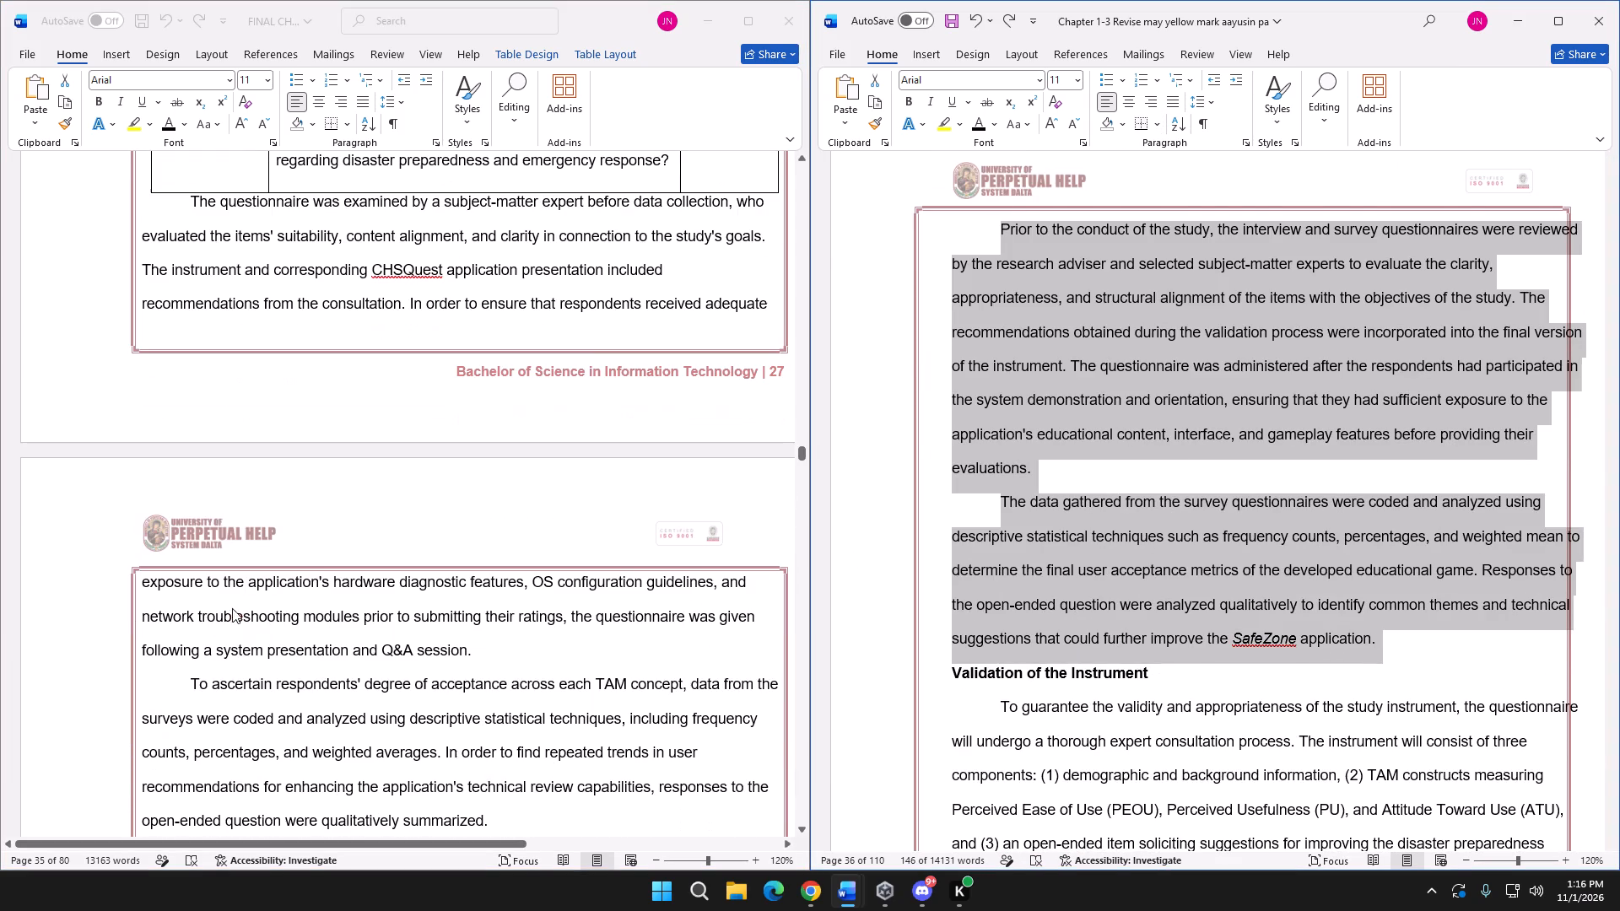
left_click(191, 220)
left_click(194, 208)
left_click_drag(194, 208, 388, 544)
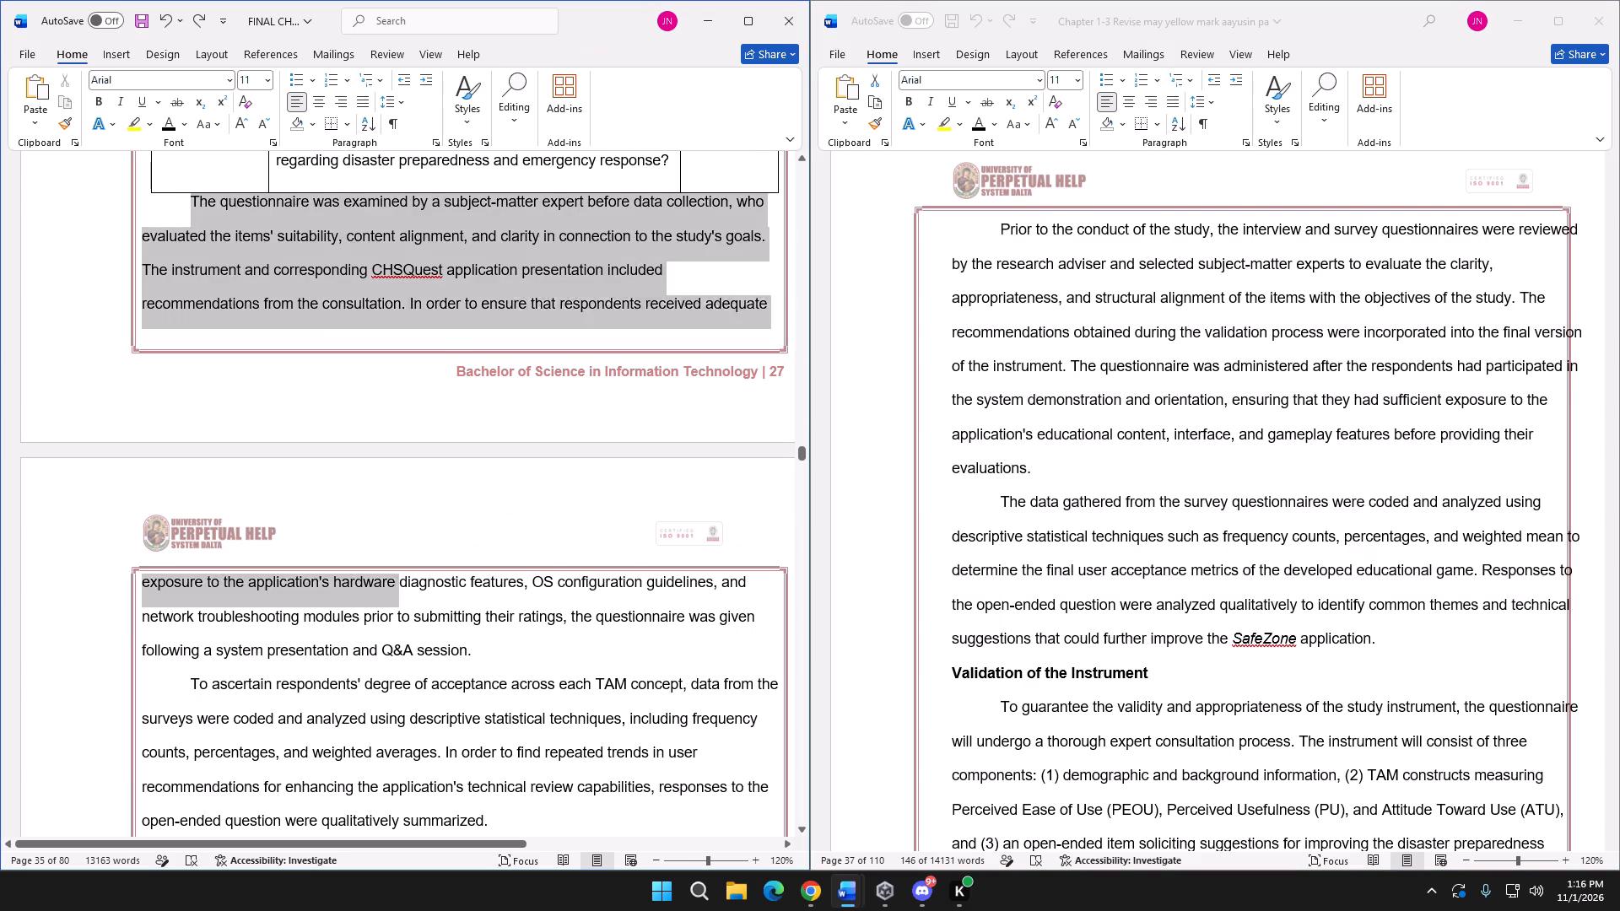
left_click_drag(388, 544, 521, 575)
scroll(390, 547, "down", 5)
key("ctrl+v")
scroll(476, 581, "up", 6)
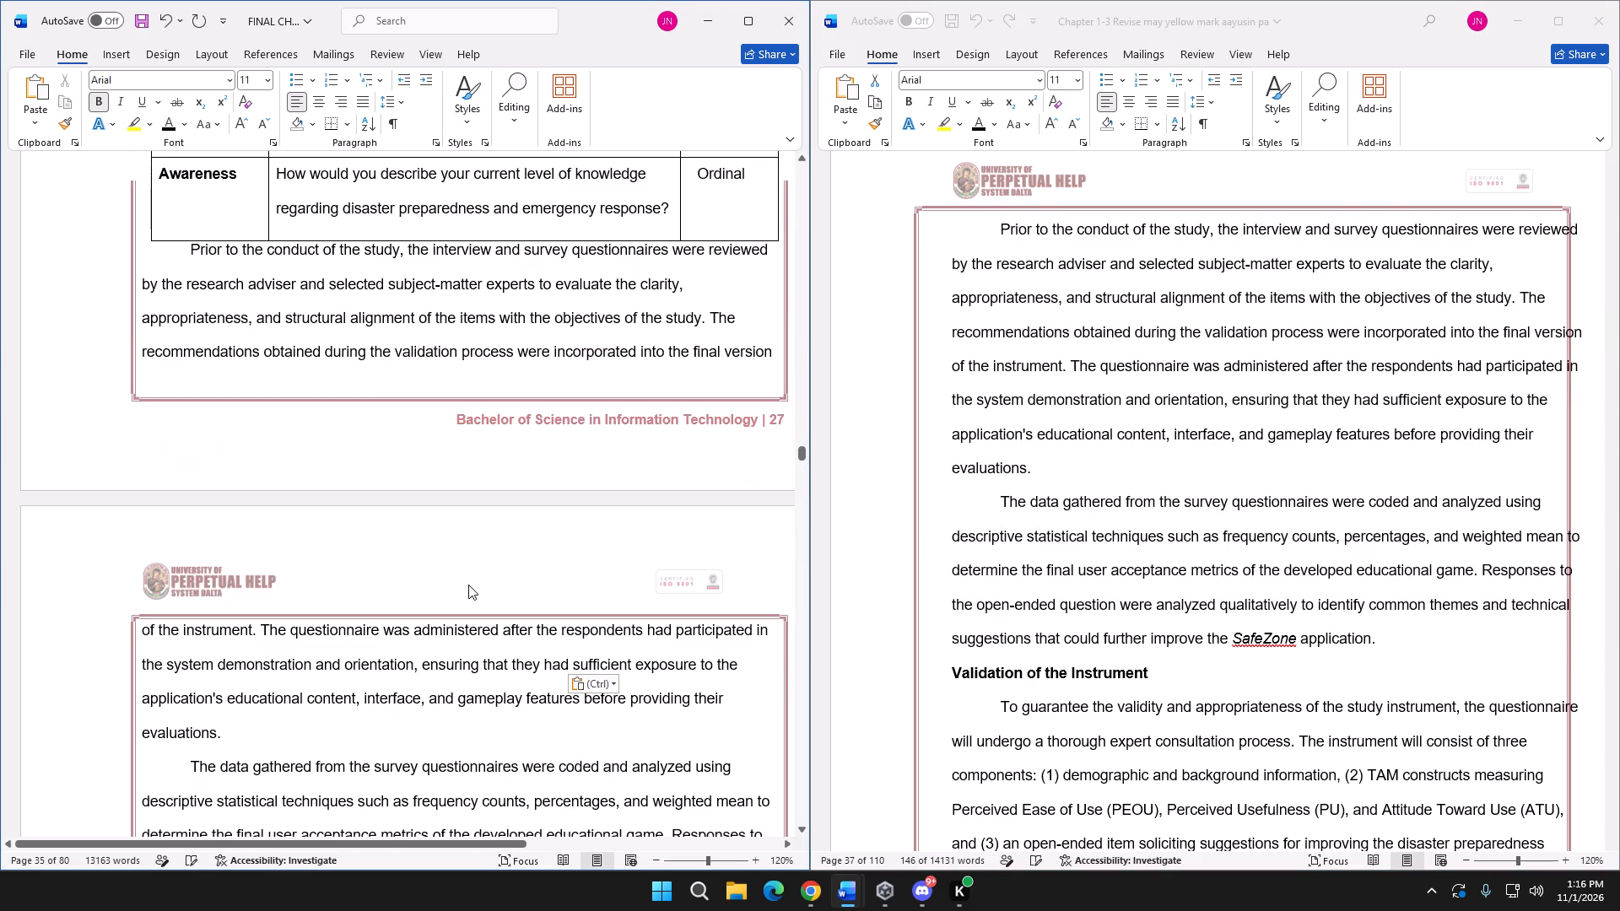
Set the line spacing of the final document's "Validation of the Instrument" heading to Double.
scroll(438, 585, "down", 6)
scroll(297, 544, "down", 3)
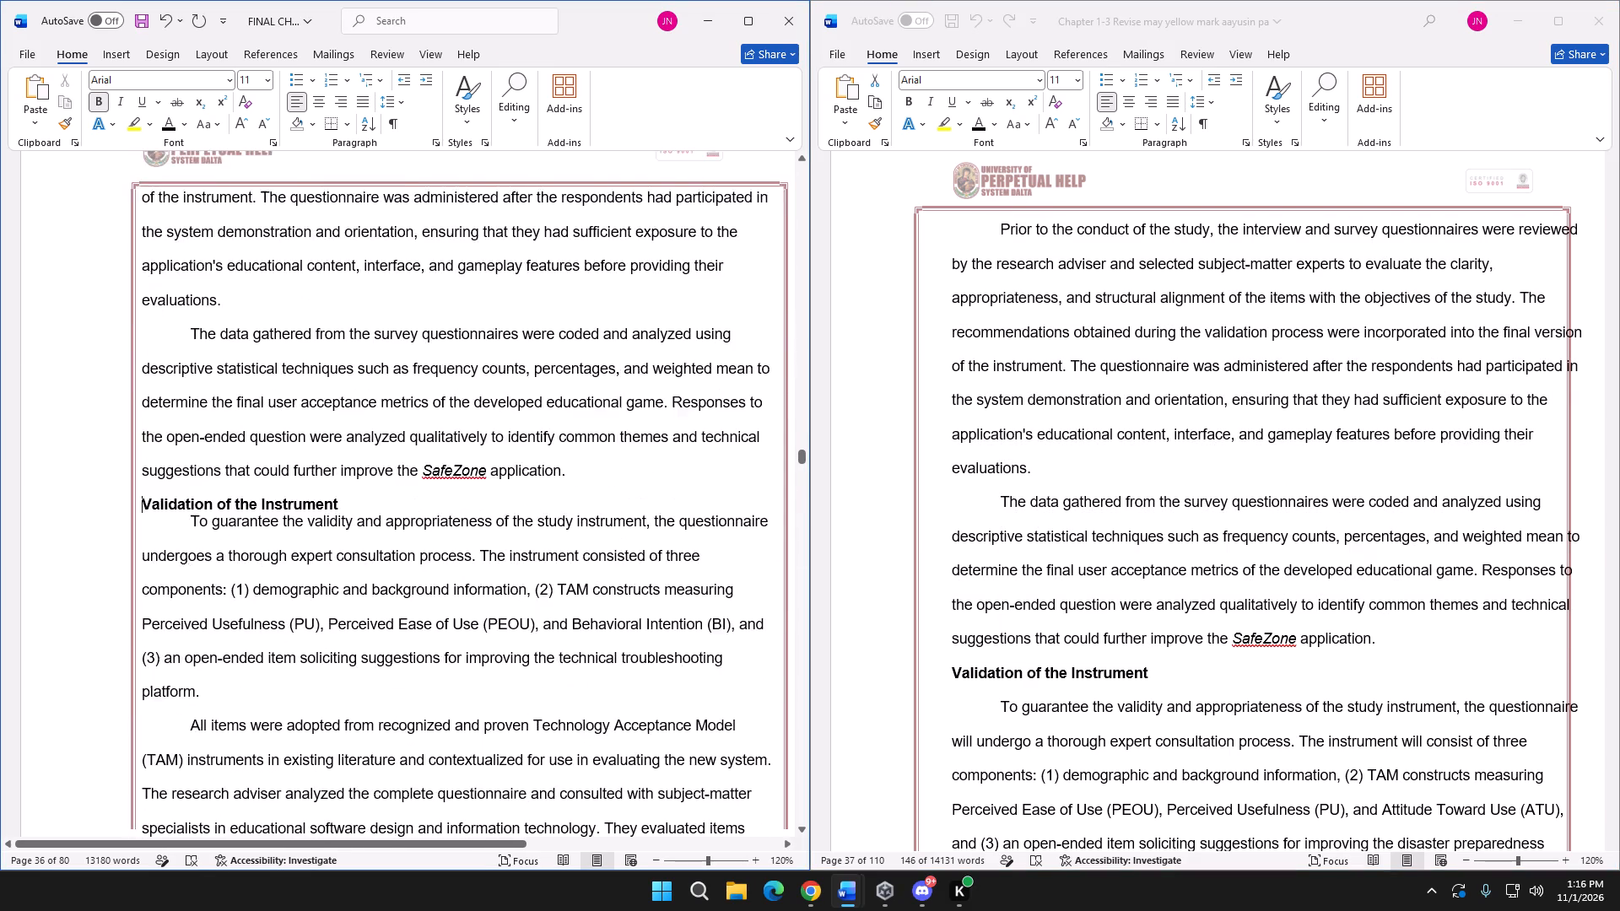
scroll(297, 544, "down", 1)
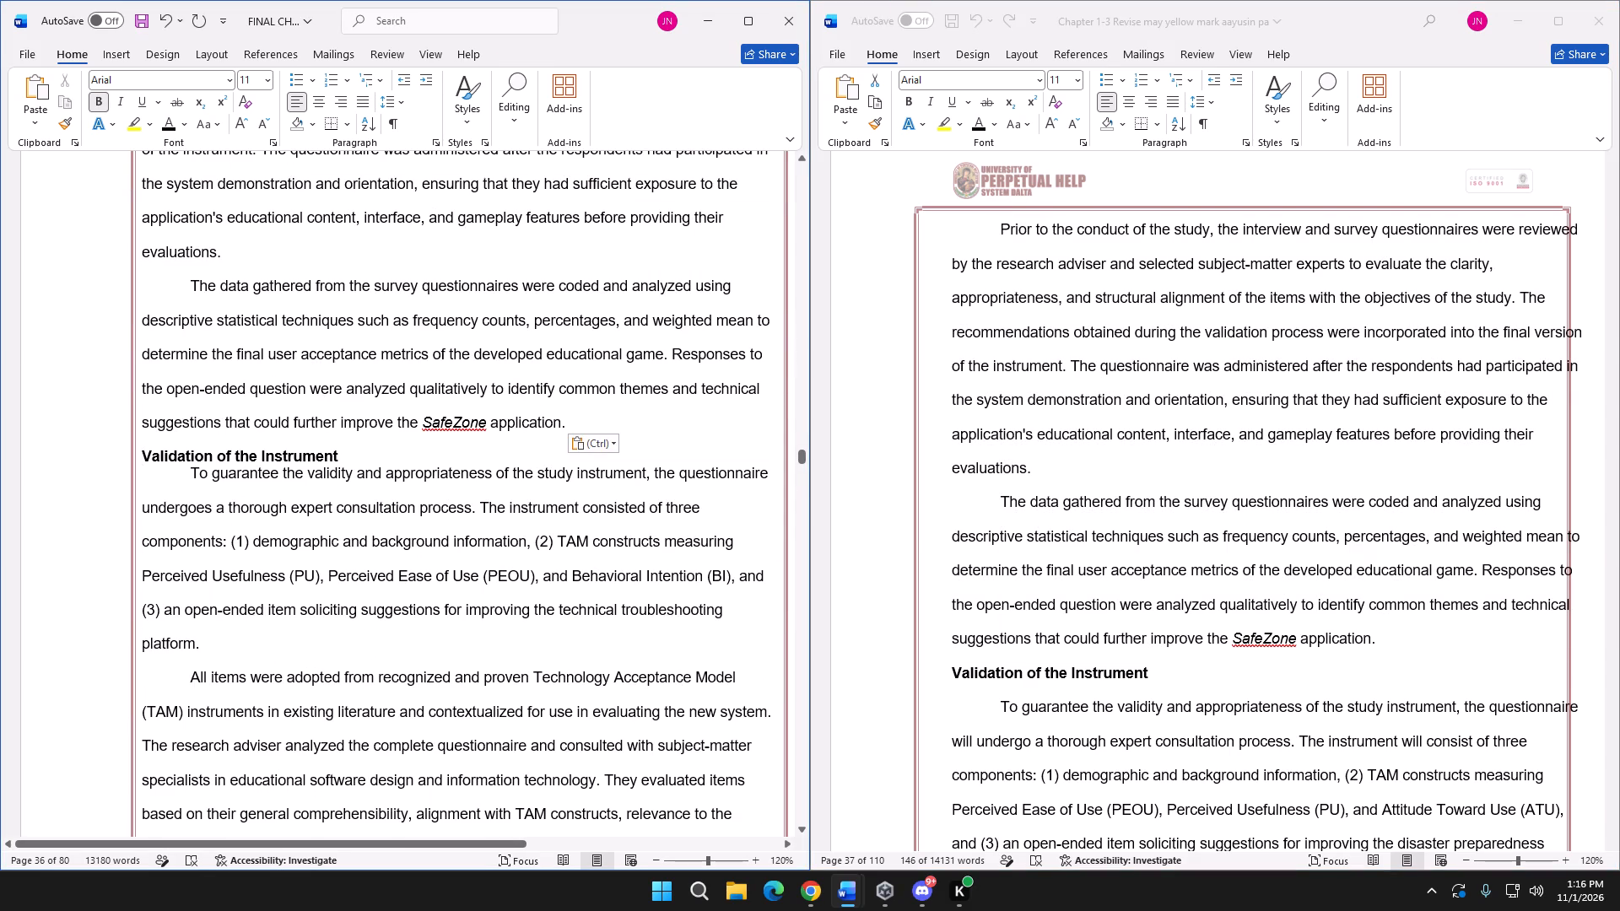
left_click_drag(366, 456, 137, 448)
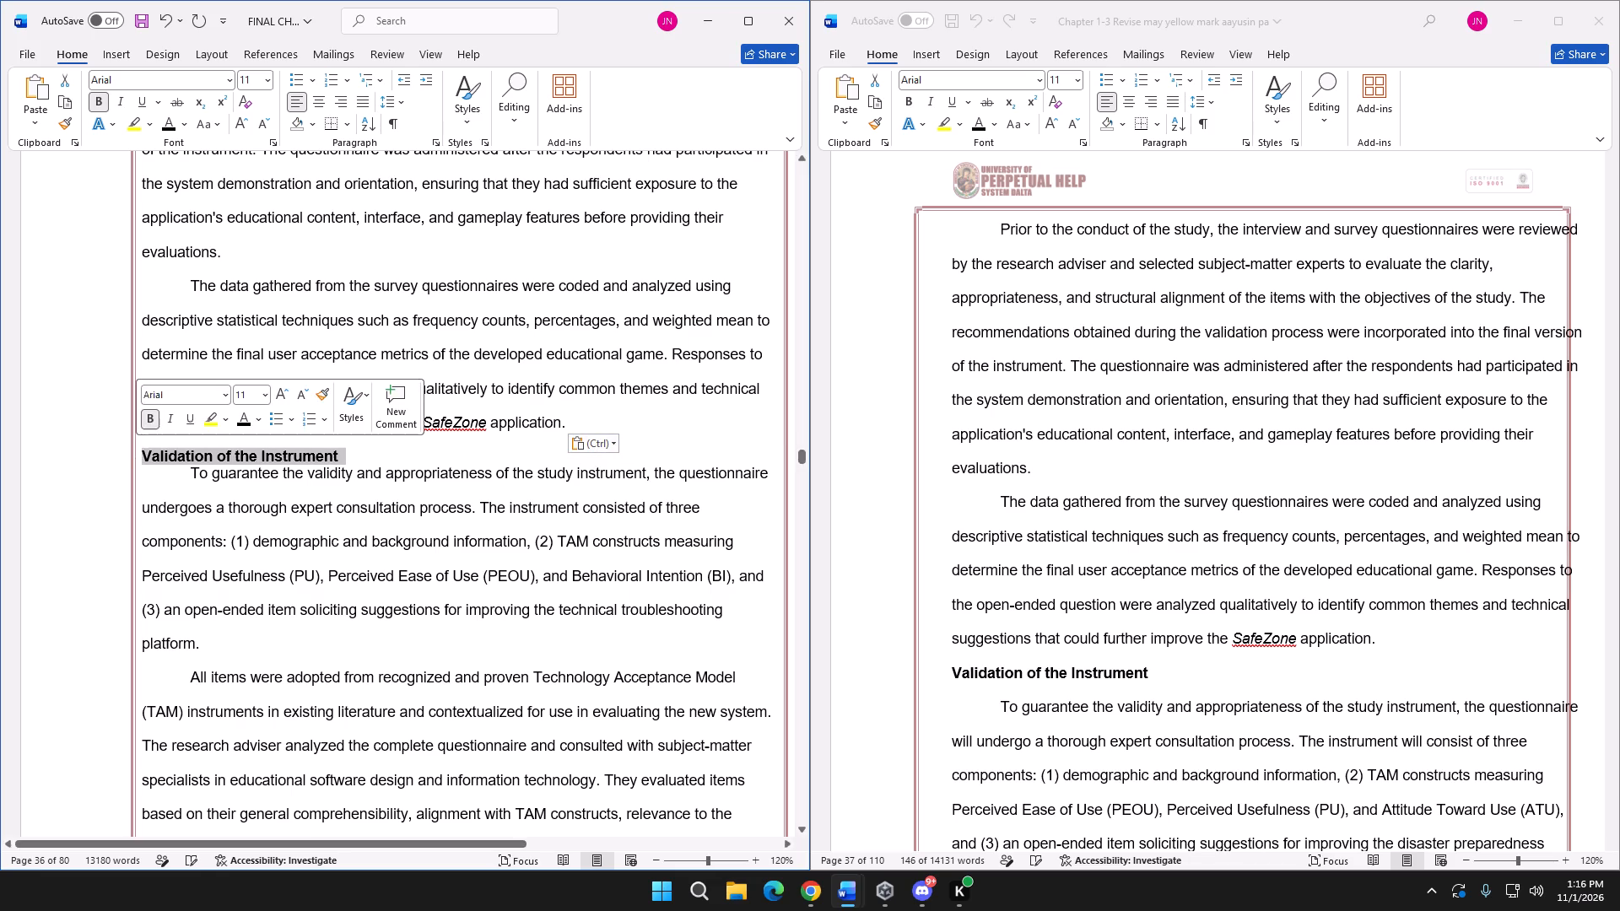
left_click(440, 144)
left_click(1362, 530)
left_click(1350, 570)
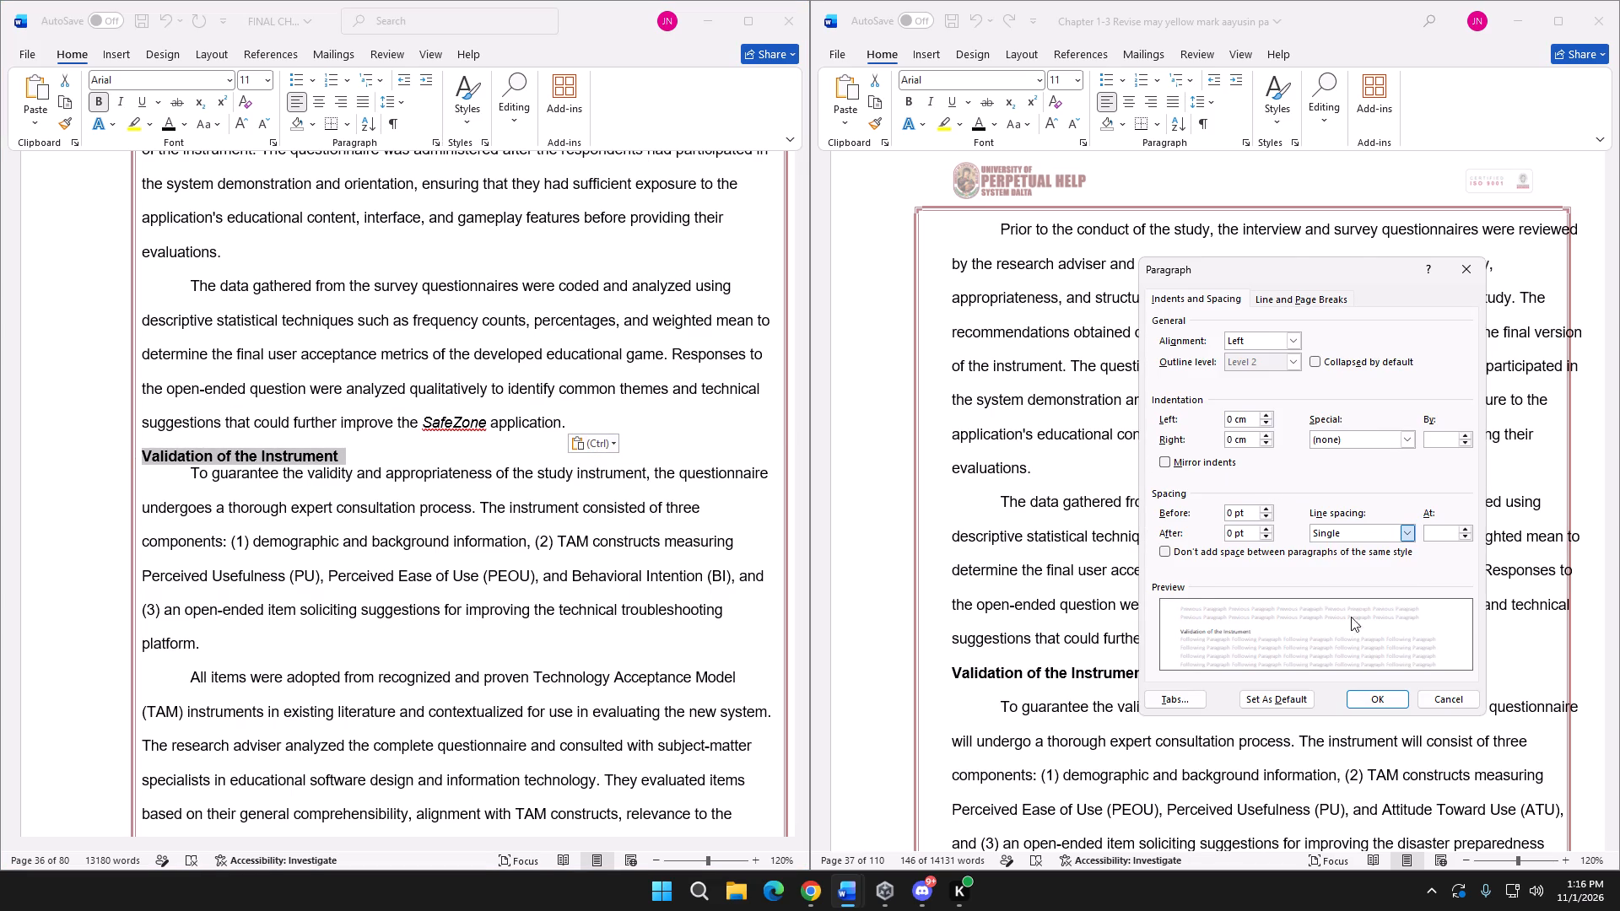
left_click(1369, 695)
left_click(444, 477)
Replace the final document's Validation of the Instrument text with the revision's two paragraphs, ending at "alignment with recognized TAM measures.".
scroll(1088, 610, "down", 5)
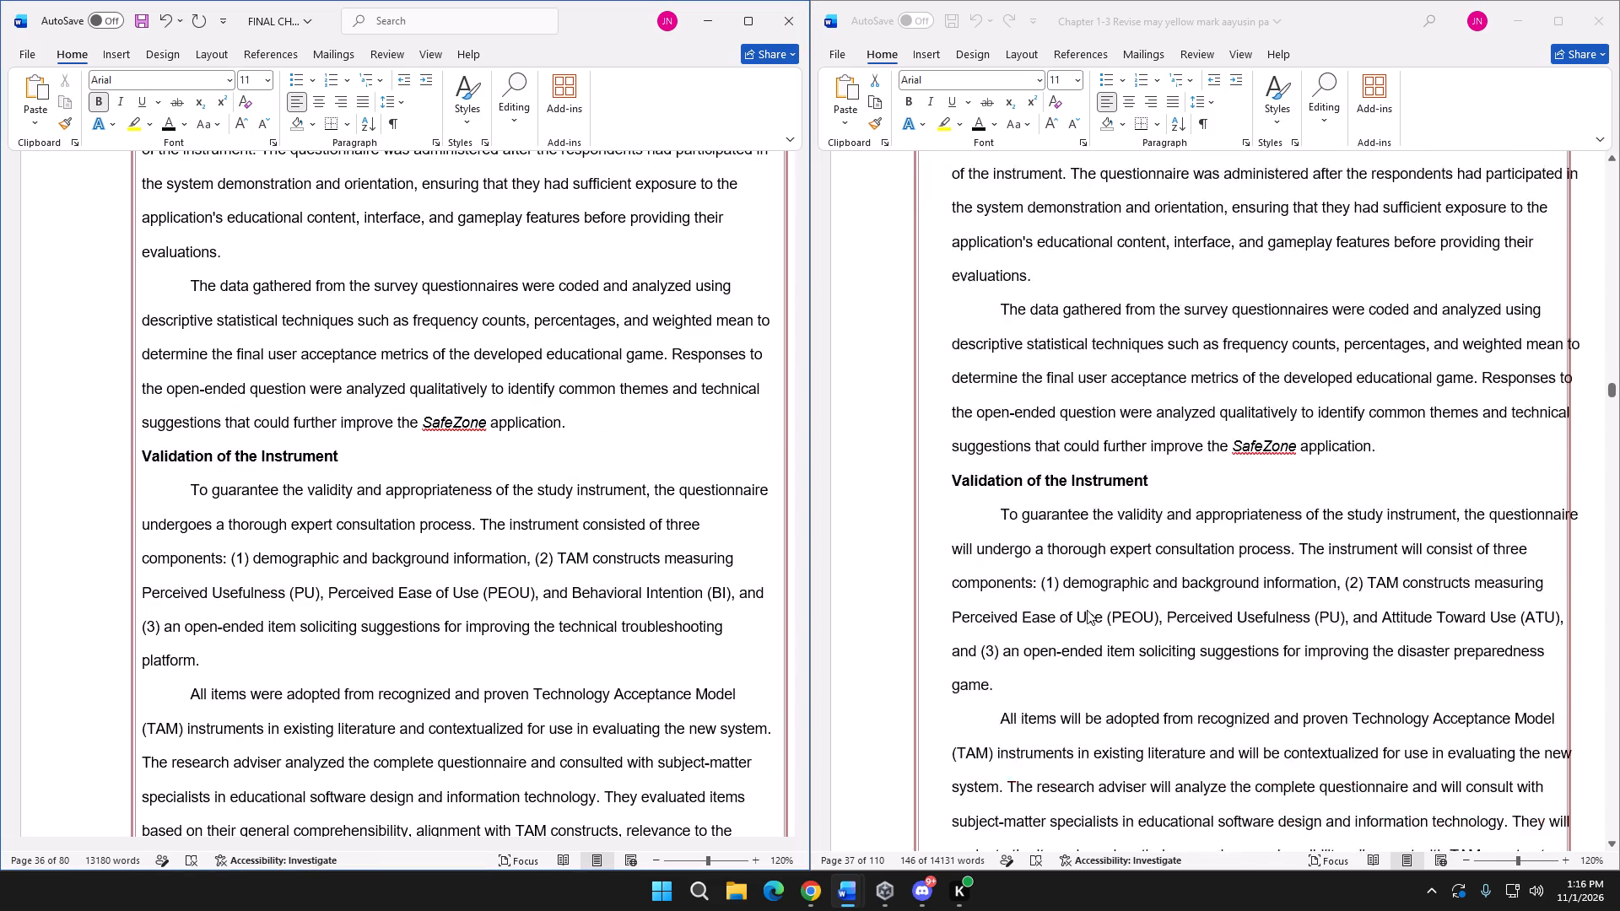
scroll(1087, 610, "down", 1)
left_click(993, 421)
left_click(998, 422)
left_click_drag(998, 422, 1144, 495)
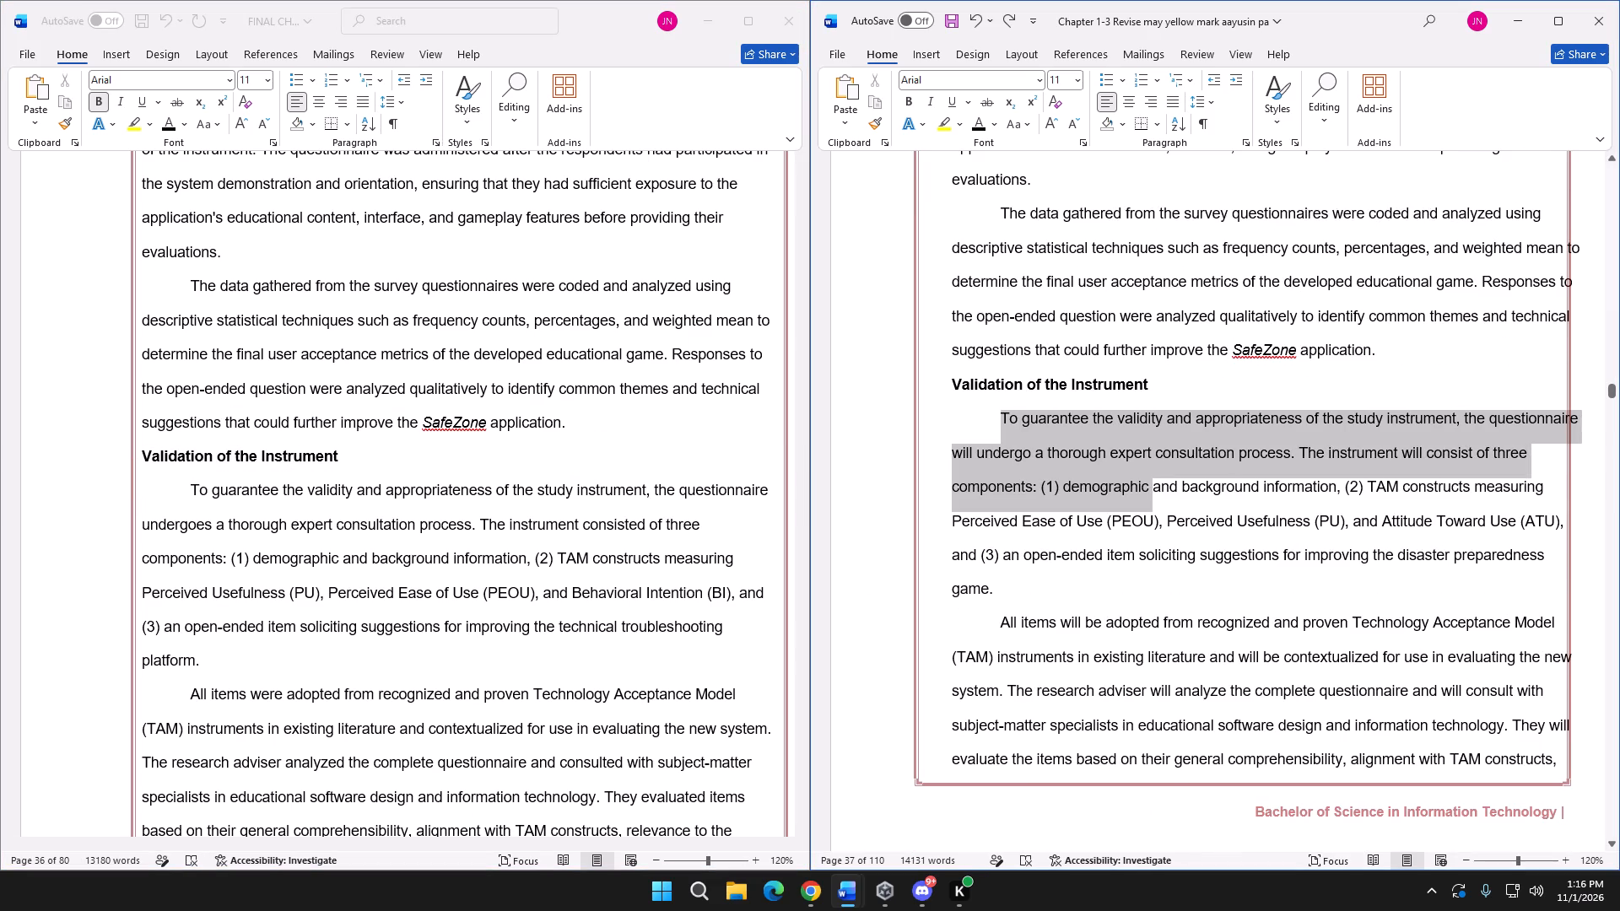
left_click_drag(1144, 495, 1180, 547)
scroll(1176, 555, "down", 6)
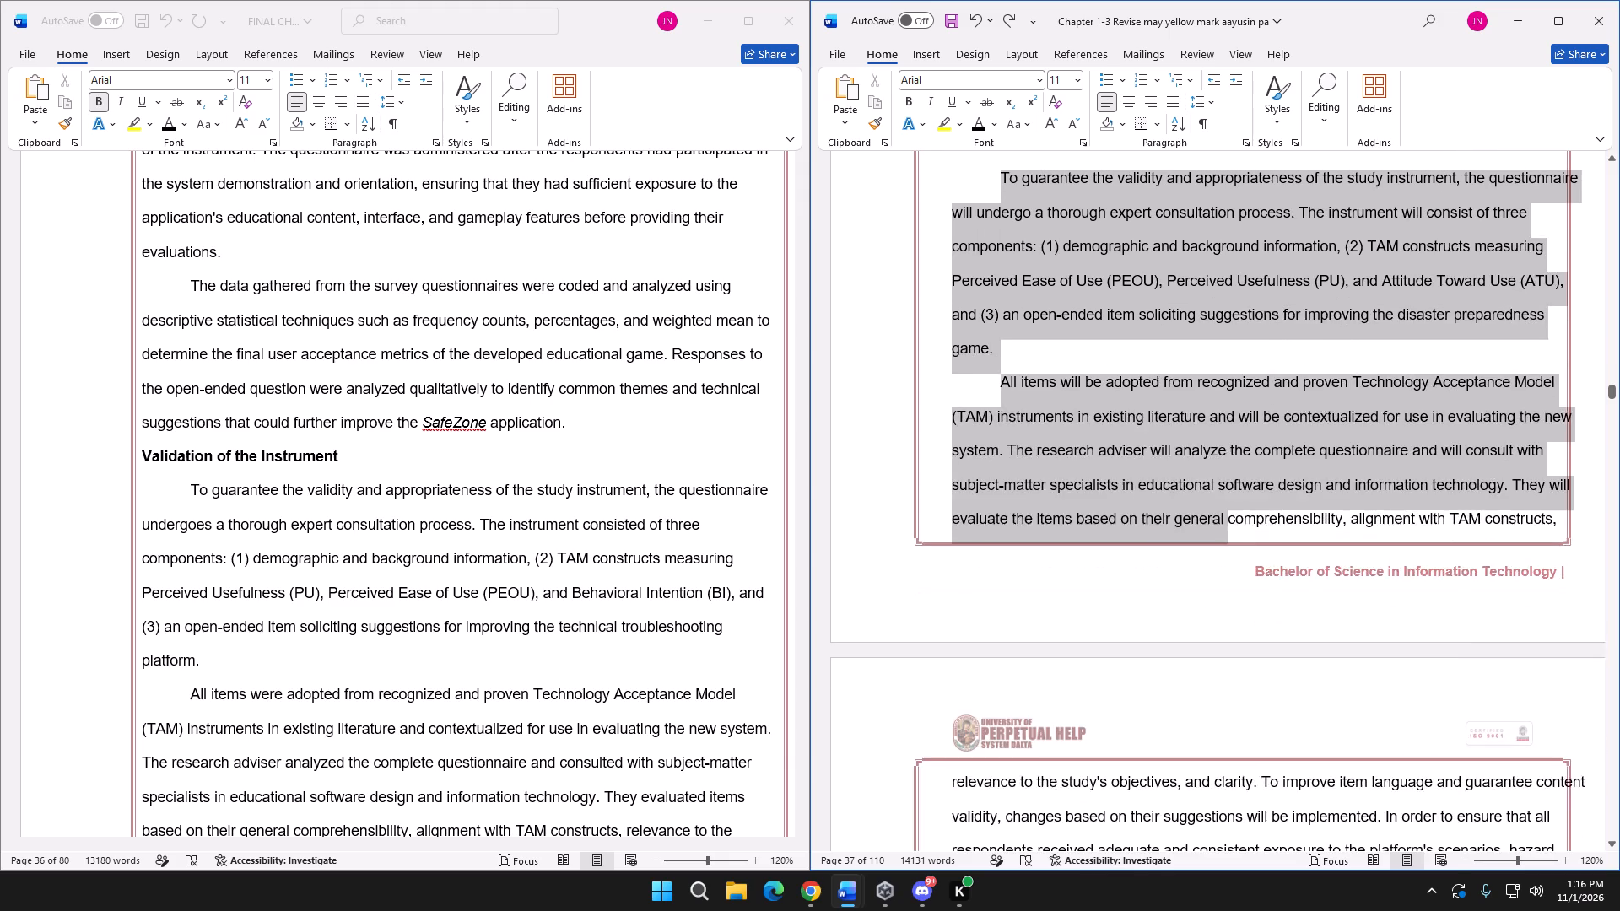
left_click_drag(1180, 547, 1252, 604)
scroll(1258, 538, "down", 9)
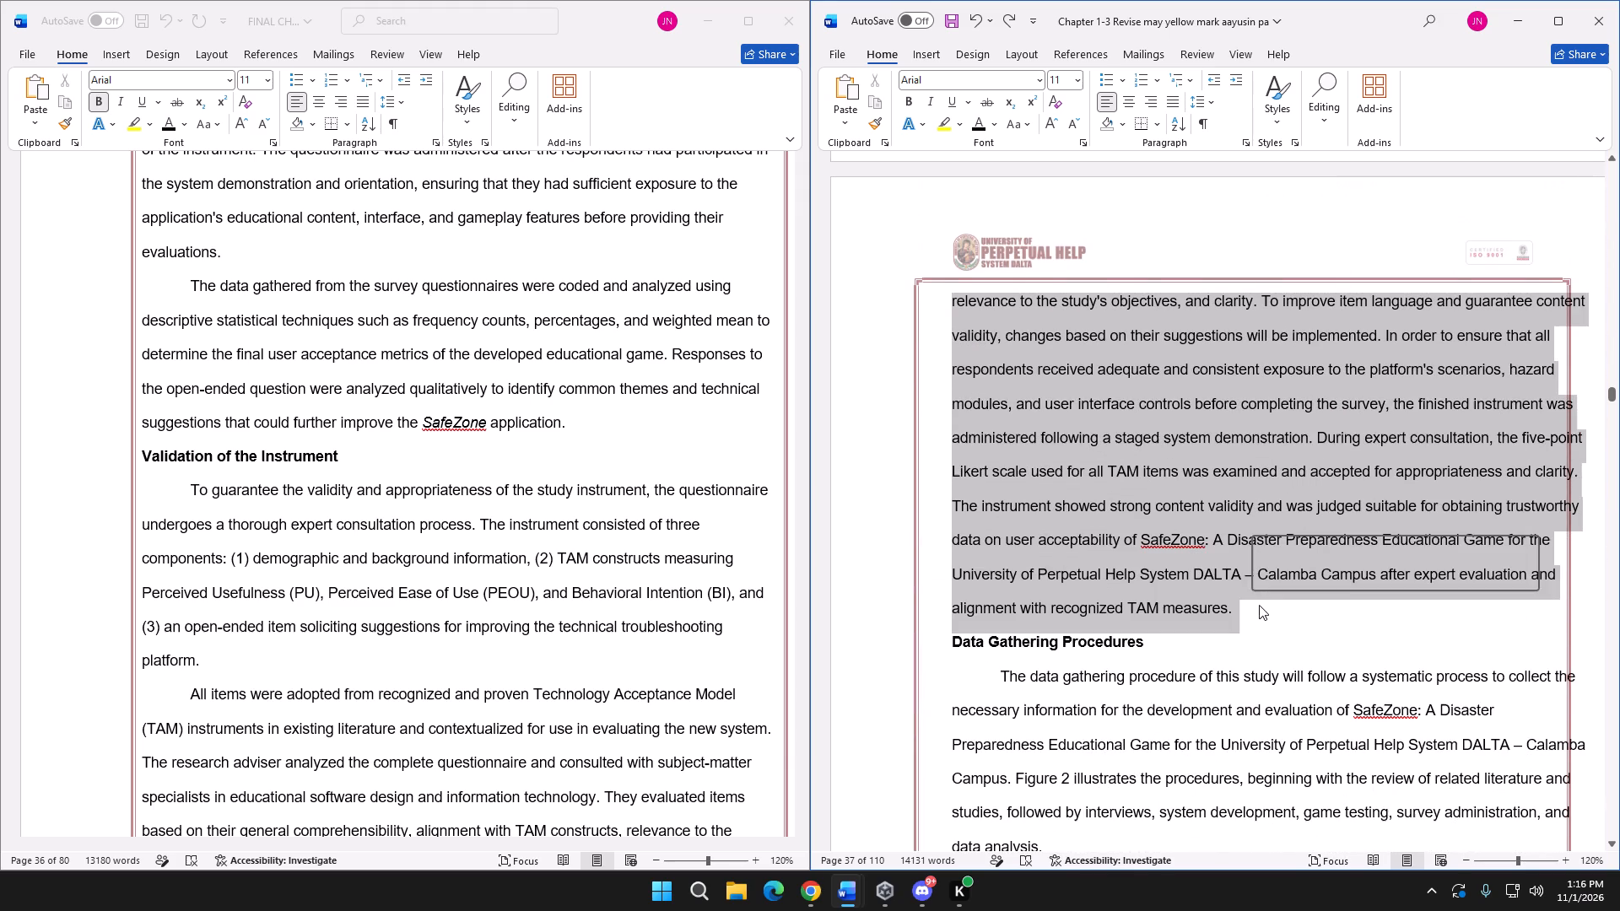
key("ctrl+c")
left_click(191, 499)
left_click_drag(189, 493, 444, 587)
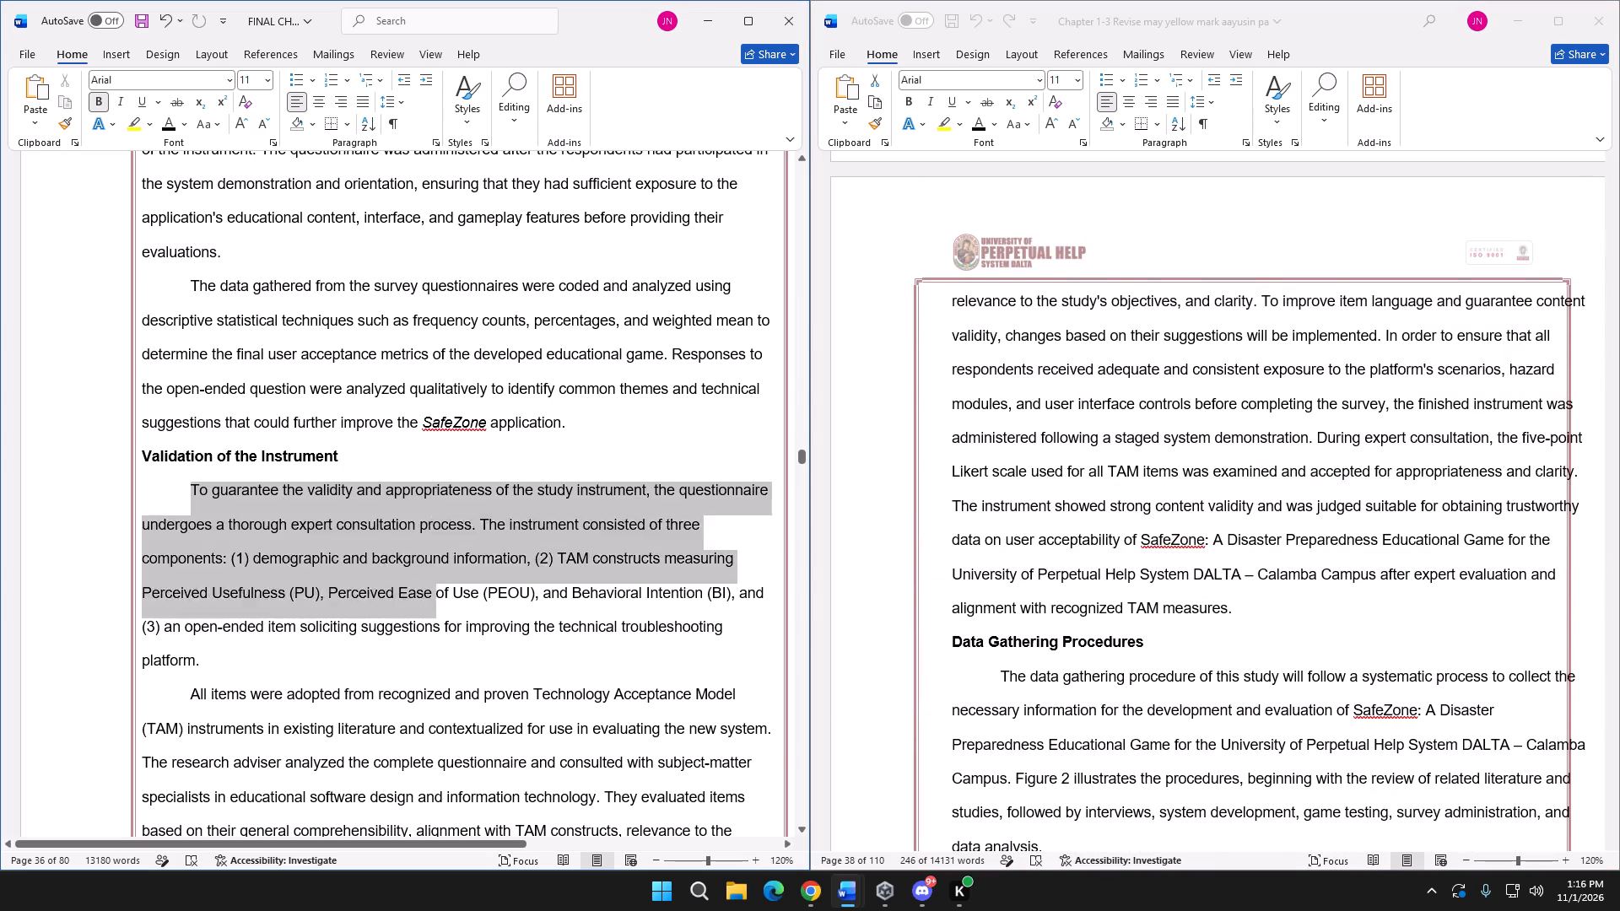
left_click_drag(444, 587, 218, 547)
scroll(451, 589, "down", 18)
key("ctrl+v")
left_click(443, 551)
left_click(468, 525)
Indent the first line of the final document's "To guarantee the validity and appropriateness" paragraph.
scroll(469, 561, "up", 10)
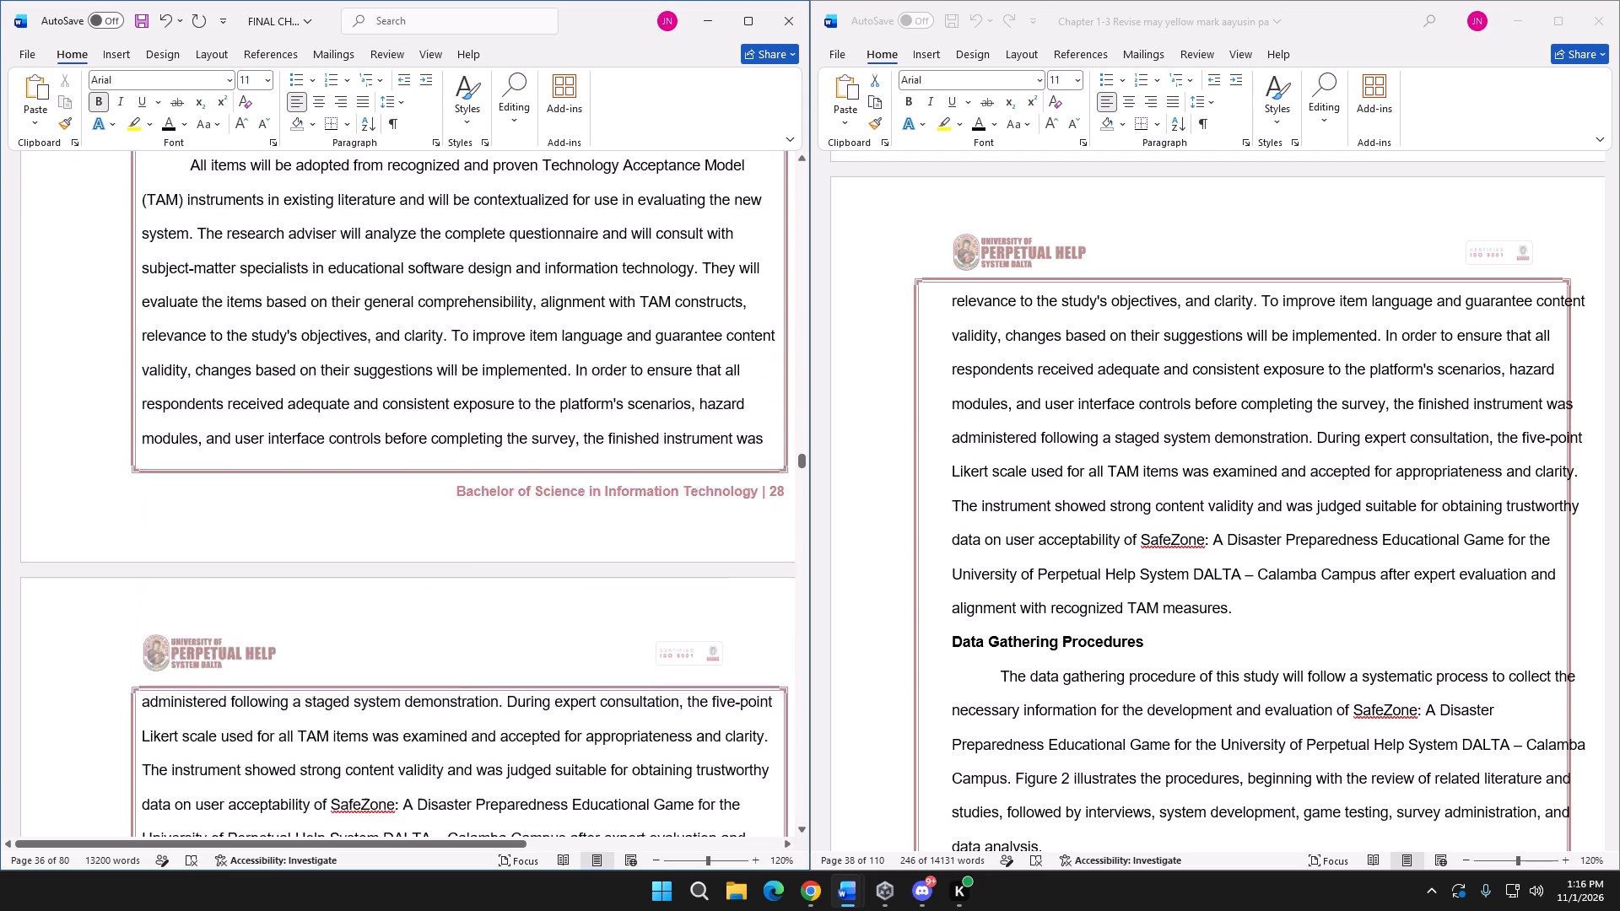
scroll(483, 573, "up", 8)
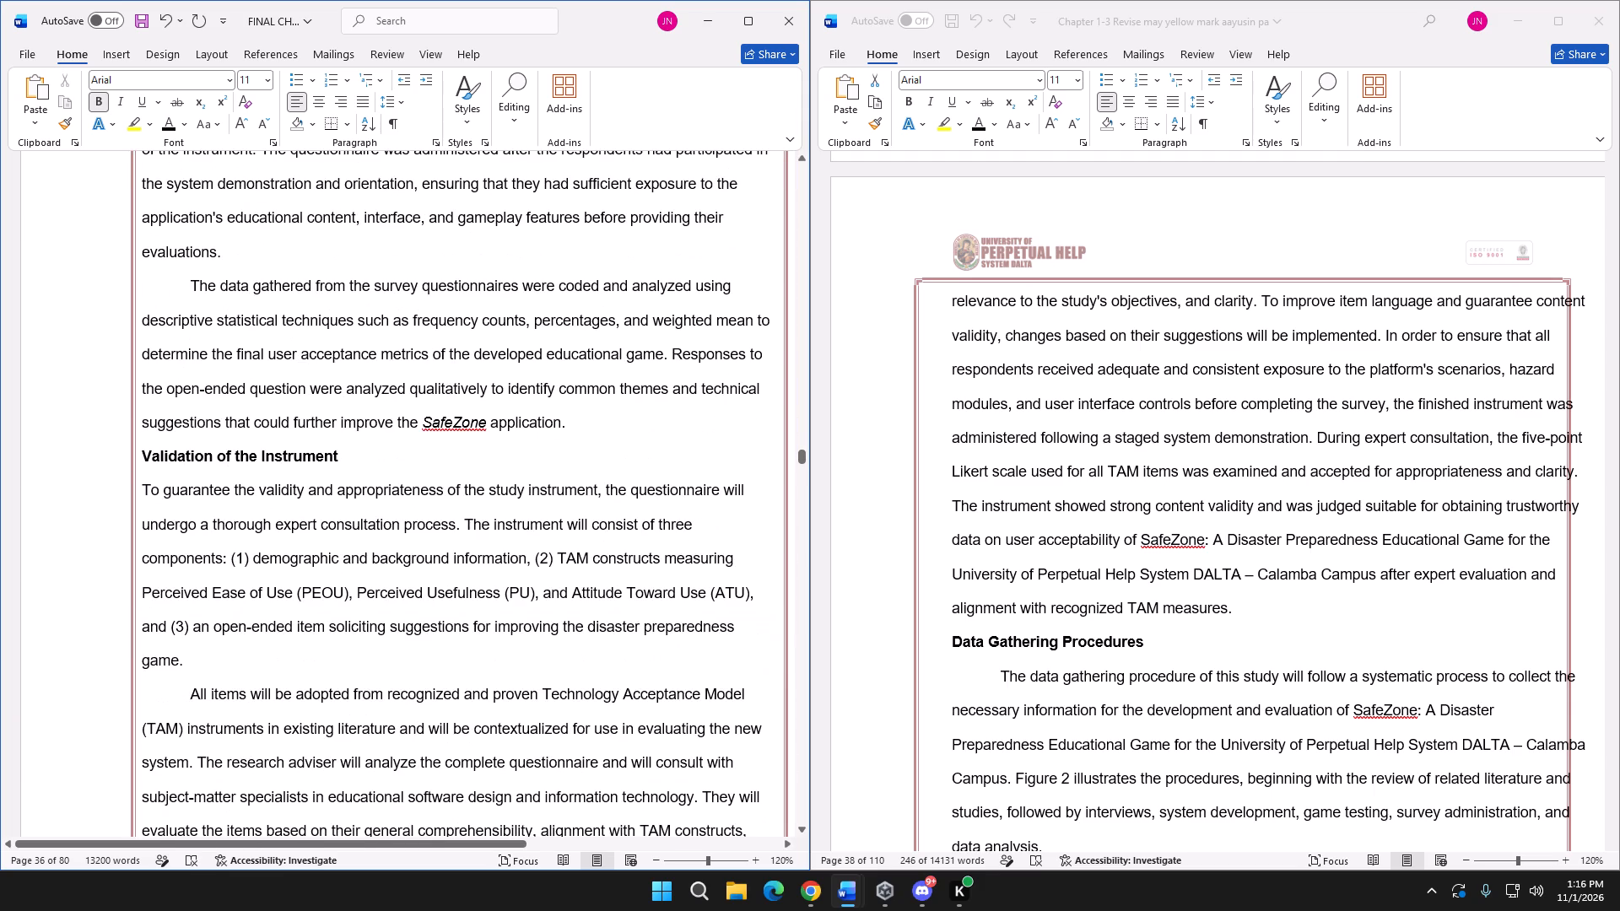
left_click(143, 491)
key("Tab")
Compare the Validation of the Instrument text in the final document and the revision, through the start of Data Gathering Procedures.
scroll(1099, 611, "up", 11)
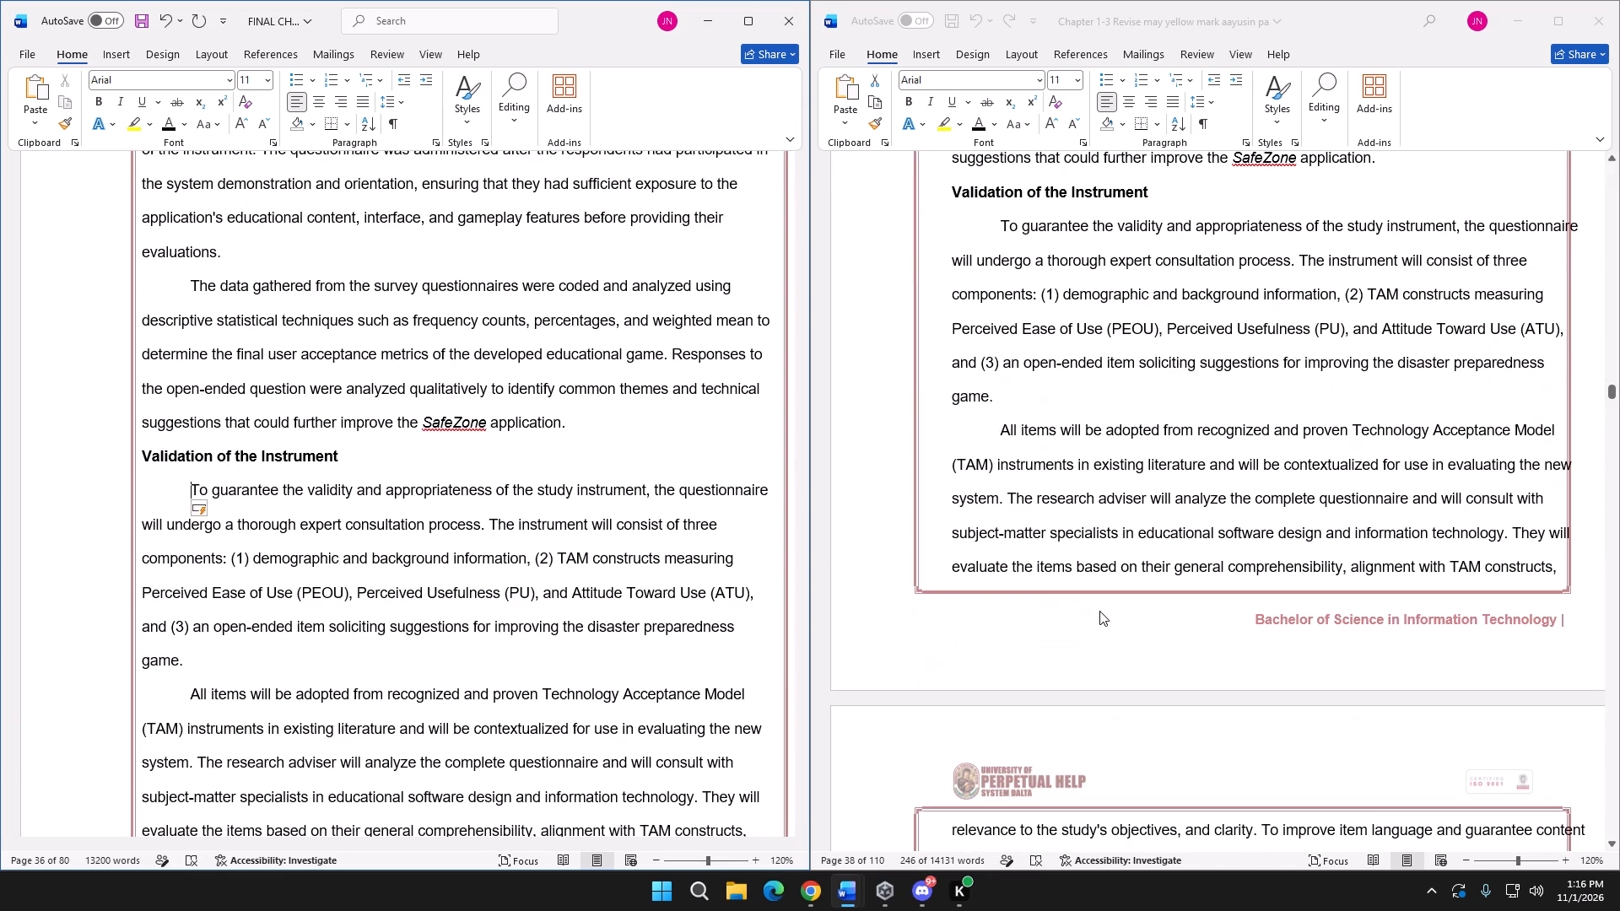
scroll(398, 563, "down", 5)
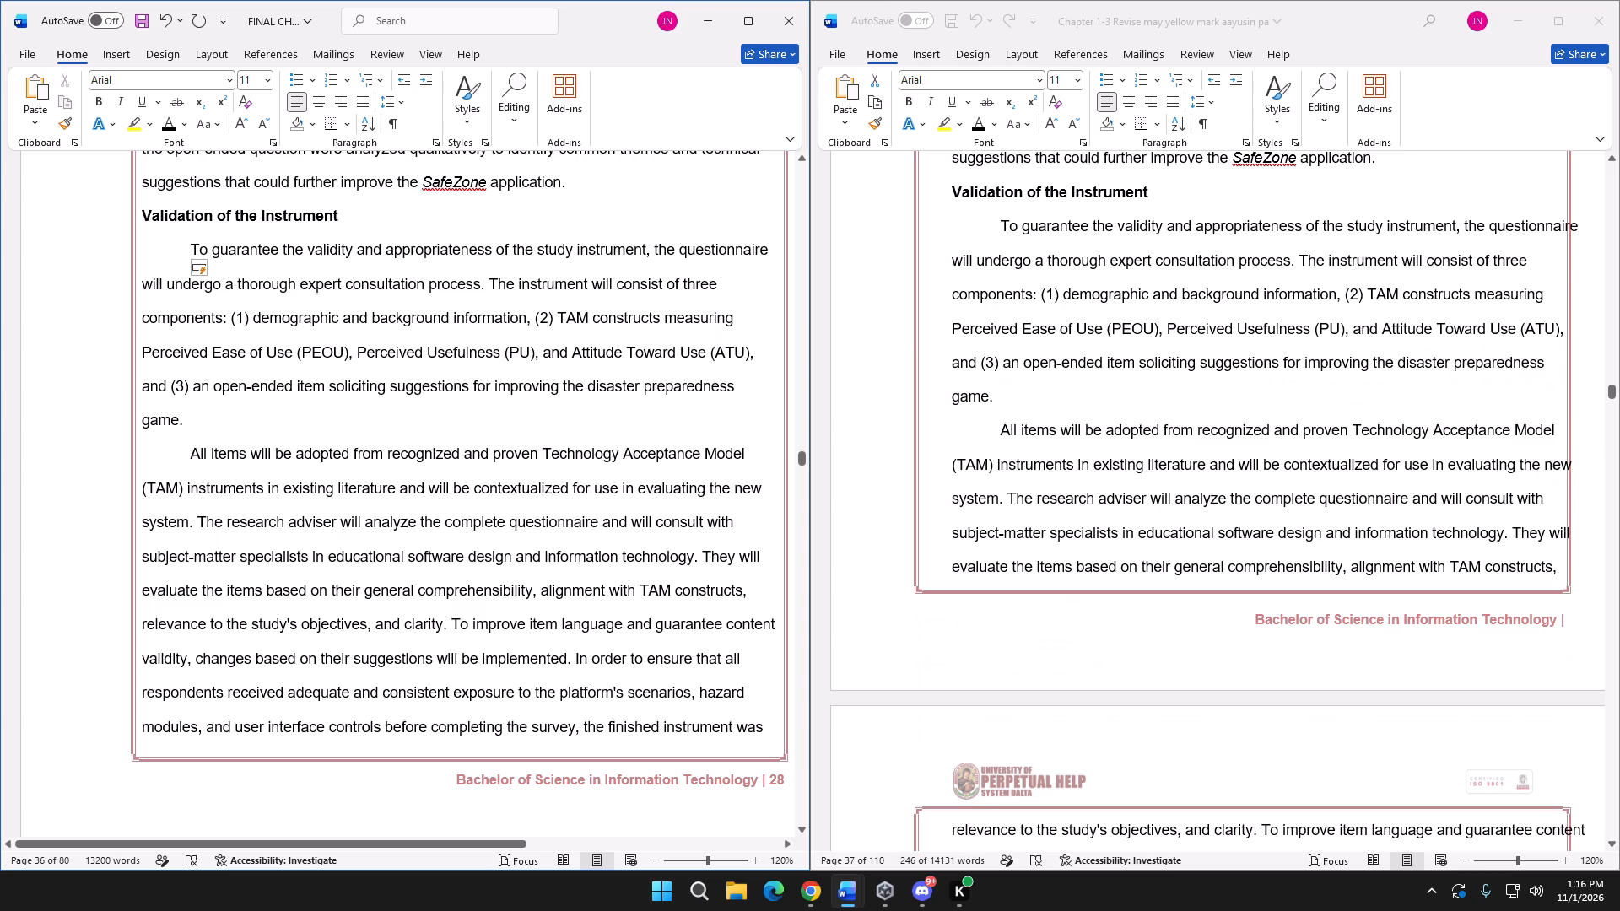
scroll(392, 563, "down", 10)
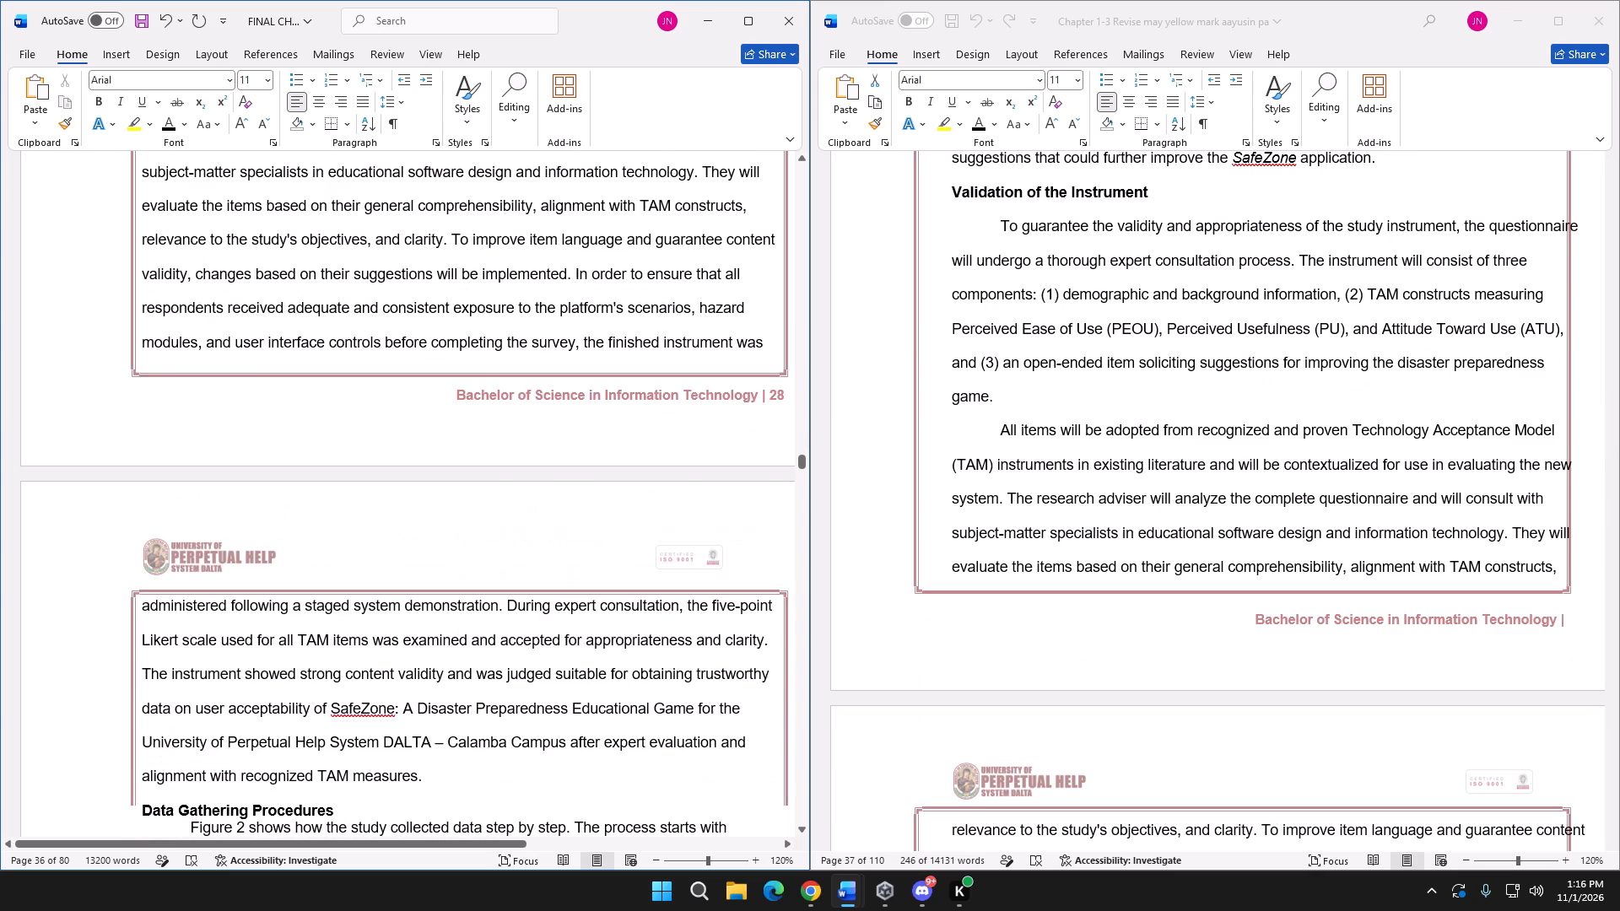
scroll(391, 569, "up", 6)
scroll(394, 569, "down", 10)
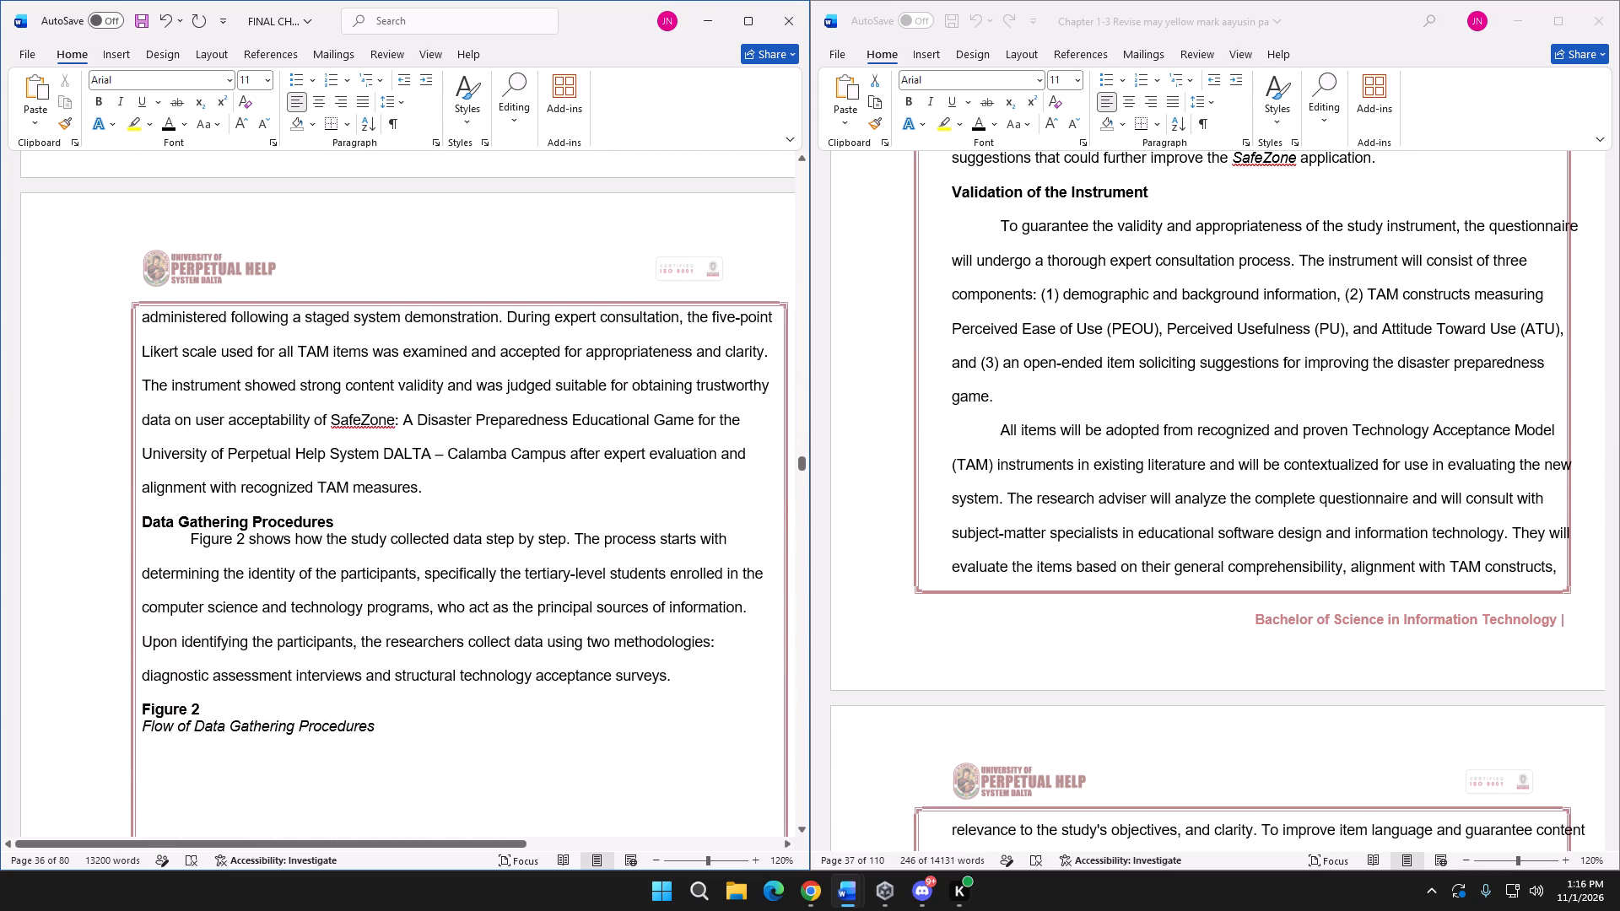
scroll(888, 607, "down", 5)
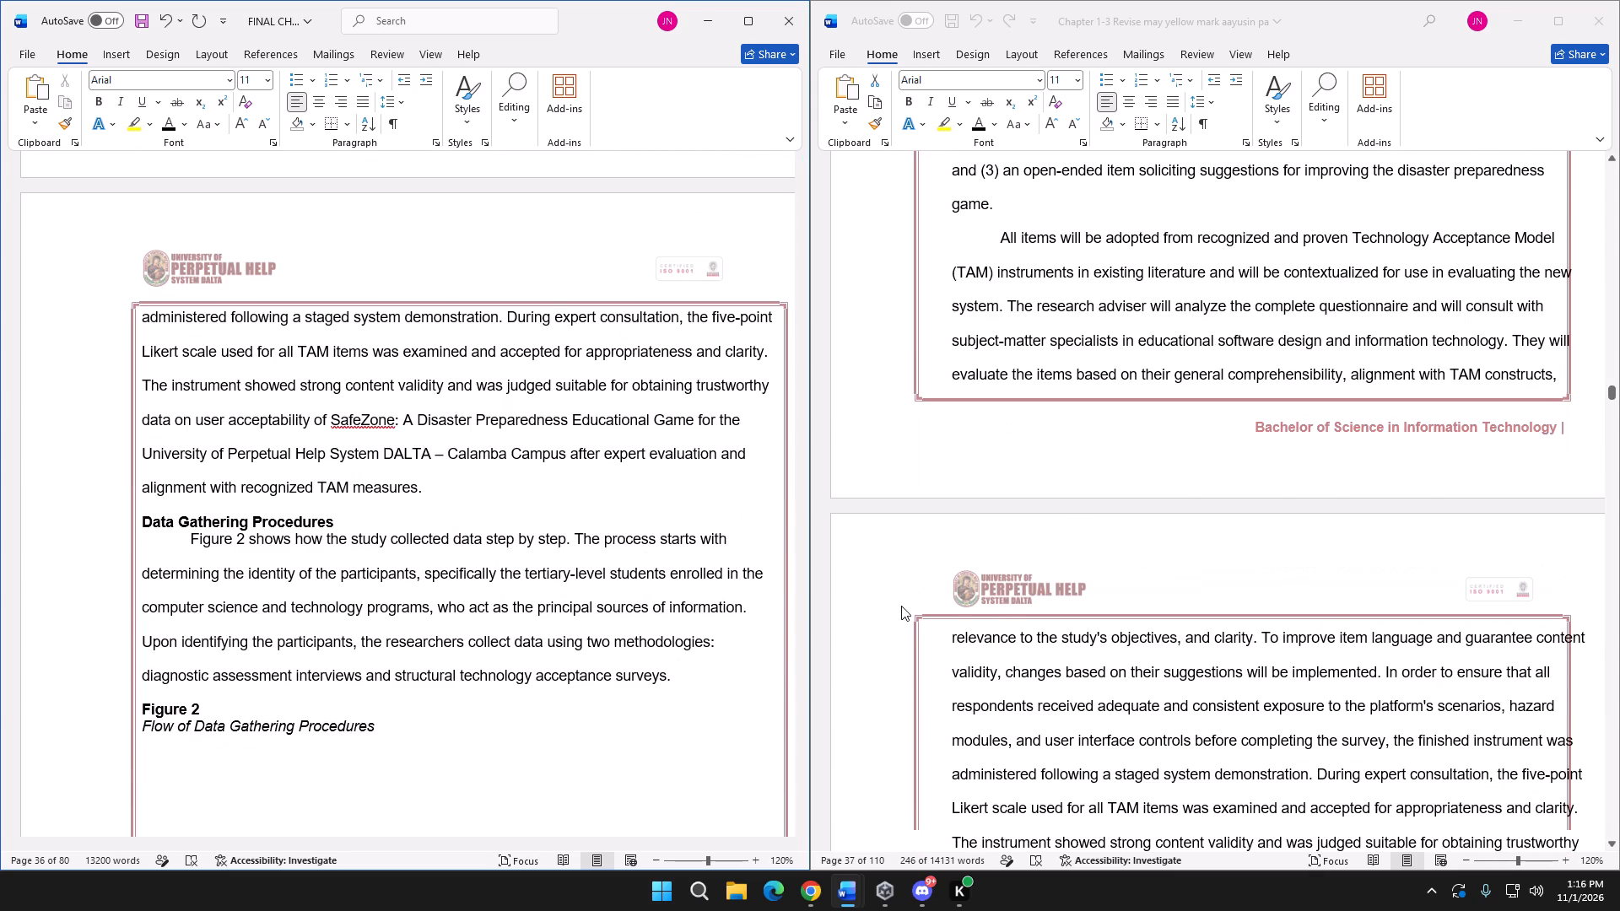
scroll(903, 605, "down", 3)
scroll(392, 519, "up", 9)
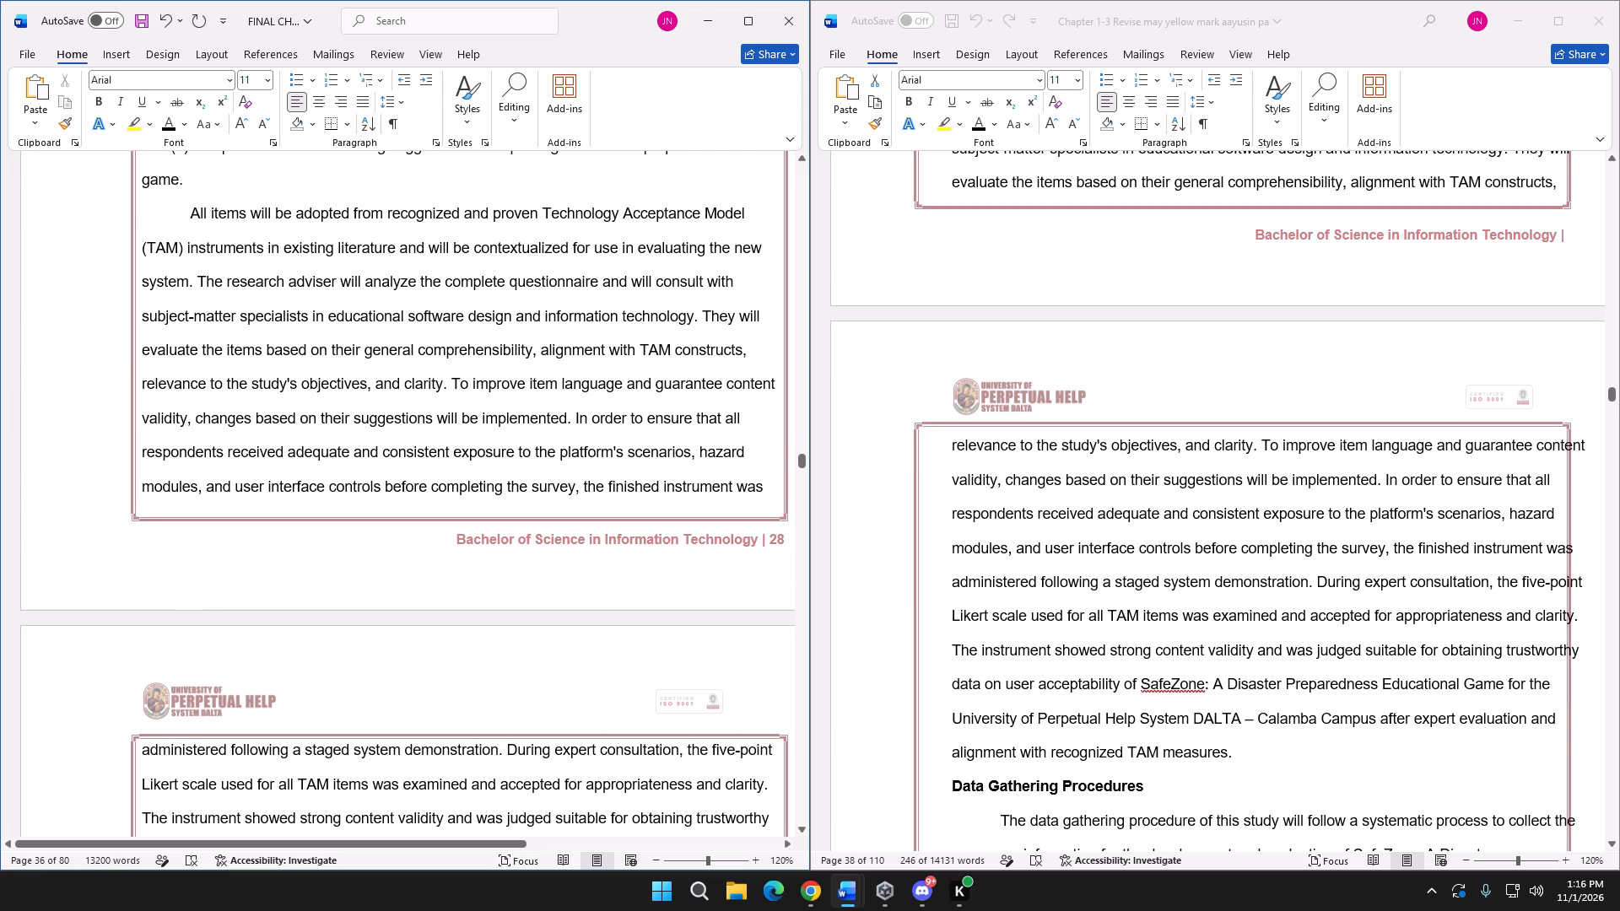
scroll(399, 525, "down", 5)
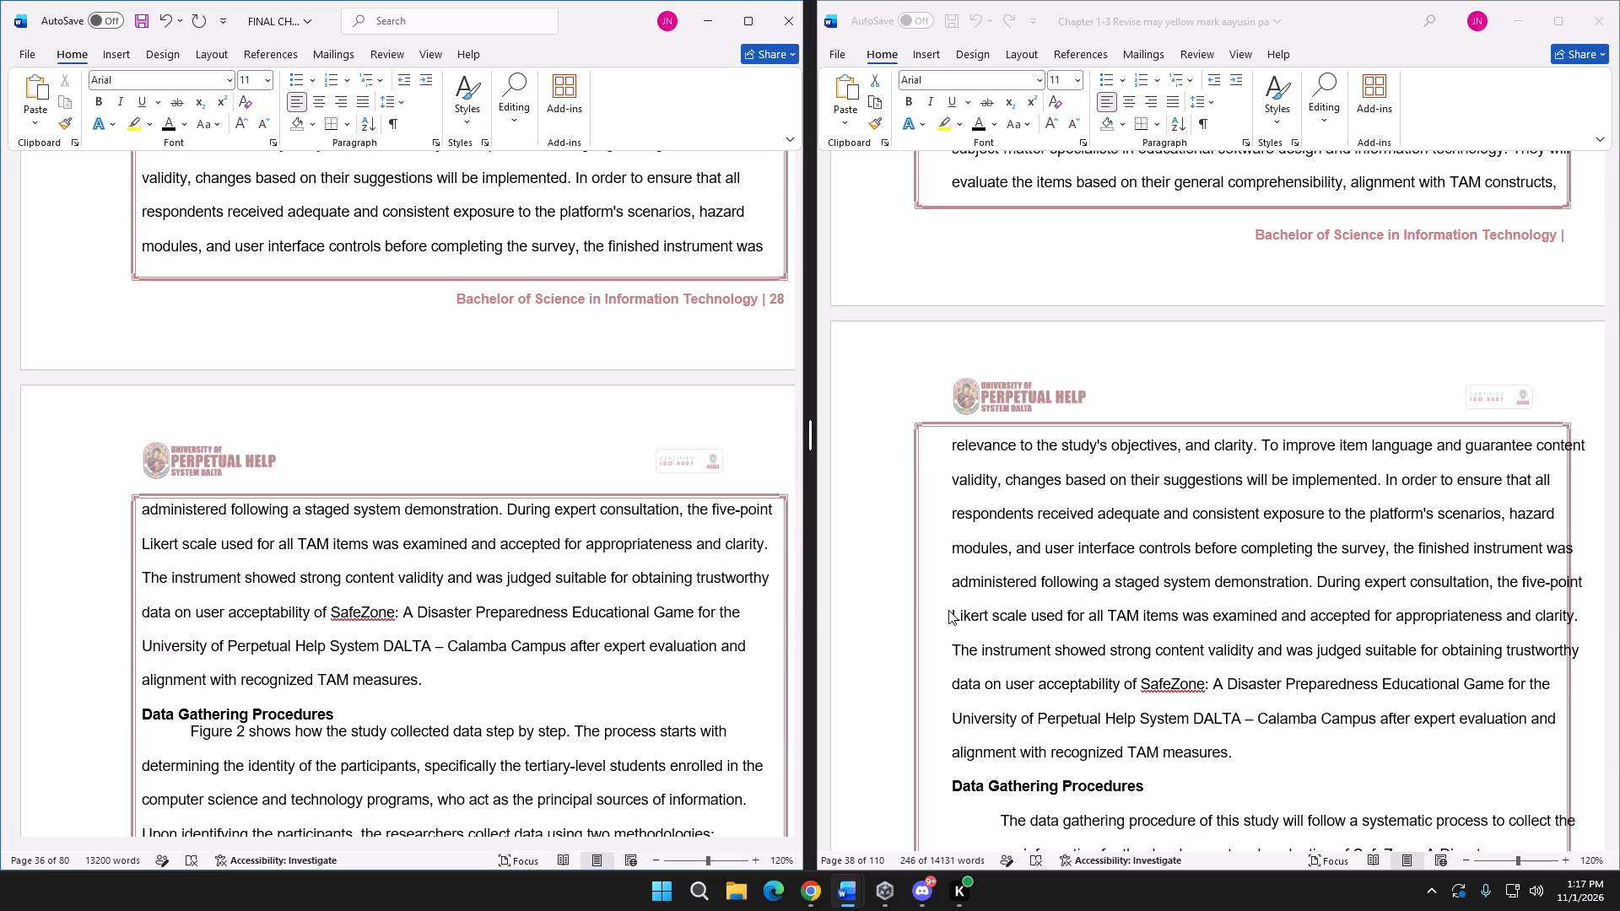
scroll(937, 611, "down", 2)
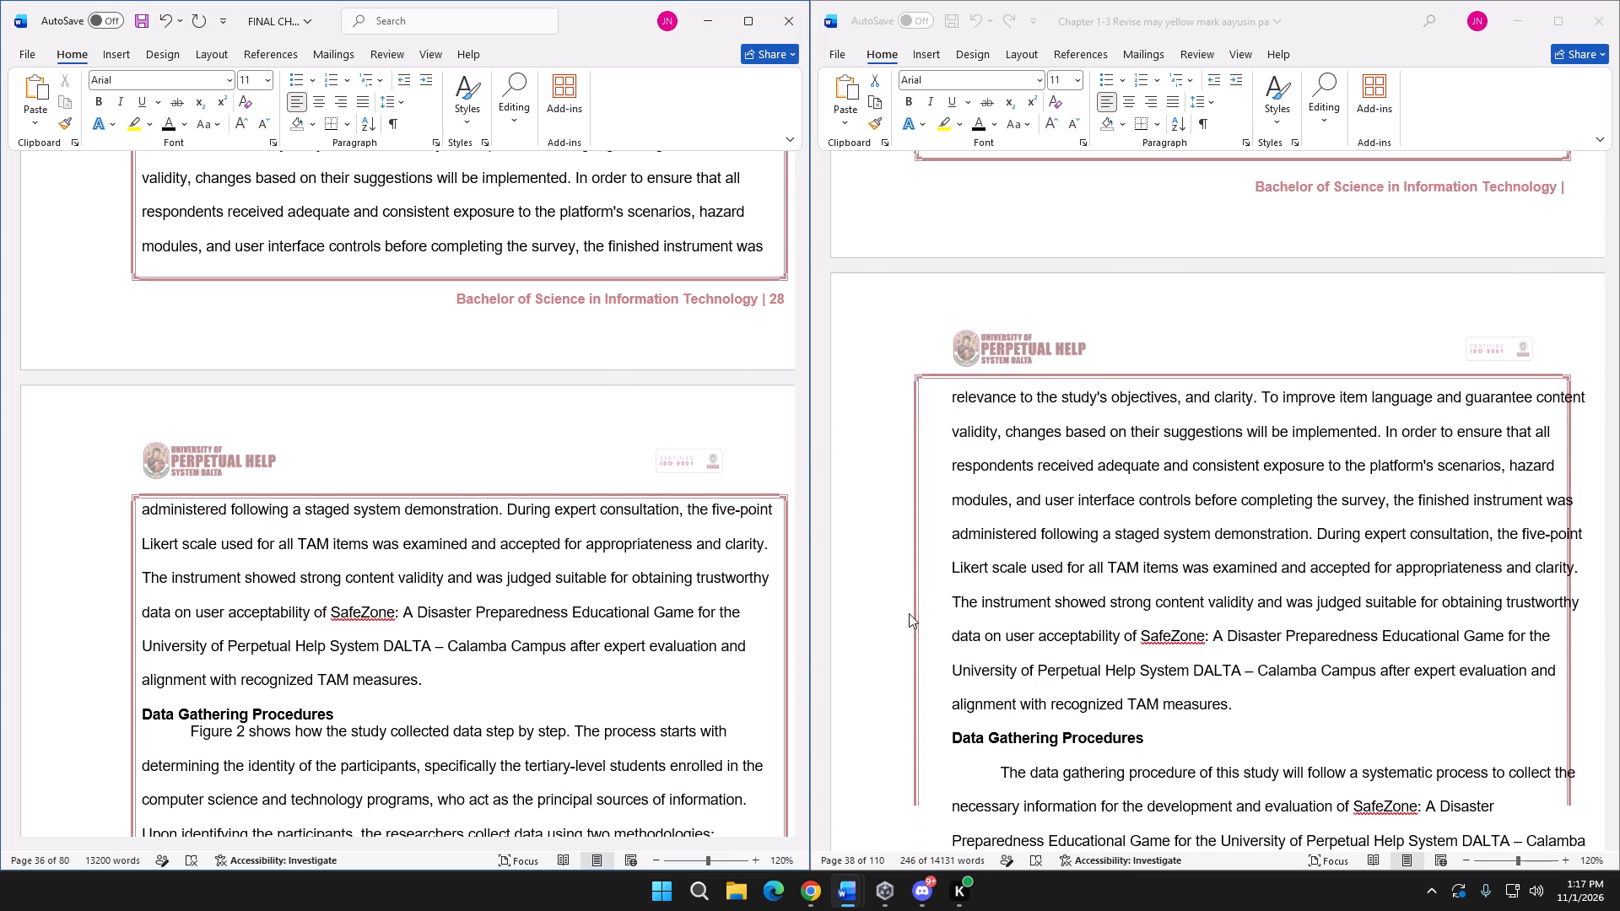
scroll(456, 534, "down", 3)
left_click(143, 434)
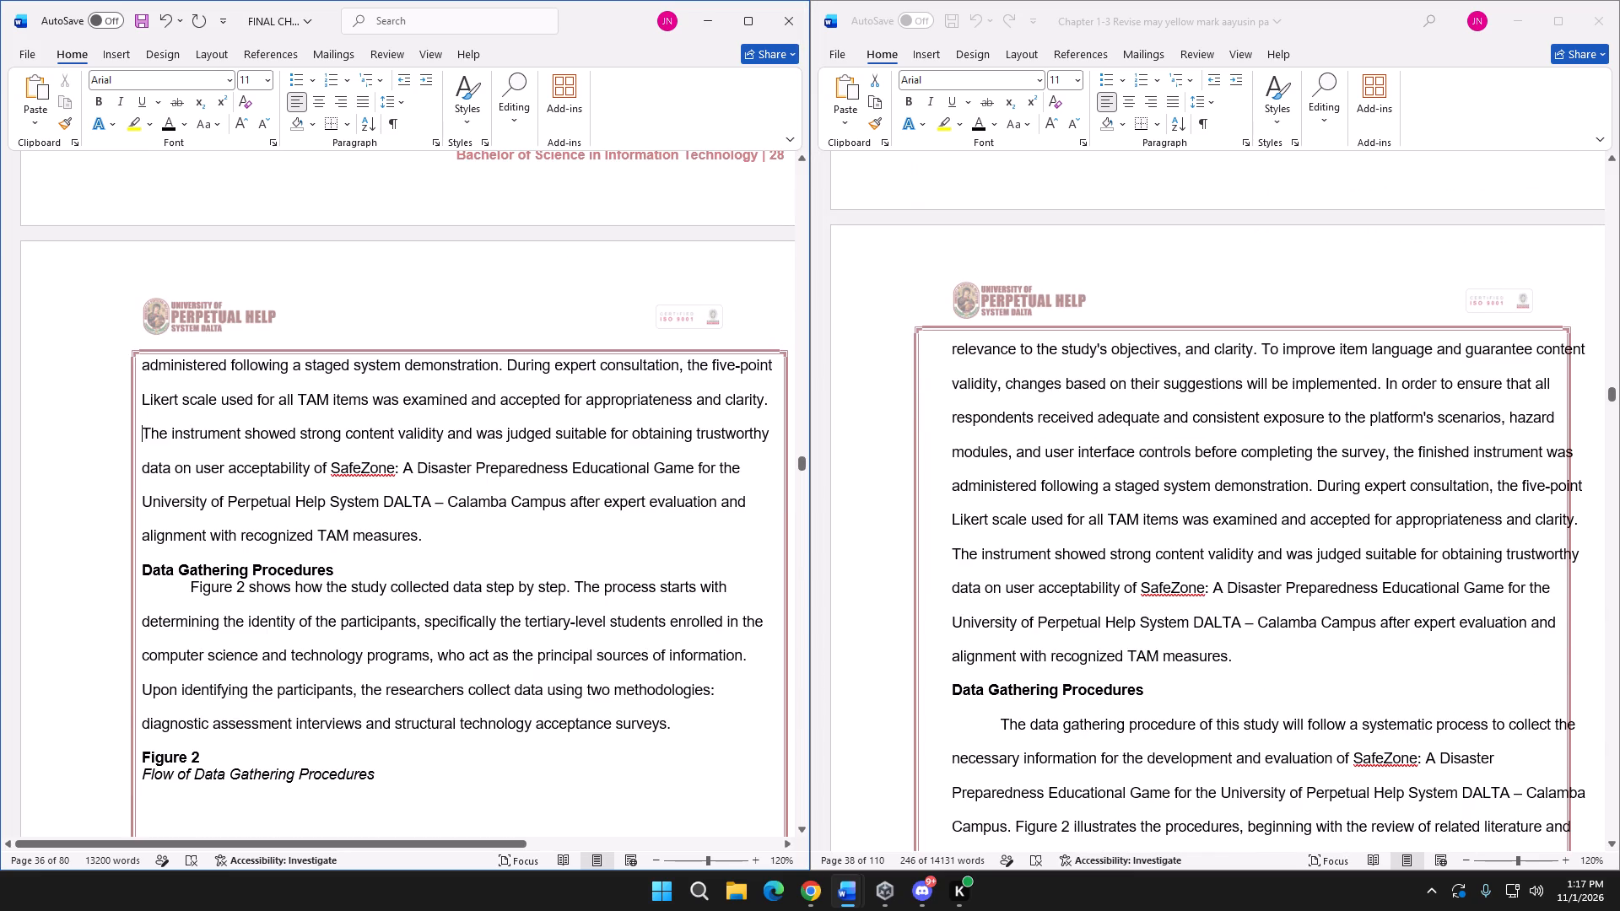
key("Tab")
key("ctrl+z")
Set the line spacing of the final document's "Data Gathering Procedures" heading to Double.
left_click_drag(350, 567, 134, 564)
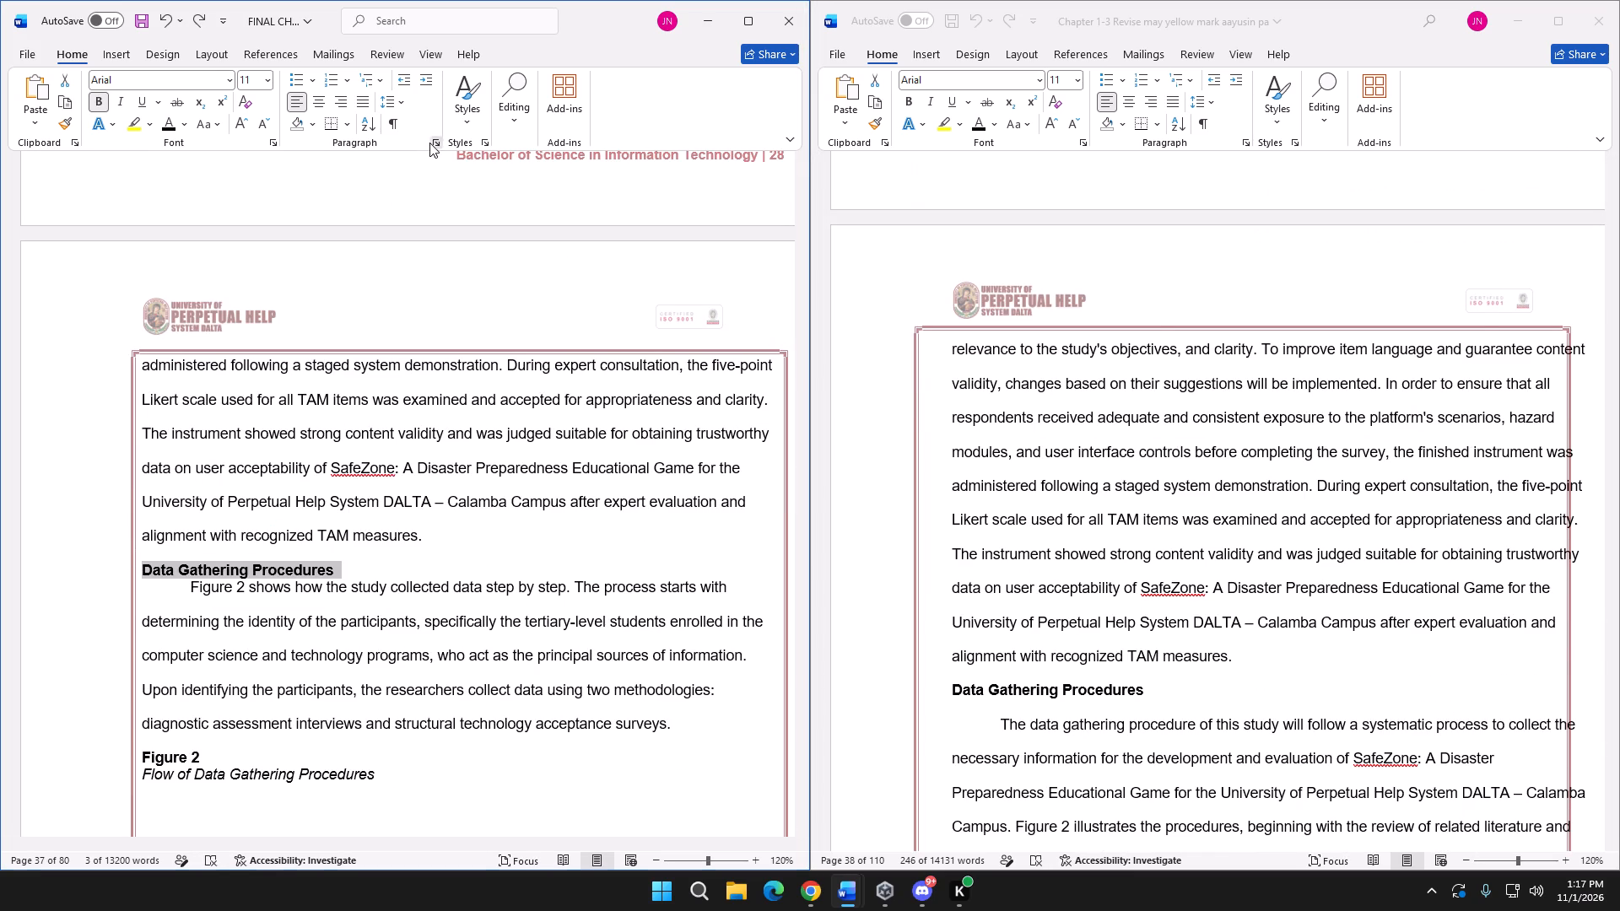
left_click(429, 143)
left_click(1353, 535)
left_click(1347, 574)
left_click(1375, 701)
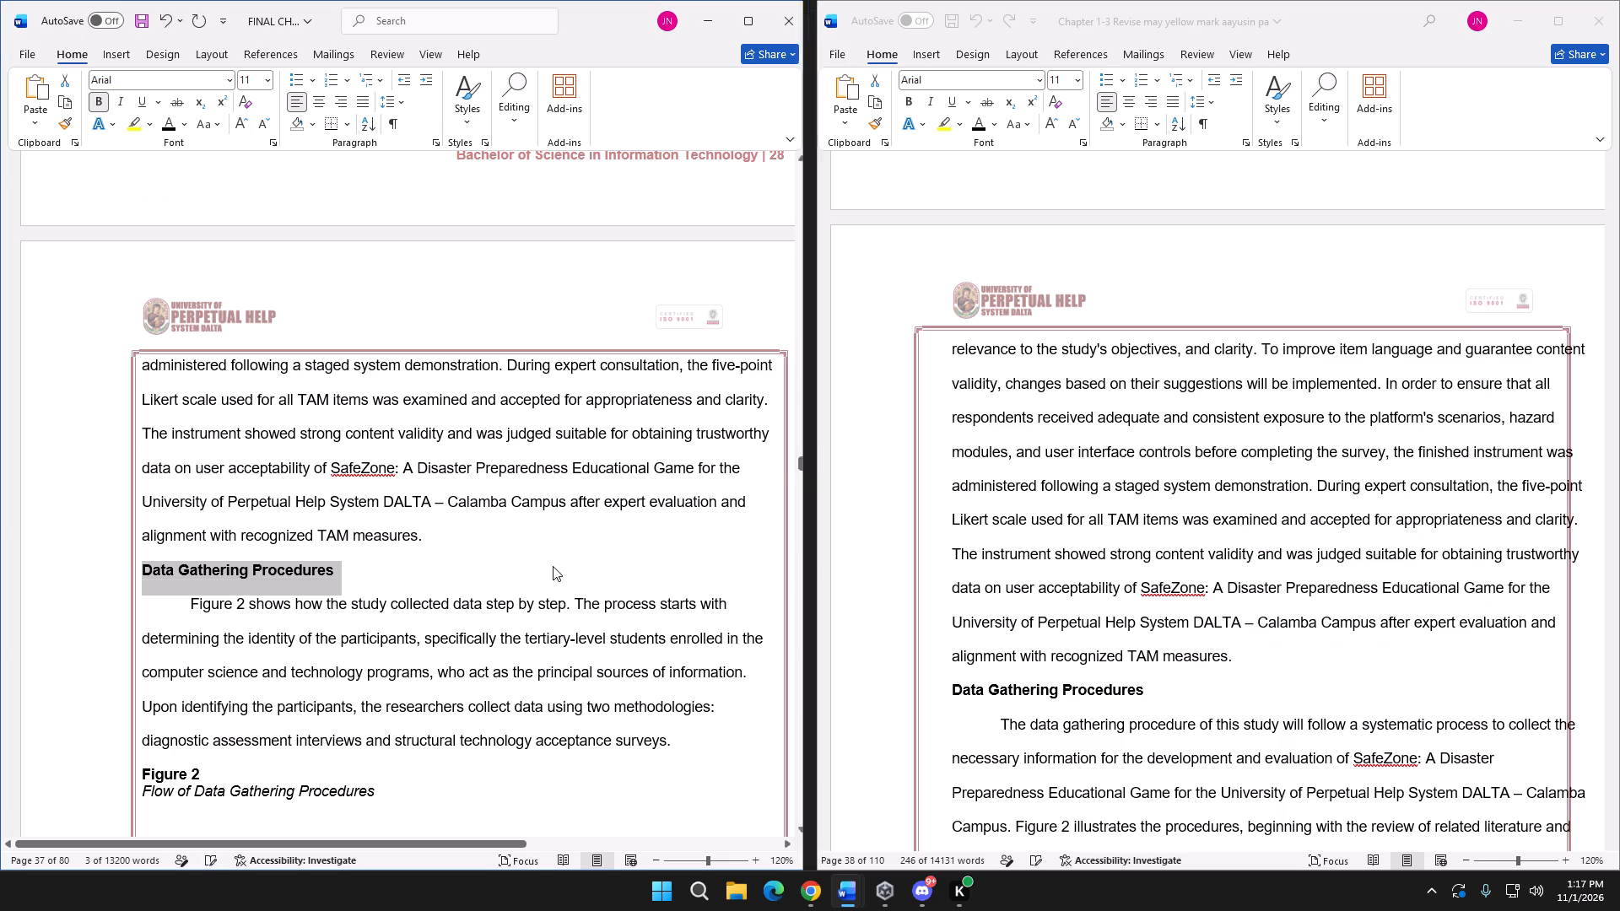
Replace the final document's Data Gathering Procedures paragraph above Figure 2 with the revision's paragraph, from "The data gathering procedure" through "data analysis.".
scroll(448, 541, "down", 4)
scroll(1076, 613, "down", 4)
left_click(1001, 547)
left_click(1002, 541)
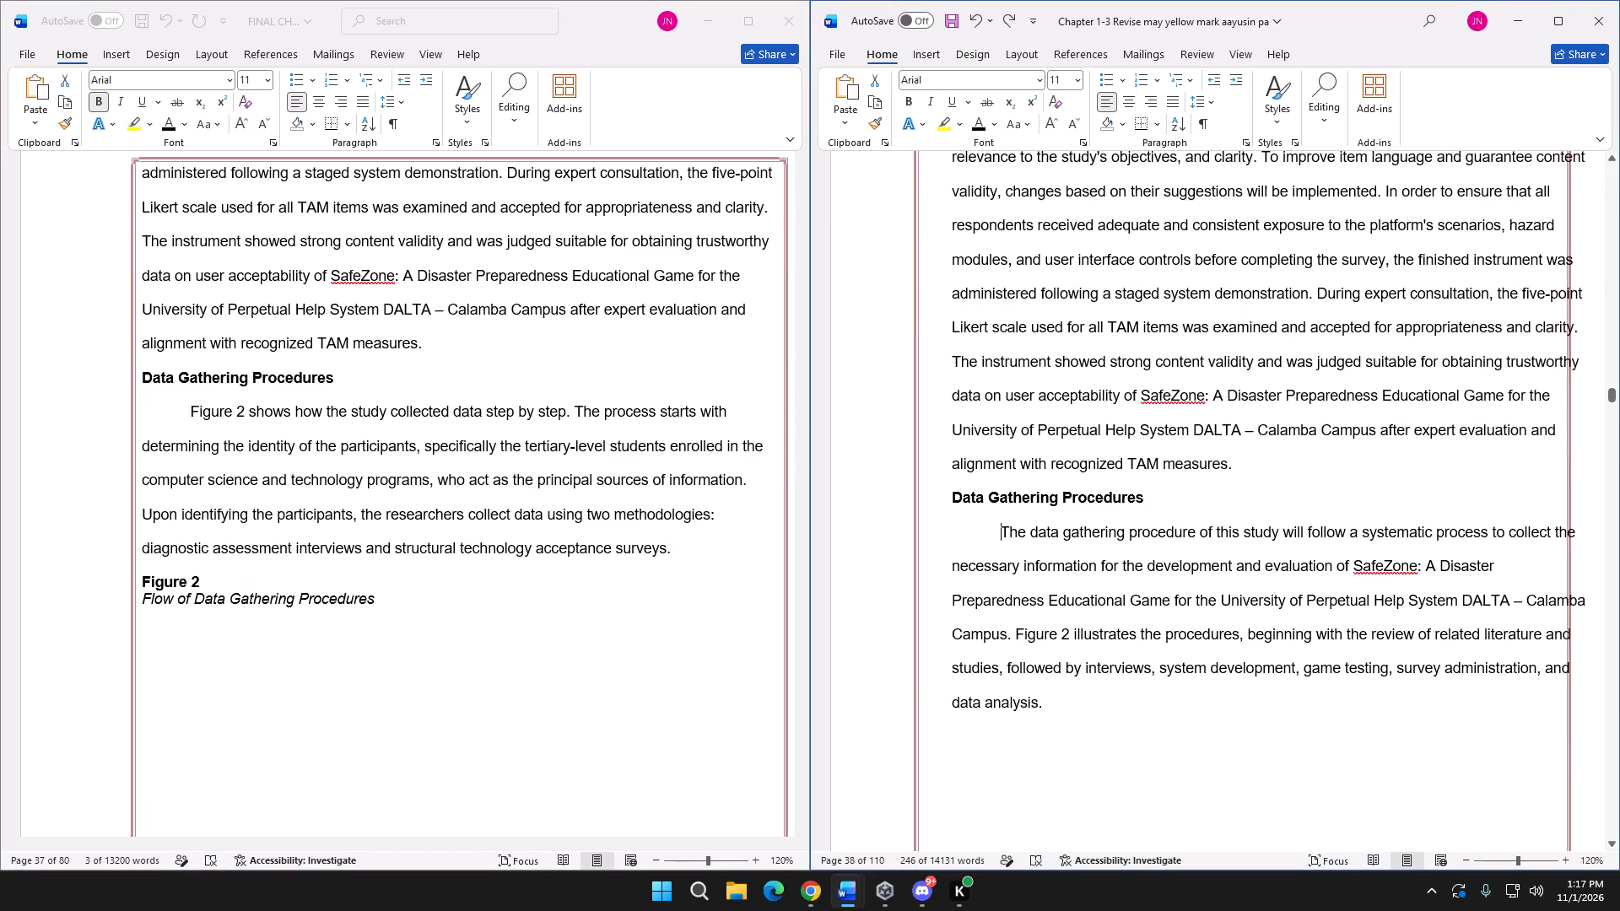
left_click_drag(1002, 541, 1086, 698)
key("ctrl+c")
left_click(184, 418)
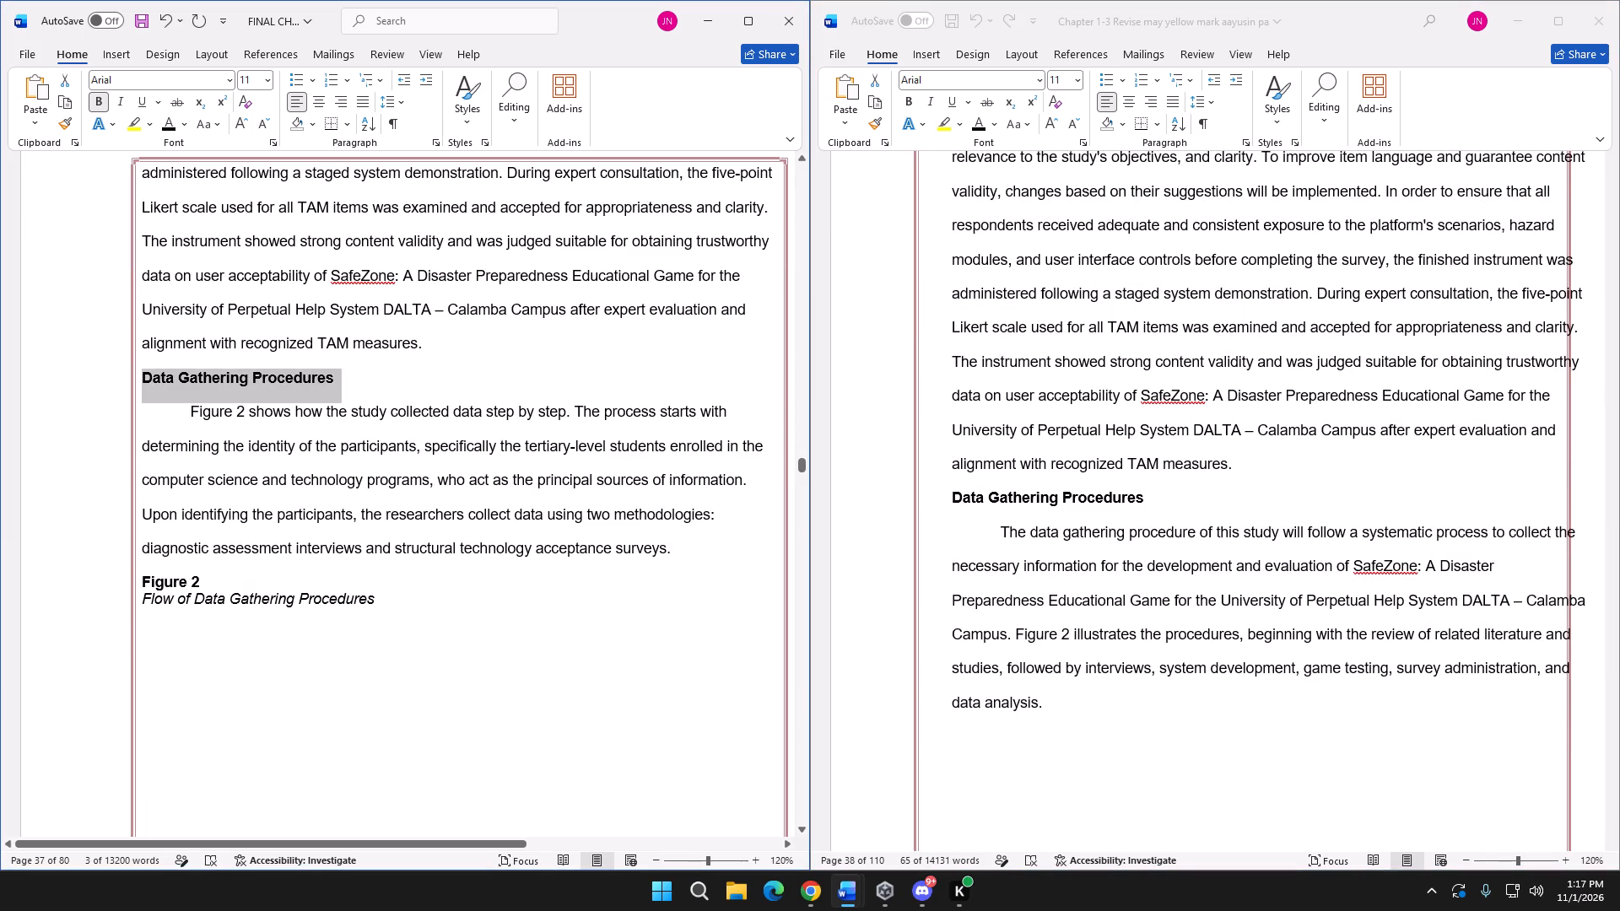
left_click(188, 417)
left_click_drag(189, 416, 689, 545)
key("ctrl+v")
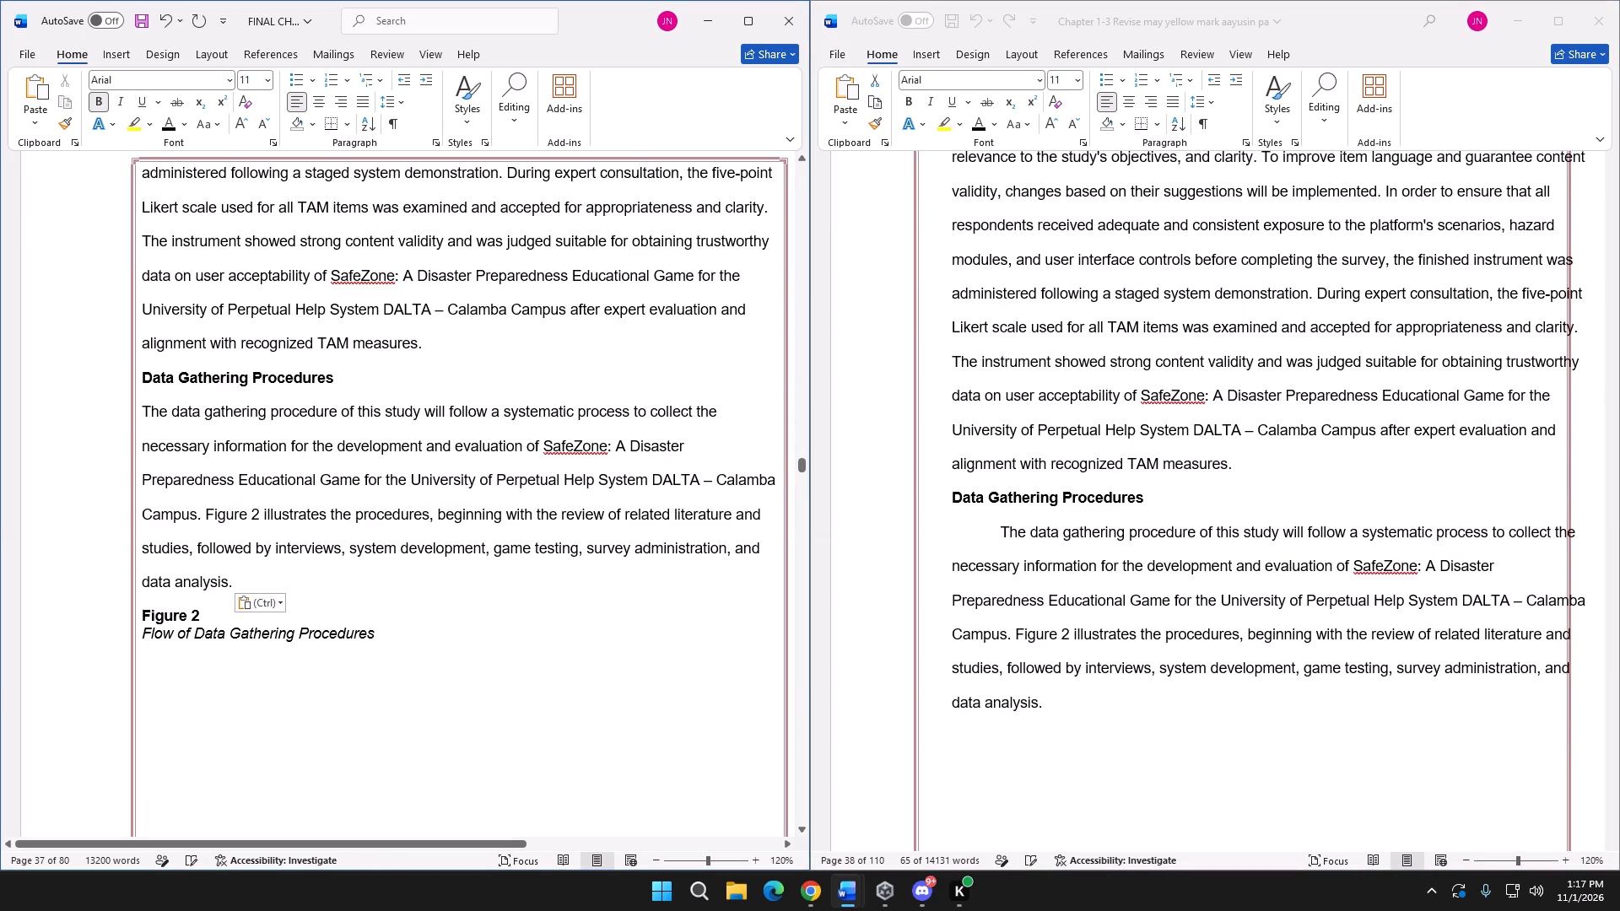
Indent the first line of the final document's "The data gathering procedure of this study" paragraph.
left_click(143, 417)
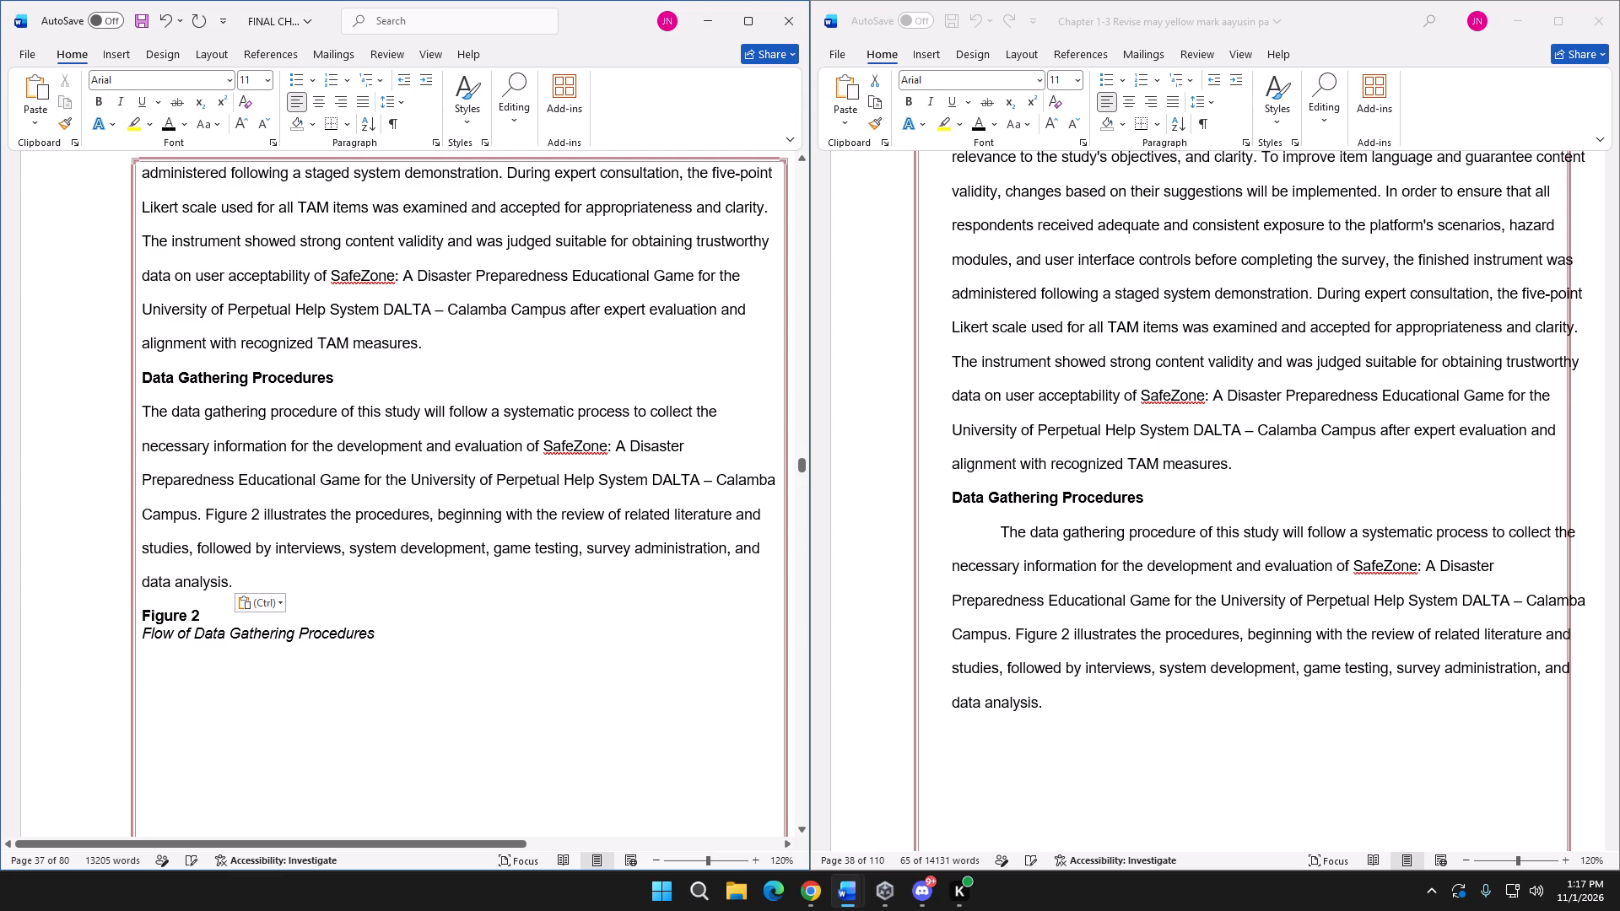
Indent the first line of the final document's paragraph beginning "The data gathering procedure of this study".
left_click(259, 597)
left_click(144, 415)
key("Tab")
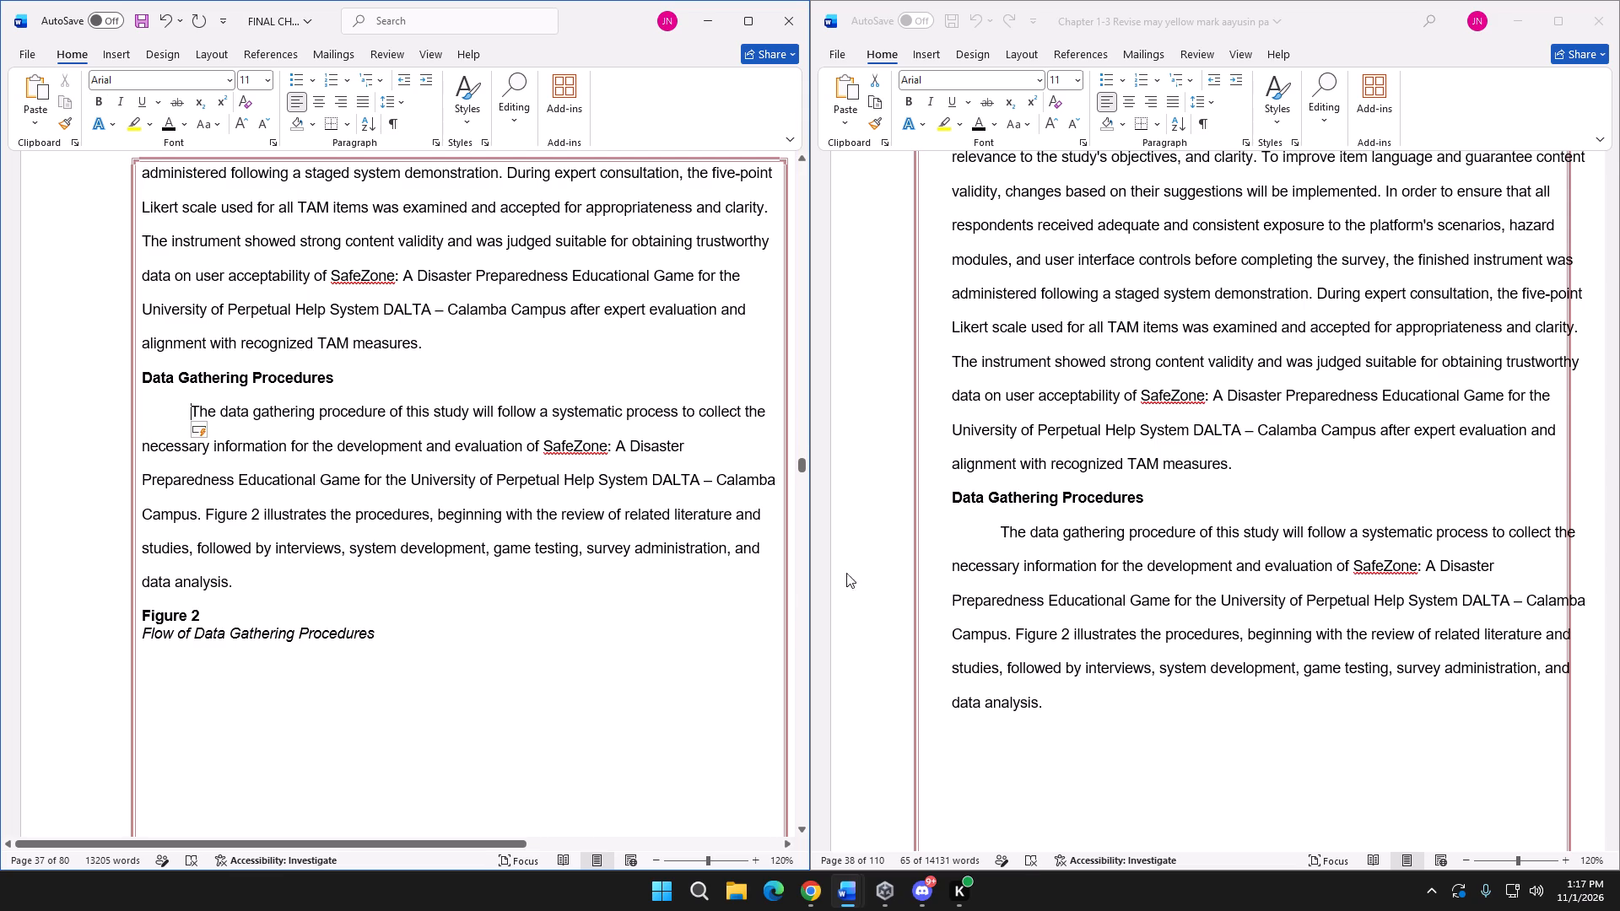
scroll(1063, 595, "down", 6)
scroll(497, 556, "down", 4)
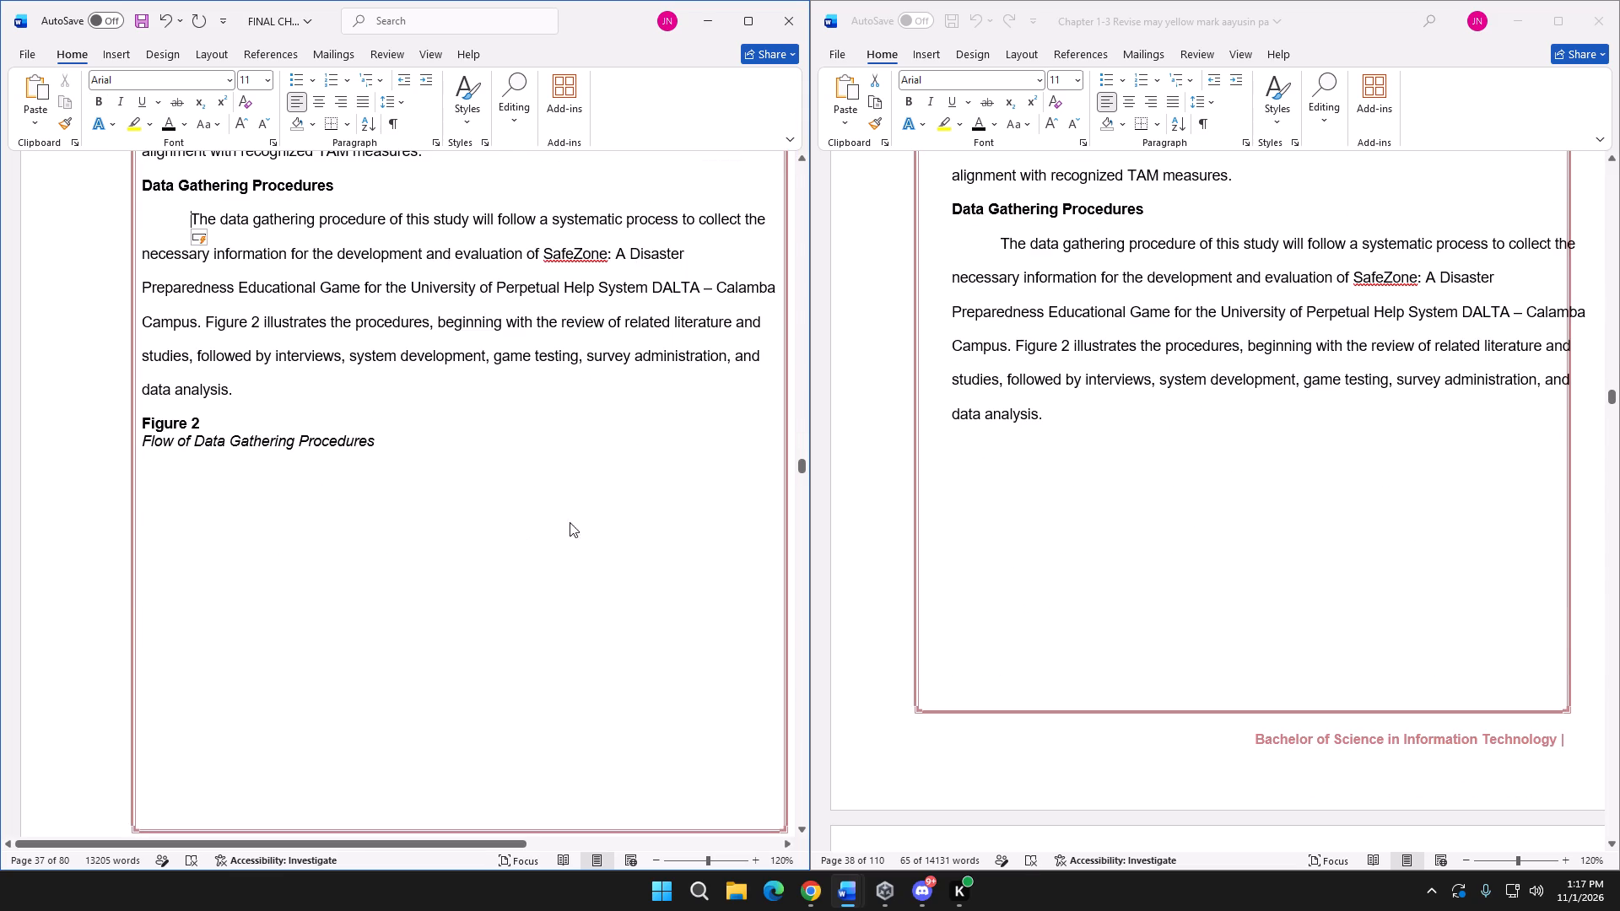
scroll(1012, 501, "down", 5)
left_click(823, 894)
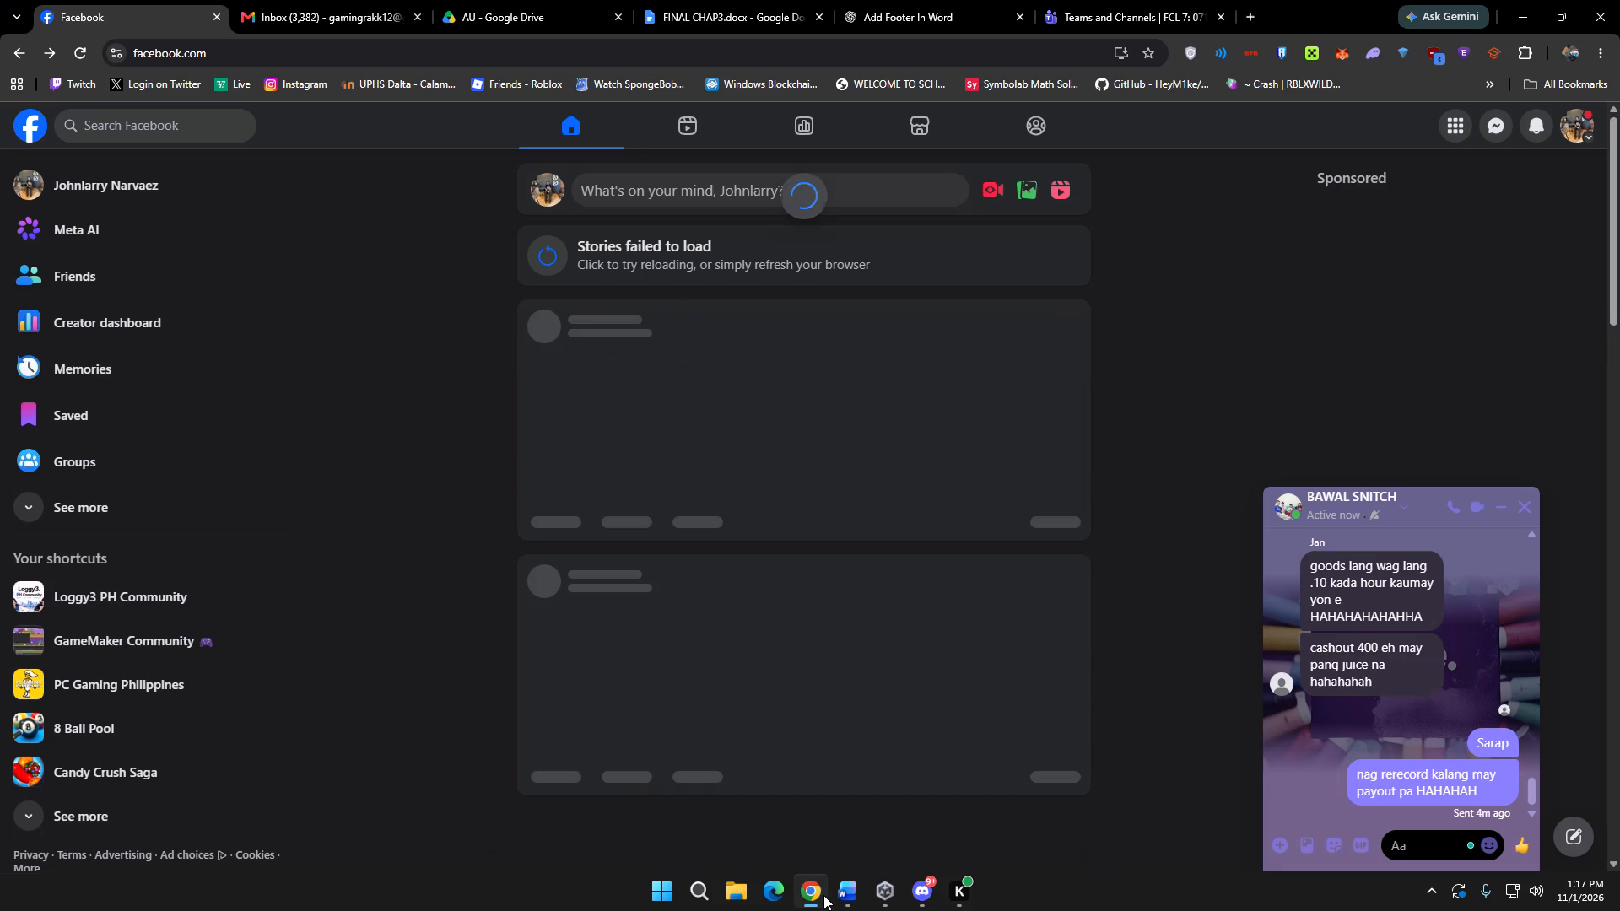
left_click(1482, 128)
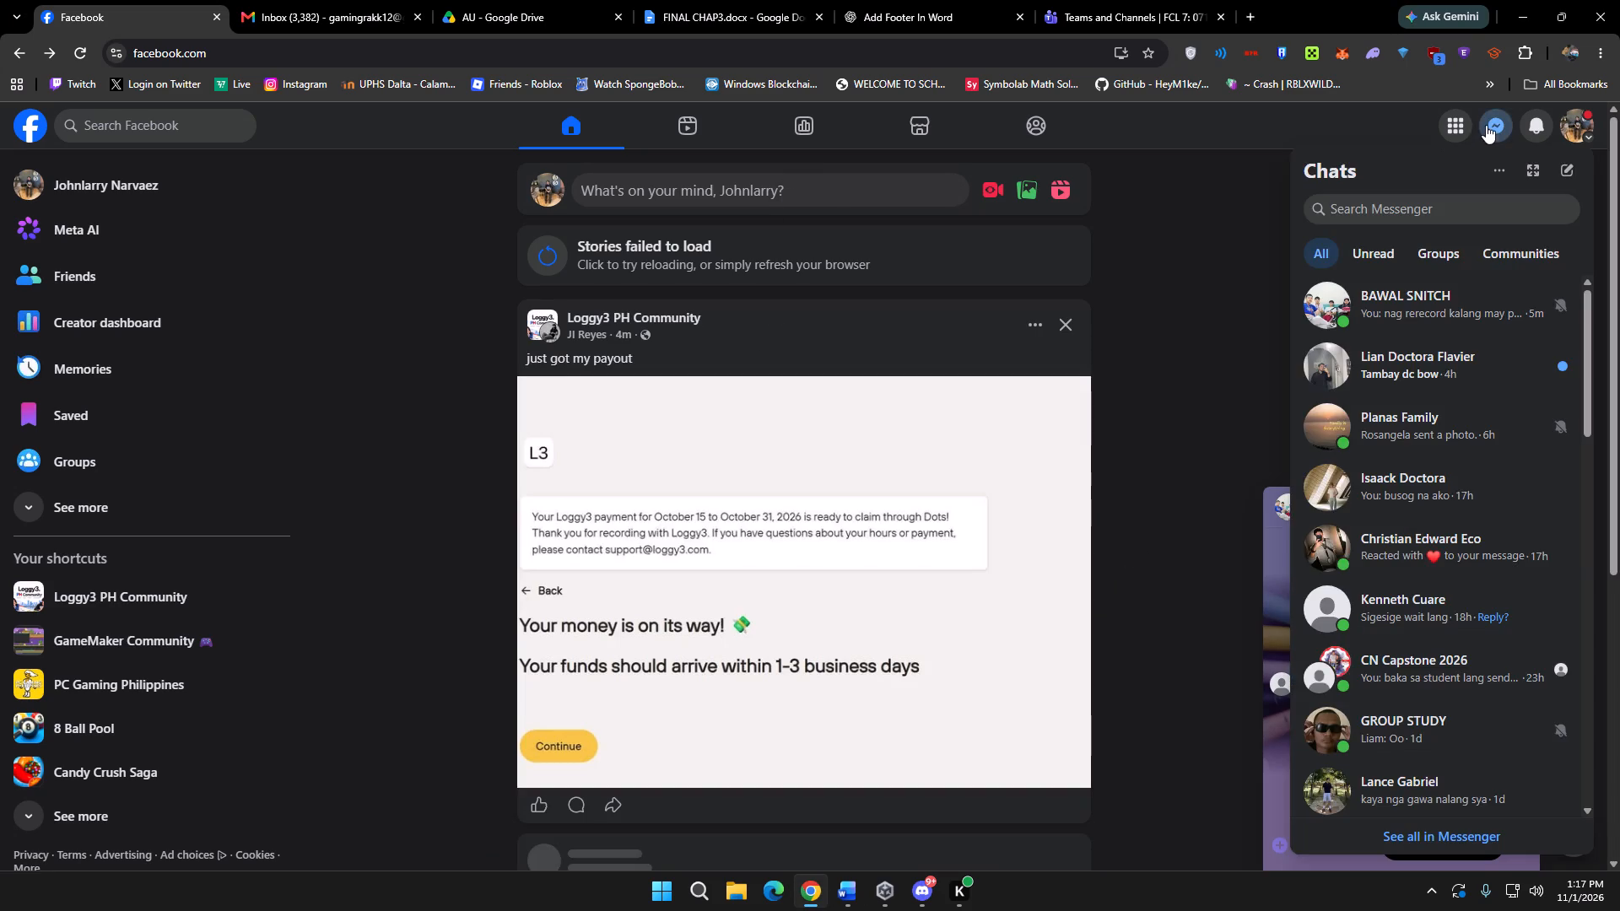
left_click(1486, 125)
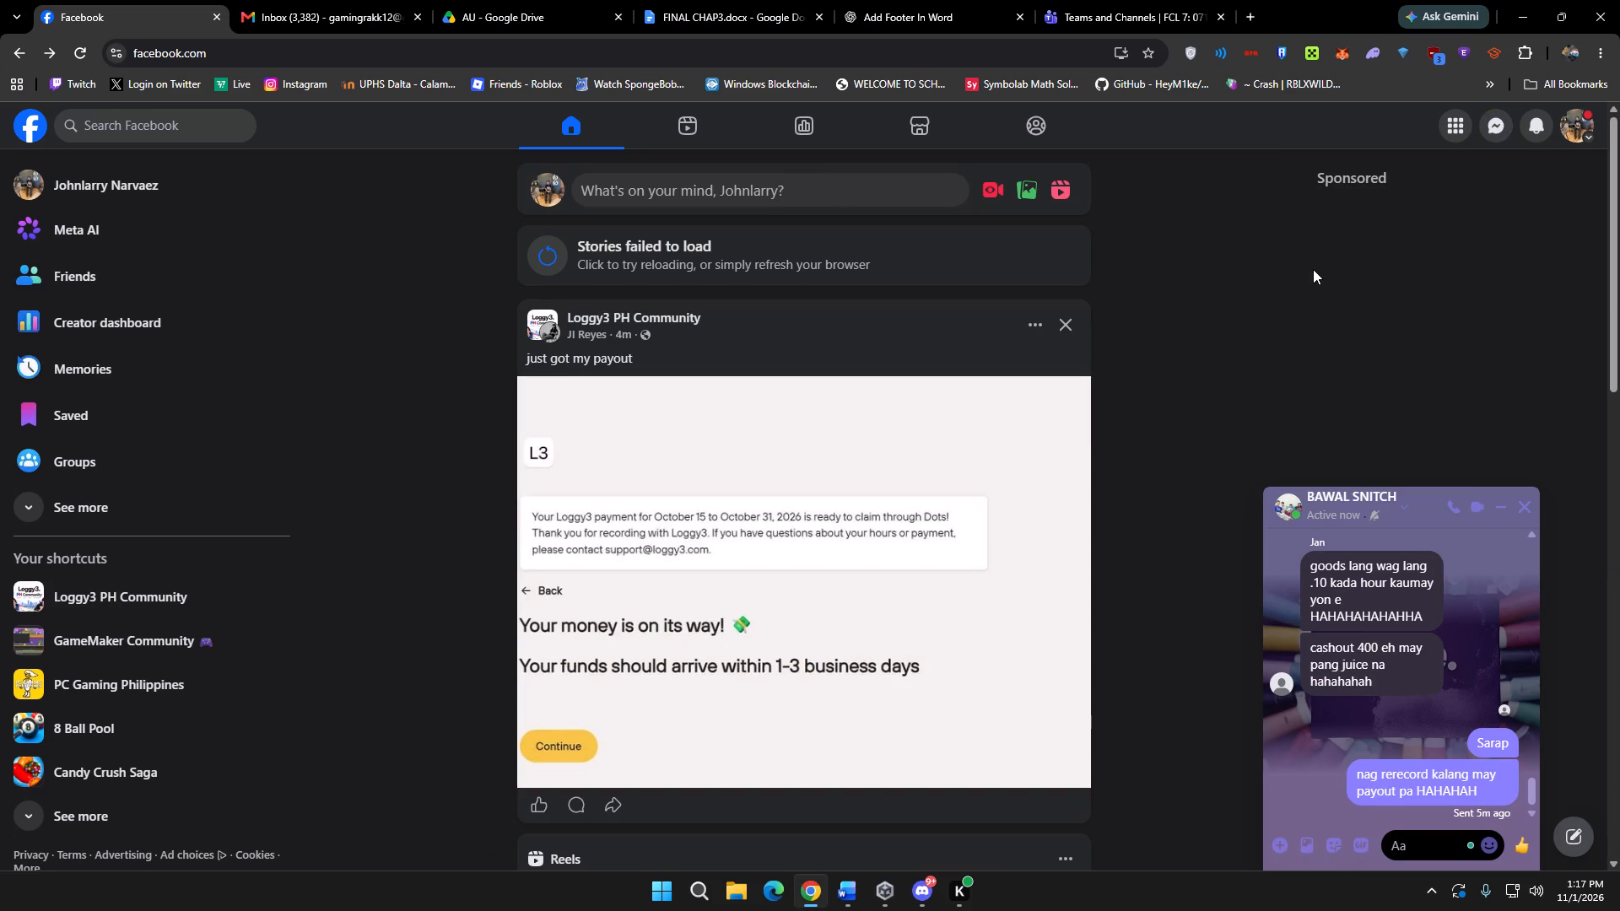
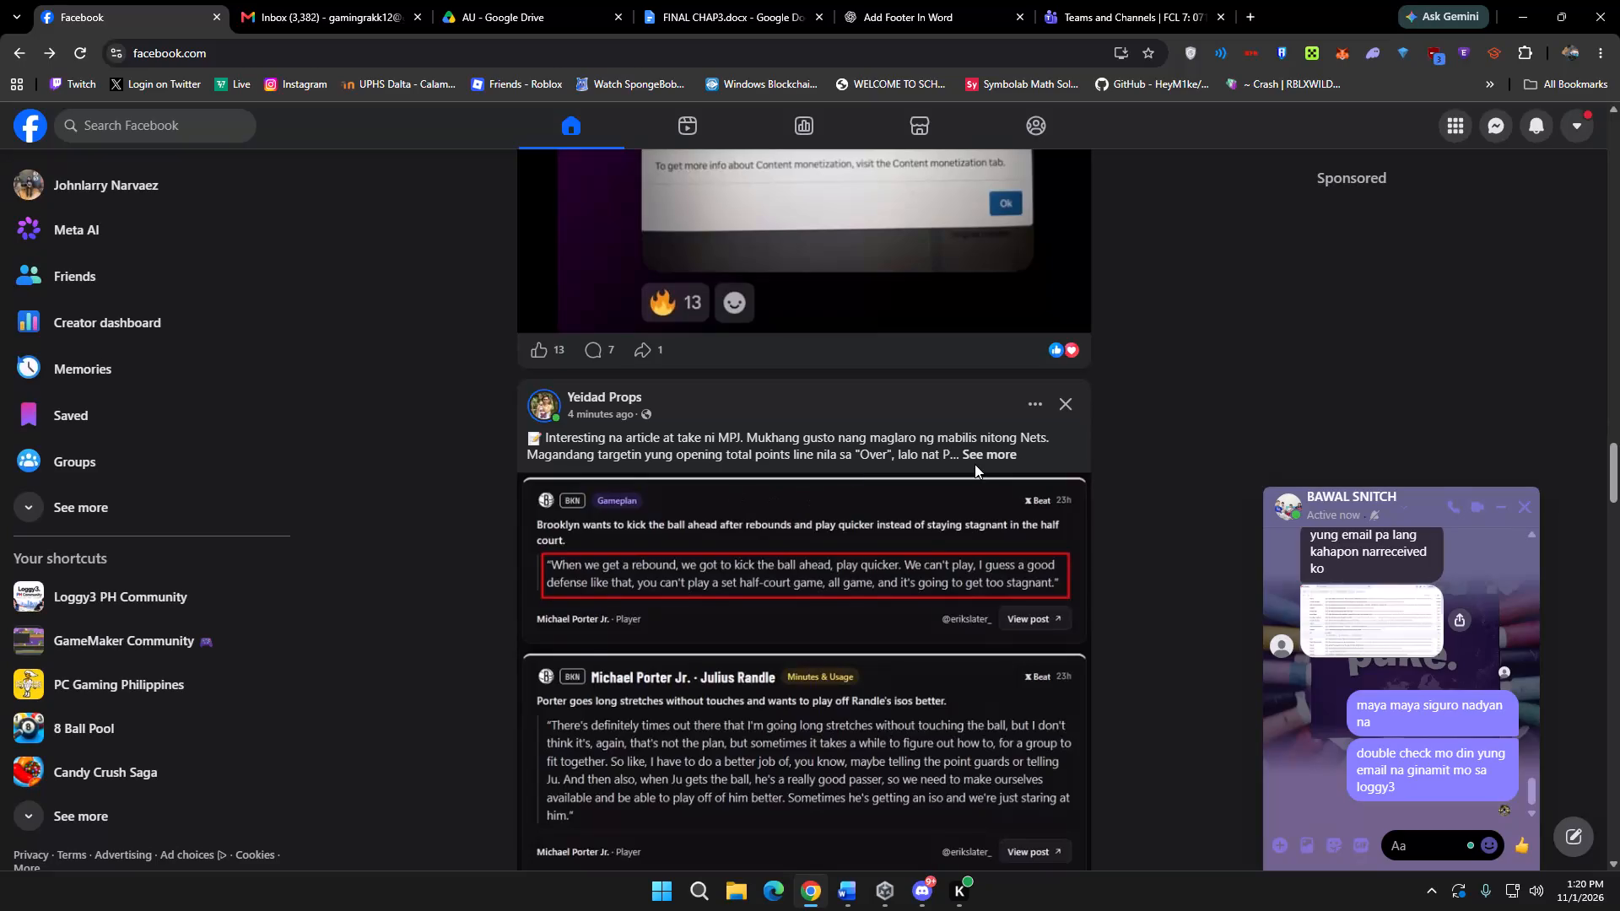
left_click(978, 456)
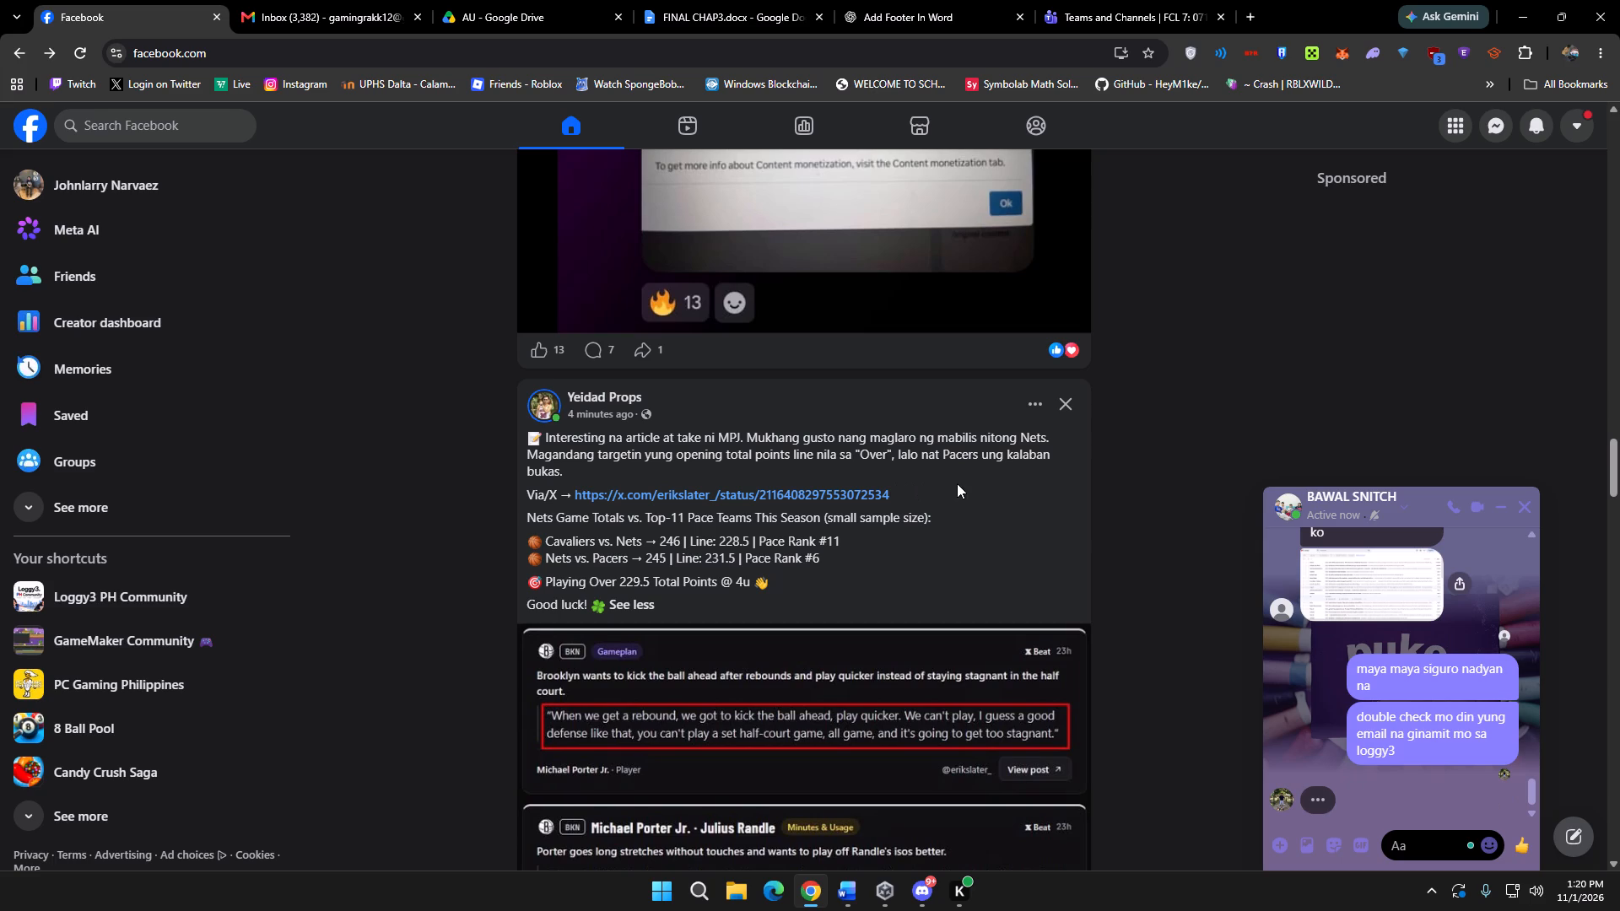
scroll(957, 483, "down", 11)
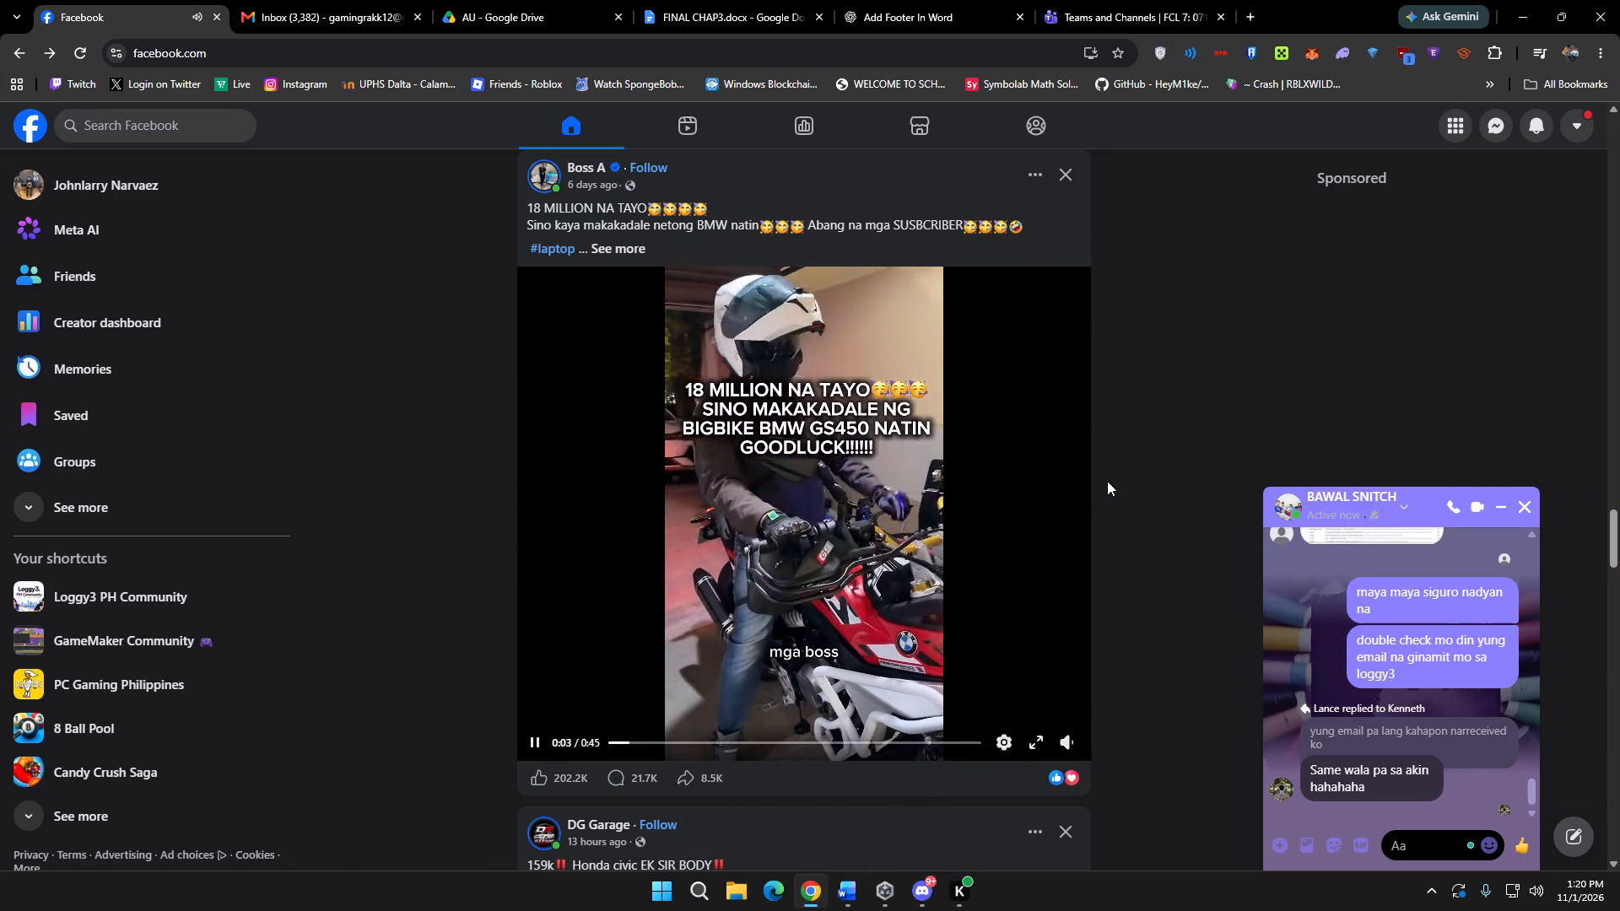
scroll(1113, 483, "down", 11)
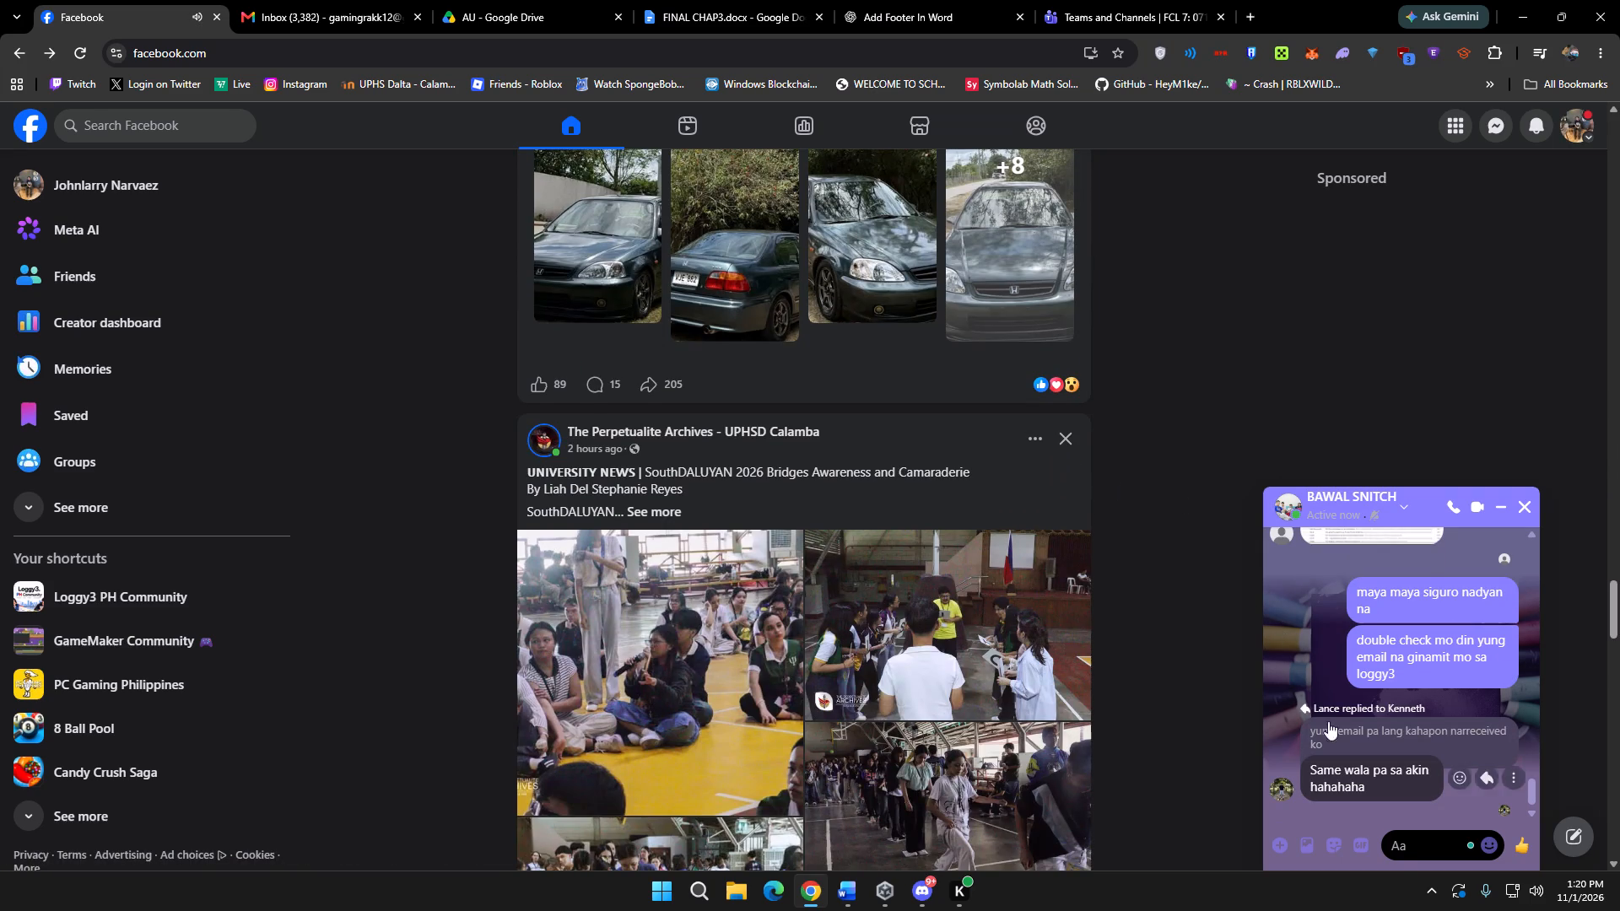
Send the message "wala pa din sa tropa ko" in the open BAWAL SNITCH group chat.
left_click(1381, 845)
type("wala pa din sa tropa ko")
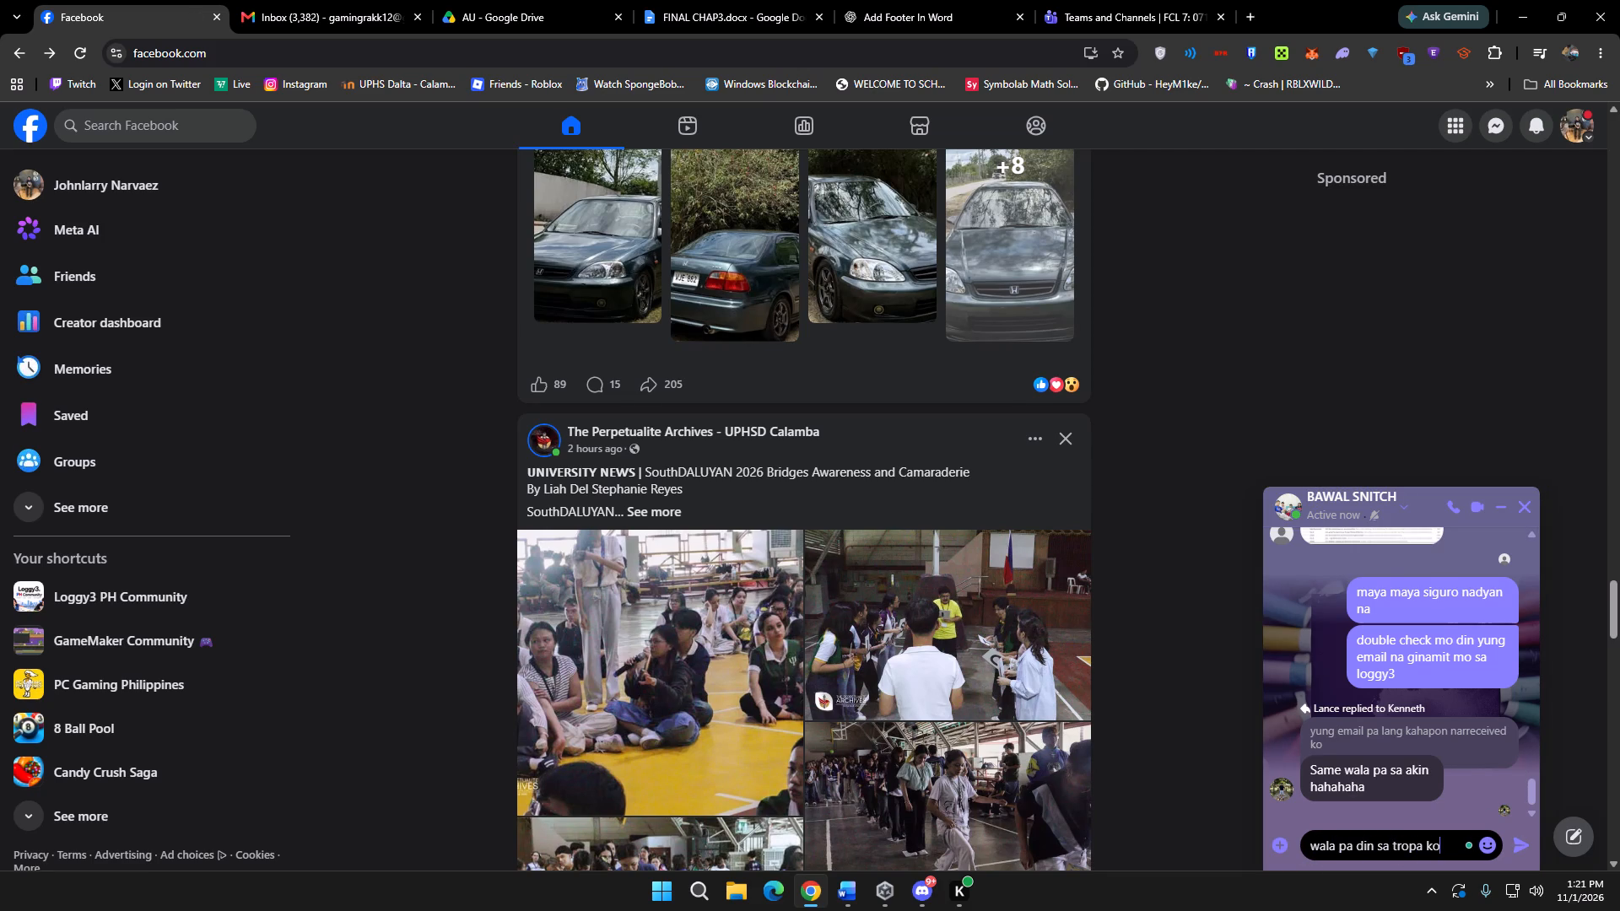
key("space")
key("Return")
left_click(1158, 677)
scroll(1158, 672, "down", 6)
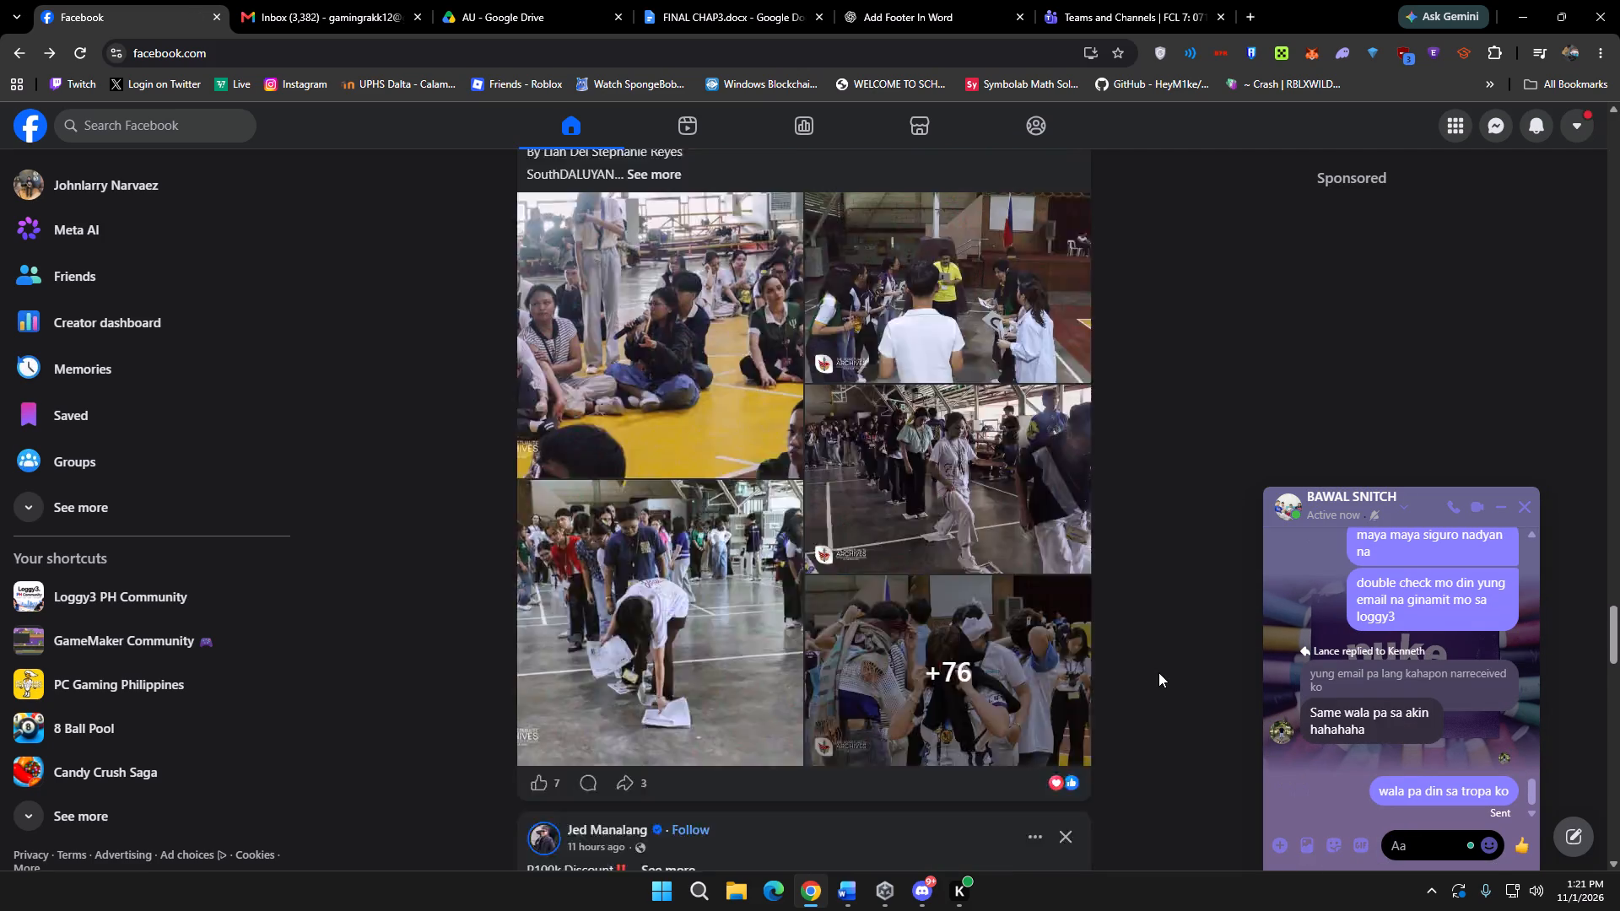
Switch back to Word and compare the Data Gathering Procedures paragraph in the final document with the one in the revision.
key("alt+Tab")
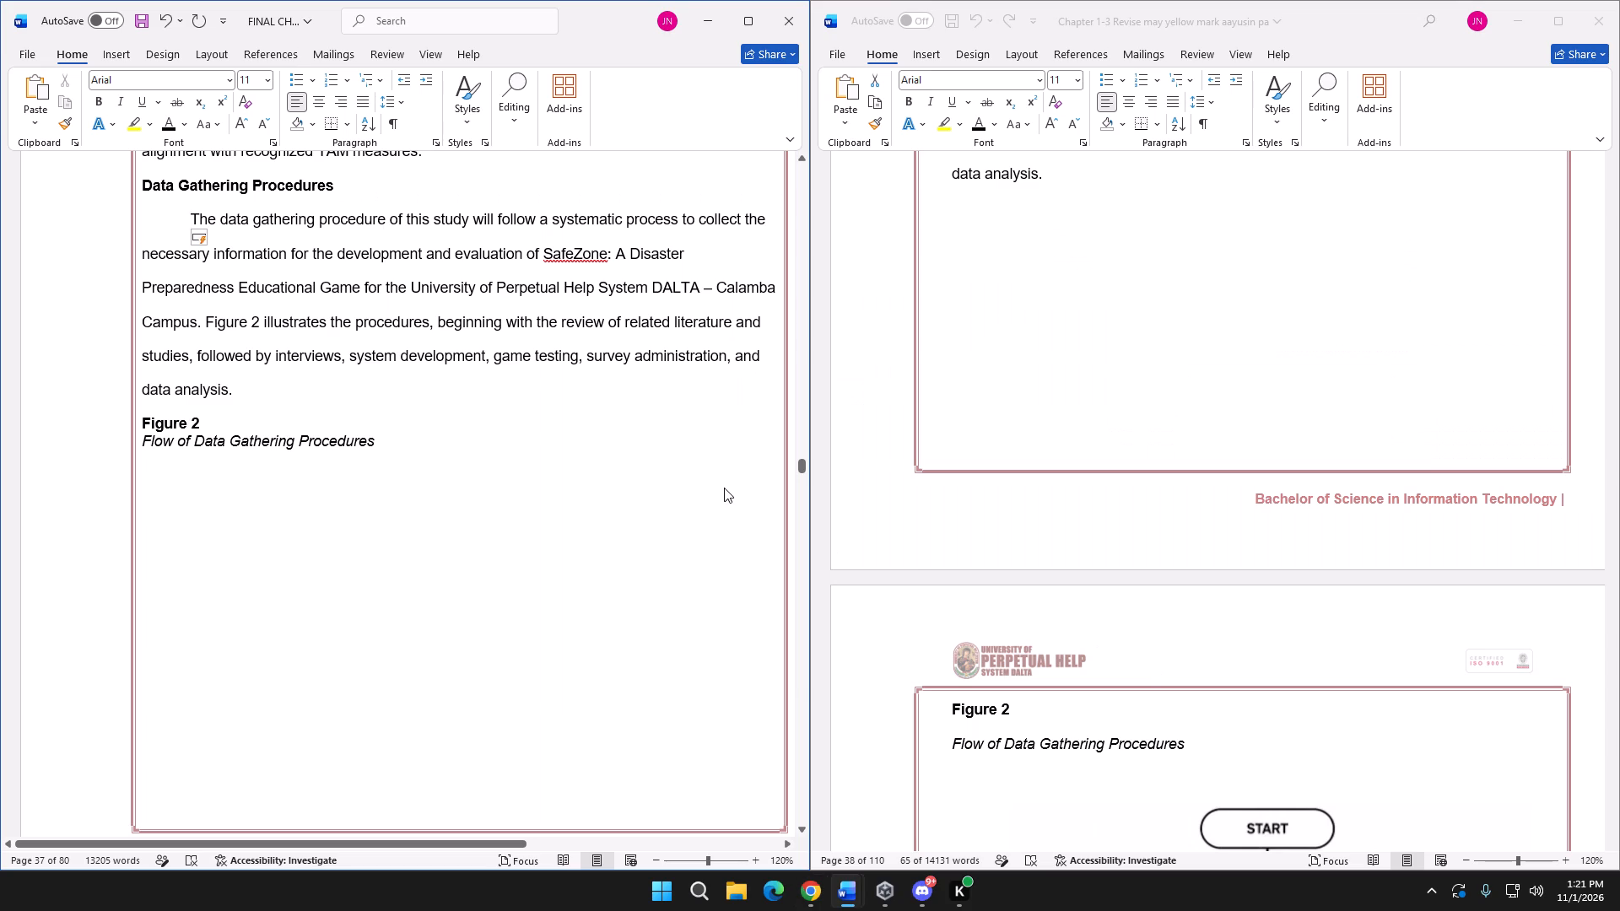
scroll(949, 539, "up", 6)
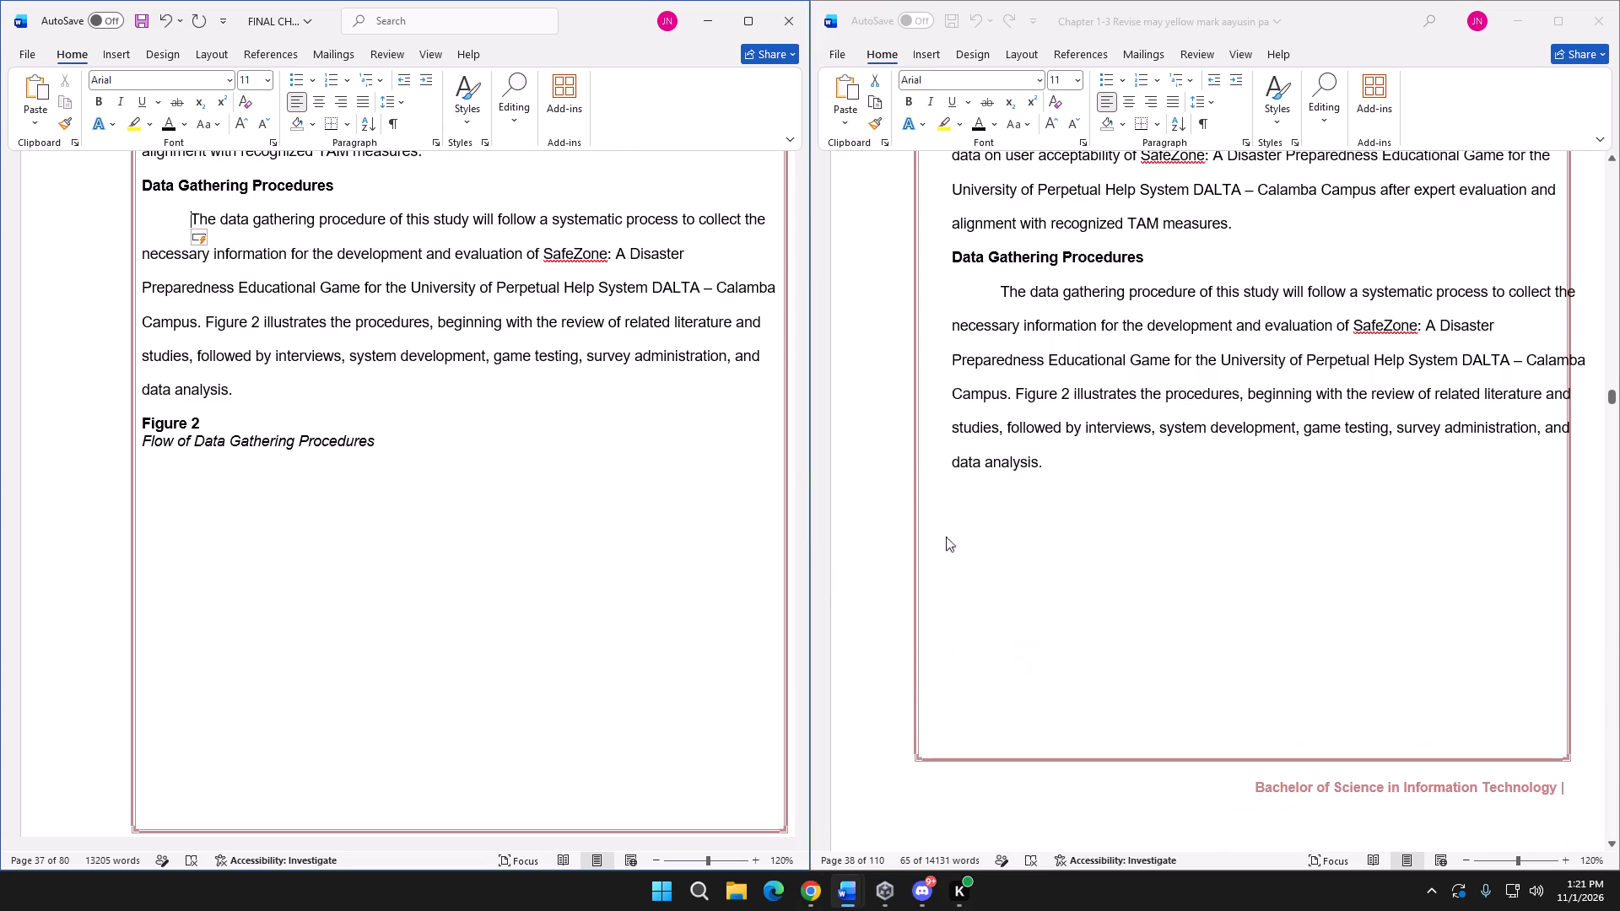
scroll(518, 427, "up", 3)
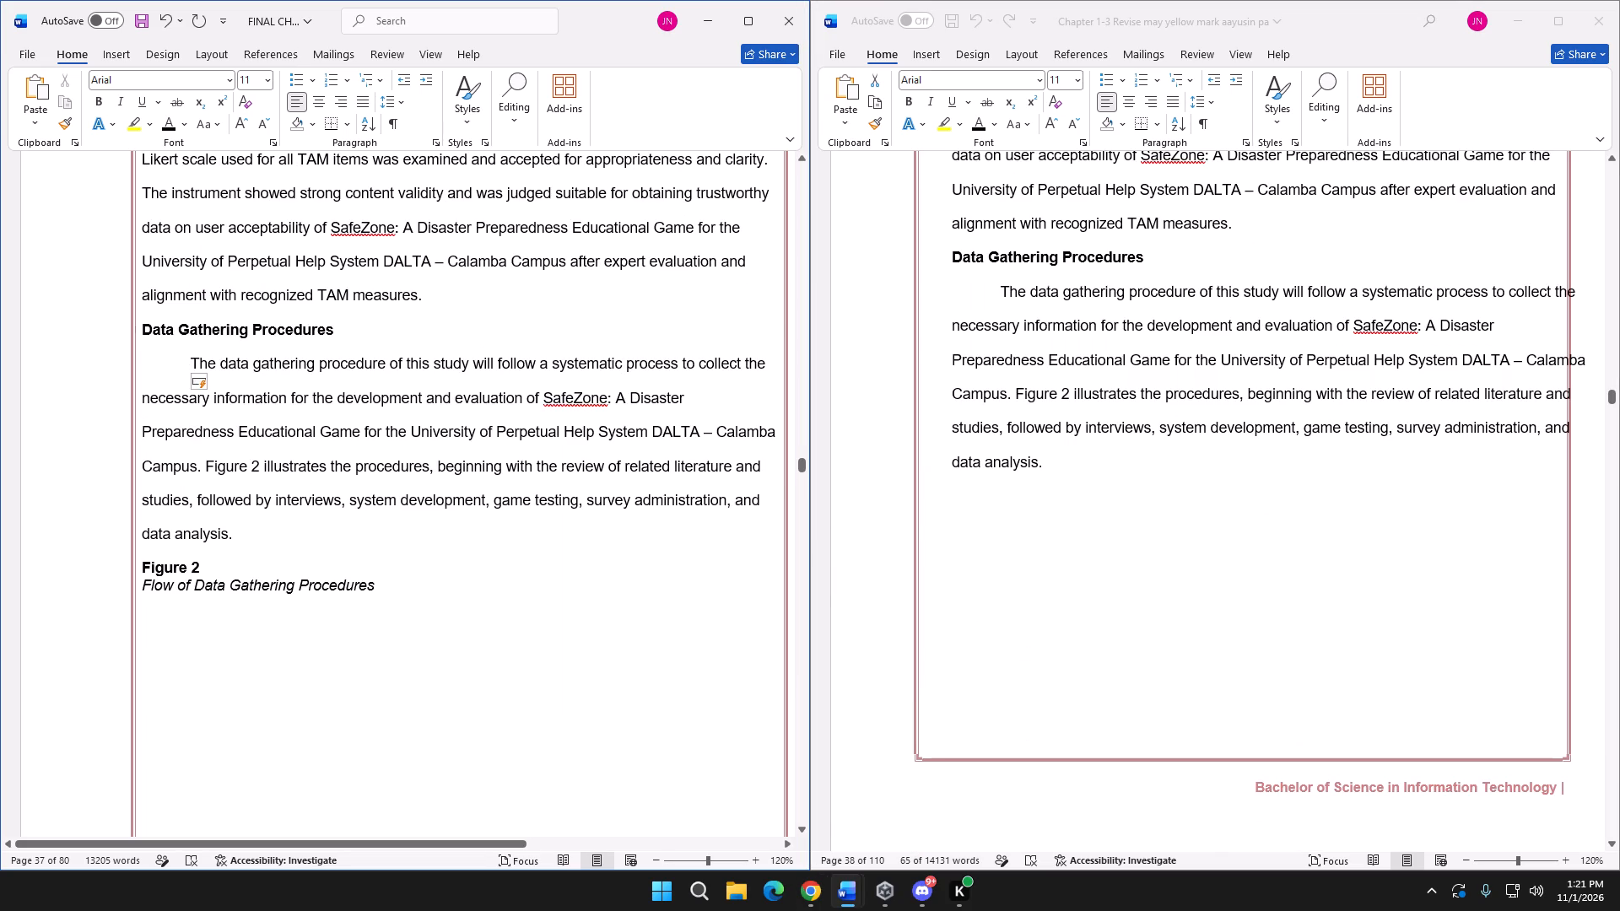
left_click(1007, 292)
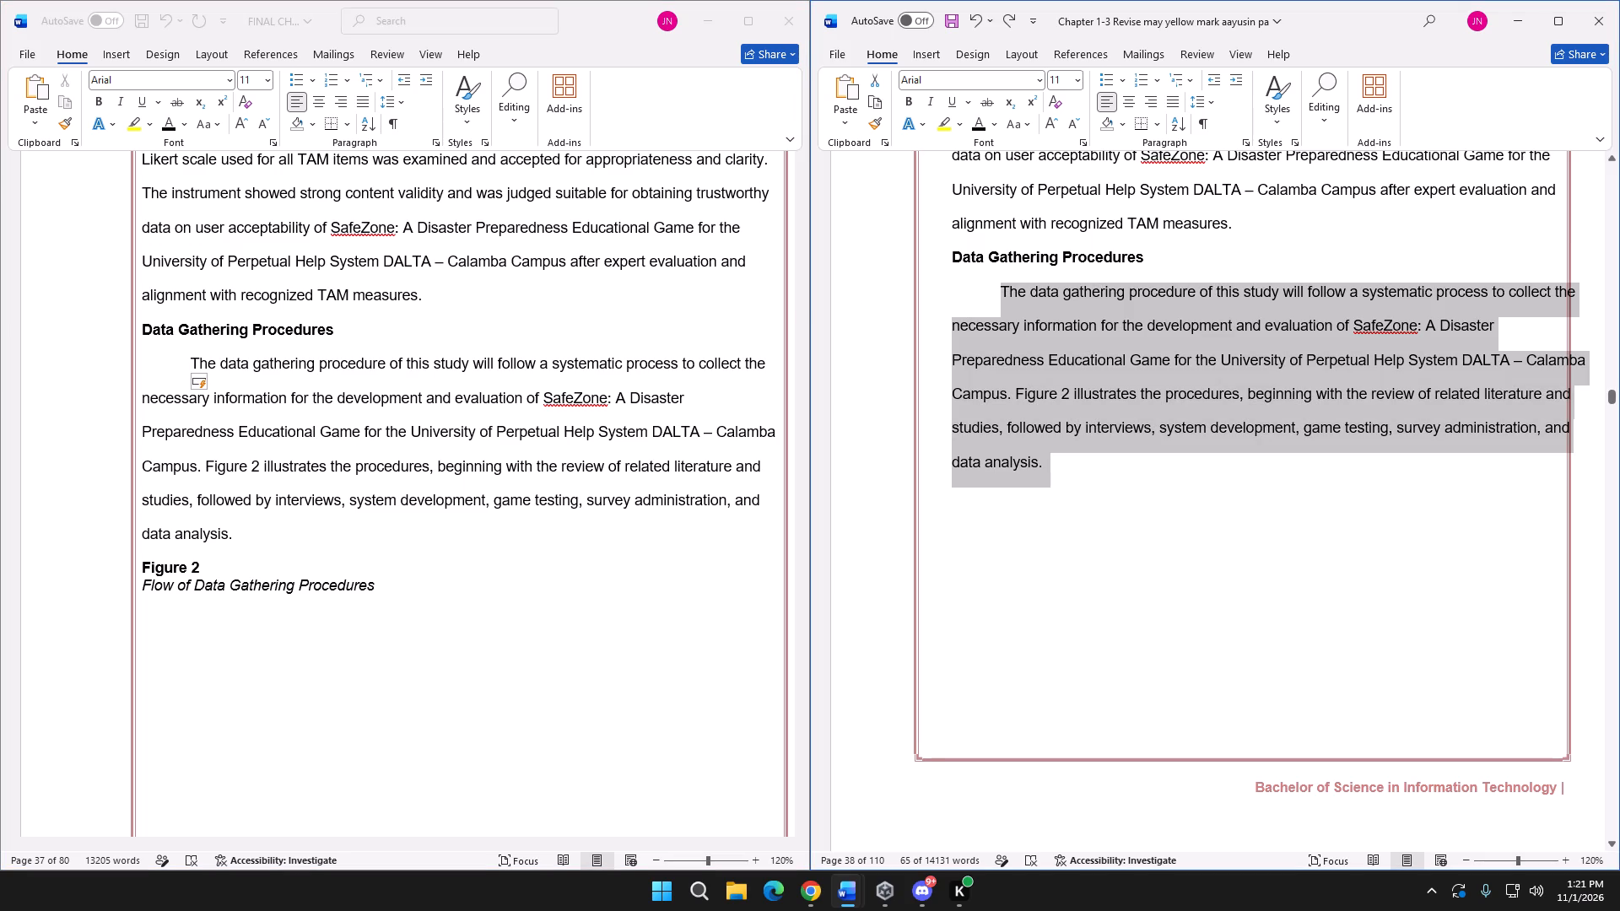
Paste the revision's Data Gathering Procedures paragraph over the final document's version again and indent its first line.
key("ctrl+c")
left_click(189, 360)
left_click_drag(192, 361, 244, 525)
left_click(247, 530)
left_click_drag(241, 536, 198, 369)
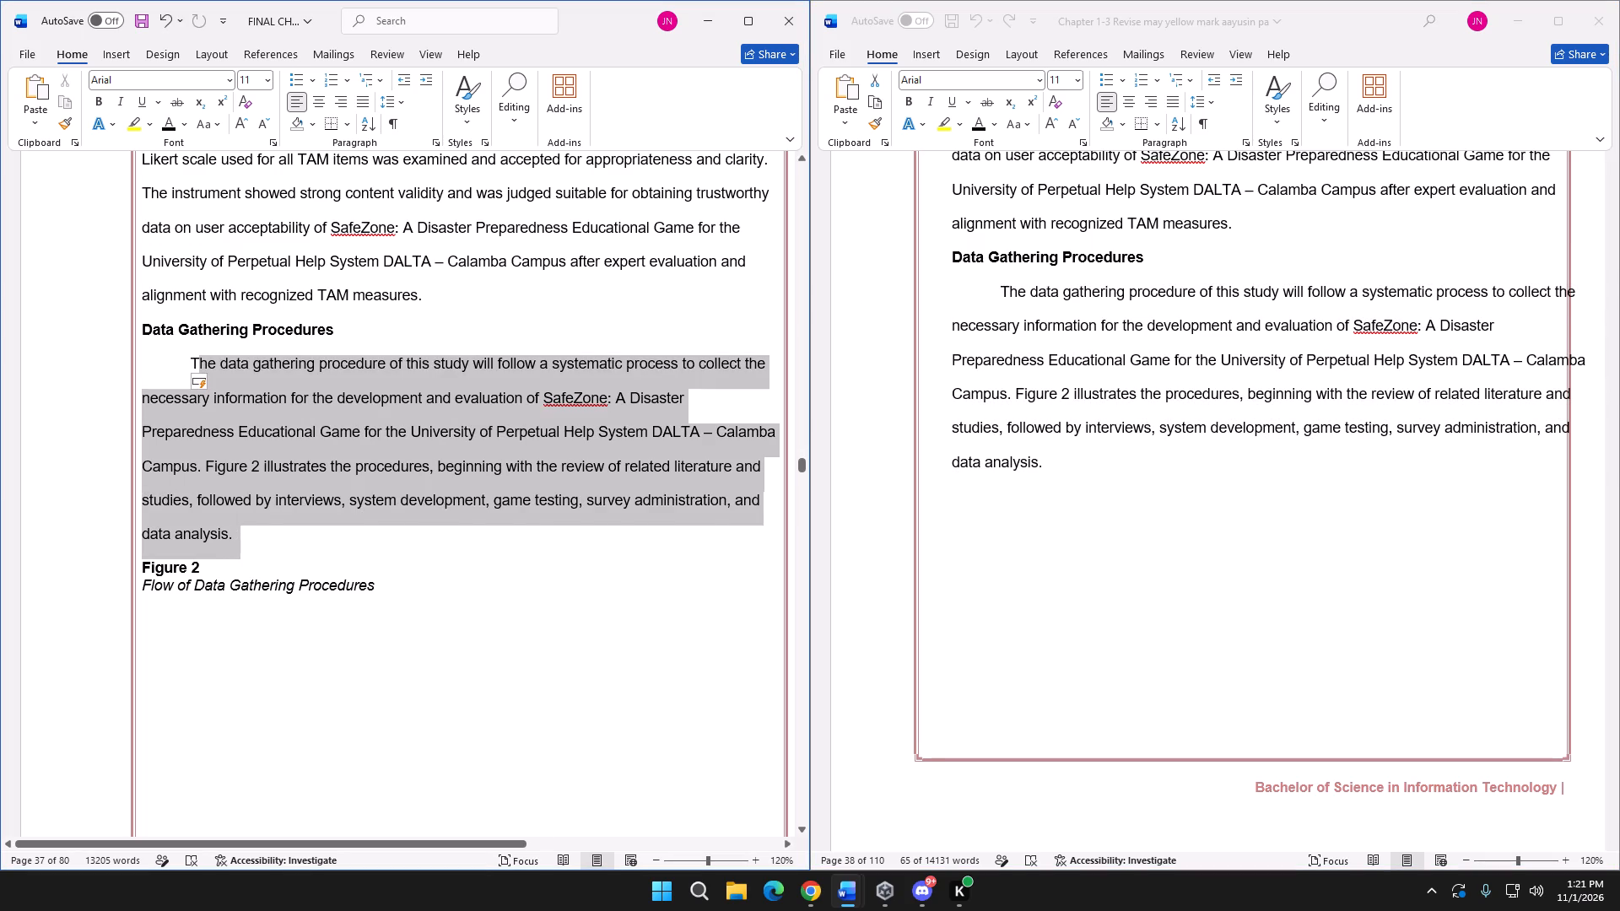
left_click_drag(198, 369, 197, 369)
left_click(197, 369)
left_click_drag(192, 366, 256, 528)
key("ctrl+v")
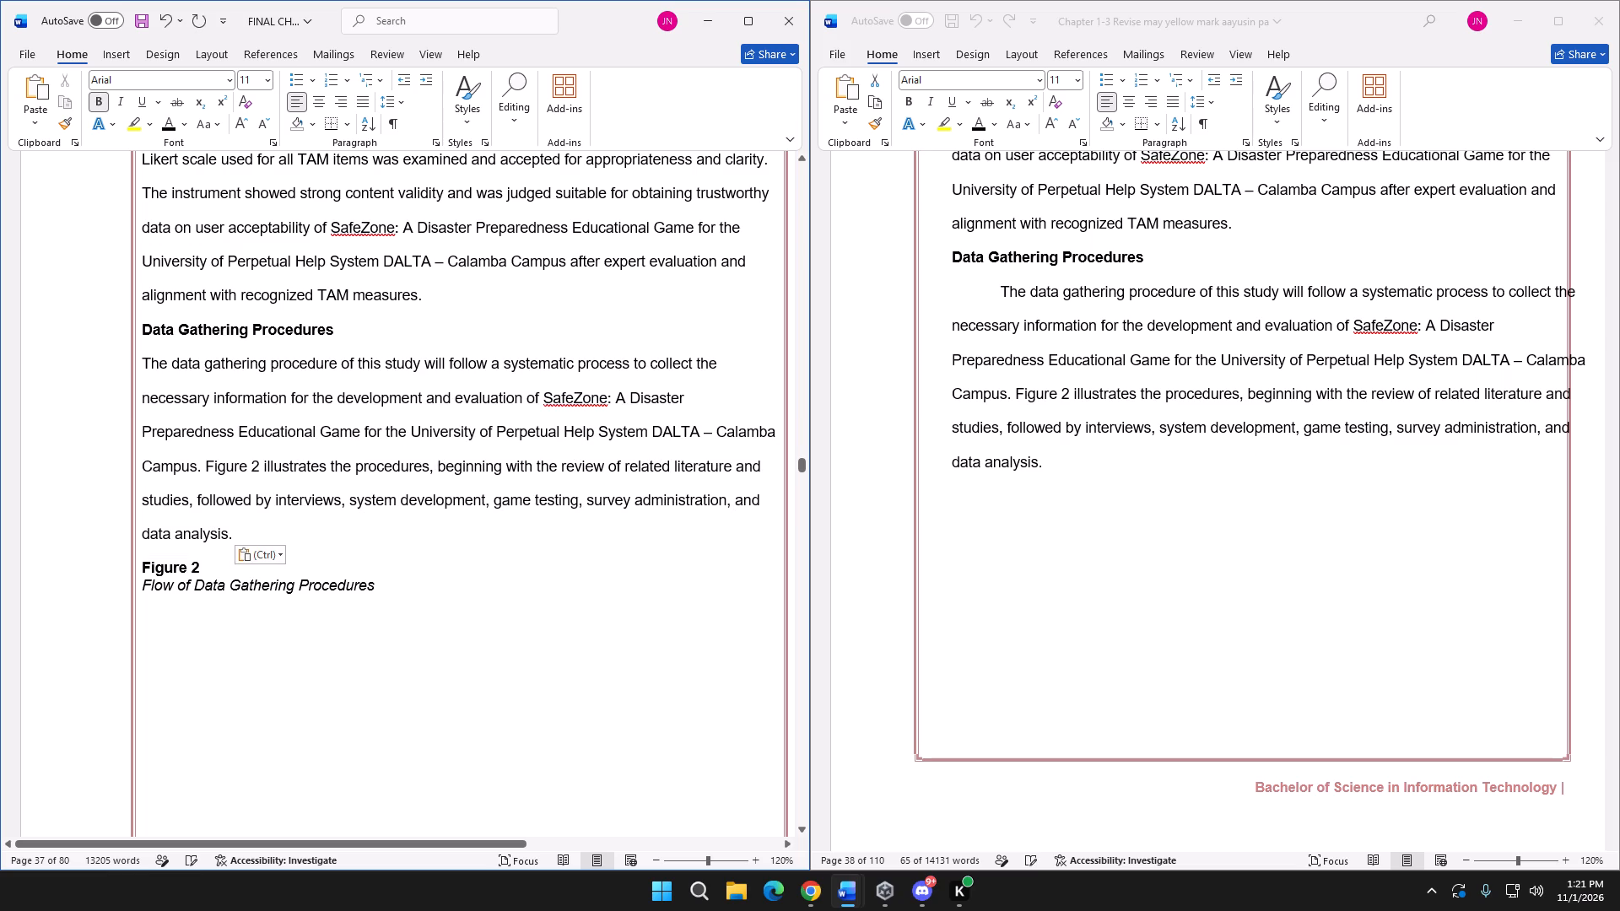
left_click(148, 369)
left_click(143, 369)
key("Tab")
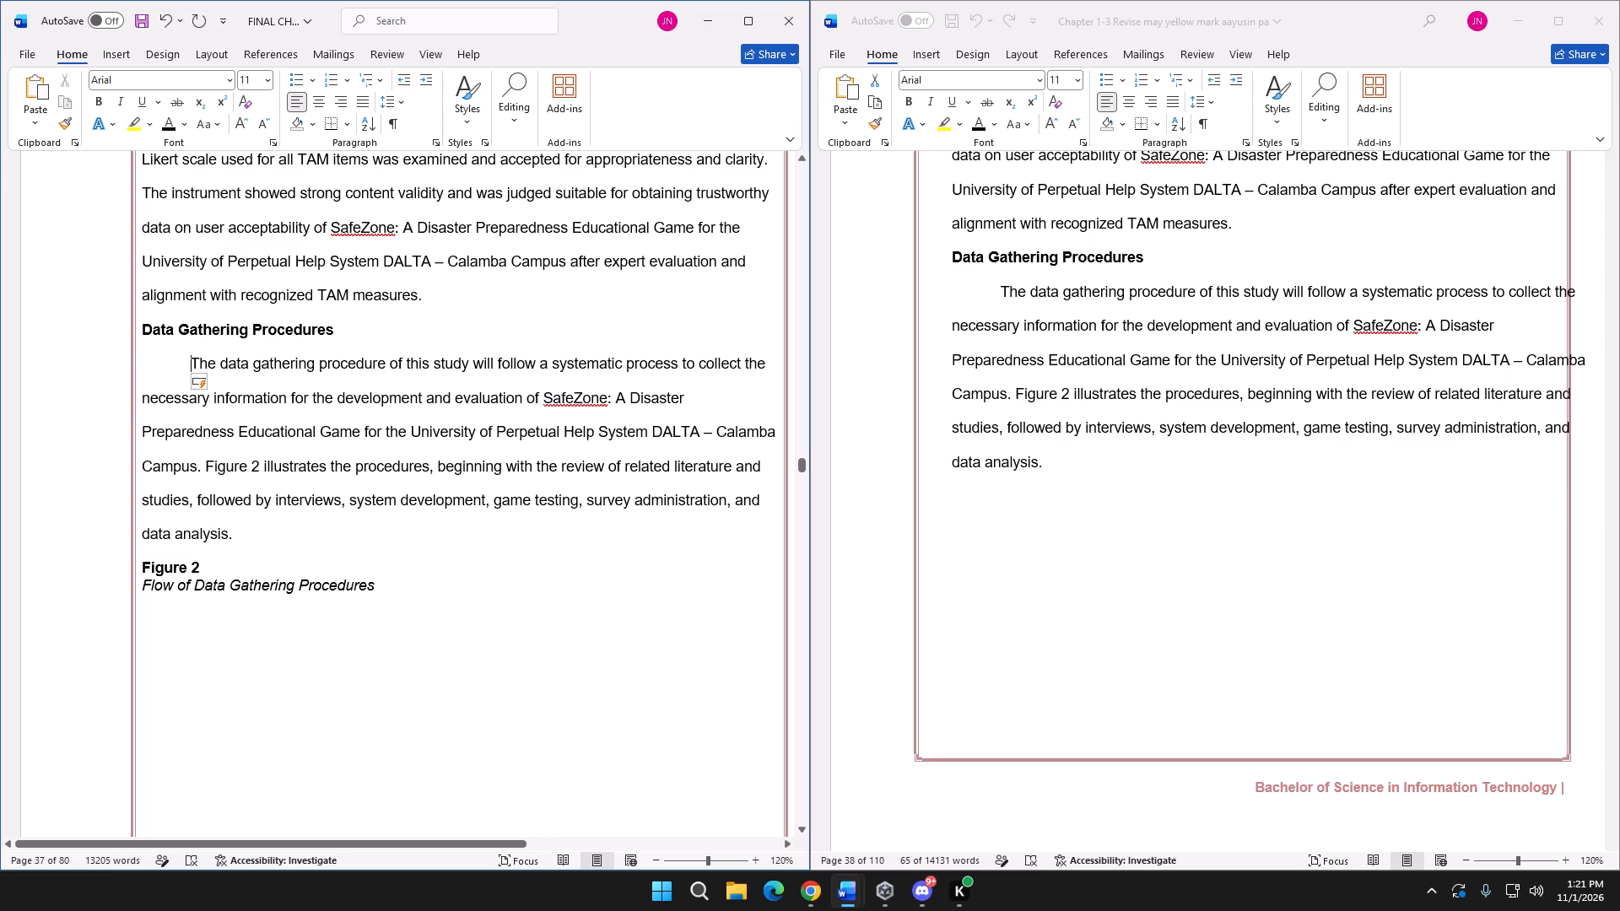
Insert blank lines after "data analysis." in the final document to move the Figure 2 caption onto the flowchart's page.
scroll(1089, 509, "down", 11)
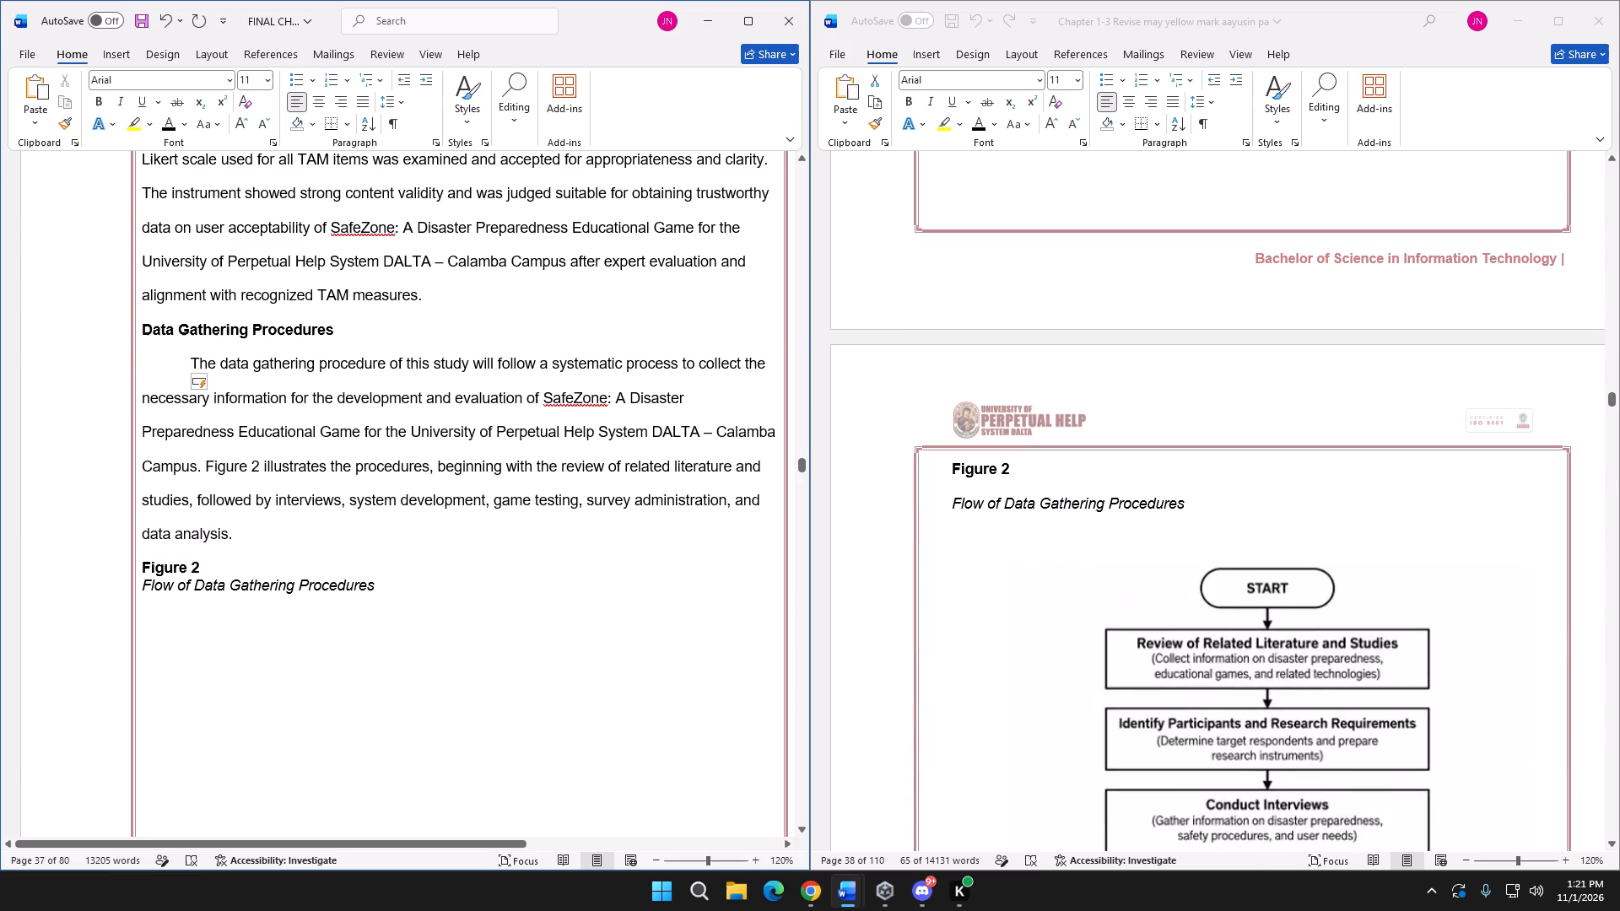
scroll(300, 533, "down", 5)
left_click(262, 304)
key("Return")
key("Return")
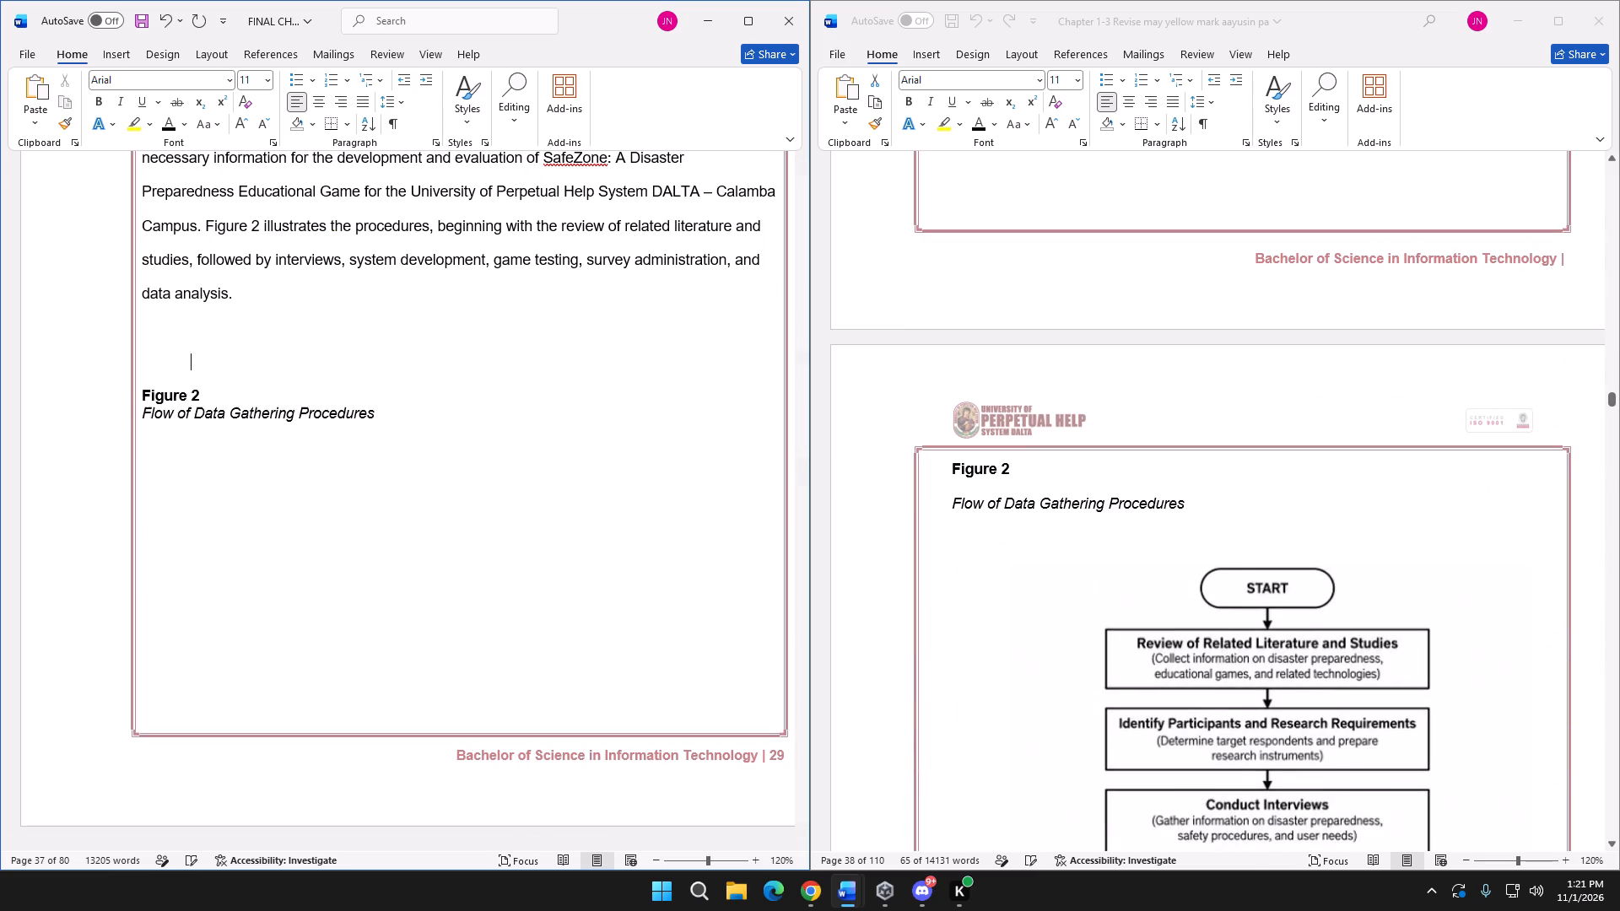
key("Return")
scroll(276, 310, "down", 5)
key("Return")
key("Return")
key("Return")
scroll(294, 307, "down", 5)
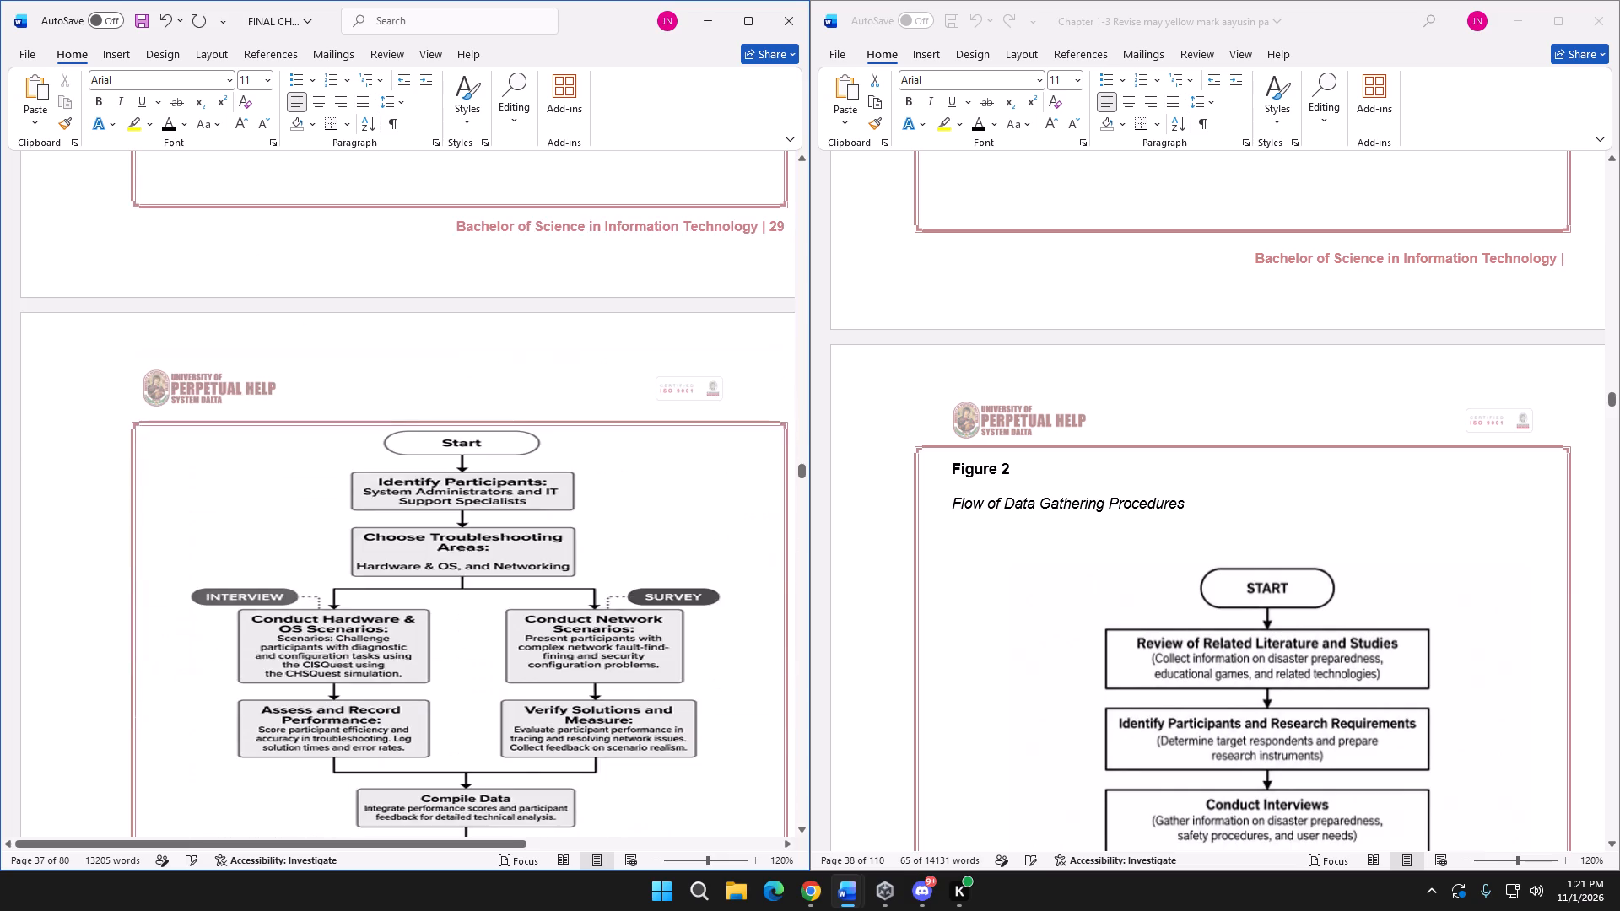
scroll(300, 310, "down", 1)
key("Return")
key("Return")
key("Return")
key("Return")
key("Return")
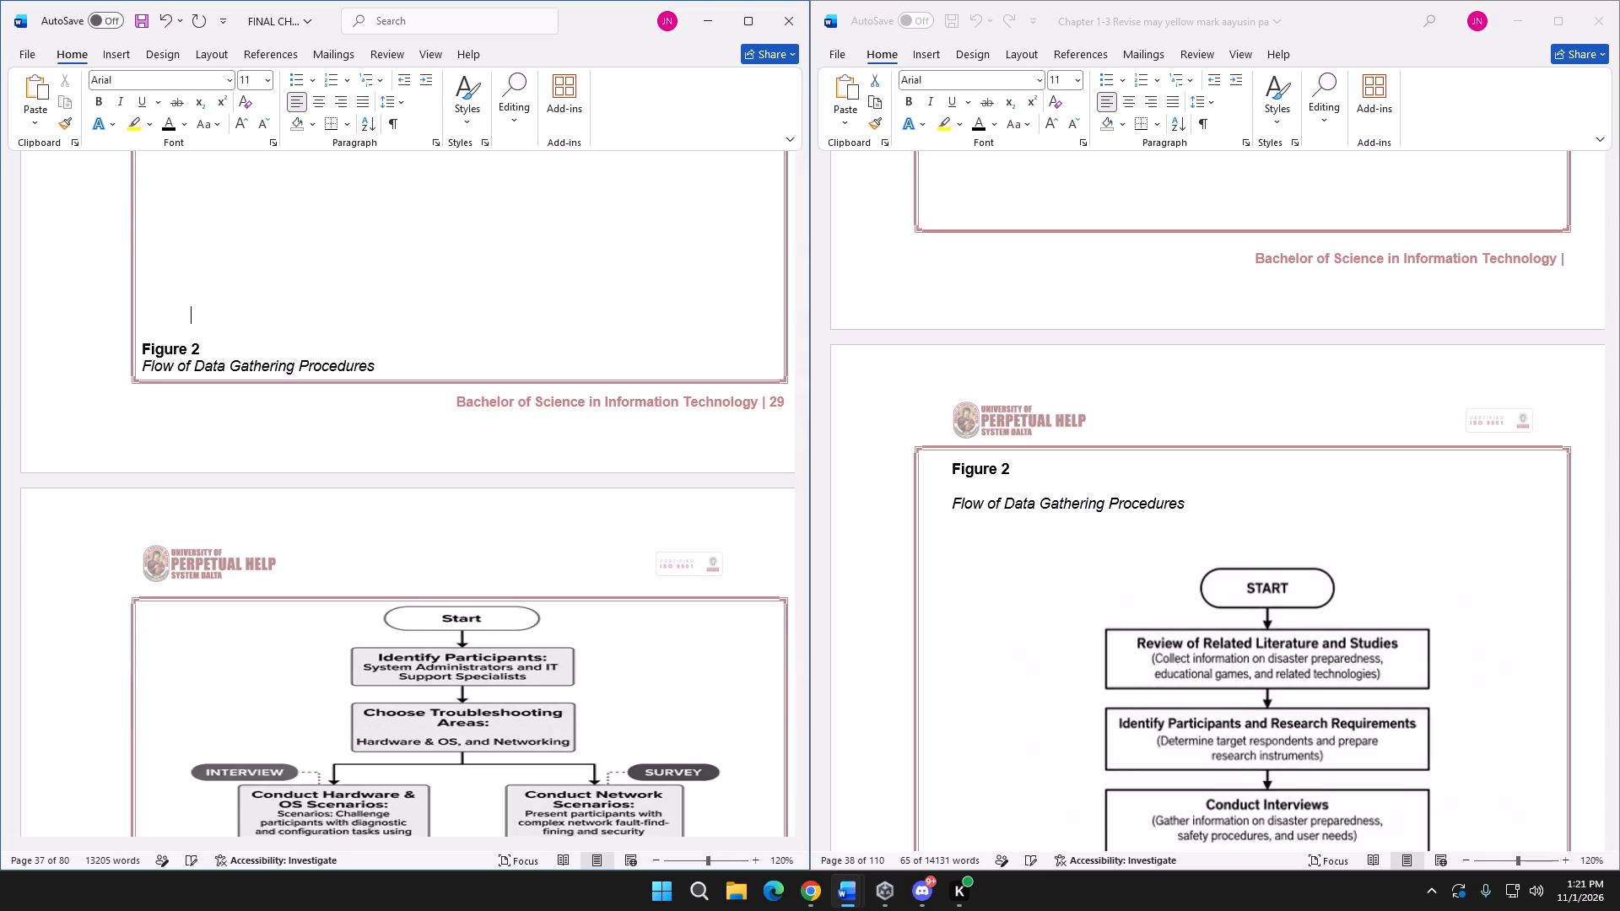
key("Return")
scroll(321, 378, "up", 11)
scroll(322, 453, "down", 17)
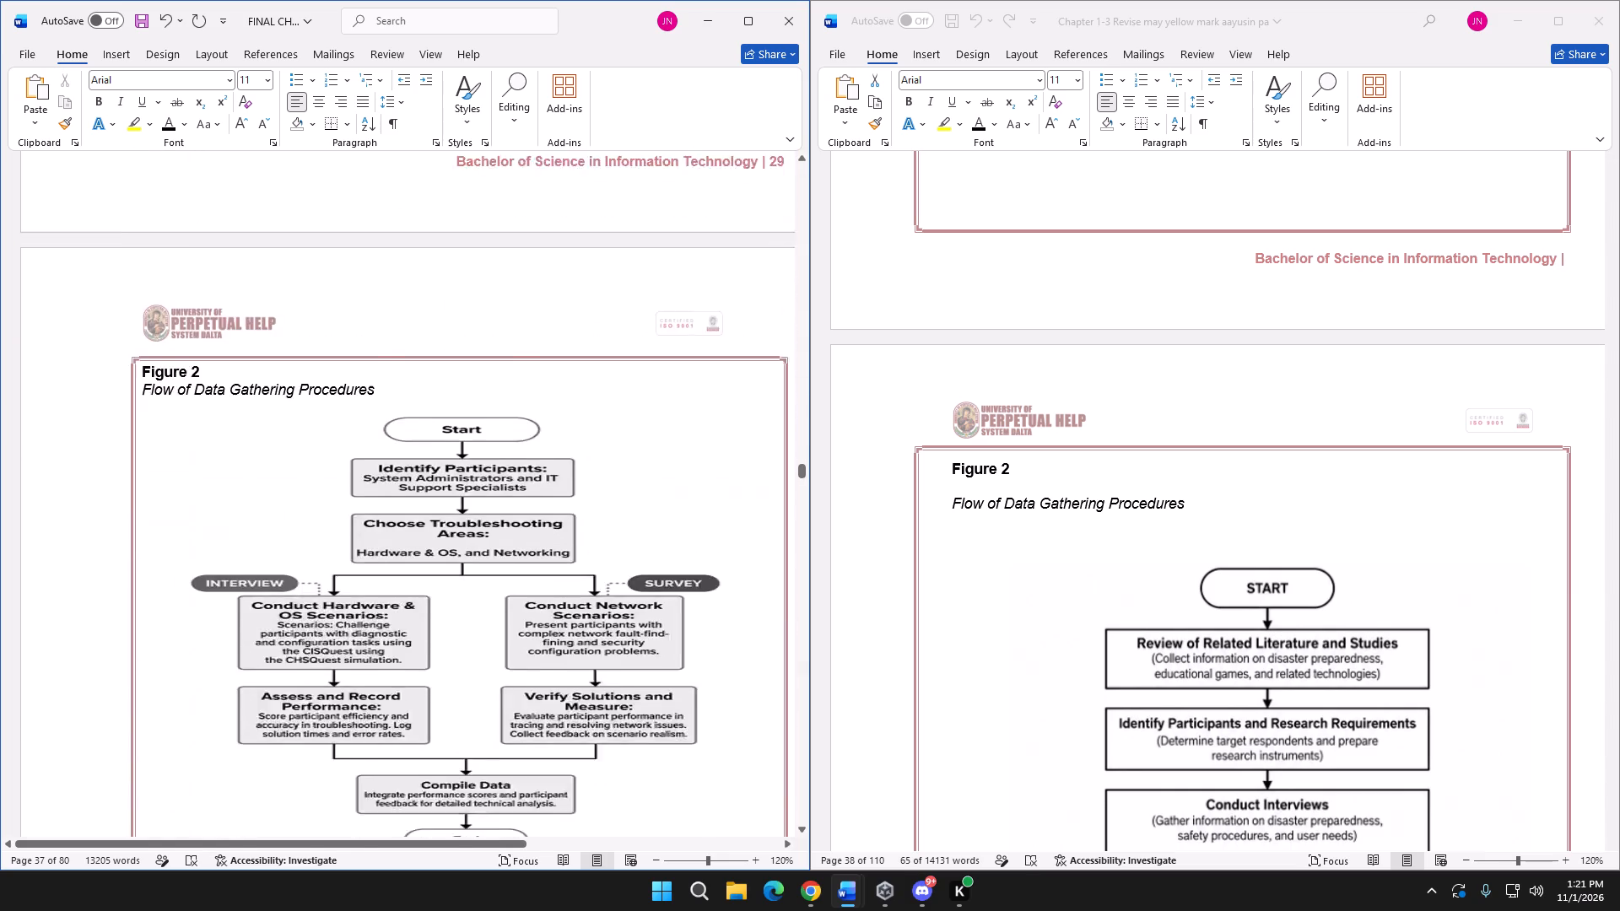
Replace the final document's Figure 2 flowchart with the revision's Flow of Data Gathering Procedures flowchart image.
scroll(322, 453, "down", 3)
scroll(931, 560, "down", 5)
left_click(1180, 563)
scroll(1173, 562, "down", 5)
left_click(1137, 482)
key("ctrl+c")
left_click(472, 403)
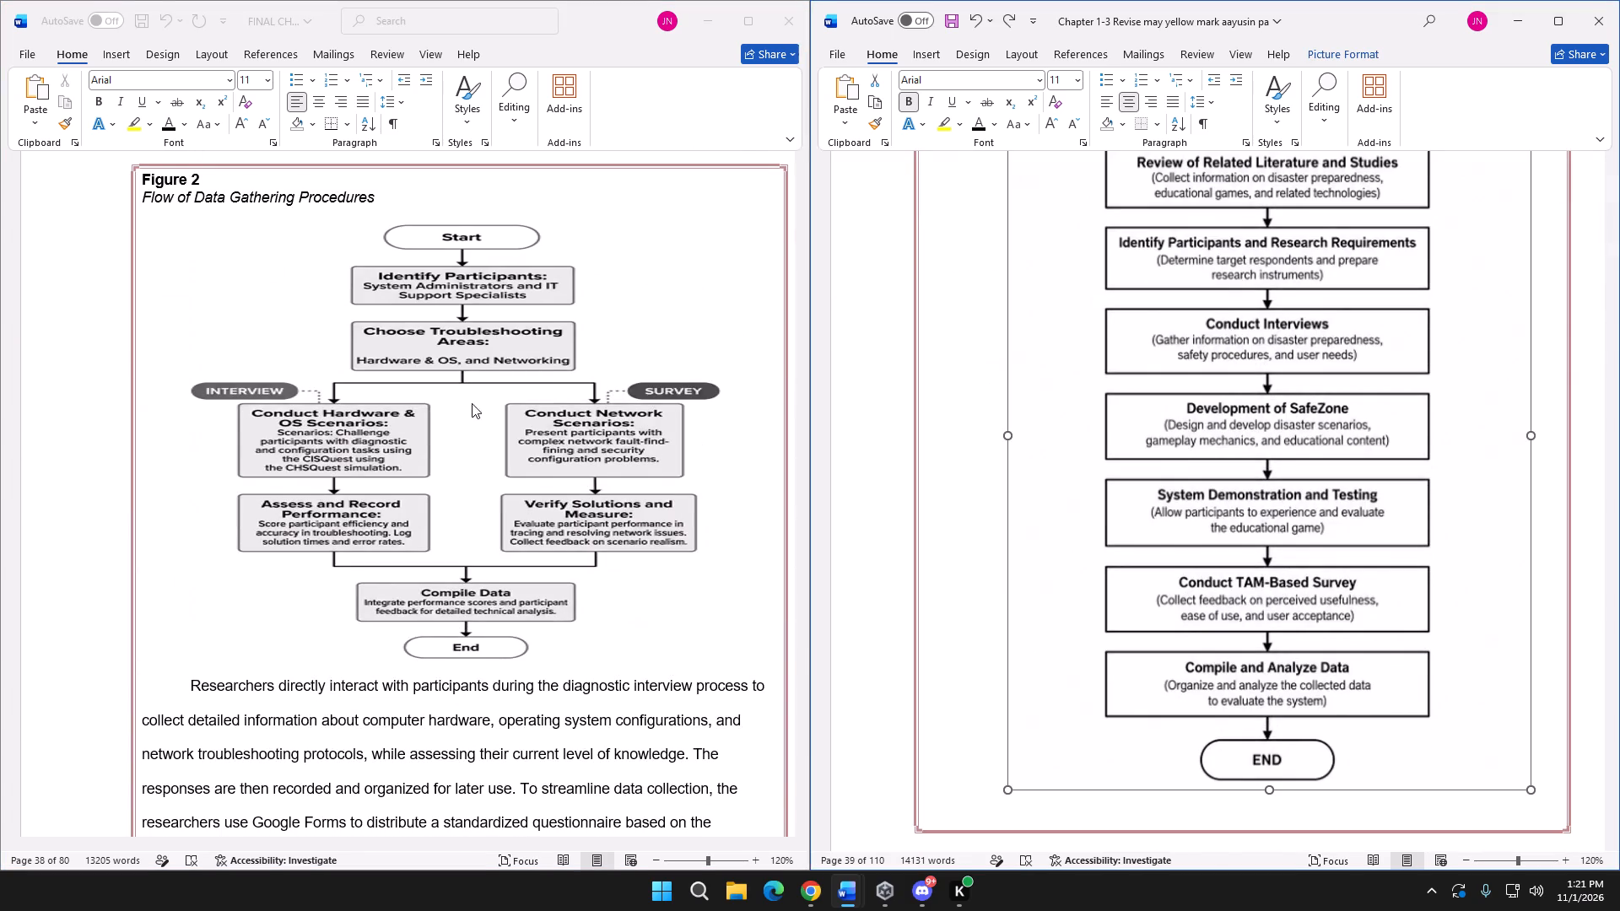
left_click(472, 403)
key("Delete")
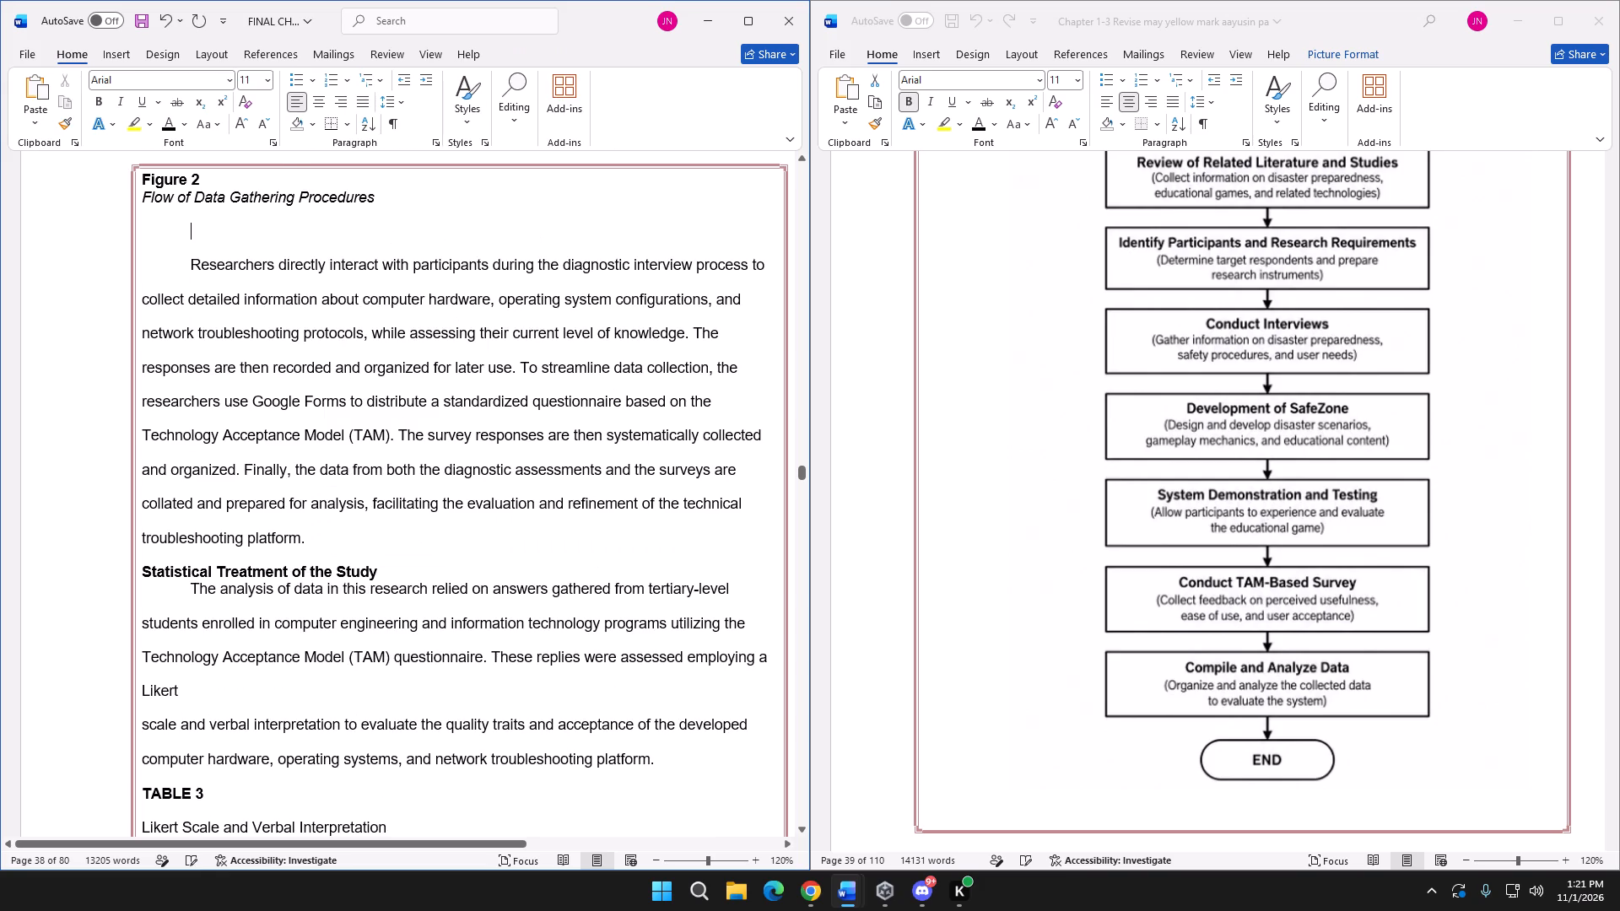
key("ctrl+v")
scroll(453, 397, "up", 18)
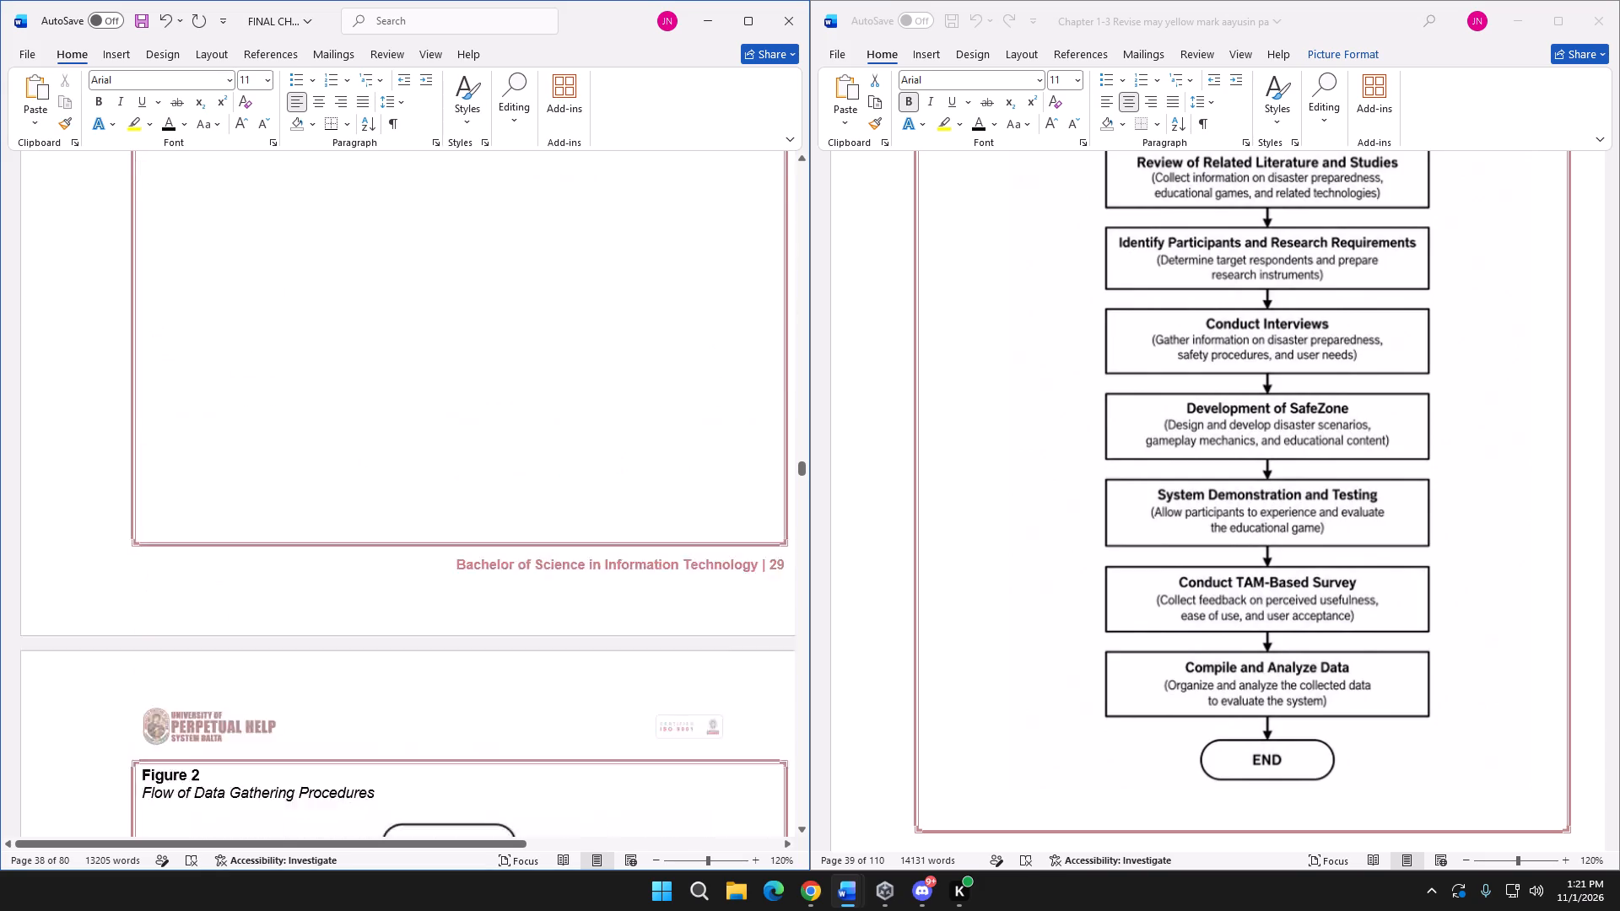
scroll(458, 407, "up", 2)
scroll(460, 411, "down", 6)
scroll(459, 412, "down", 15)
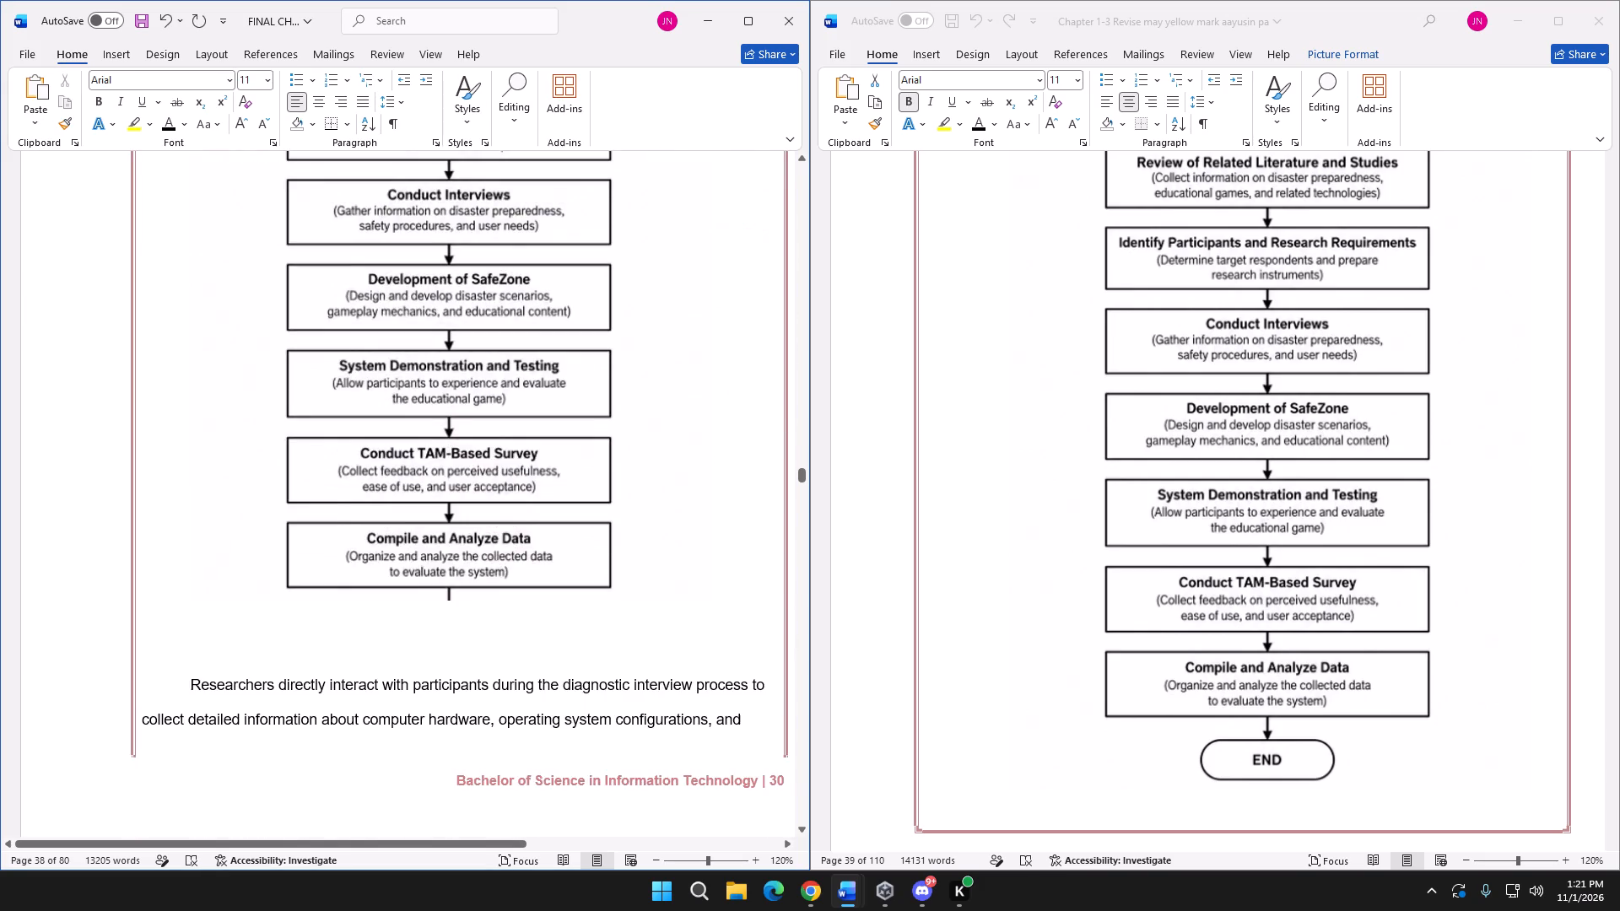
Replace the final document's "Researchers directly interact" paragraph below Figure 2 with the revision's paragraph from "The researchers will begin" through "the educational game.".
scroll(459, 419, "down", 6)
scroll(1168, 542, "down", 10)
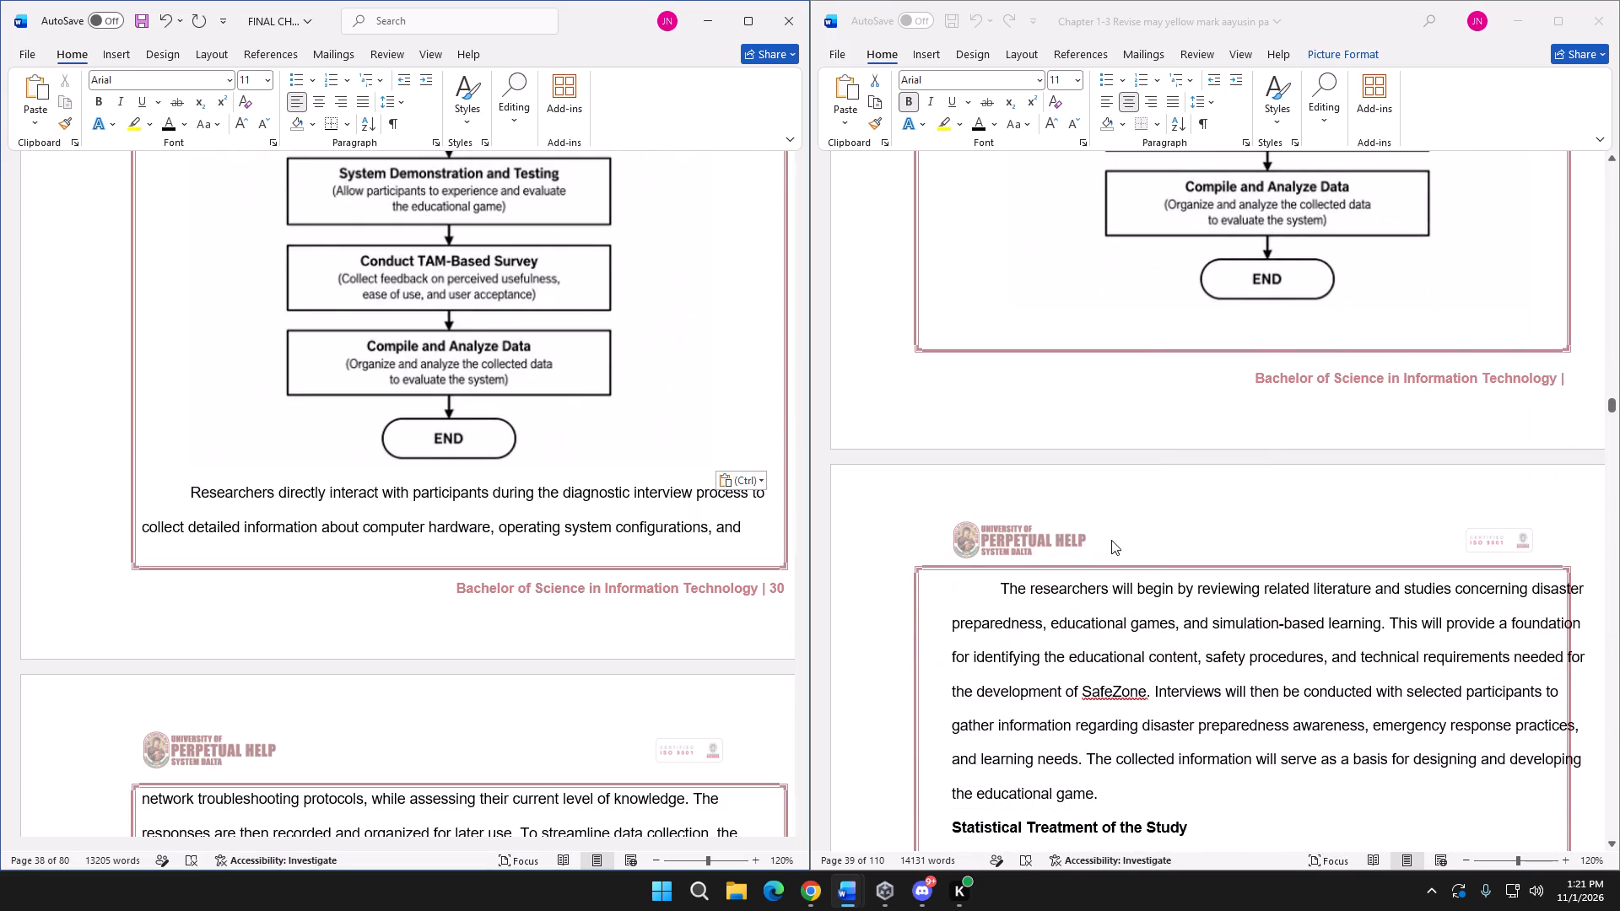
left_click(991, 582)
left_click(991, 590)
left_click_drag(993, 588, 1072, 616)
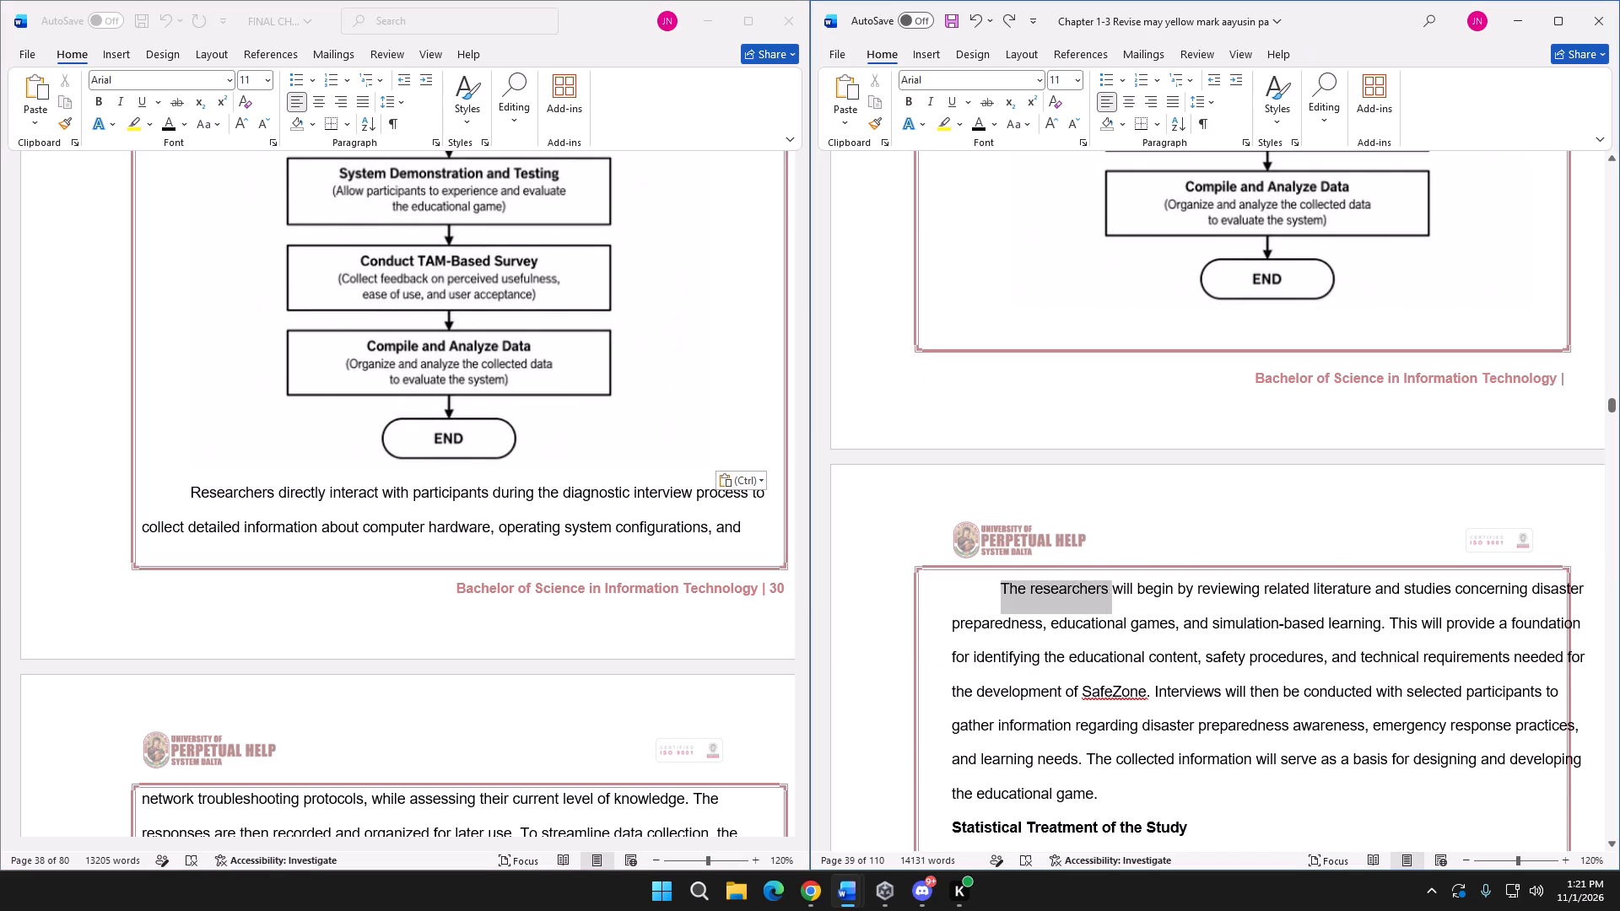
left_click_drag(1072, 616, 1105, 693)
scroll(1075, 622, "down", 2)
key("ctrl+c")
left_click(201, 505)
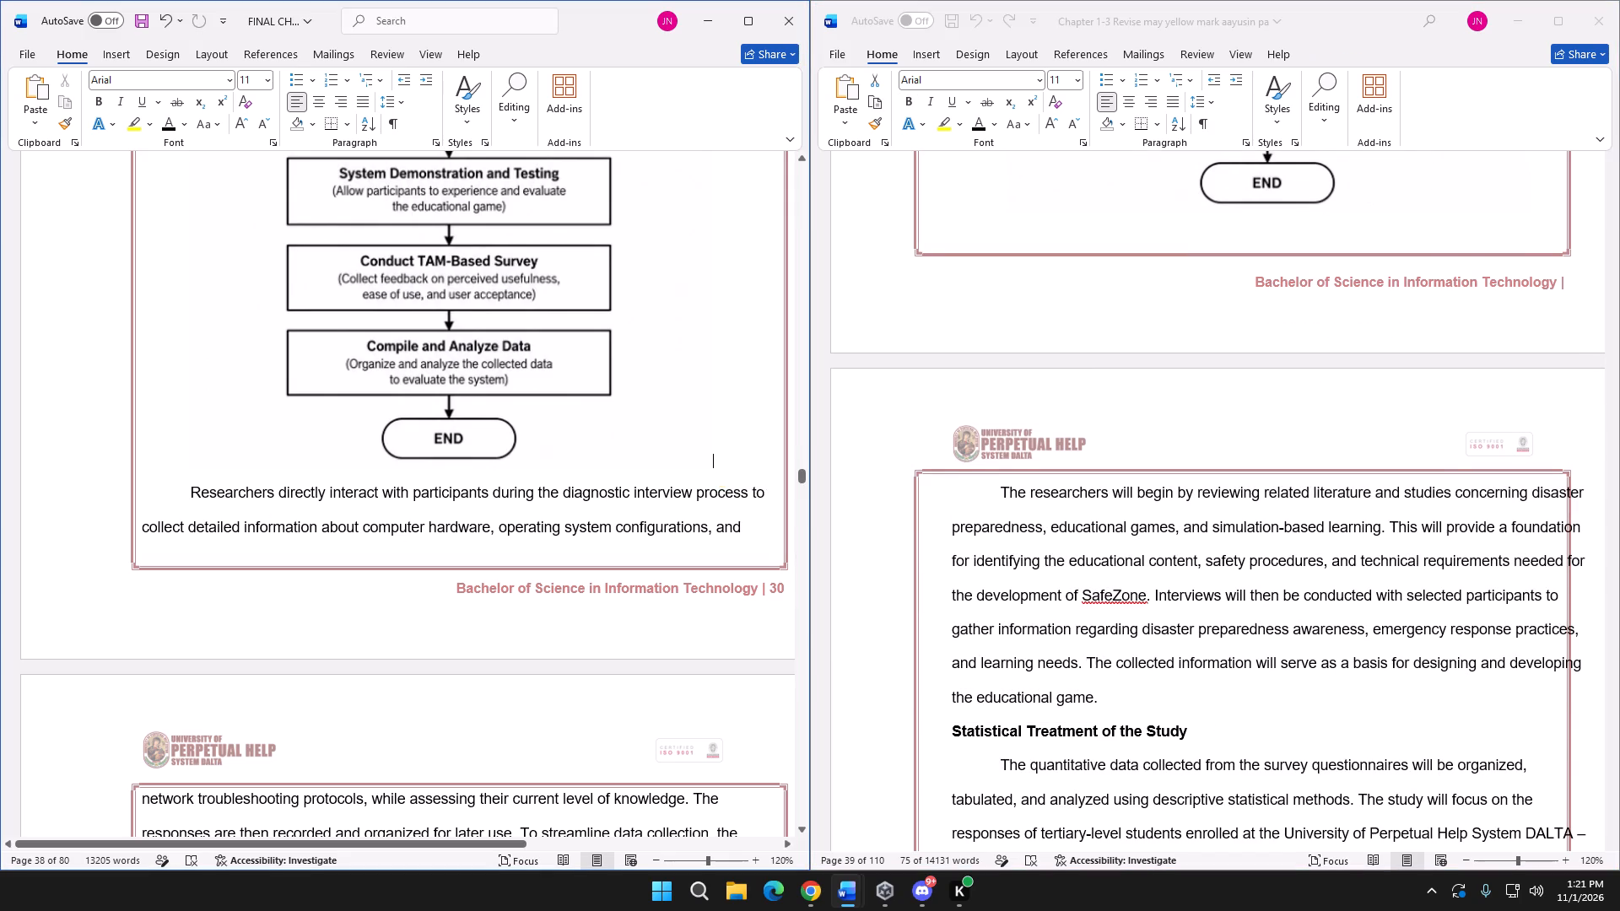
left_click(191, 494)
left_click_drag(191, 494, 710, 572)
scroll(739, 568, "down", 2)
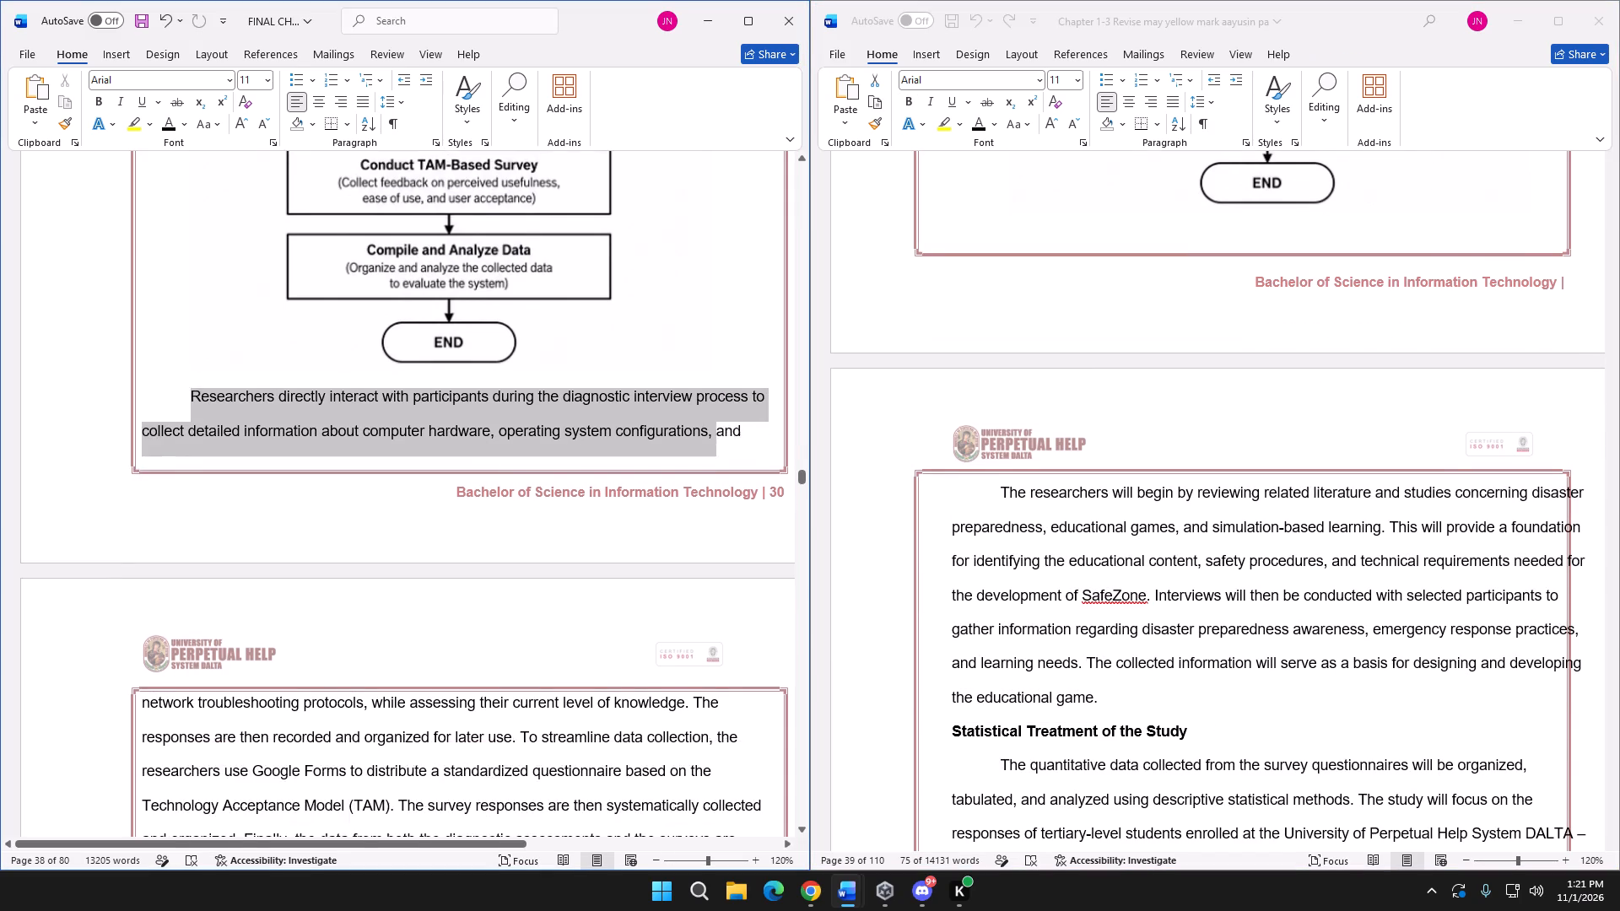
left_click_drag(710, 572, 306, 716)
scroll(708, 574, "down", 4)
key("ctrl+v")
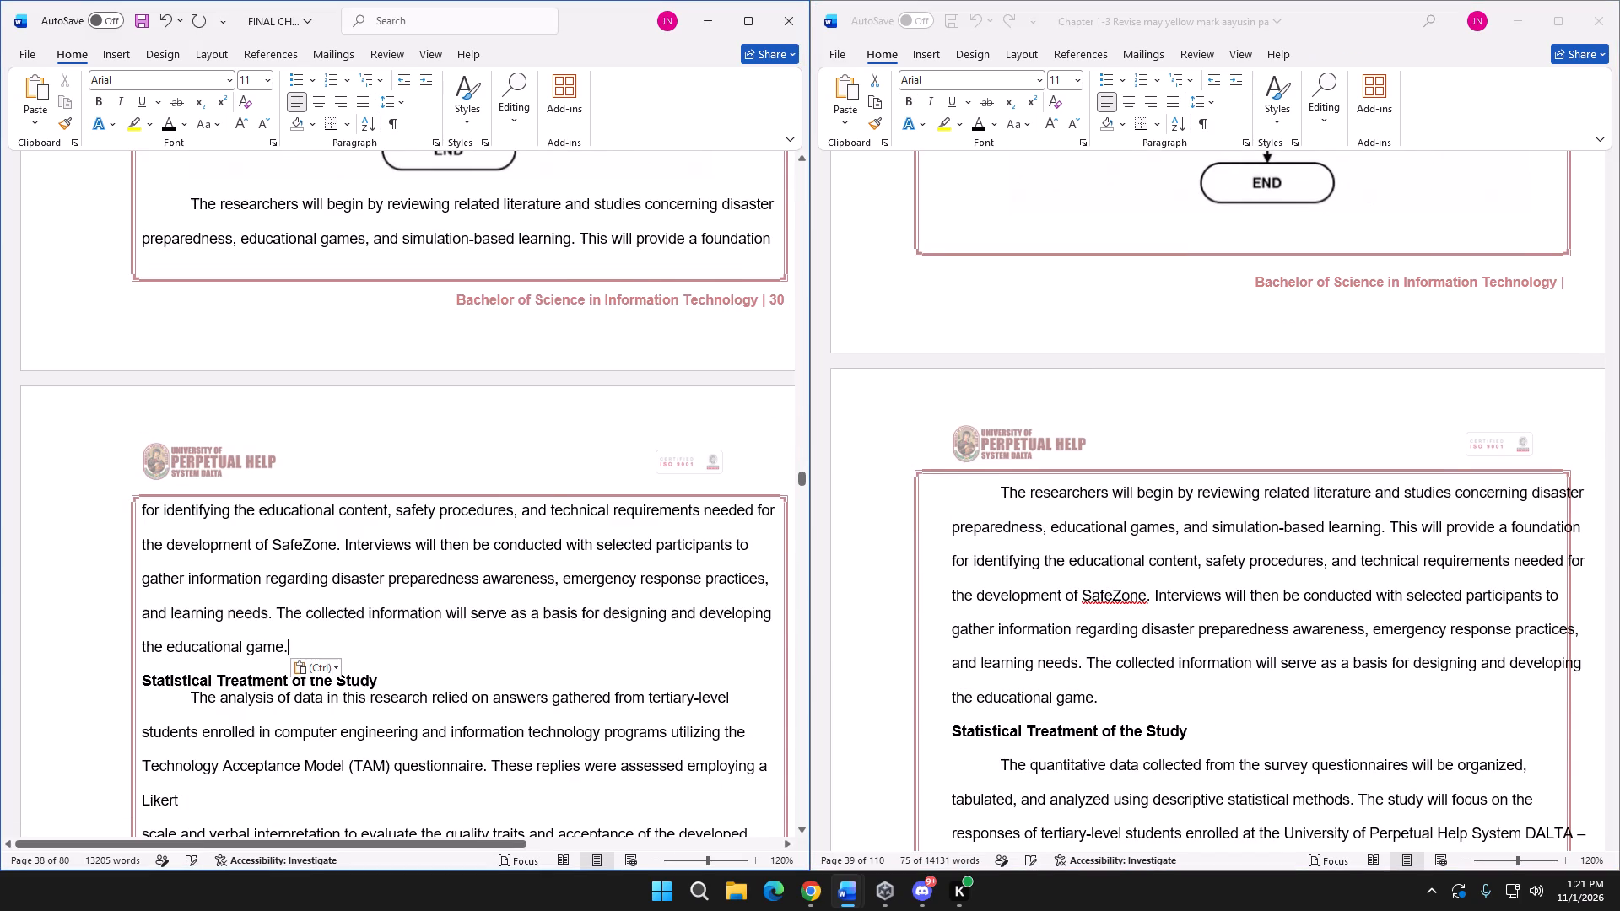
Review the final document's page layout around Figure 2, from the end of the preceding page to the Statistical Treatment section.
scroll(423, 603, "up", 4)
scroll(423, 603, "up", 20)
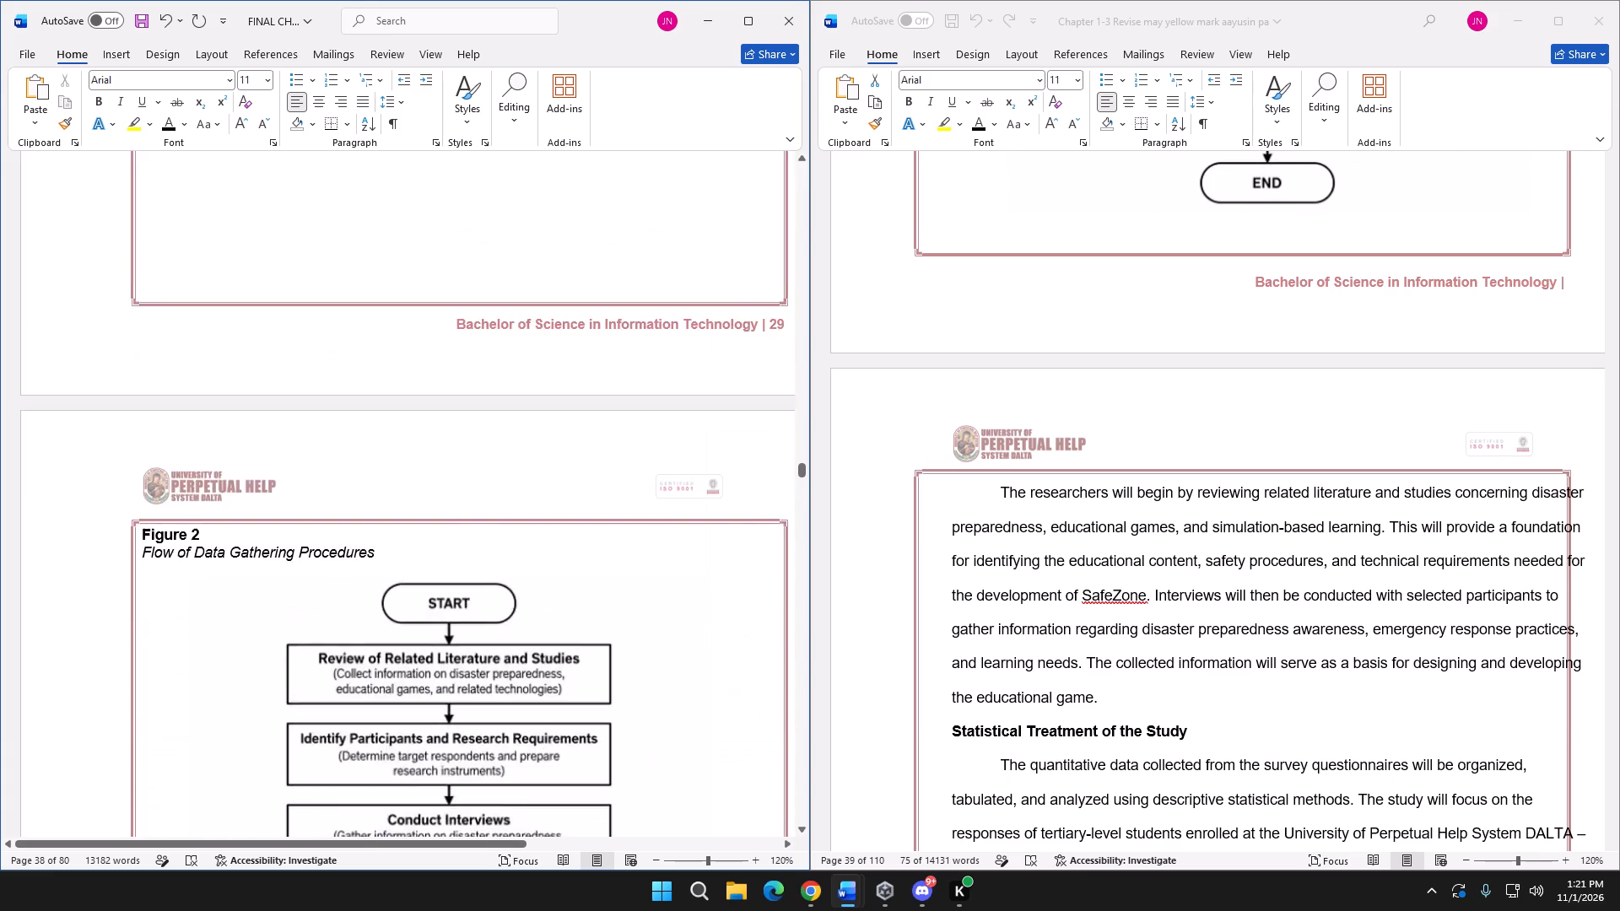
scroll(422, 619, "up", 12)
scroll(423, 621, "down", 7)
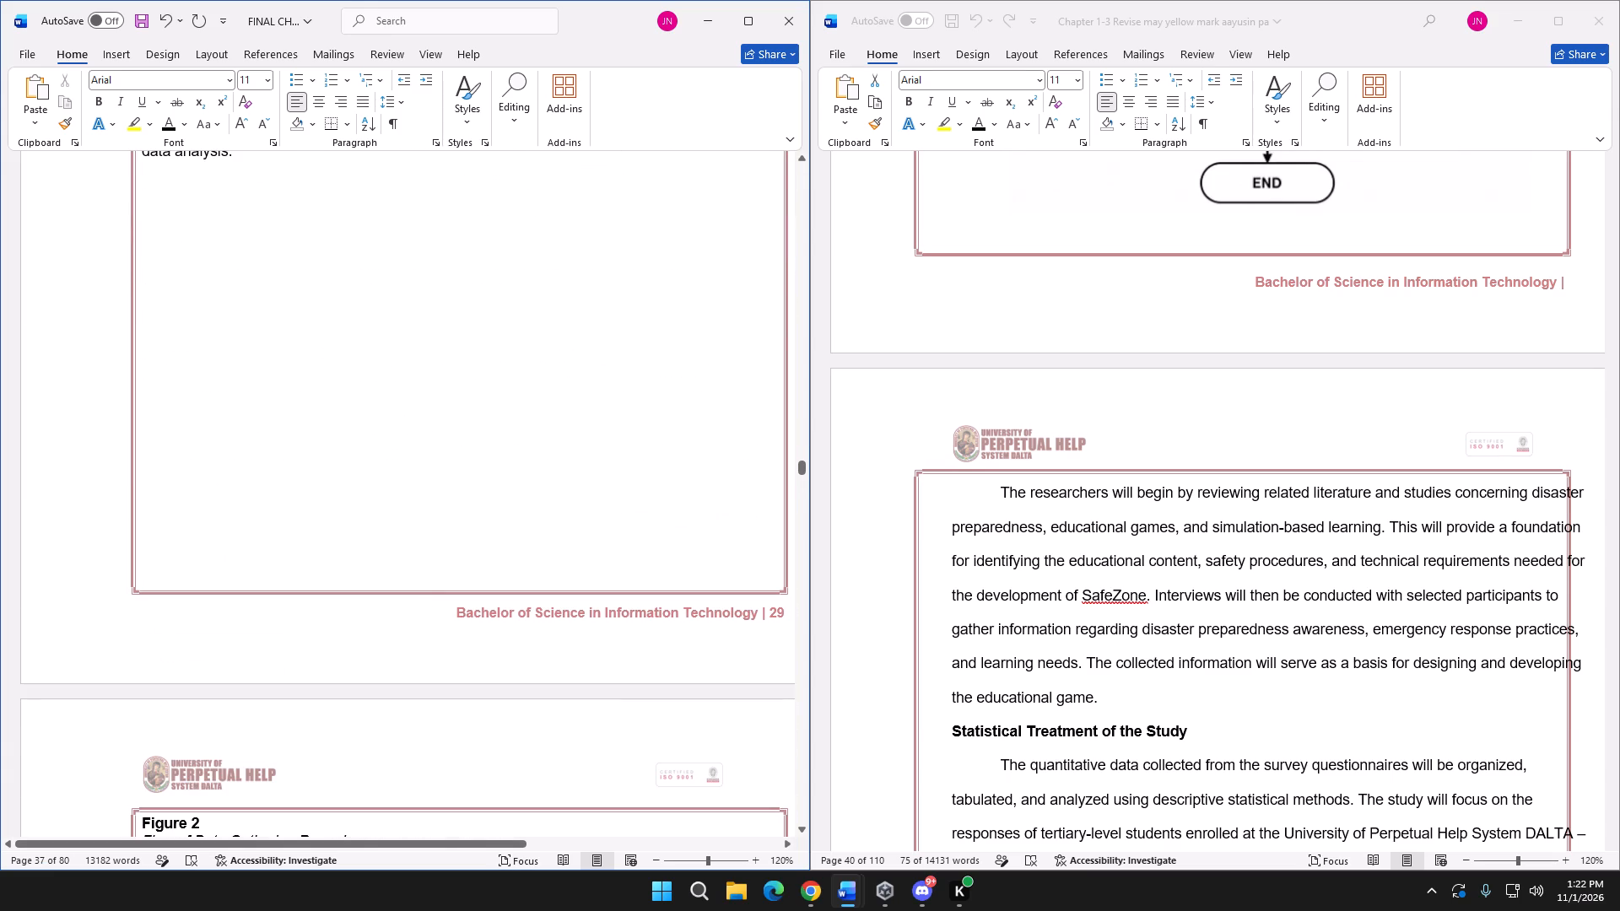
scroll(483, 434, "down", 20)
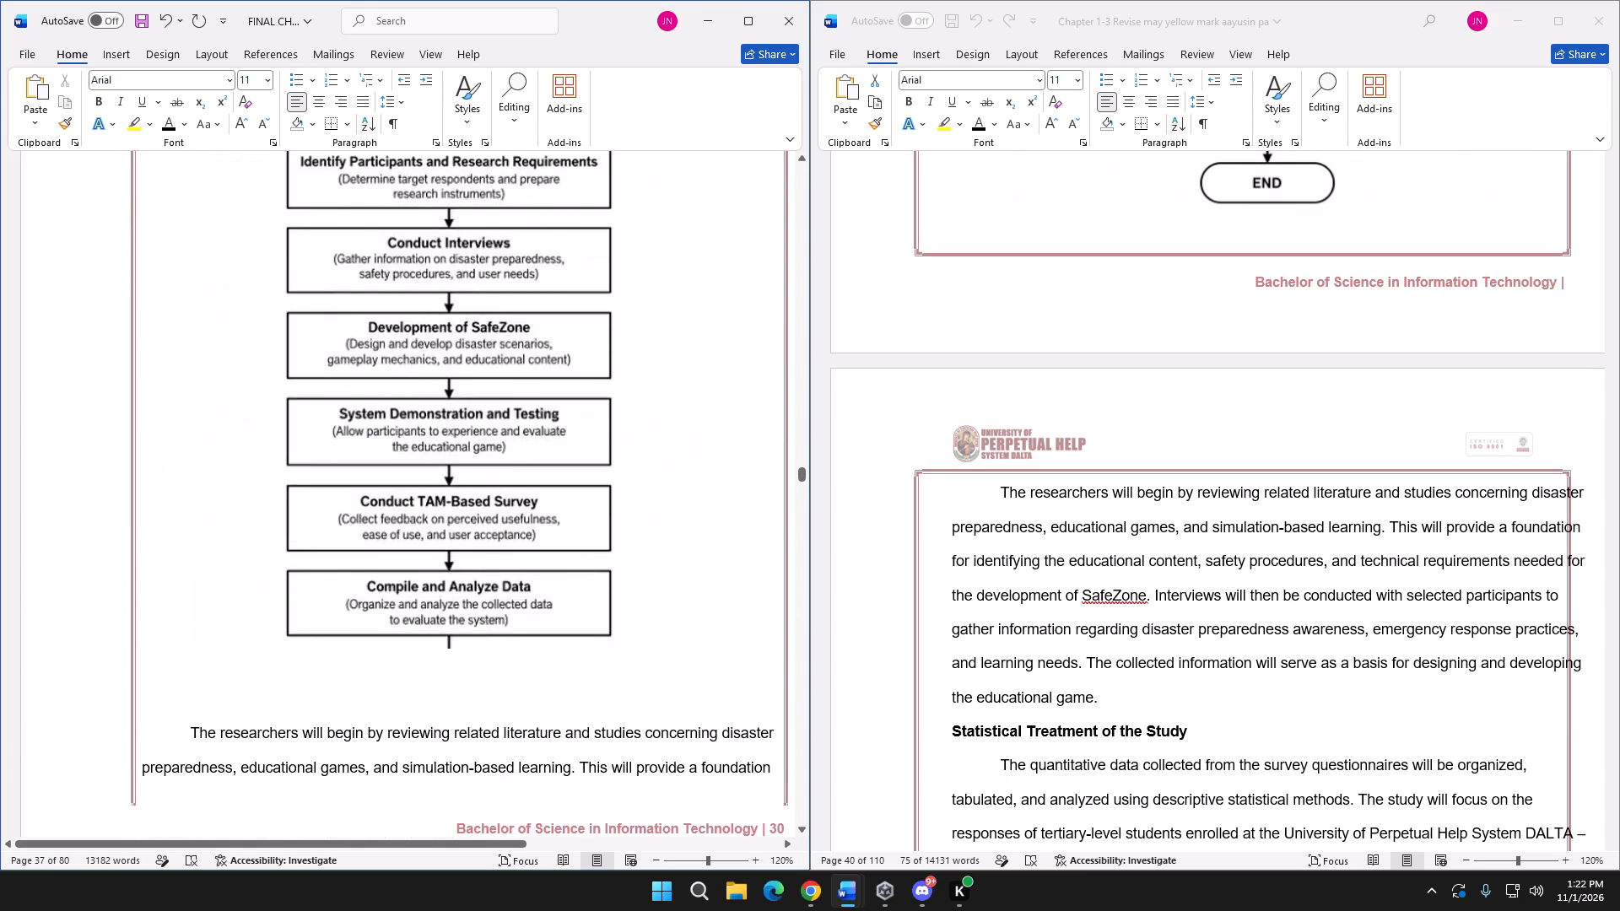
scroll(512, 574, "down", 4)
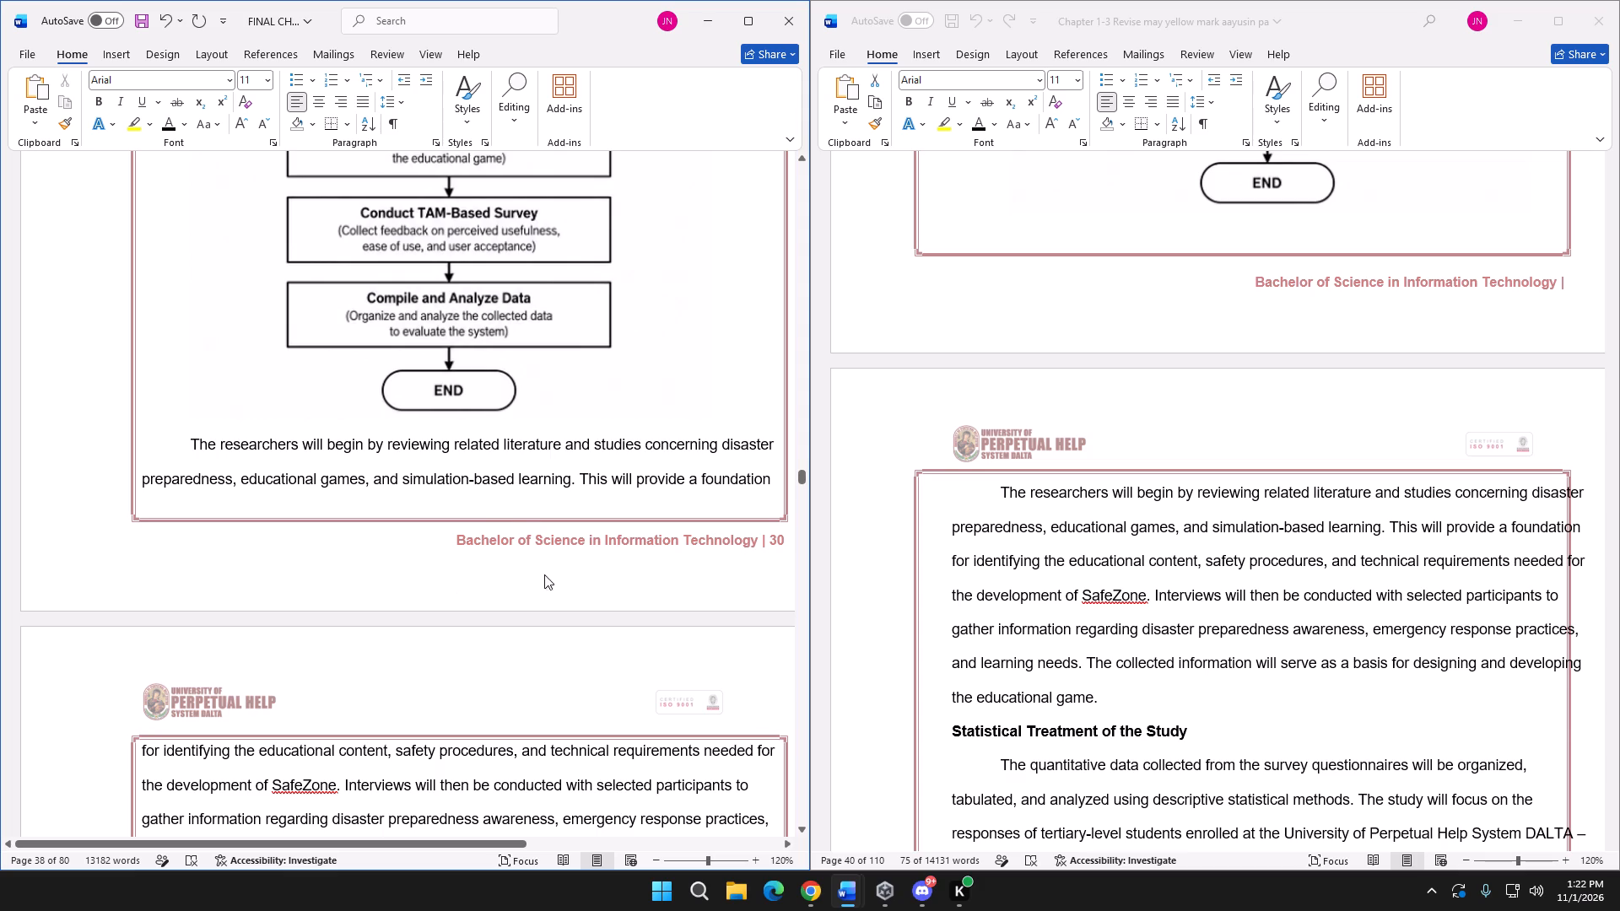
scroll(552, 562, "up", 4)
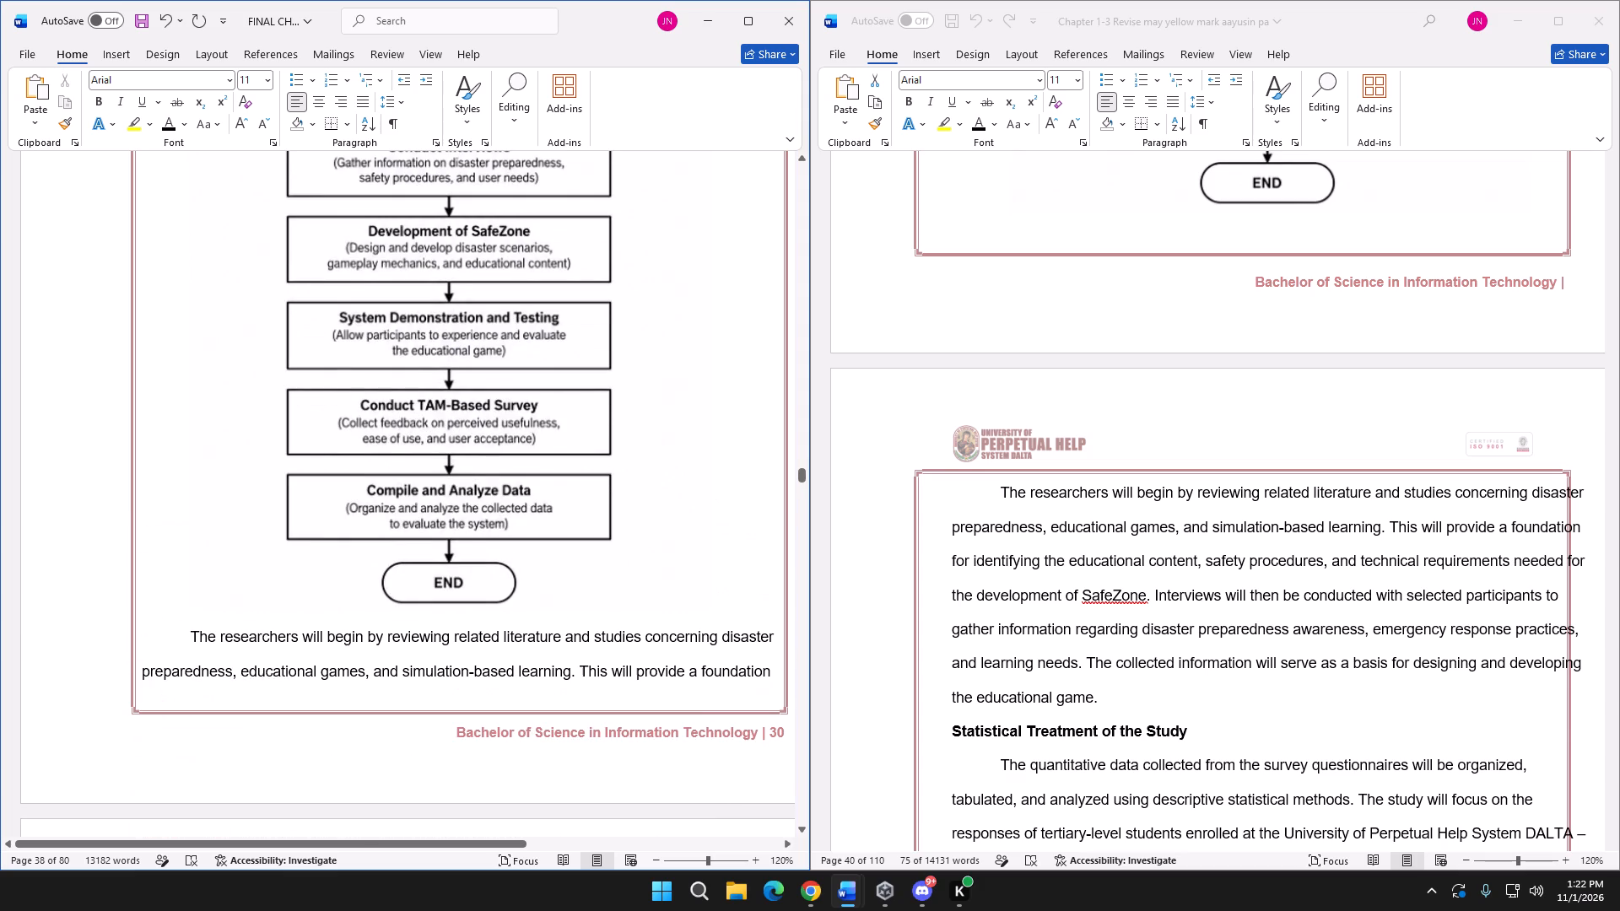
scroll(555, 563, "down", 12)
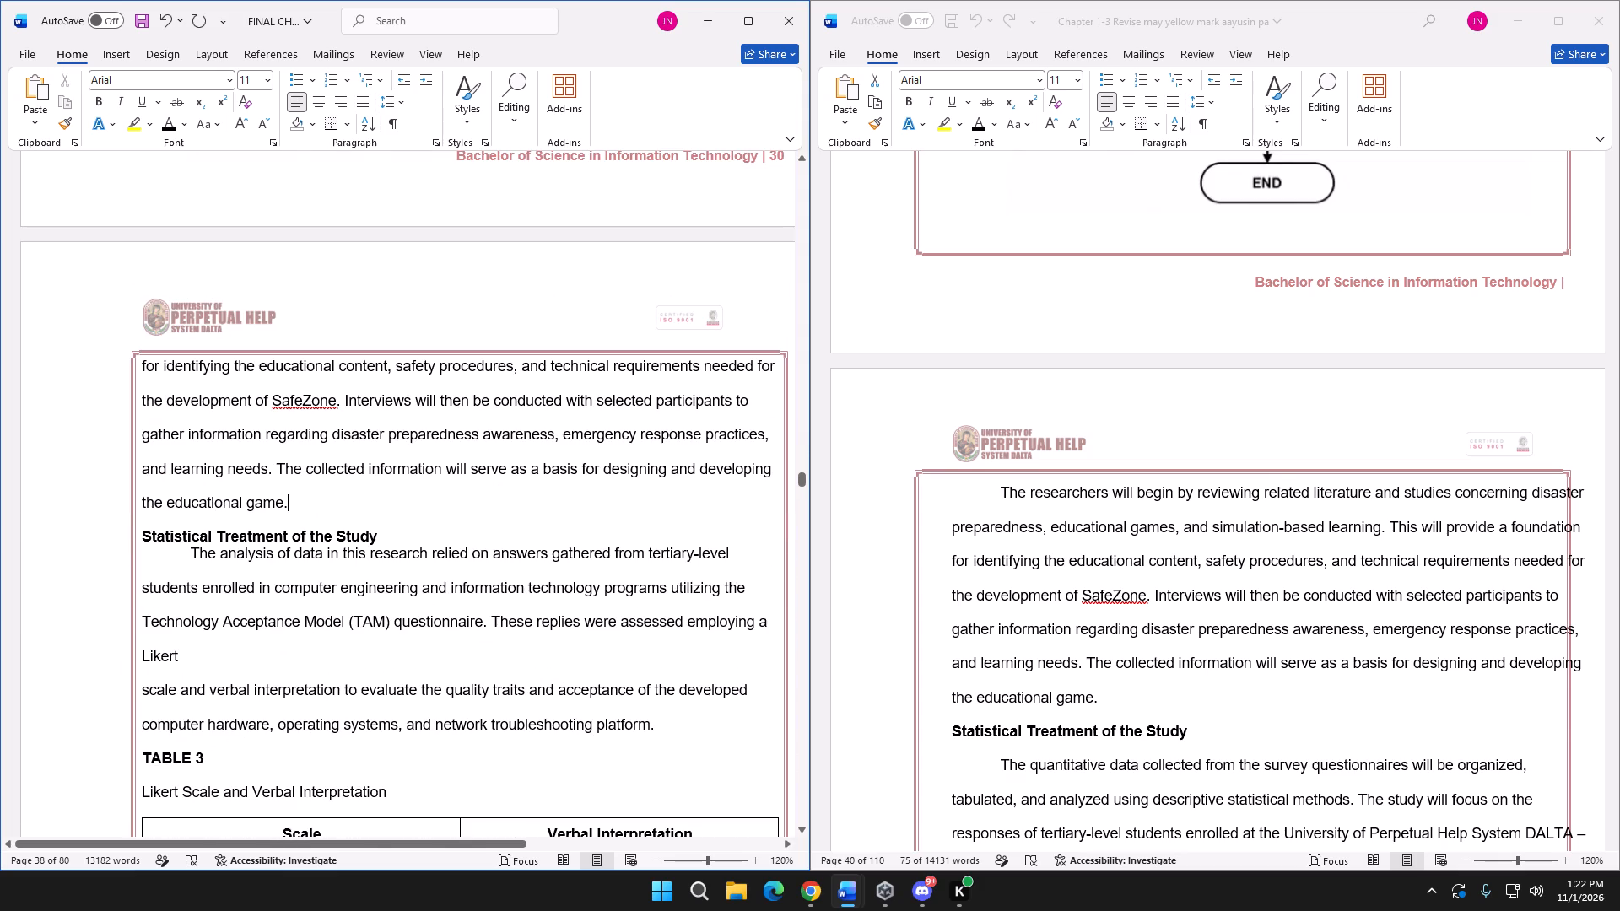
Set the line spacing of the final document's "Statistical Treatment of the Study" heading to Double.
scroll(1056, 565, "down", 4)
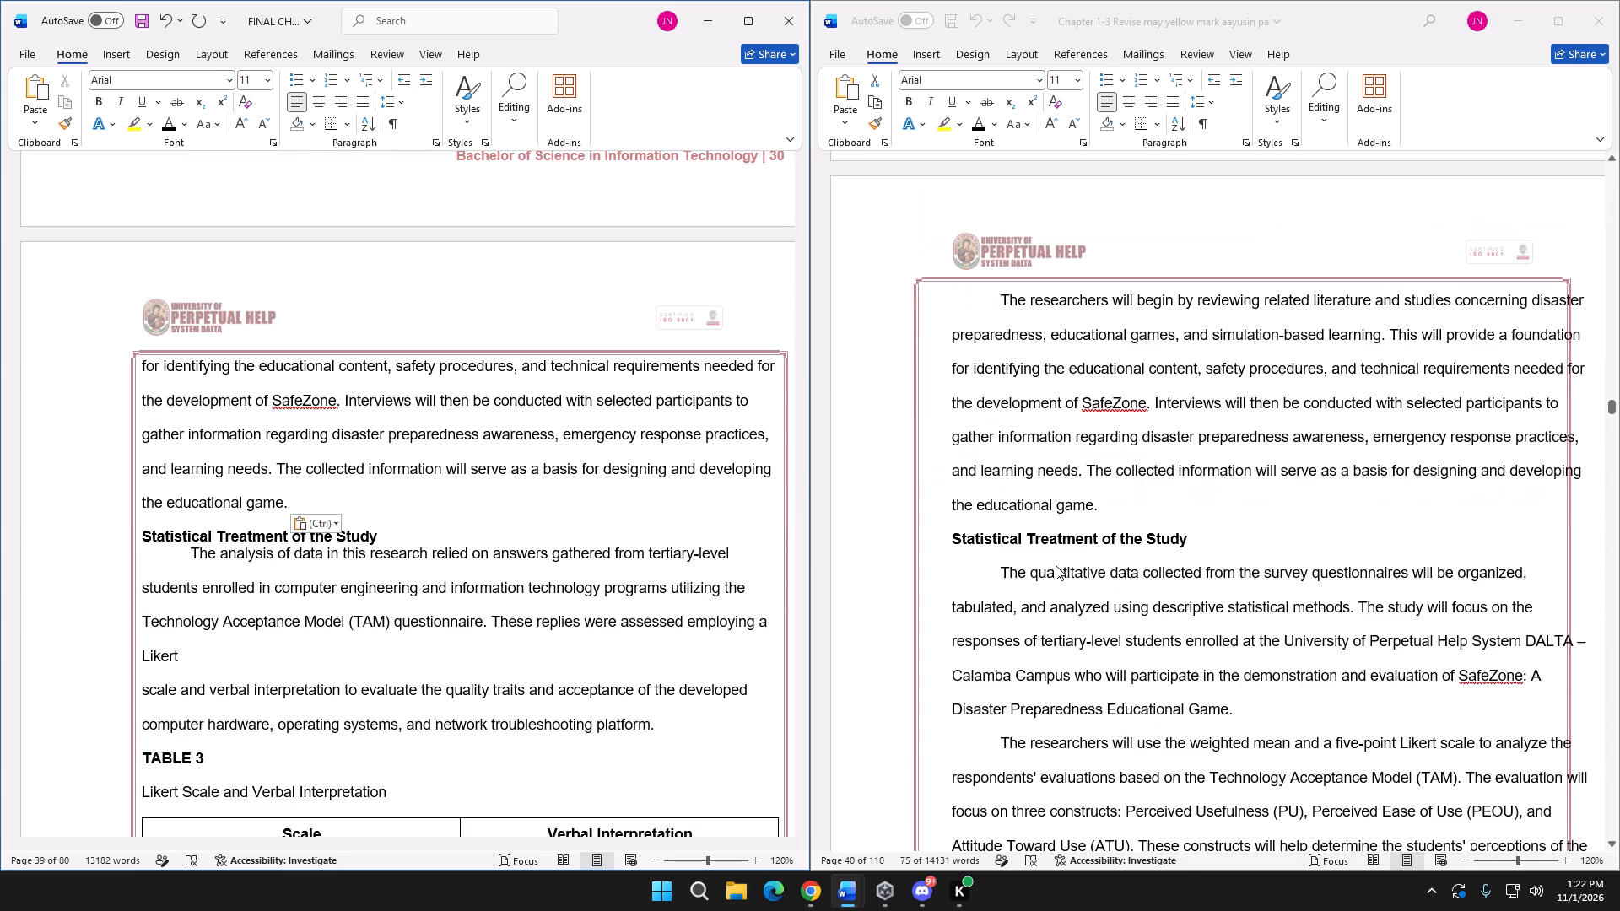
left_click_drag(419, 542, 145, 533)
left_click(430, 143)
left_click(1387, 528)
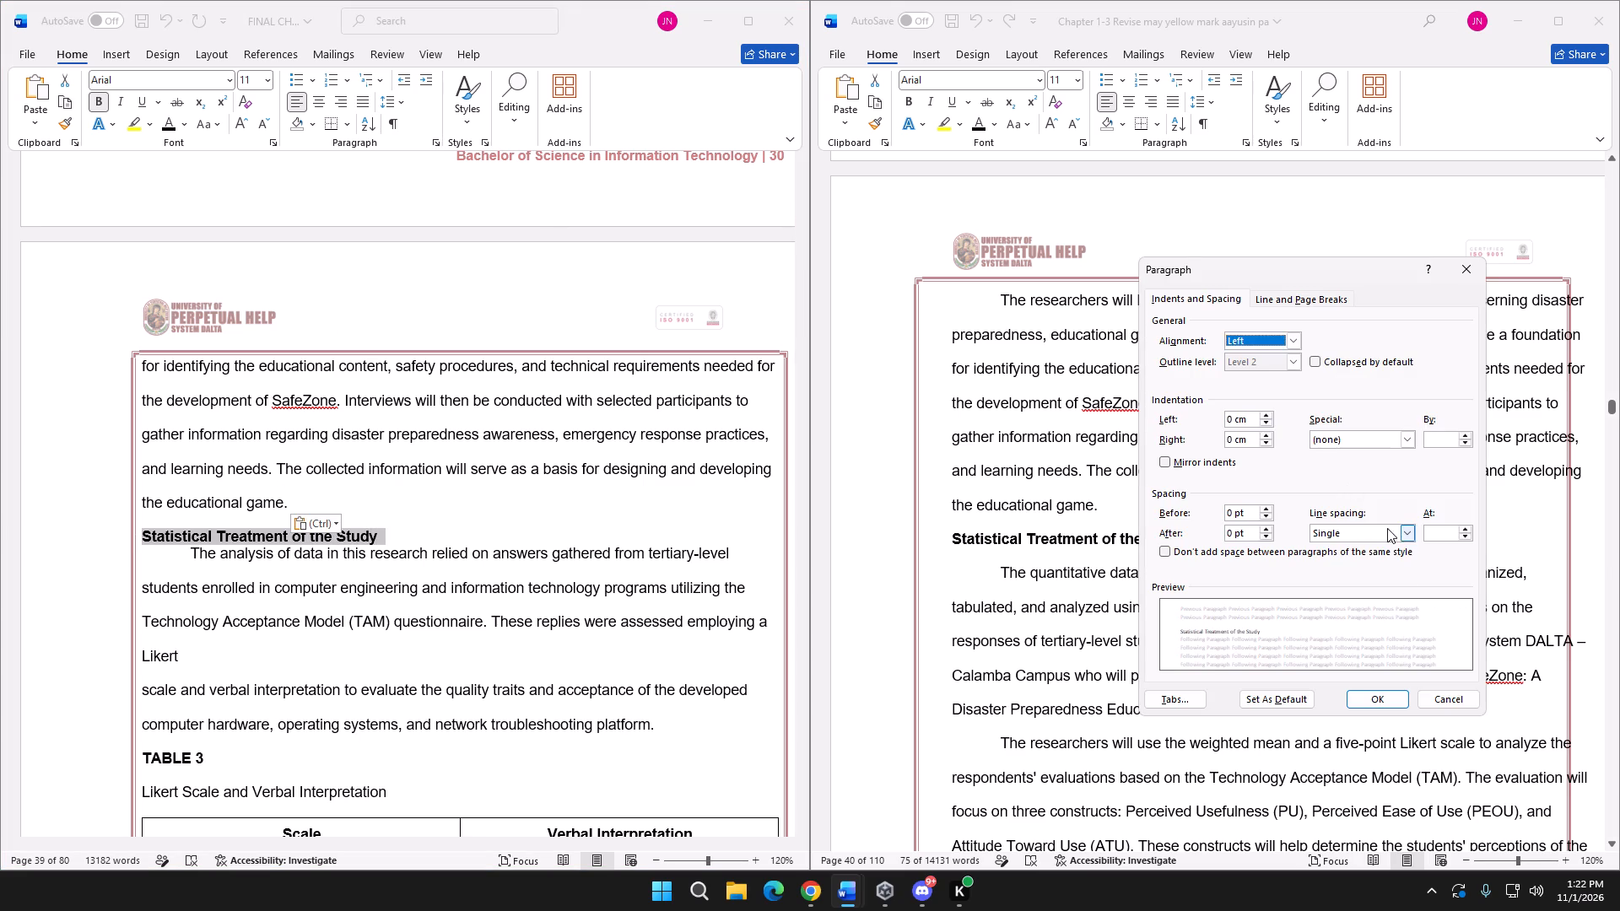
left_click(1335, 572)
left_click(1378, 699)
left_click(546, 526)
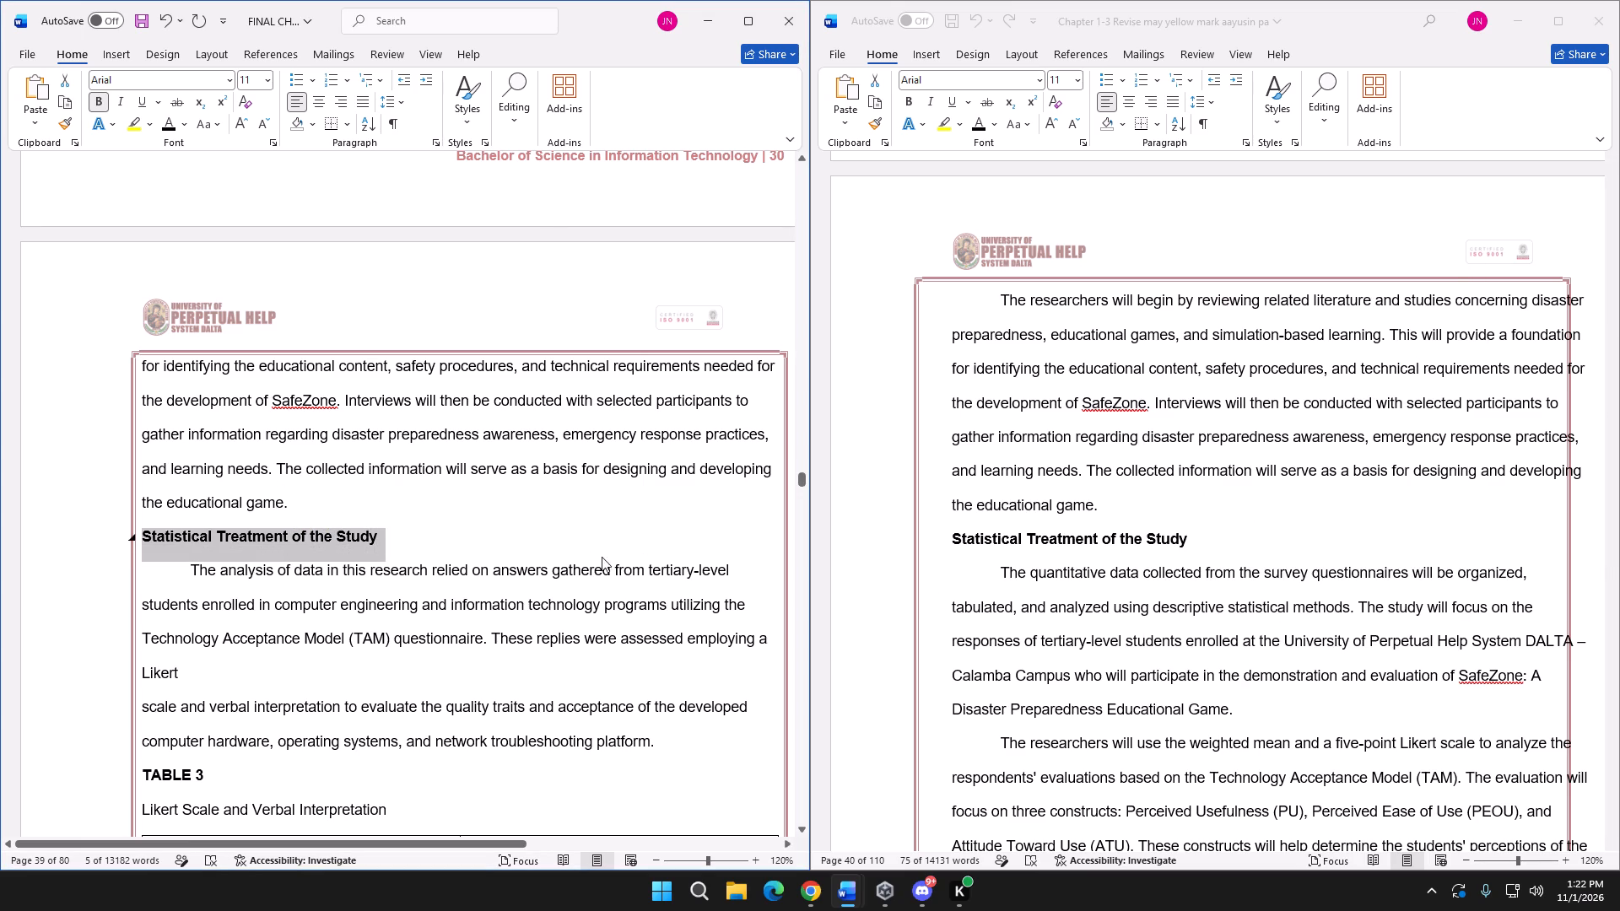
left_click(533, 544)
Replace the final document's Statistical Treatment text above Table 3 with the revision's two paragraphs, from "The quantitative data collected" through "overall acceptance.".
scroll(1020, 590, "down", 4)
left_click(1000, 389)
left_click(1002, 387)
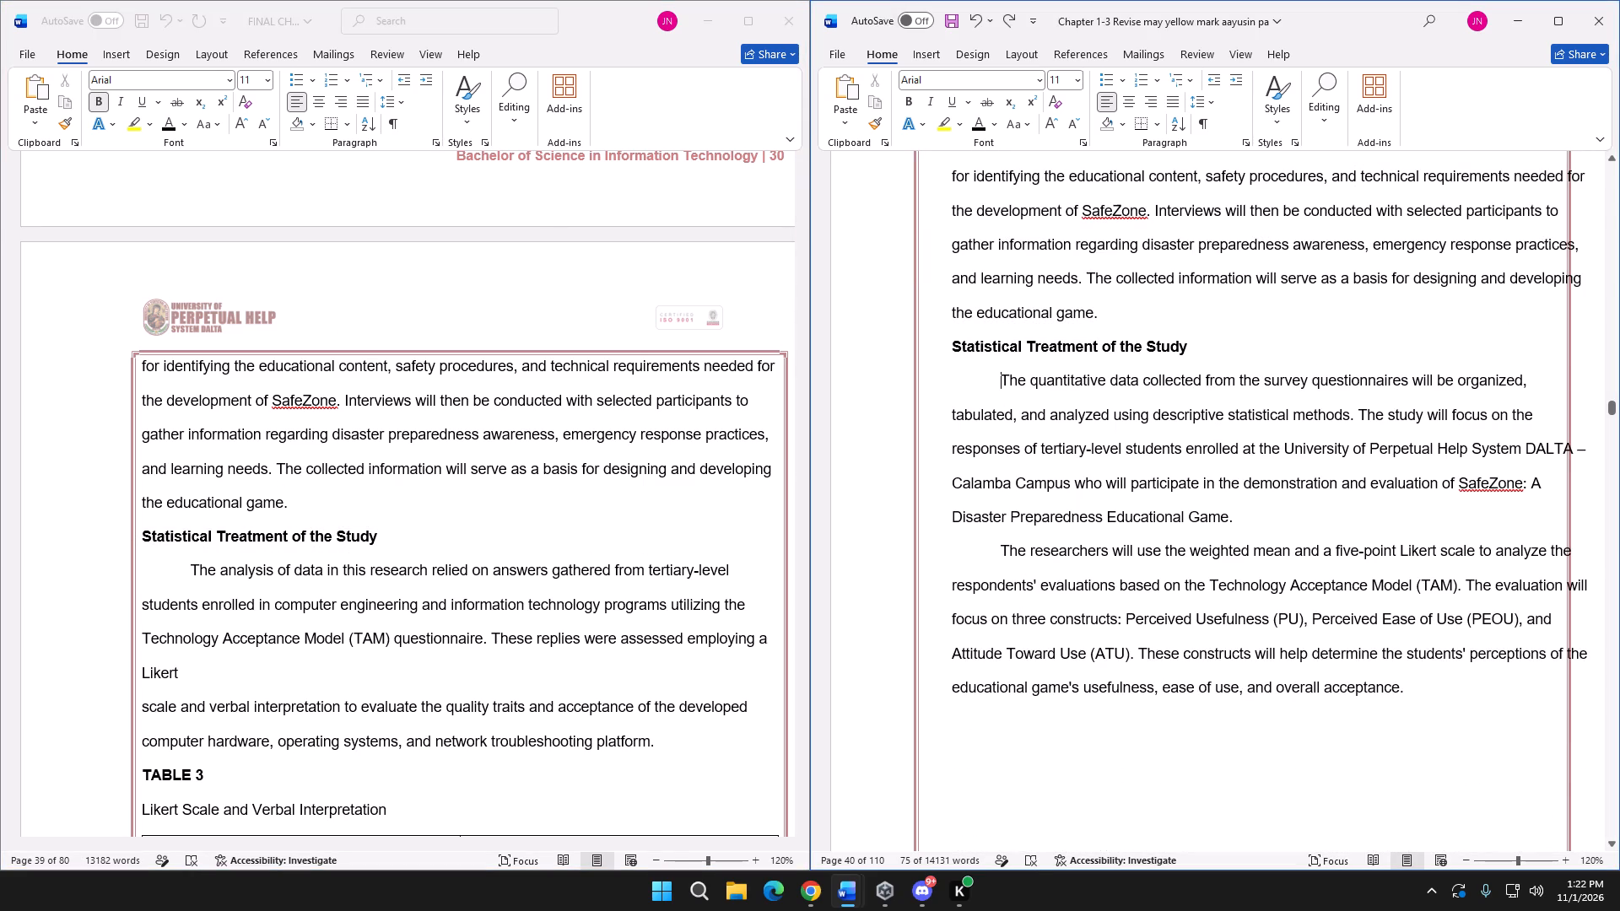
left_click_drag(1002, 387, 1444, 671)
scroll(1470, 676, "down", 1)
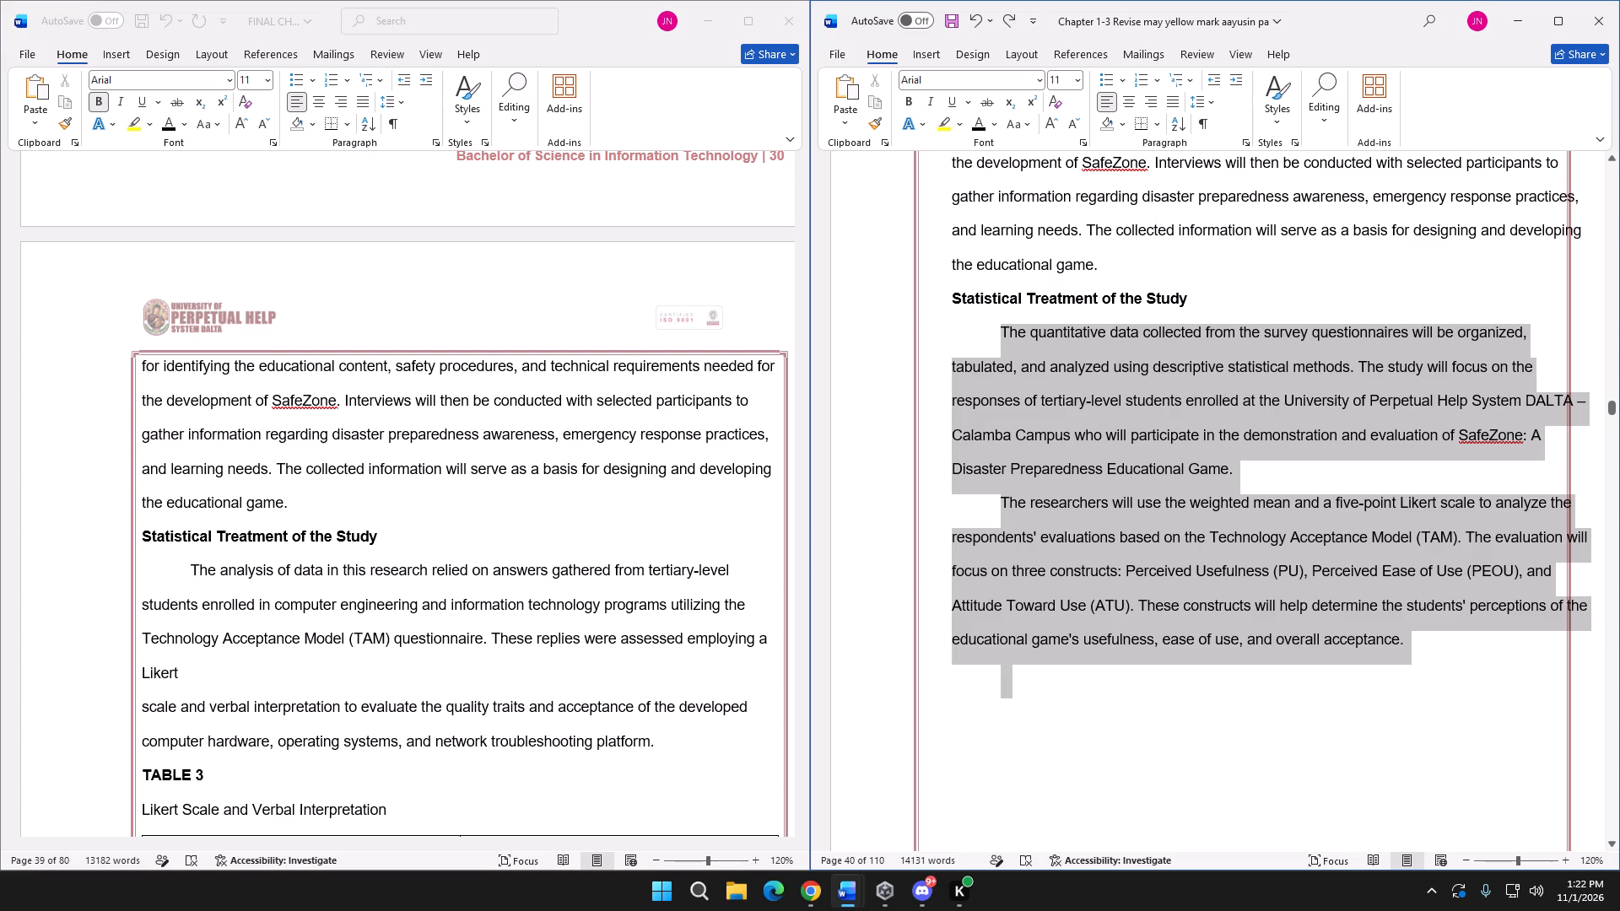
left_click_drag(1444, 671, 1402, 646)
key("ctrl+c")
scroll(357, 640, "down", 2)
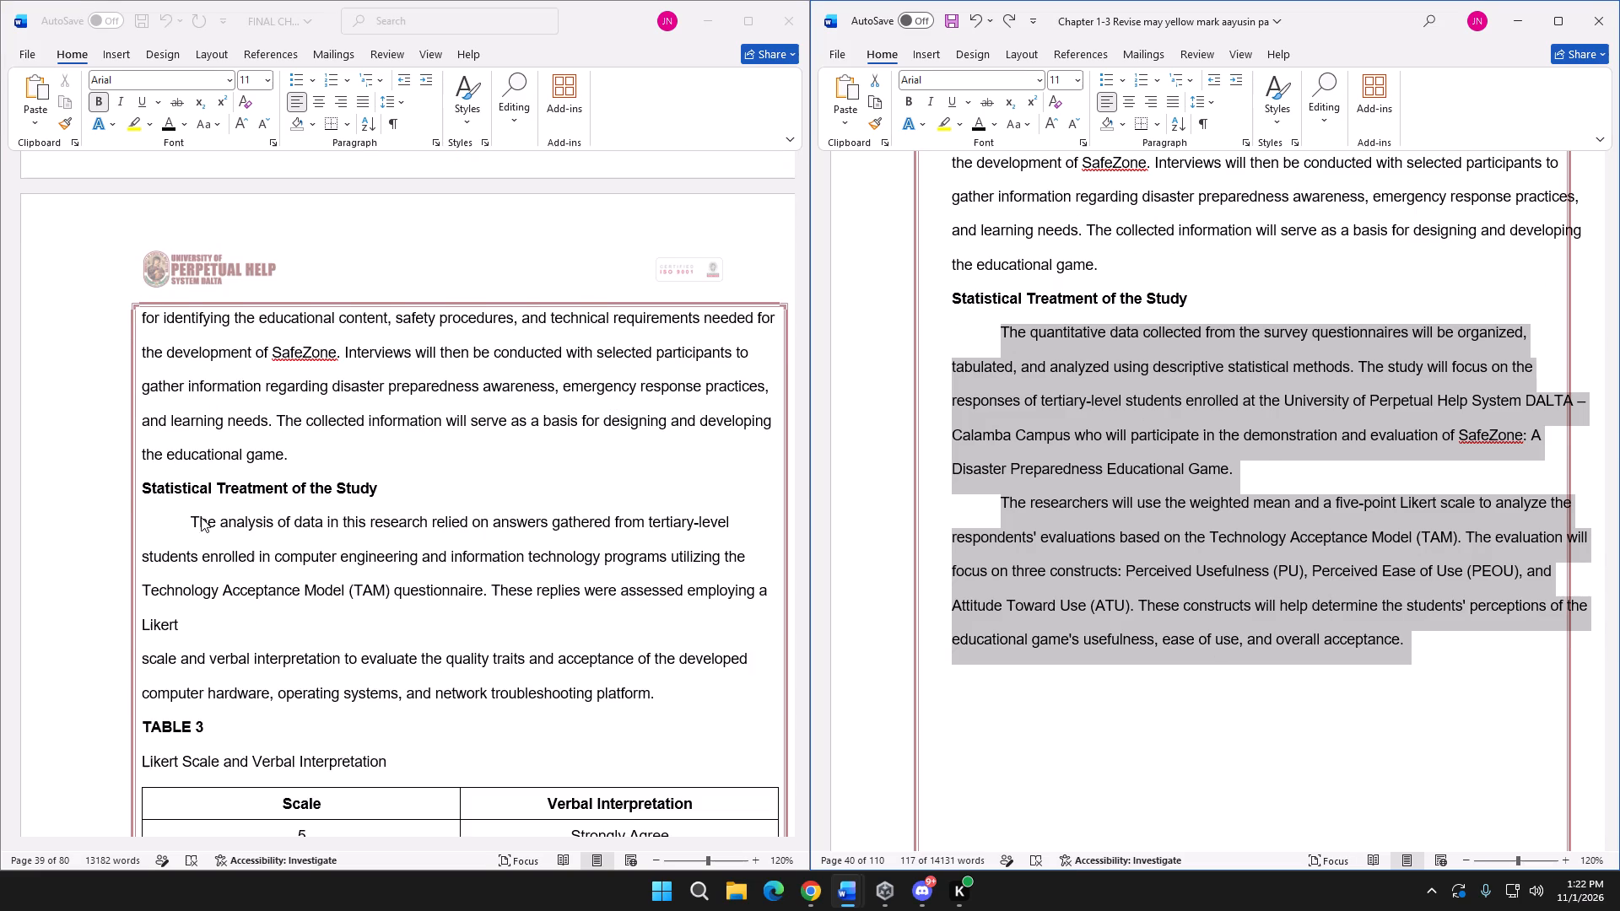
left_click(200, 512)
left_click_drag(192, 475, 654, 647)
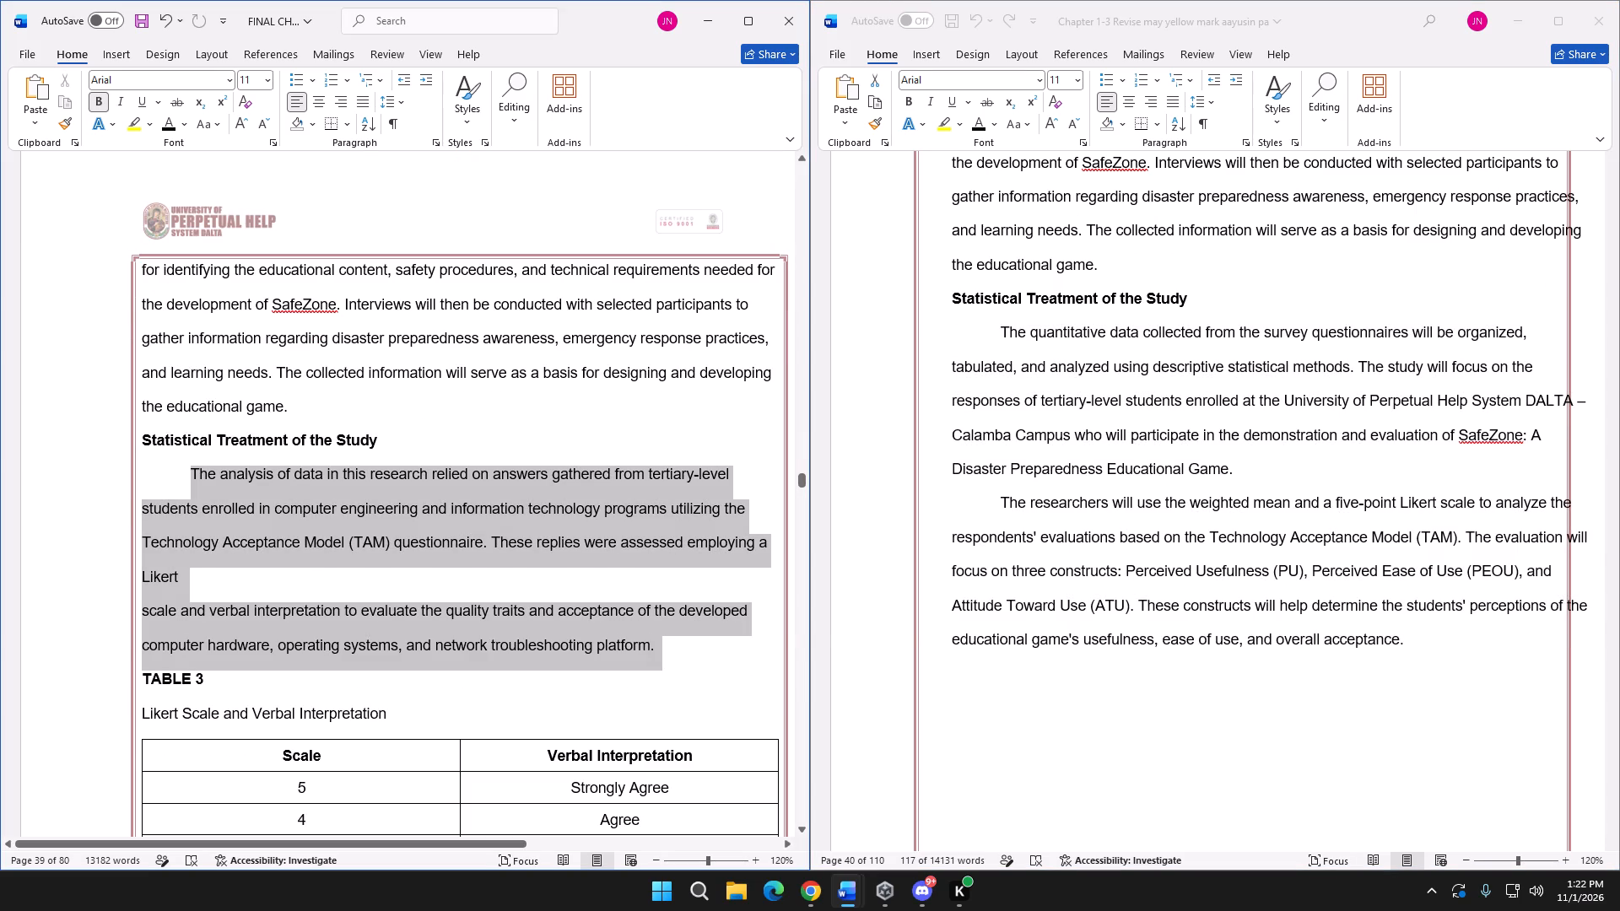
left_click_drag(654, 647, 655, 647)
key("ctrl+v")
scroll(539, 732, "down", 5)
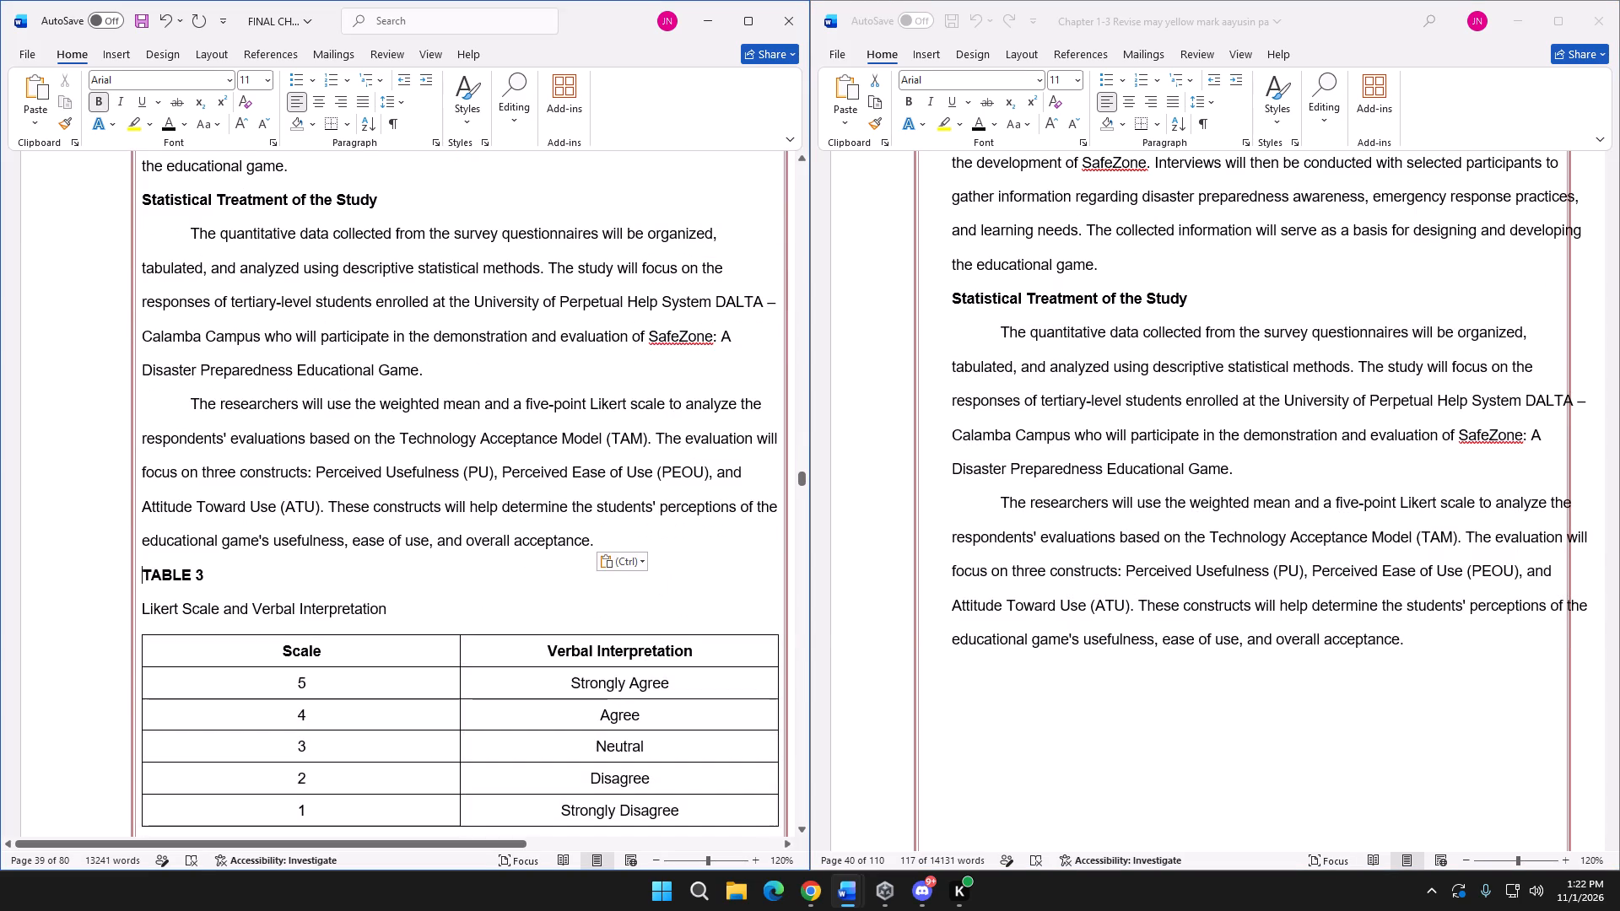
Italicize the final document's "Likert Scale and Verbal Interpretation" caption above Table 3.
scroll(863, 655, "down", 15)
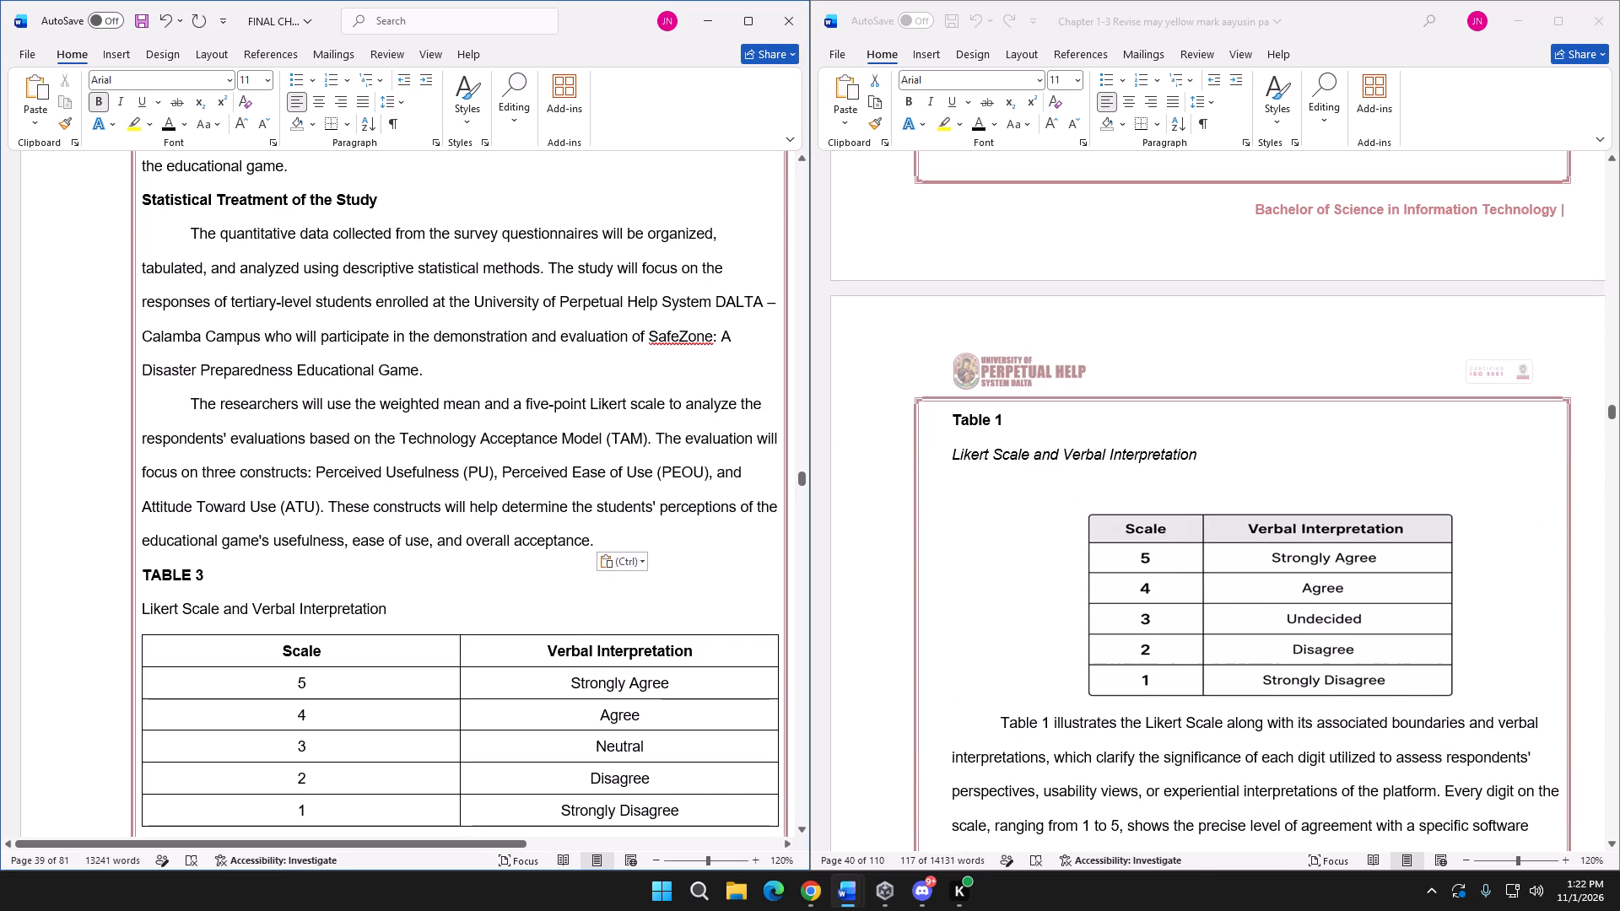
left_click(800, 480)
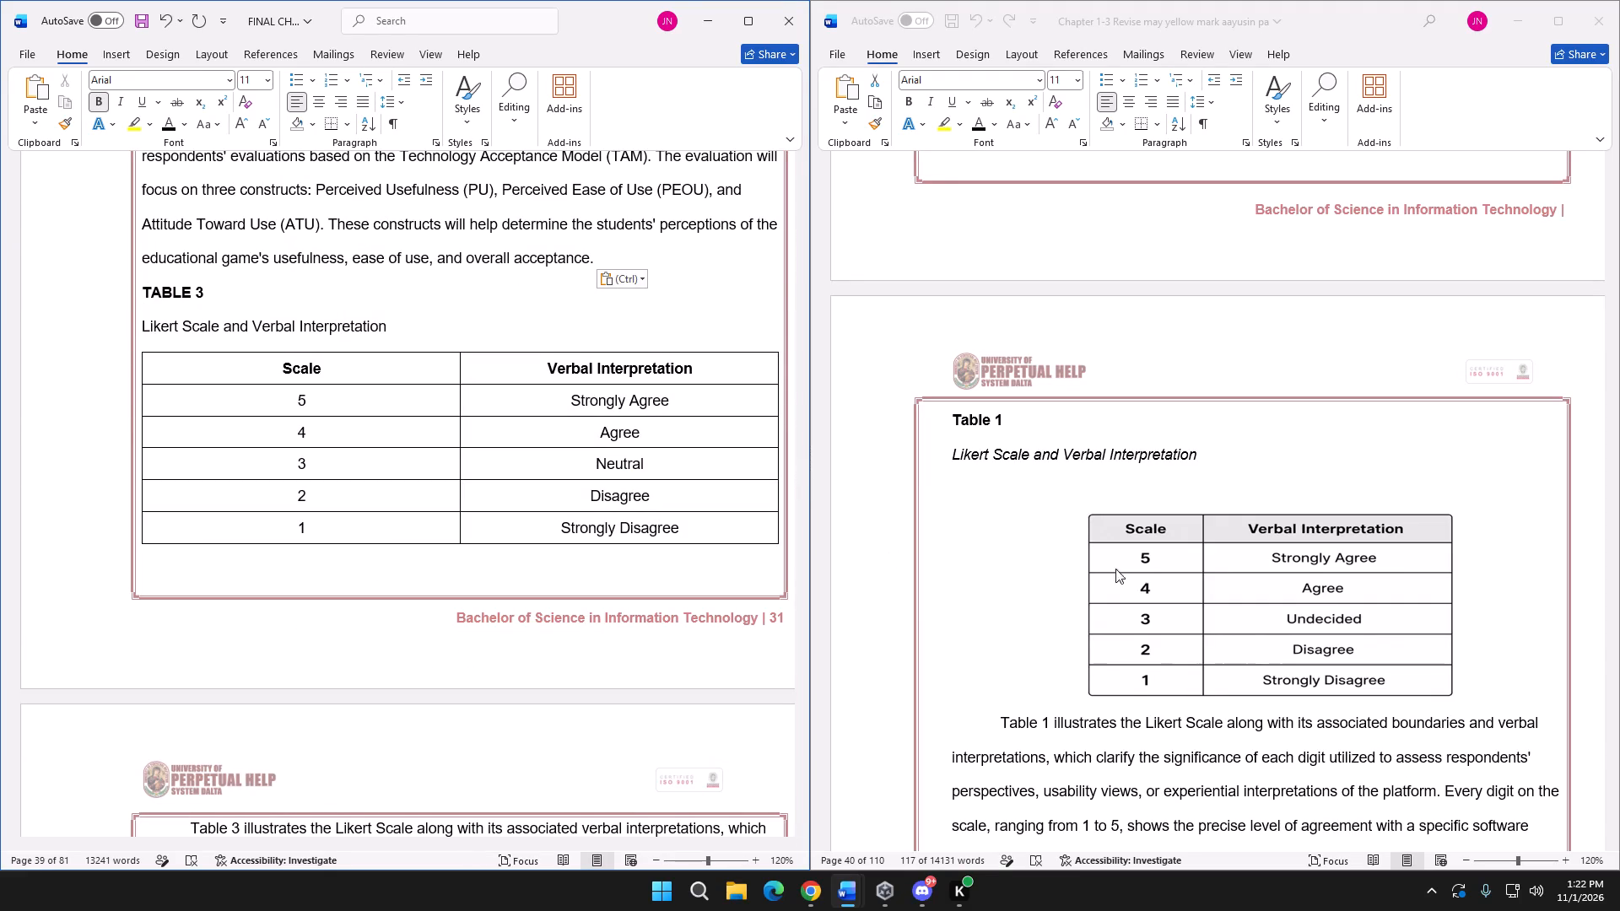
left_click(474, 380)
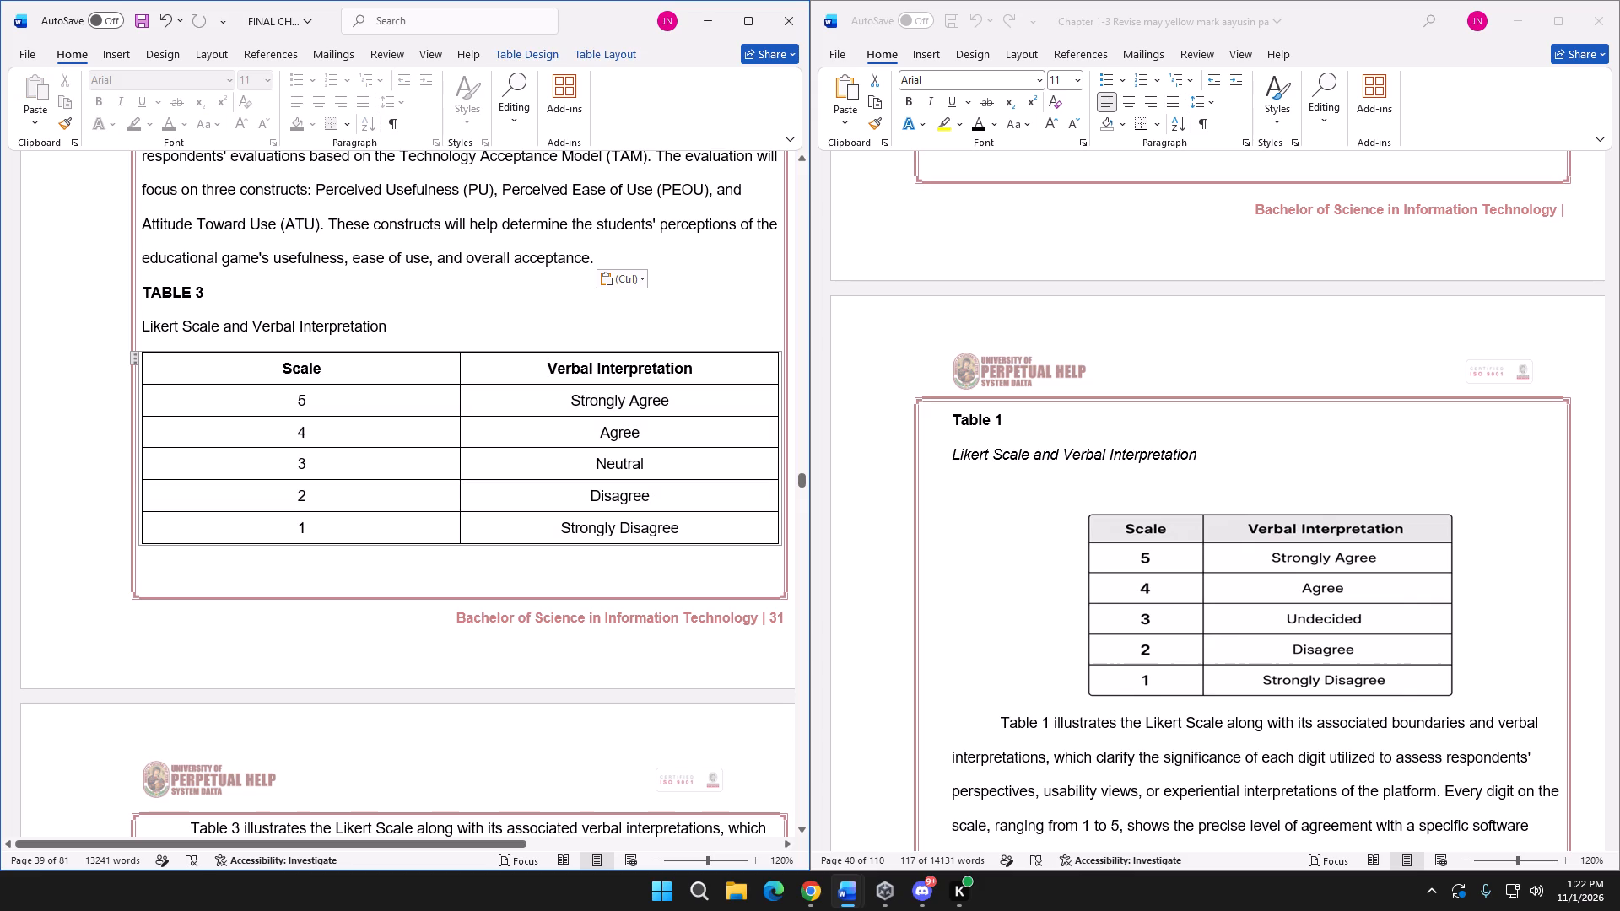
left_click(426, 372)
left_click(424, 569)
left_click_drag(406, 329, 142, 325)
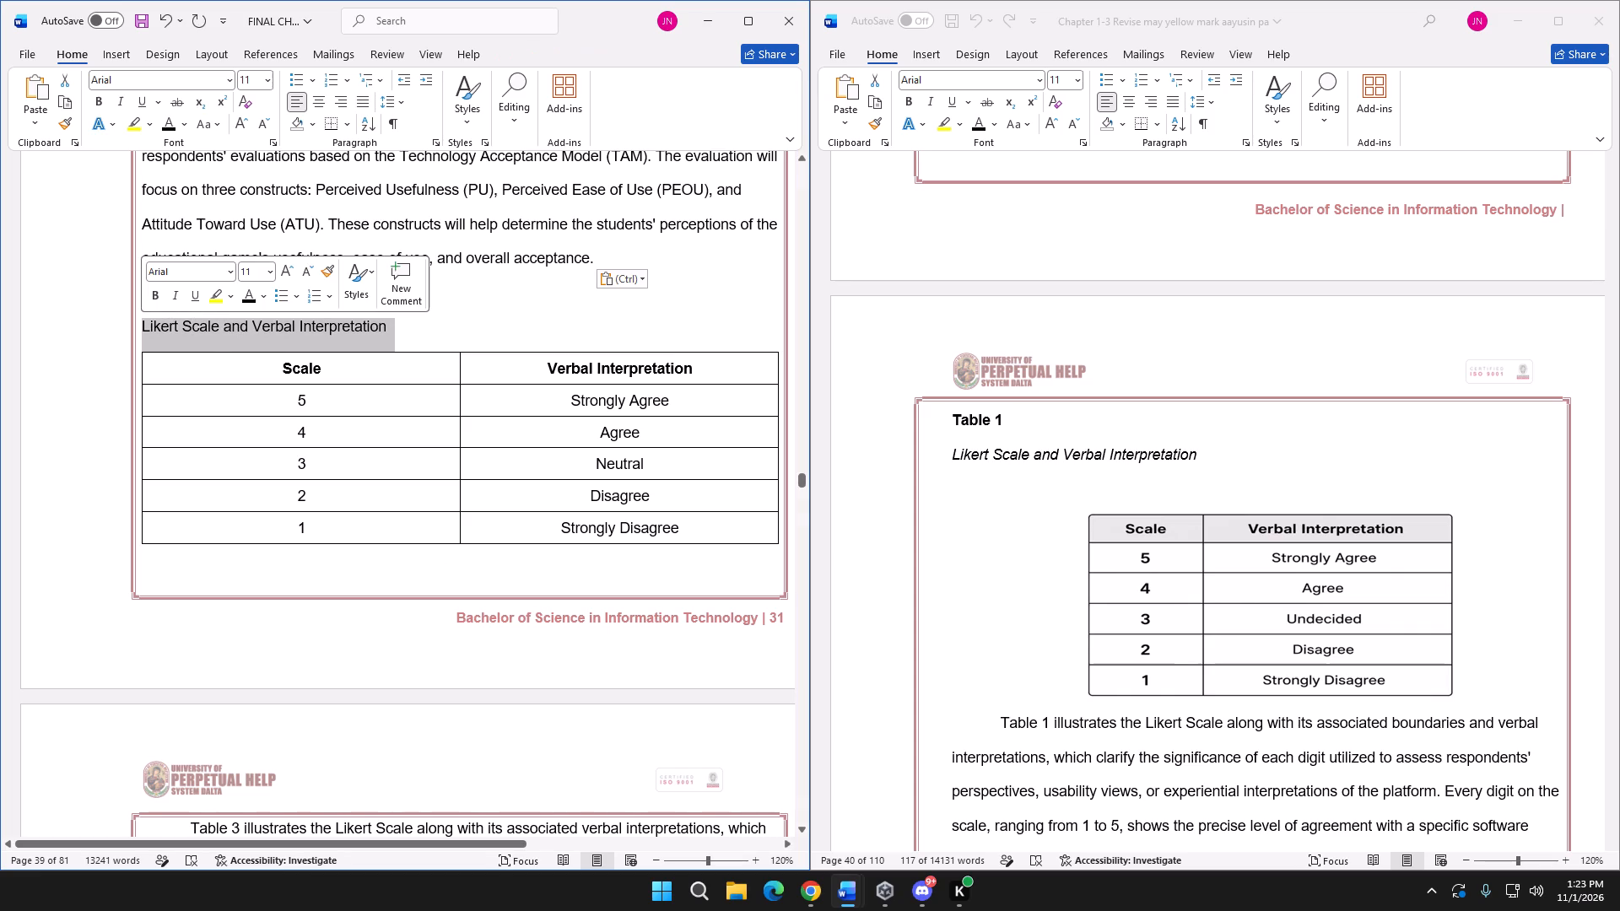
left_click(173, 302)
left_click(445, 337)
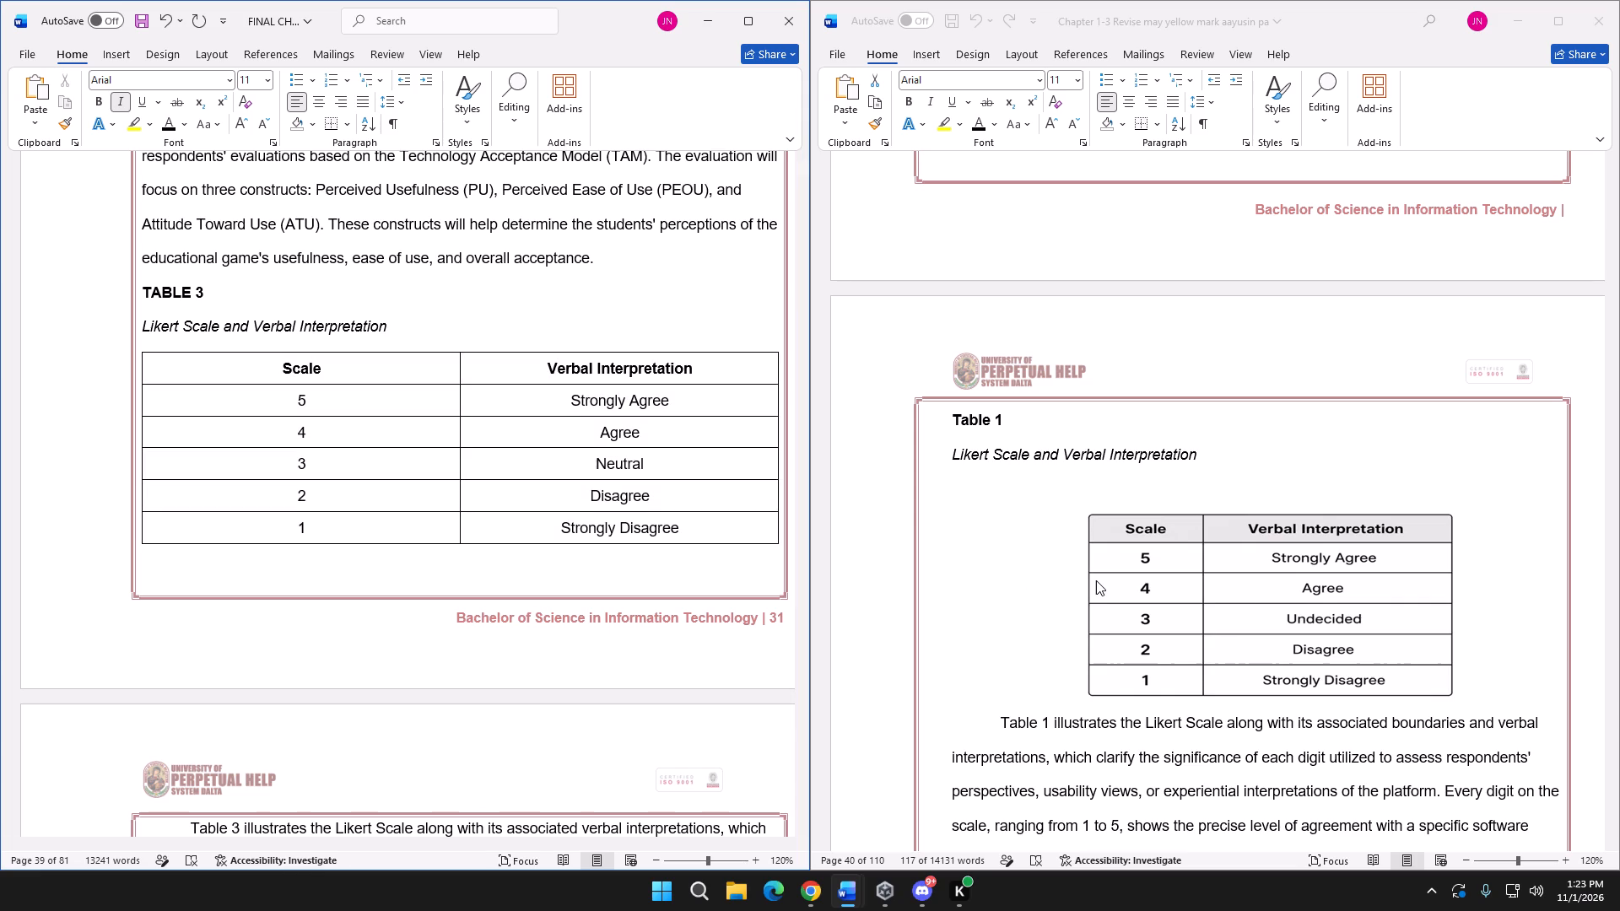
Replace the final document's paragraph explaining Table 3 with the revision's "Table 1 illustrates the Likert Scale" paragraph, renumbering its table reference to 3.
scroll(1096, 580, "down", 4)
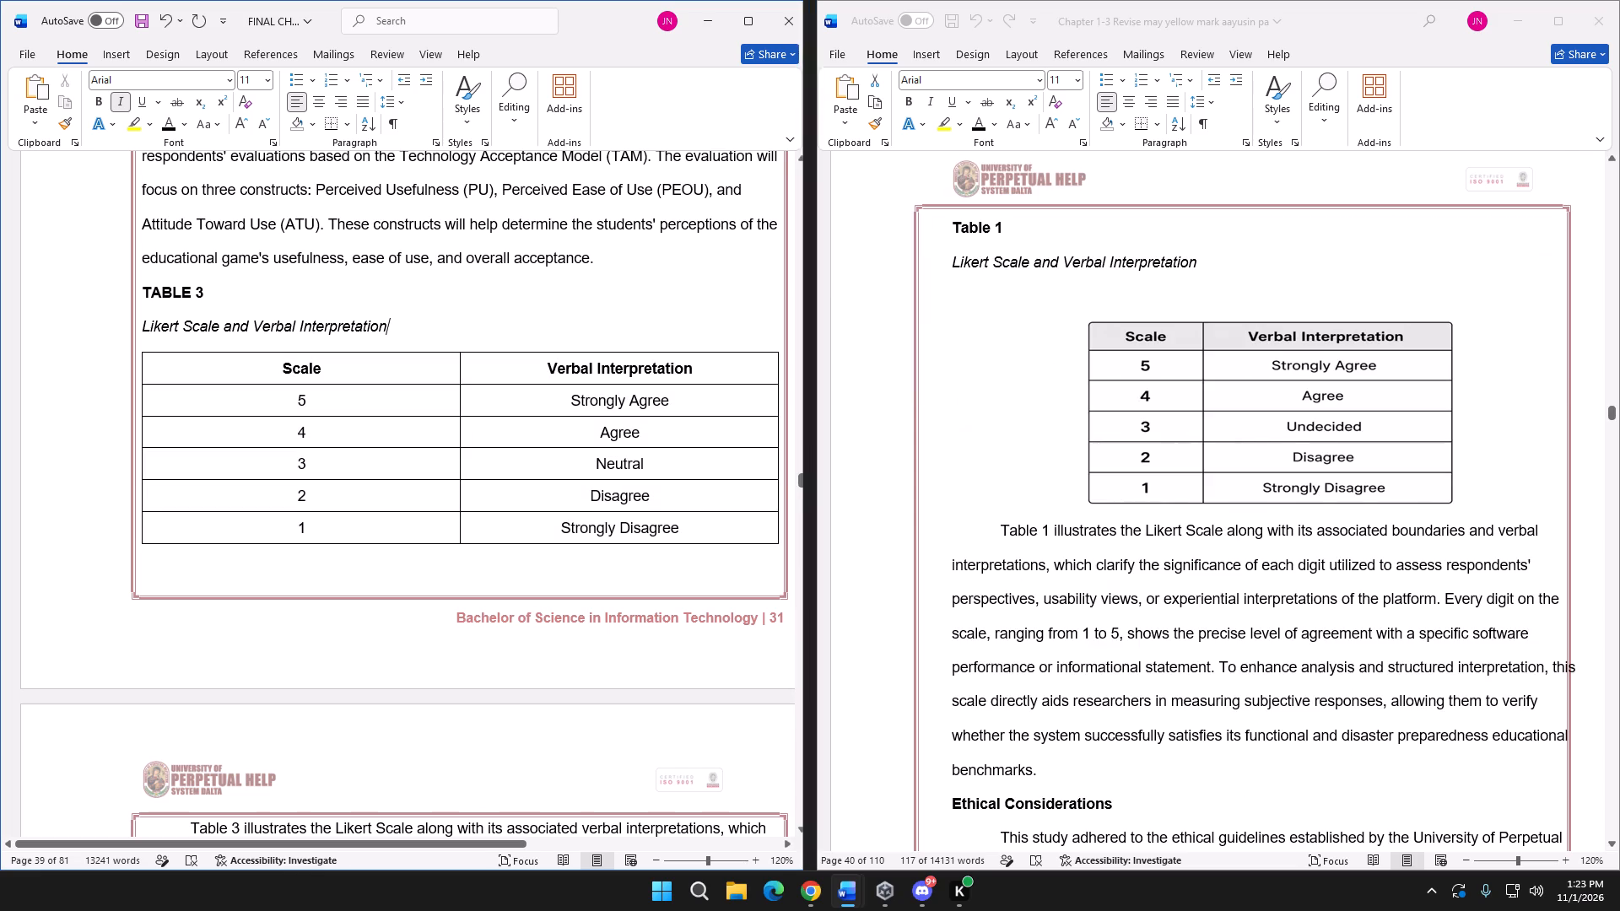
scroll(530, 504, "down", 6)
left_click(1000, 530)
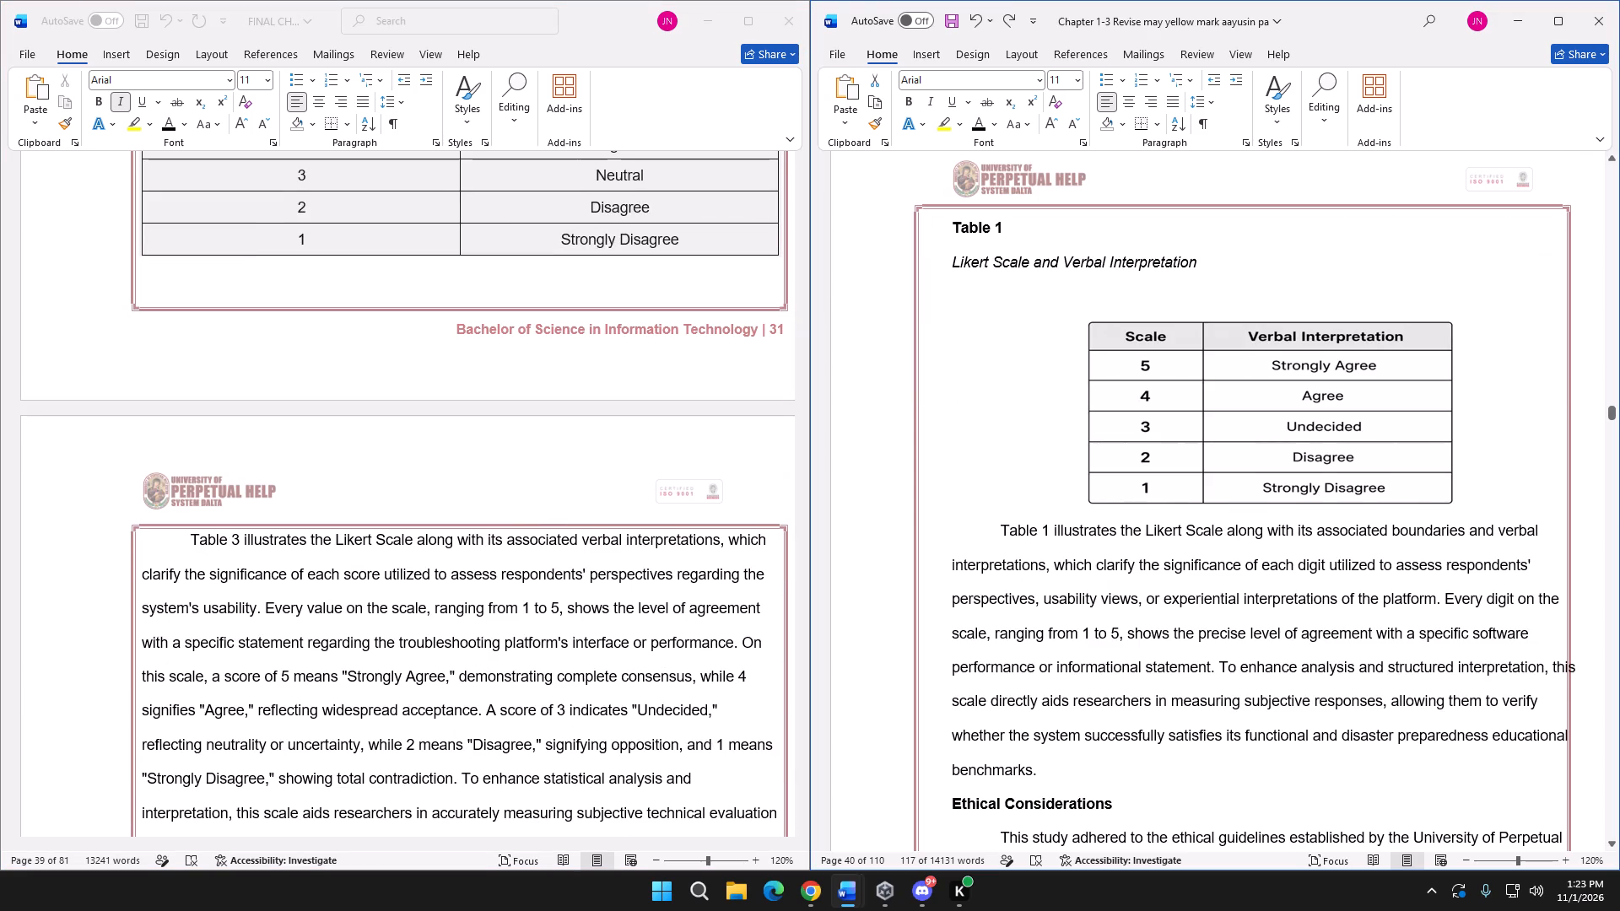
left_click_drag(1002, 531, 1055, 769)
key("ctrl+c")
scroll(678, 652, "down", 4)
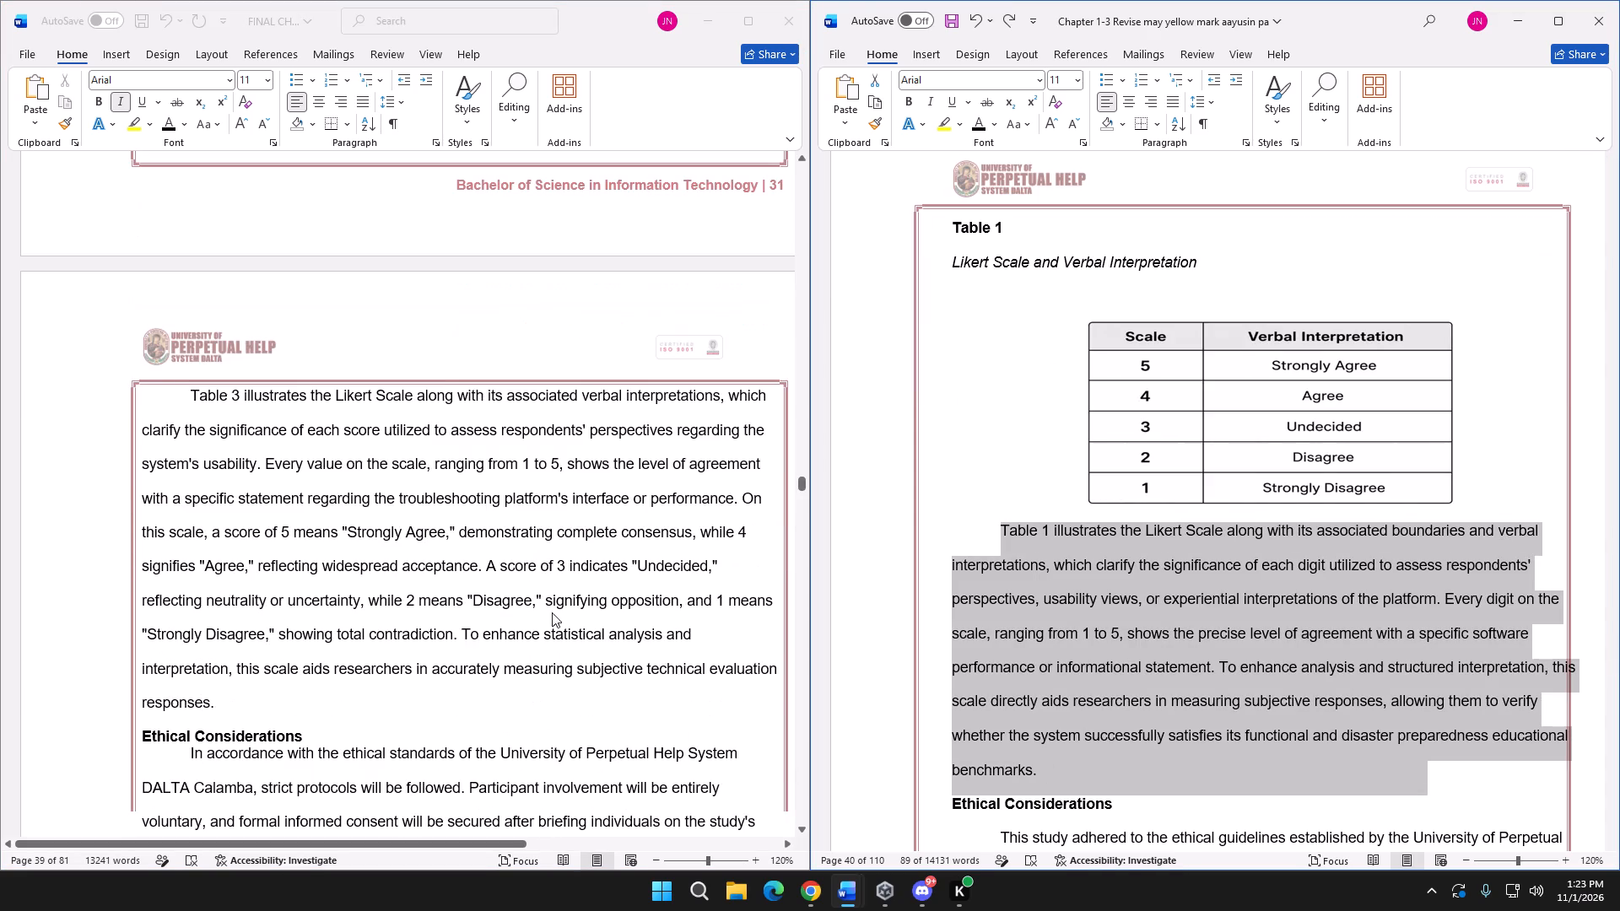
left_click(196, 363)
left_click_drag(189, 353, 229, 658)
key("ctrl+v")
left_click(241, 353)
key("3")
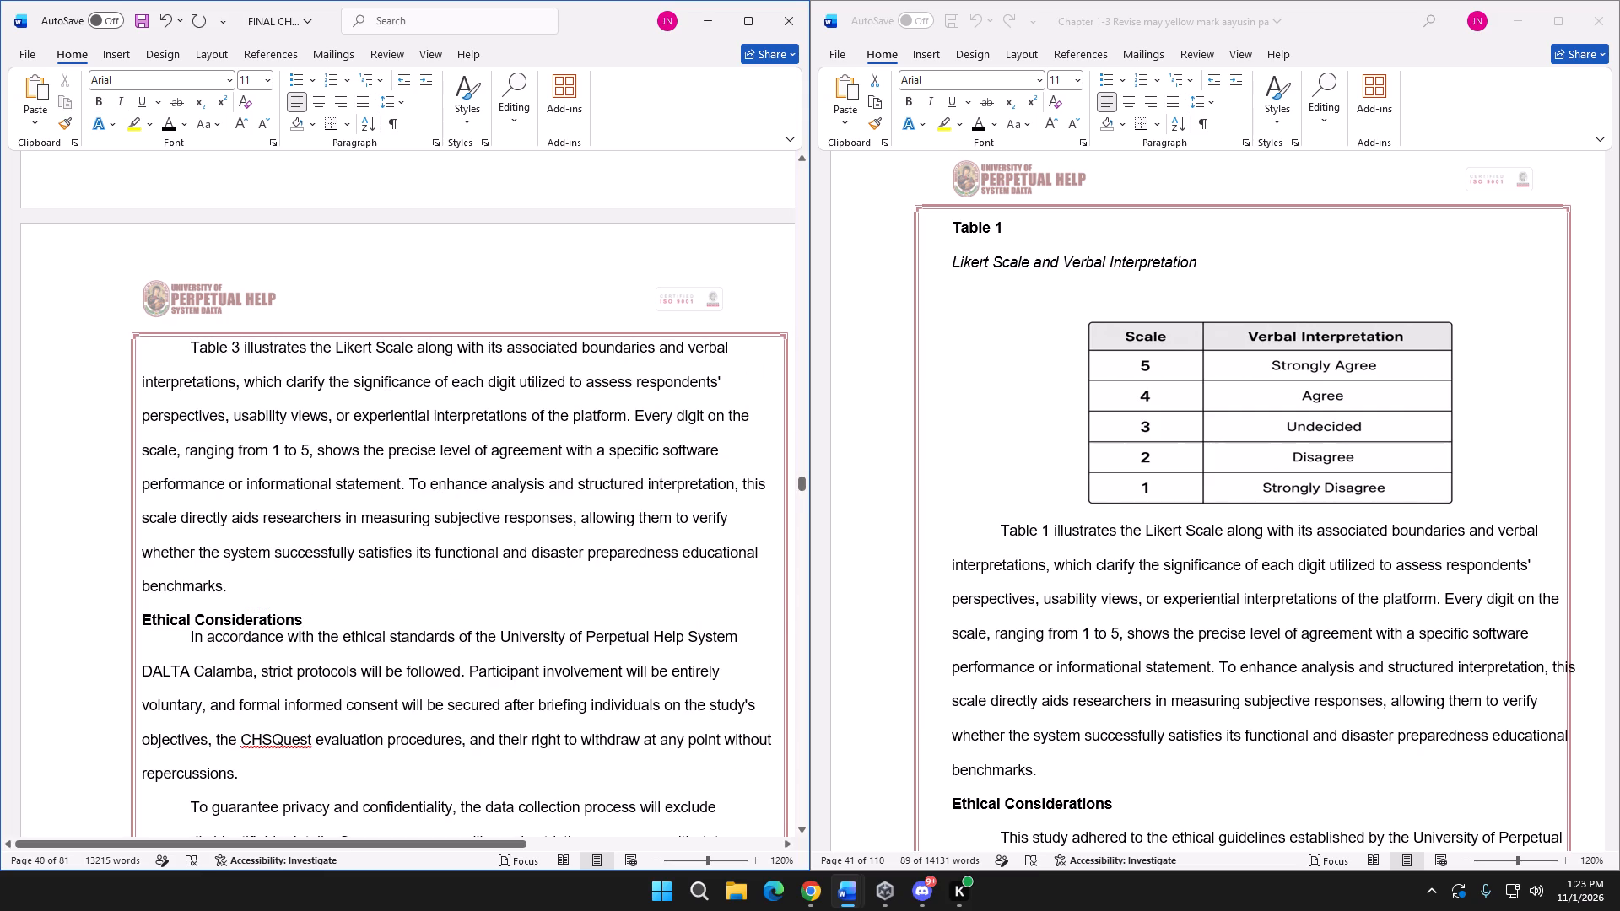
Compare the final document's Table 3 and its explanatory paragraph with the revision's Table 1 and text, down to Ethical Considerations.
scroll(599, 527, "up", 6)
left_click(801, 480)
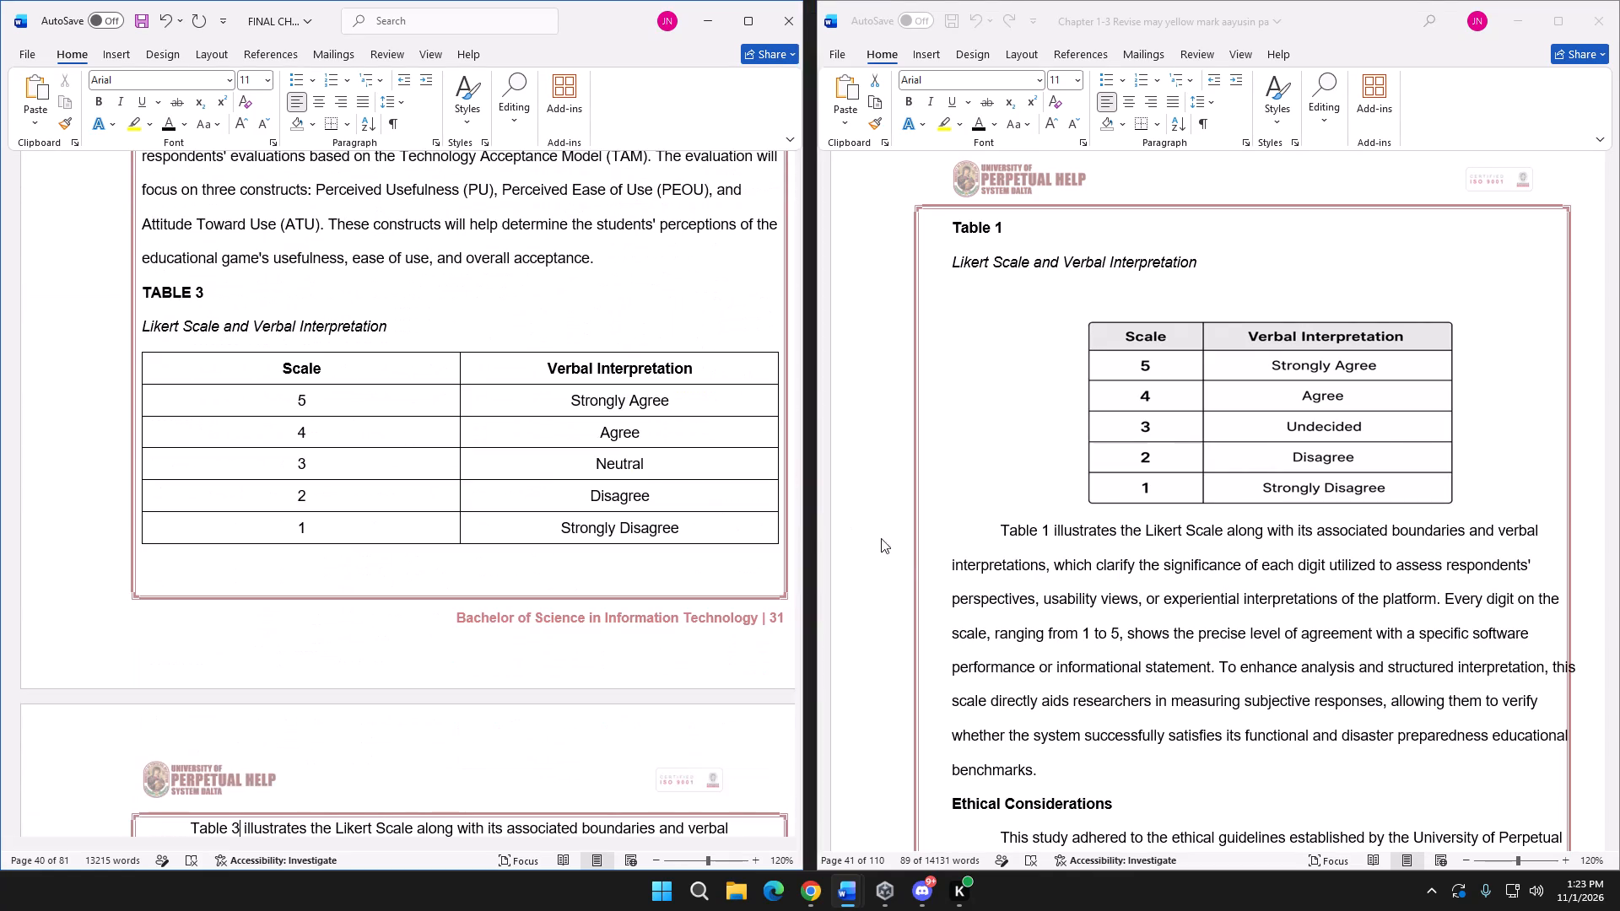
scroll(975, 568, "down", 3)
scroll(620, 531, "down", 8)
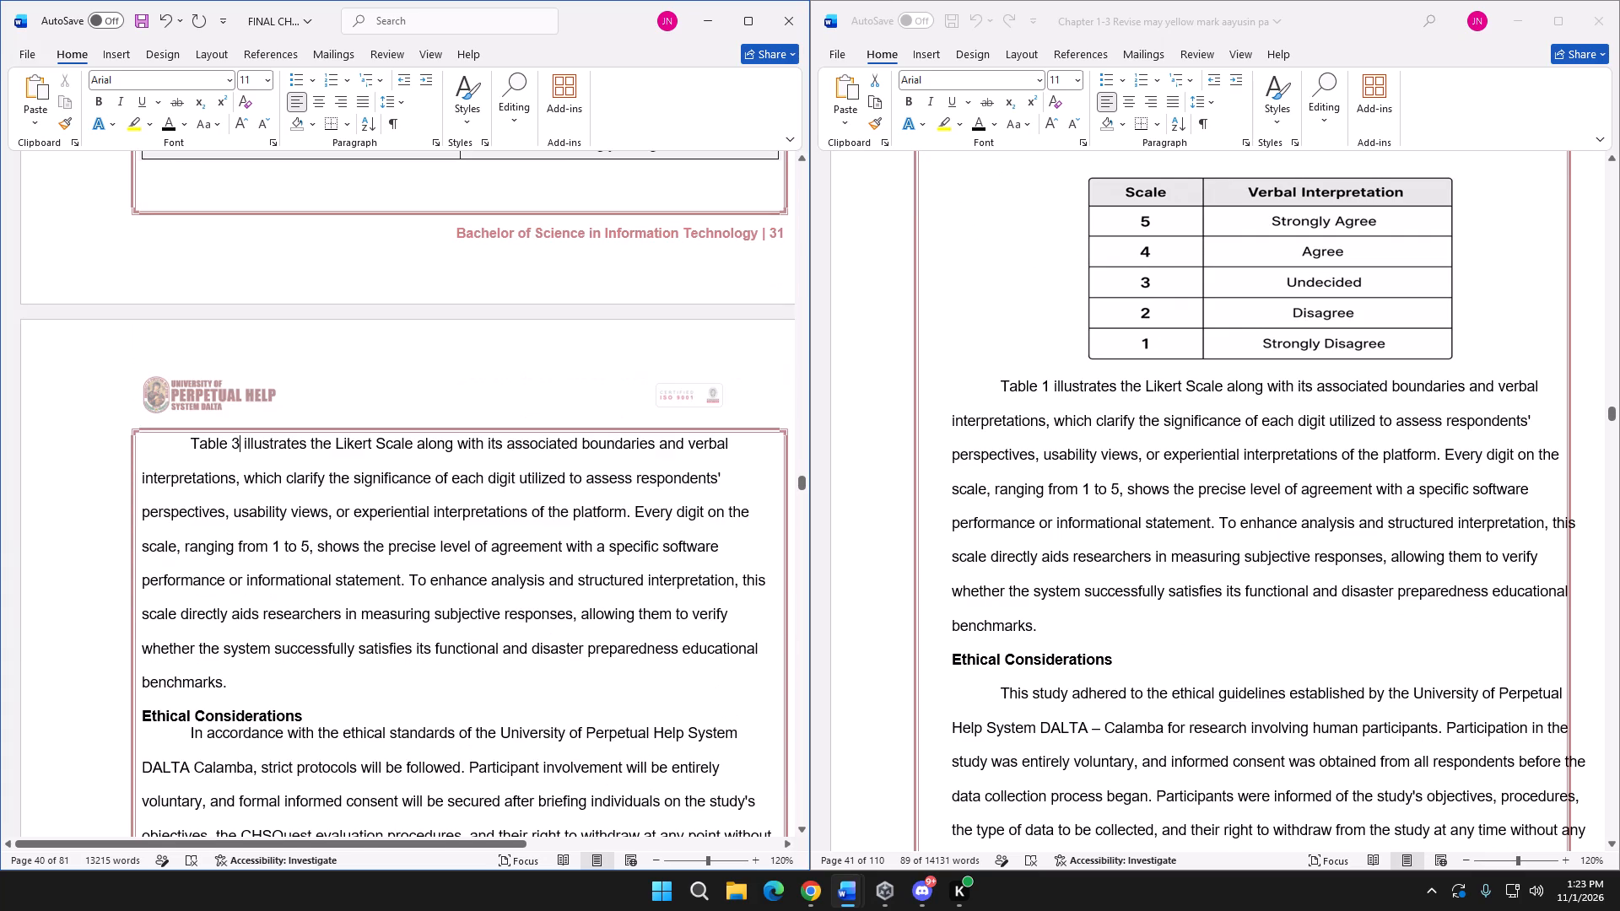
scroll(624, 520, "up", 5)
scroll(624, 523, "down", 10)
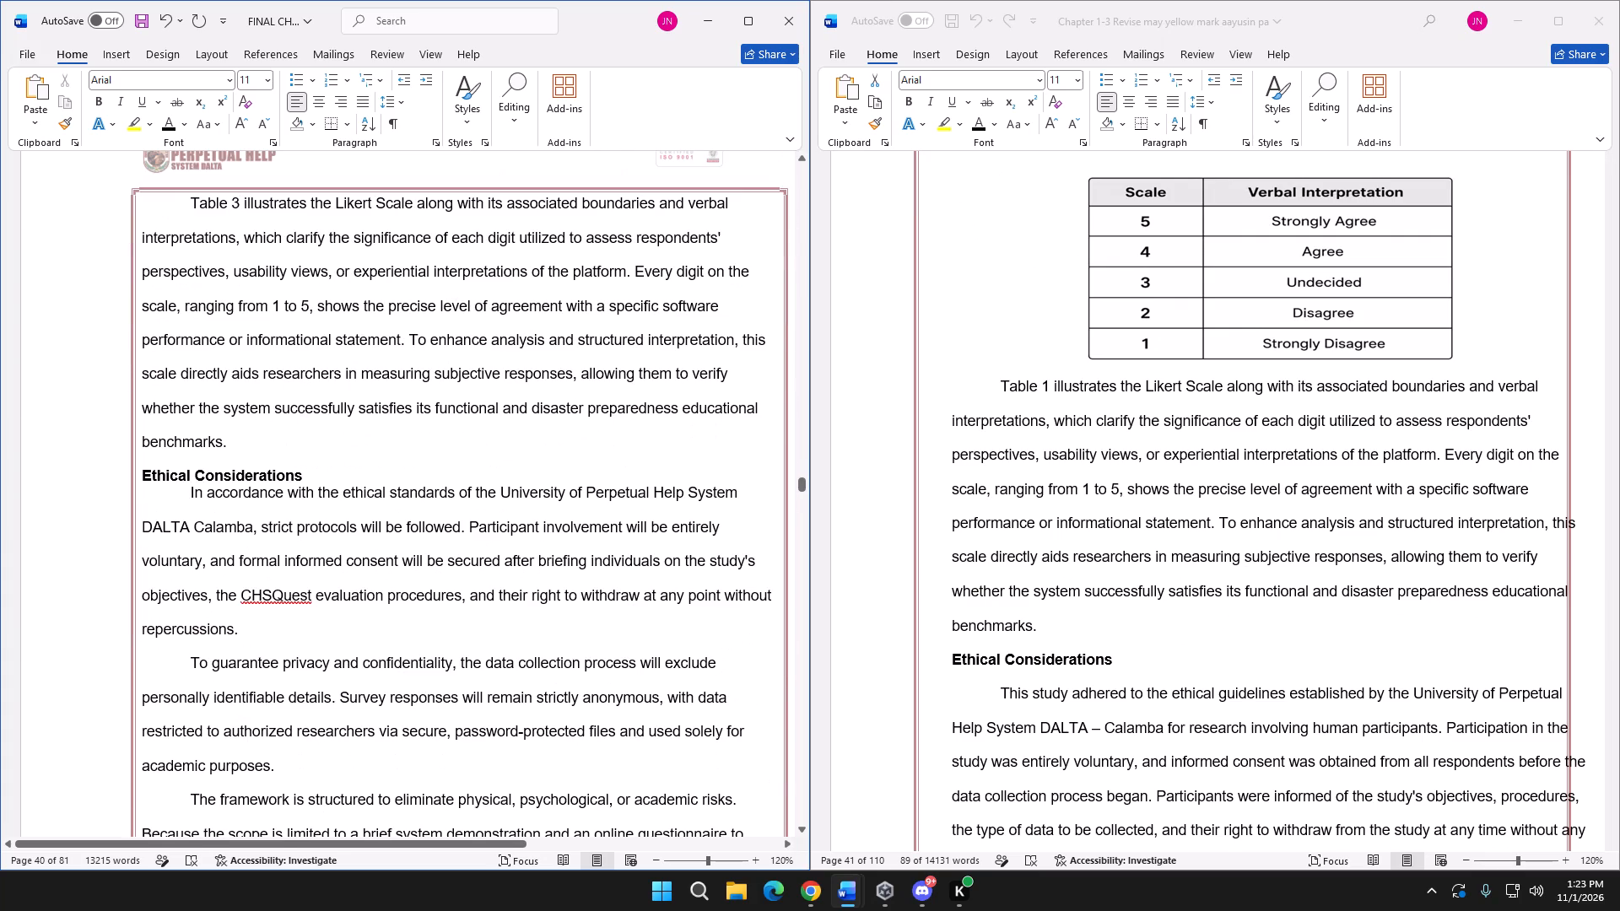
Set the line spacing of the final document's "Ethical Considerations" heading to Double.
left_click_drag(330, 474, 153, 475)
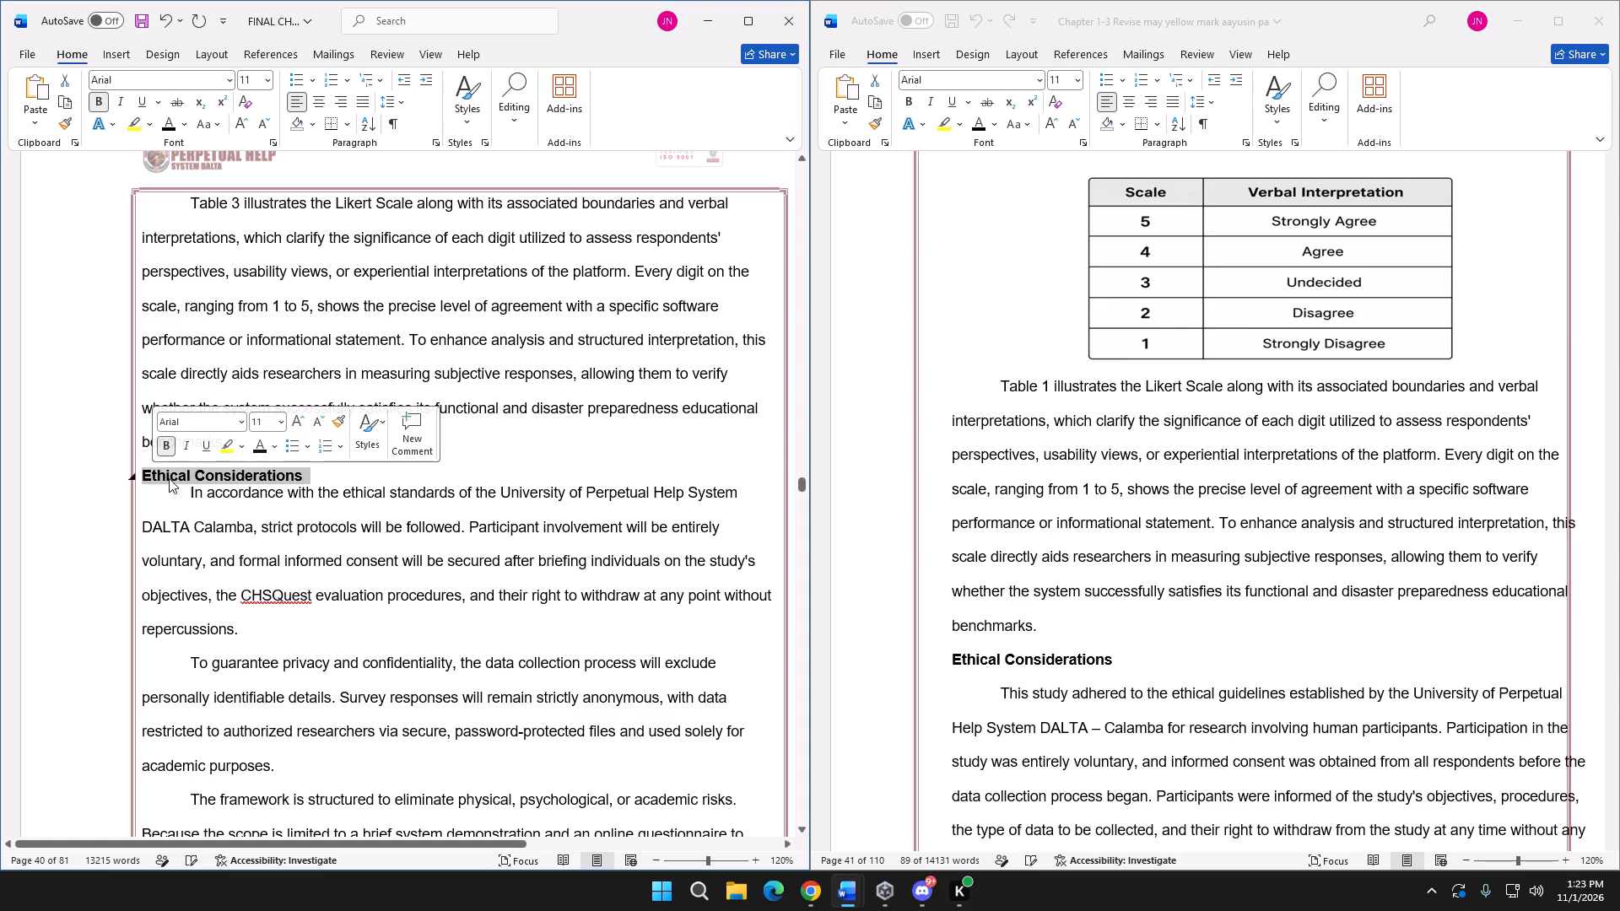
left_click(437, 146)
left_click(1346, 532)
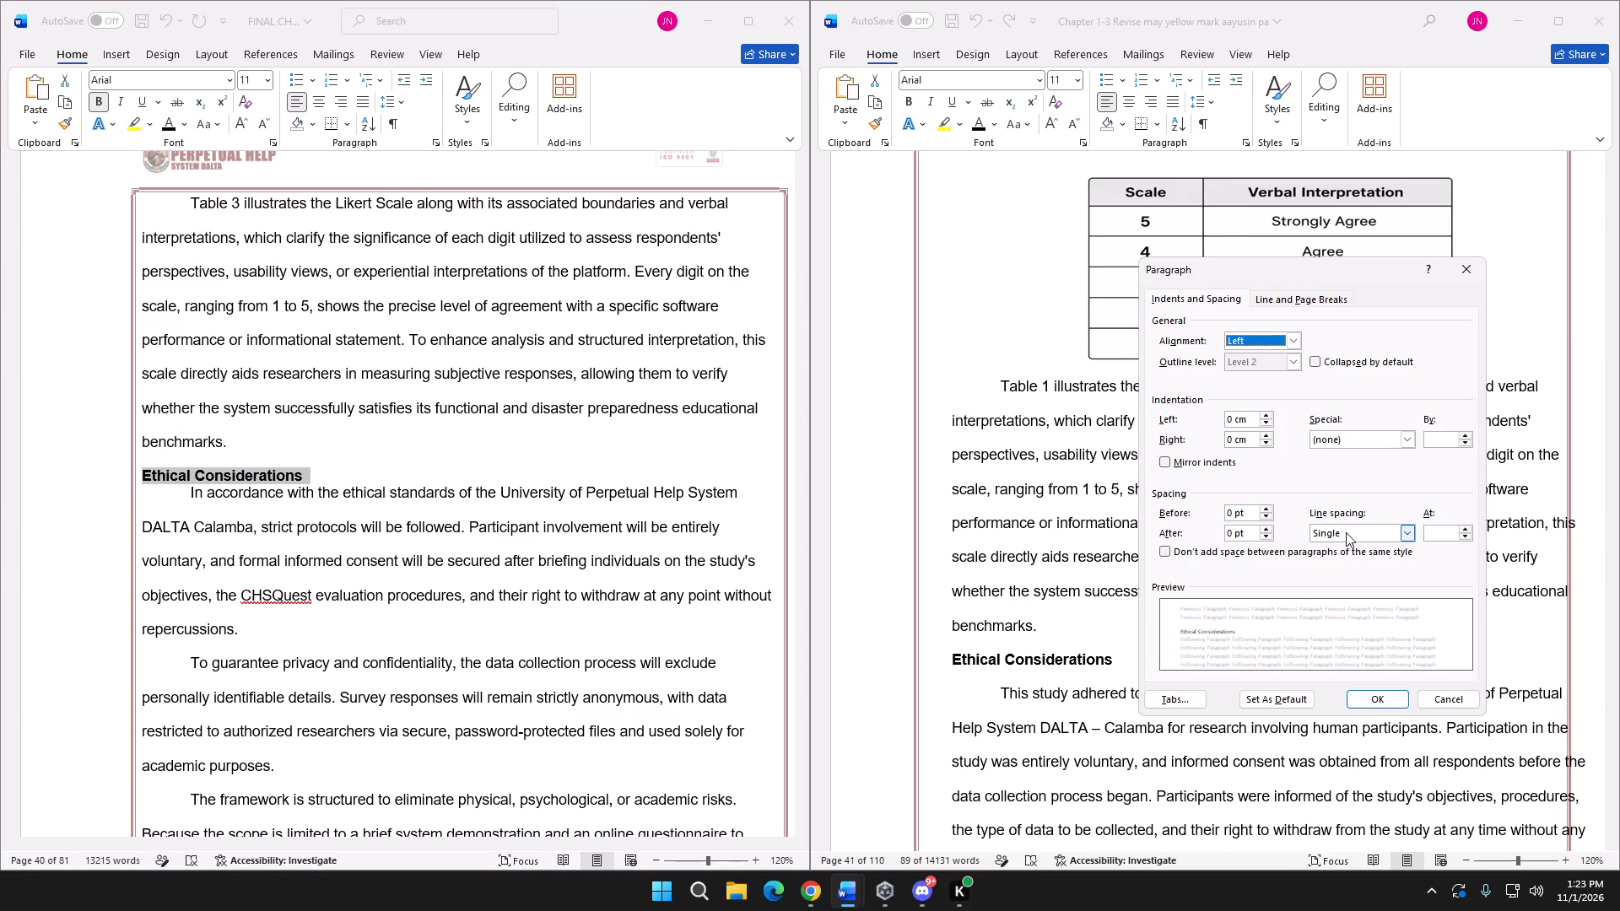
left_click(1336, 572)
left_click(1387, 702)
left_click(499, 482)
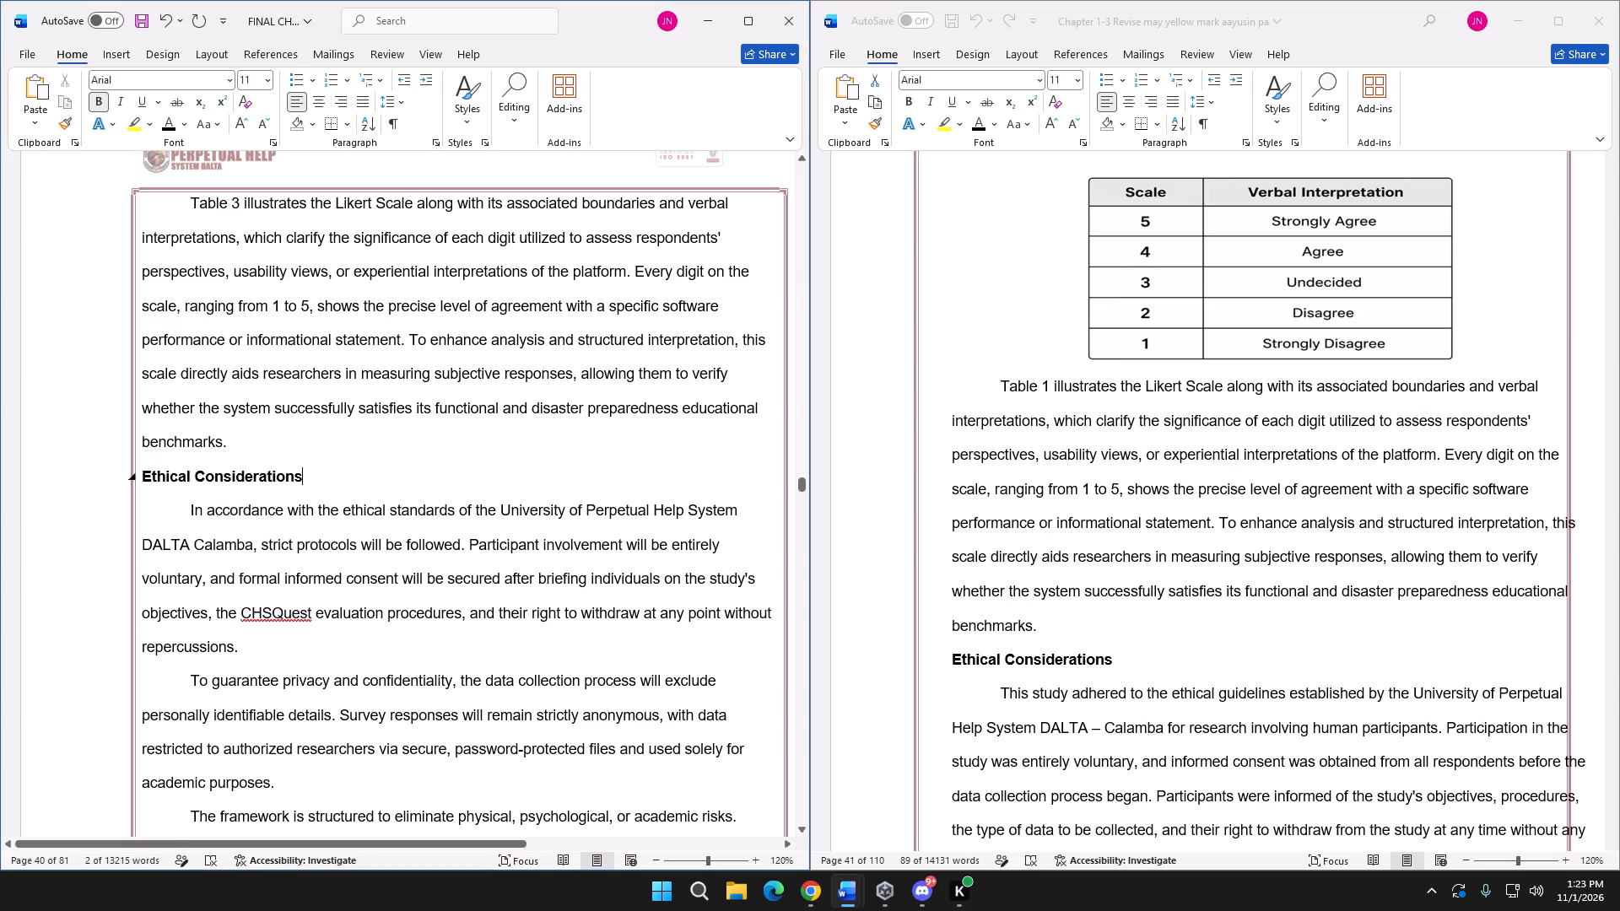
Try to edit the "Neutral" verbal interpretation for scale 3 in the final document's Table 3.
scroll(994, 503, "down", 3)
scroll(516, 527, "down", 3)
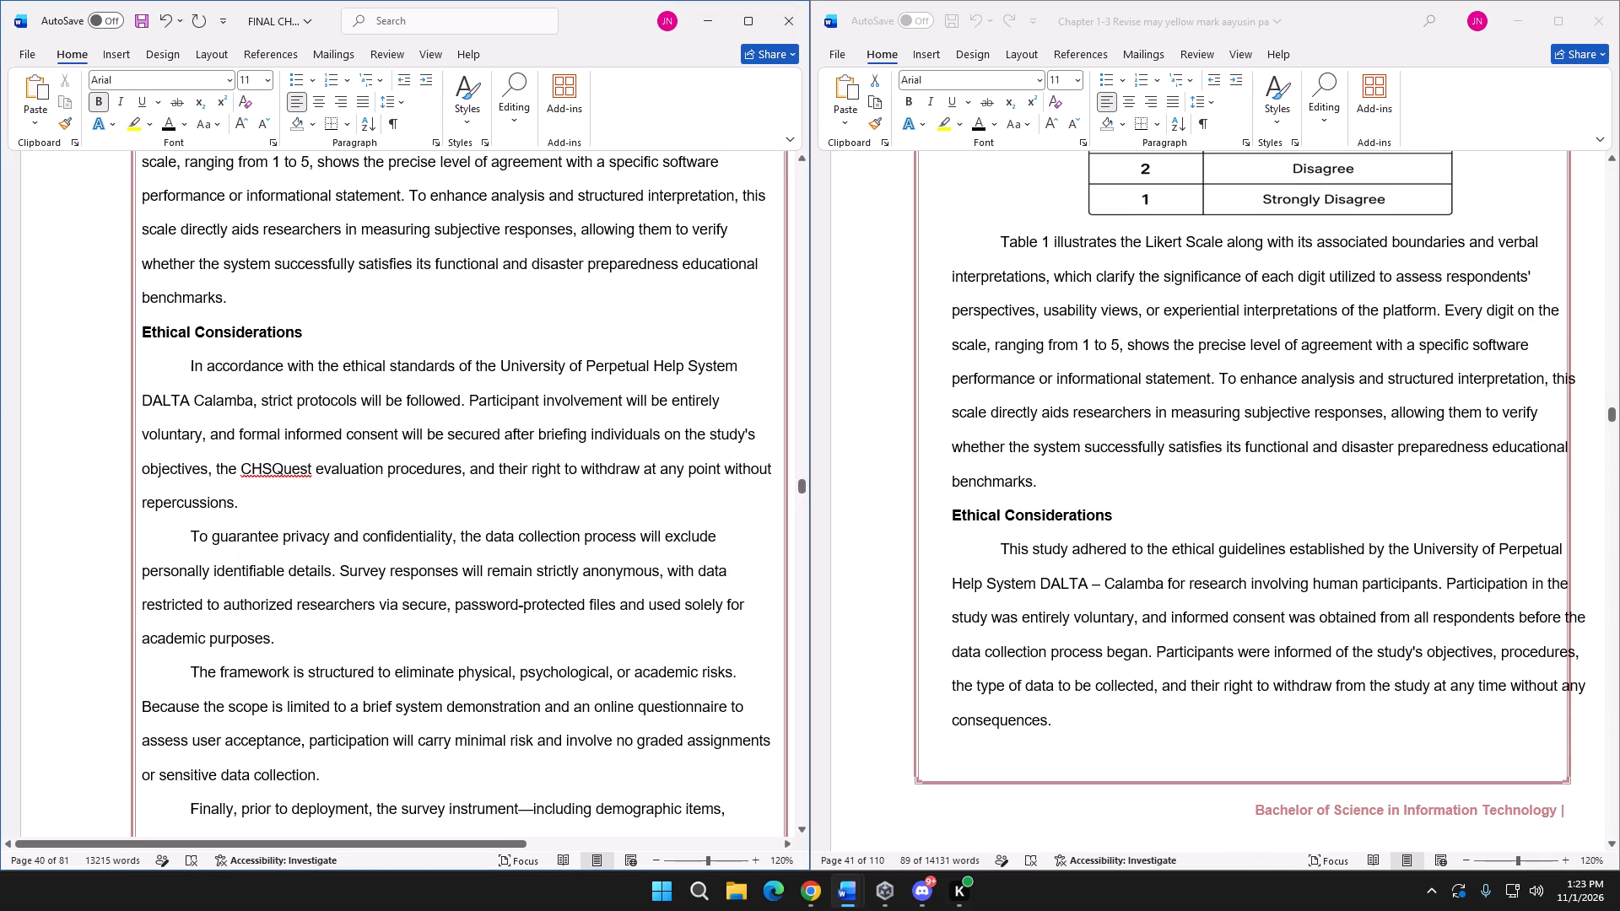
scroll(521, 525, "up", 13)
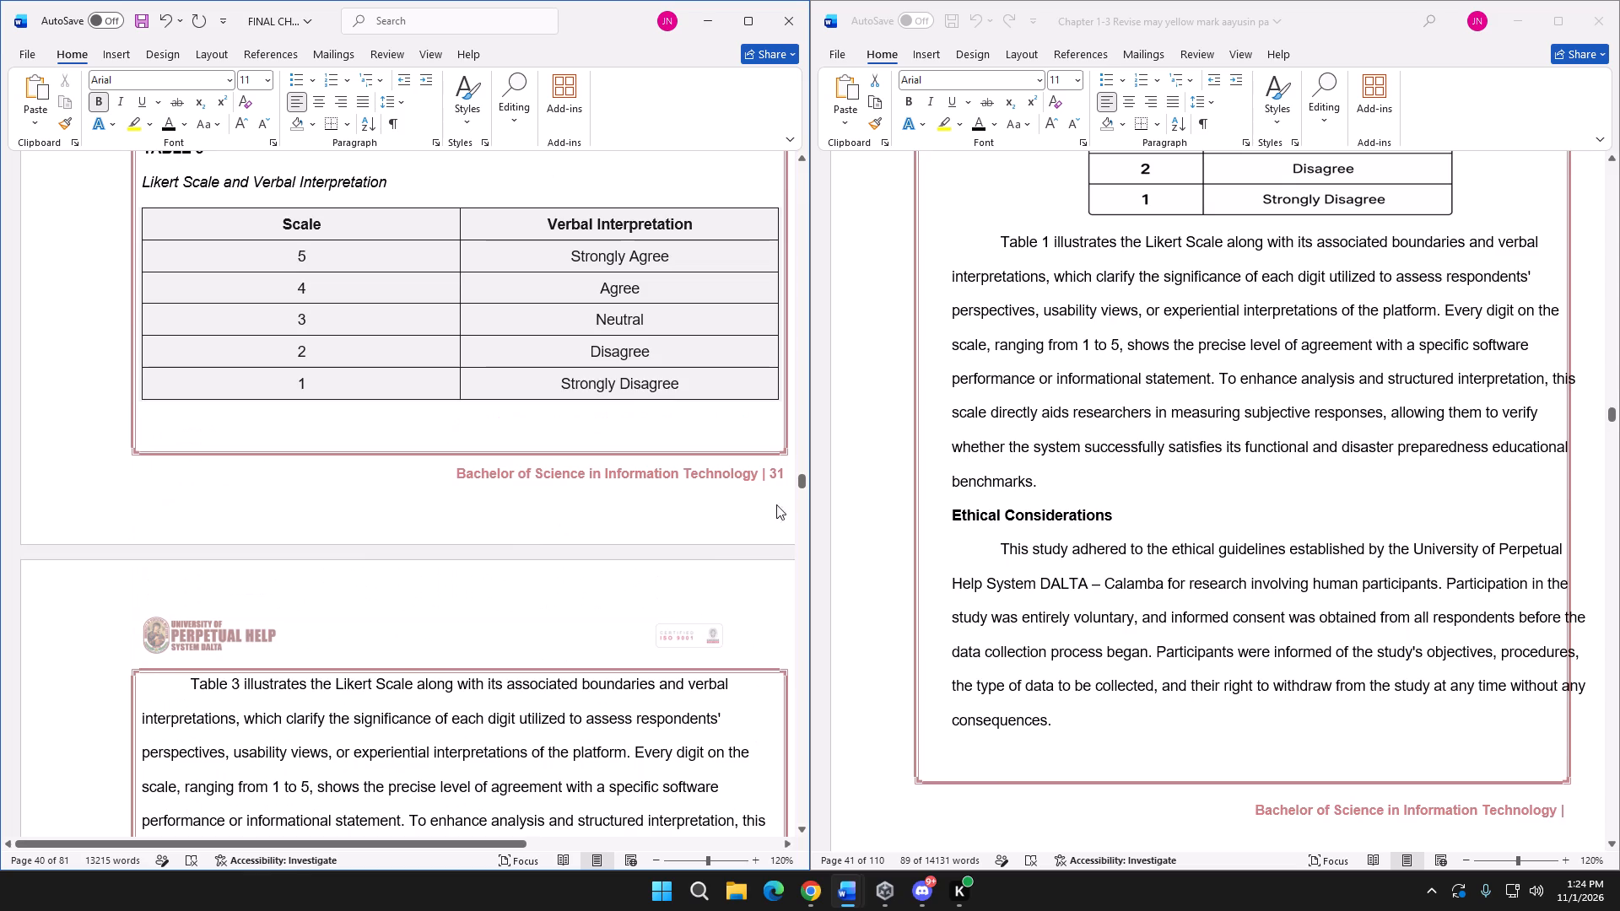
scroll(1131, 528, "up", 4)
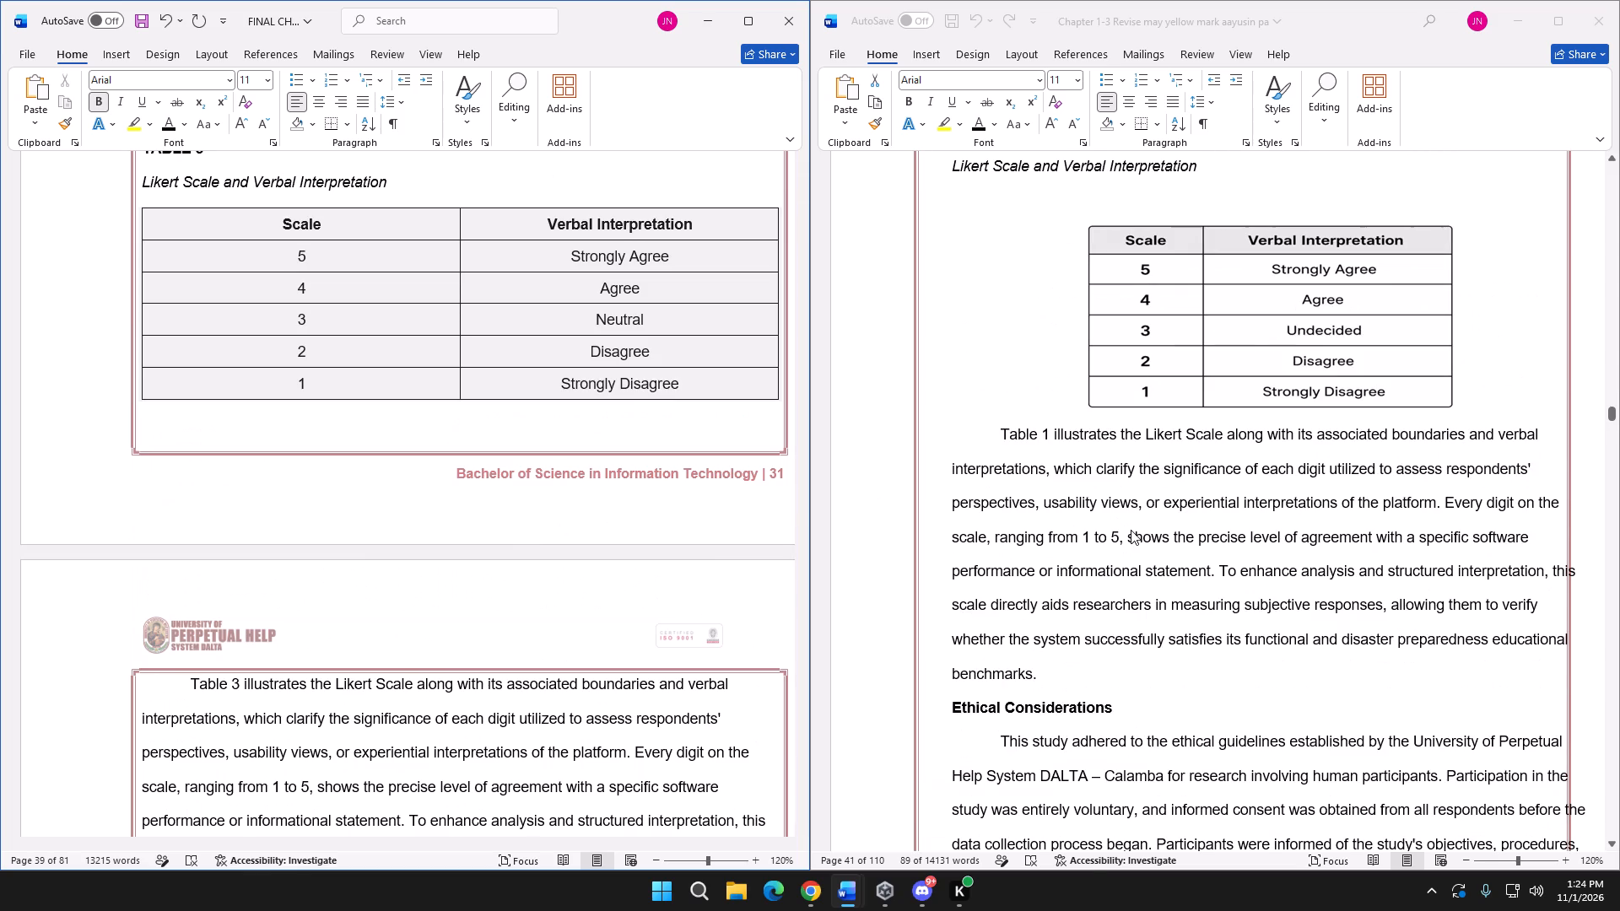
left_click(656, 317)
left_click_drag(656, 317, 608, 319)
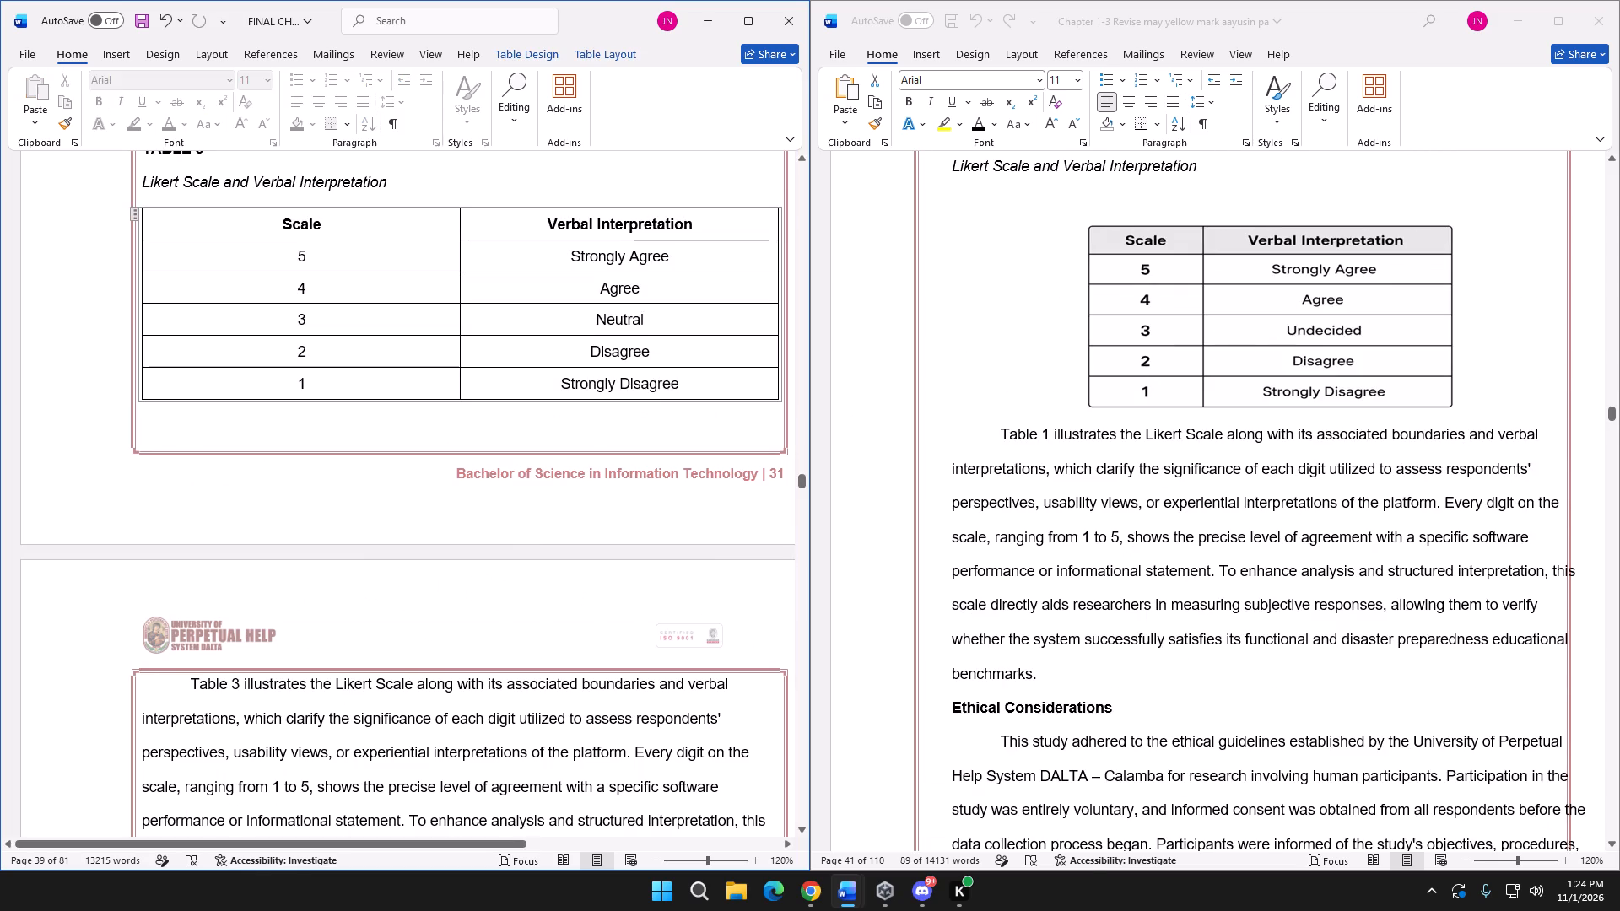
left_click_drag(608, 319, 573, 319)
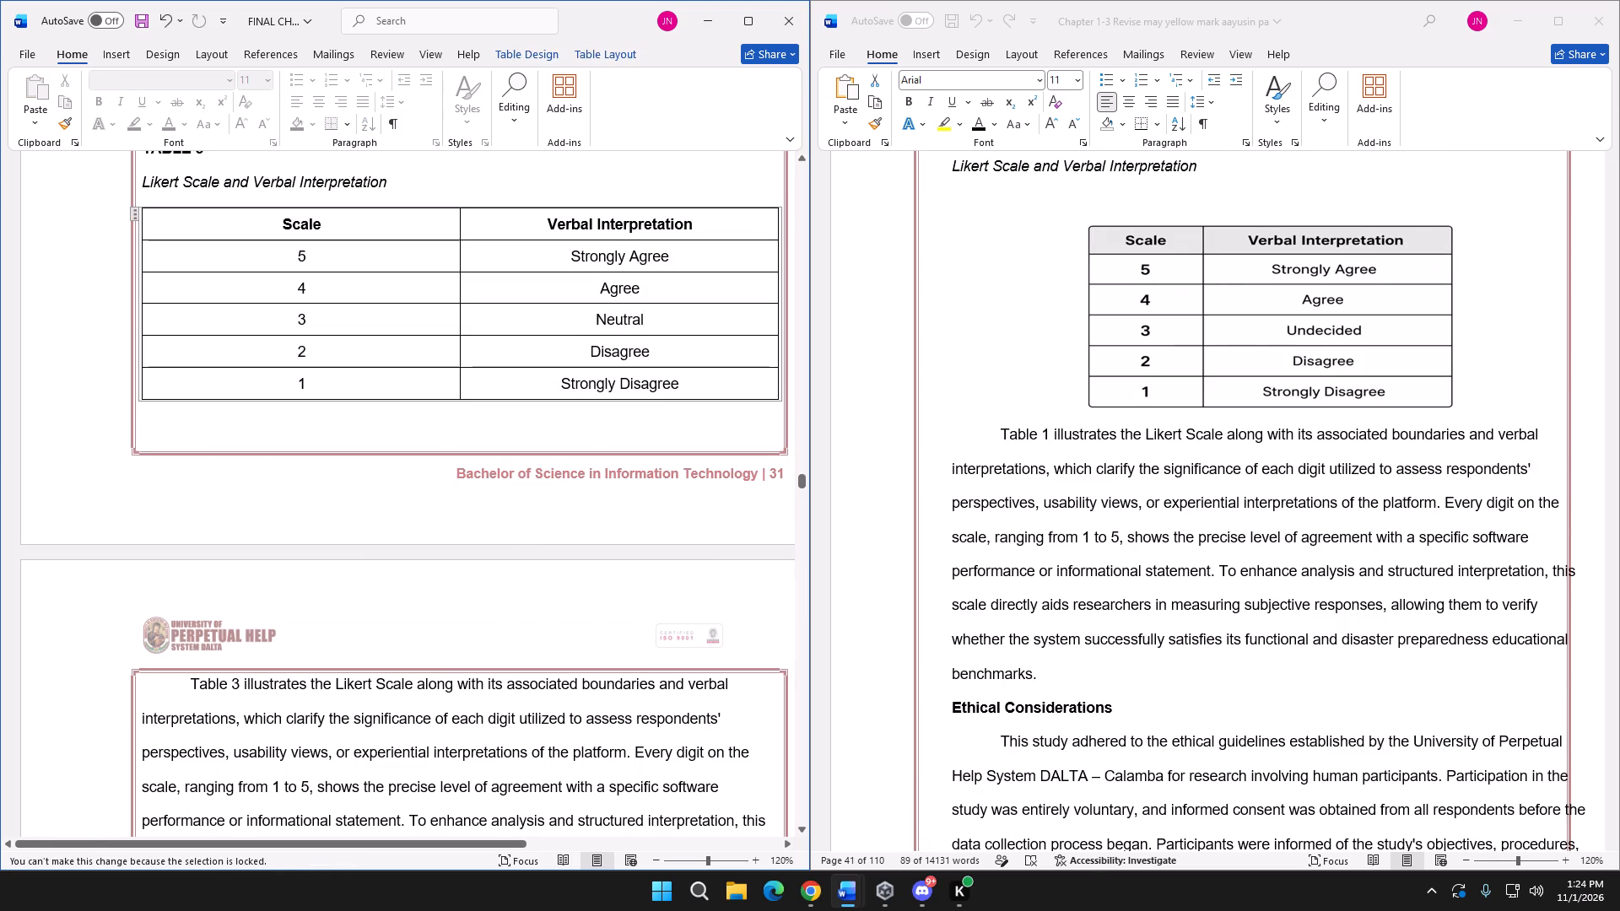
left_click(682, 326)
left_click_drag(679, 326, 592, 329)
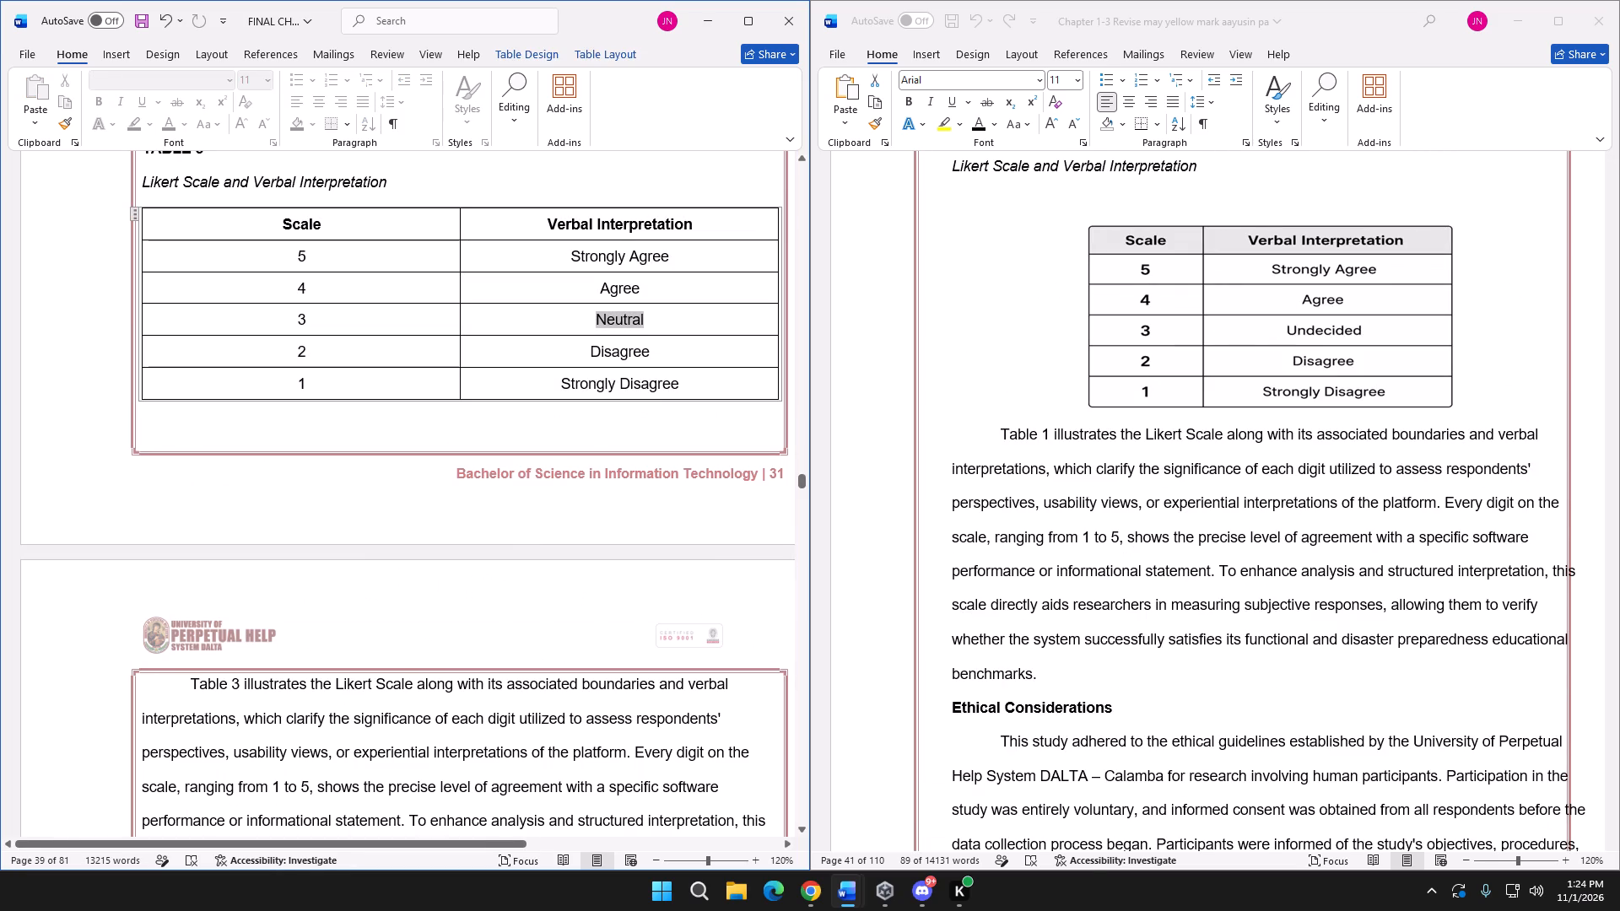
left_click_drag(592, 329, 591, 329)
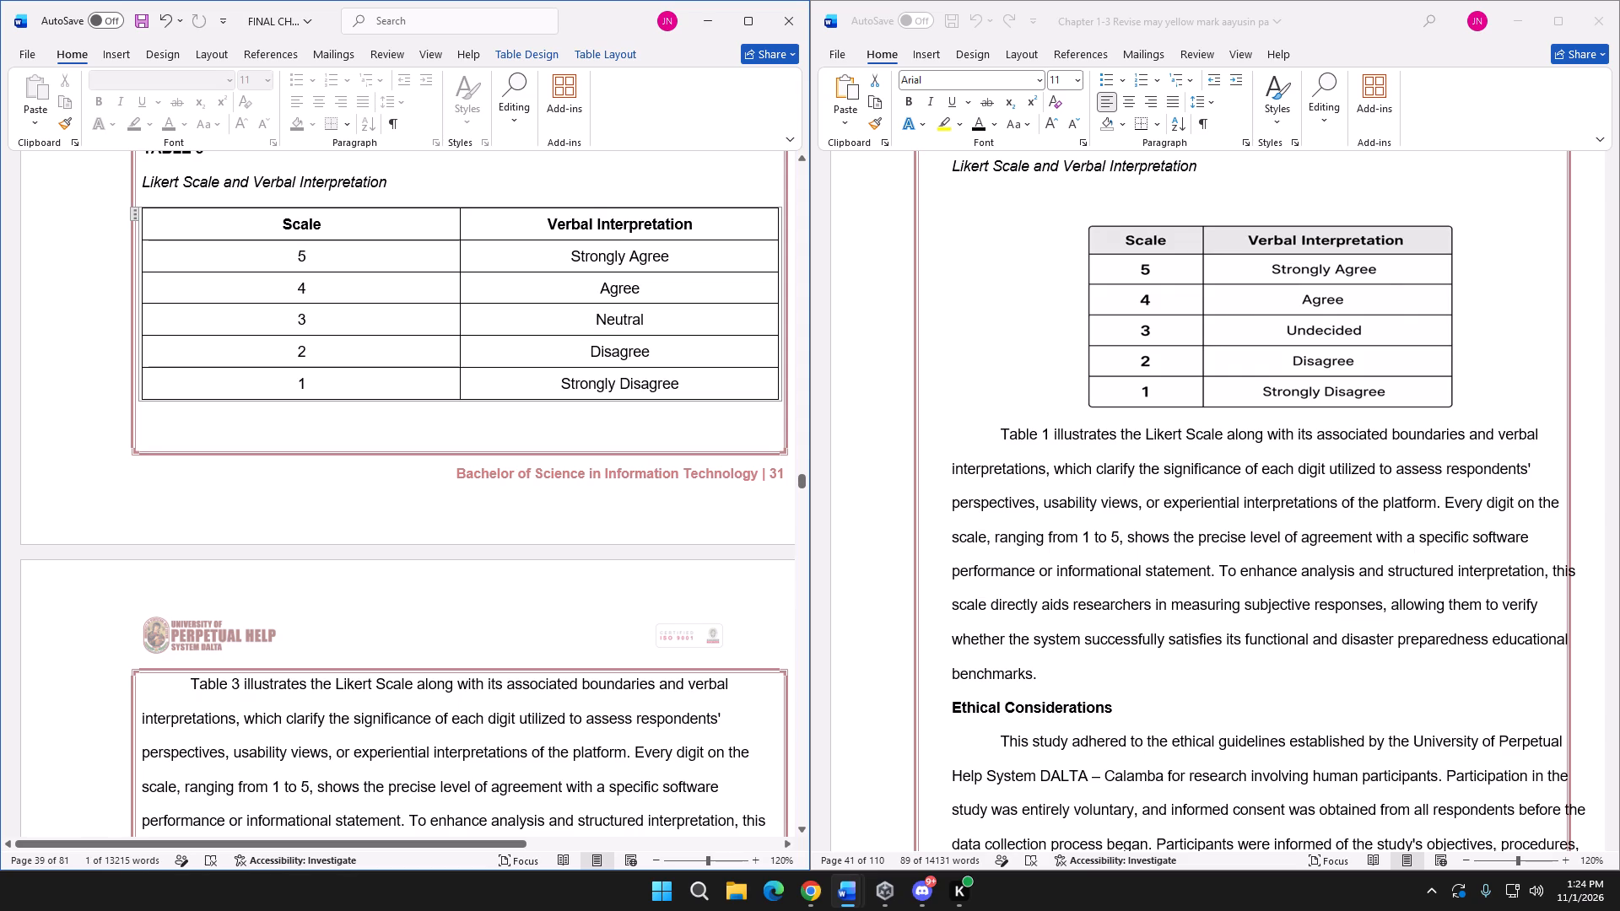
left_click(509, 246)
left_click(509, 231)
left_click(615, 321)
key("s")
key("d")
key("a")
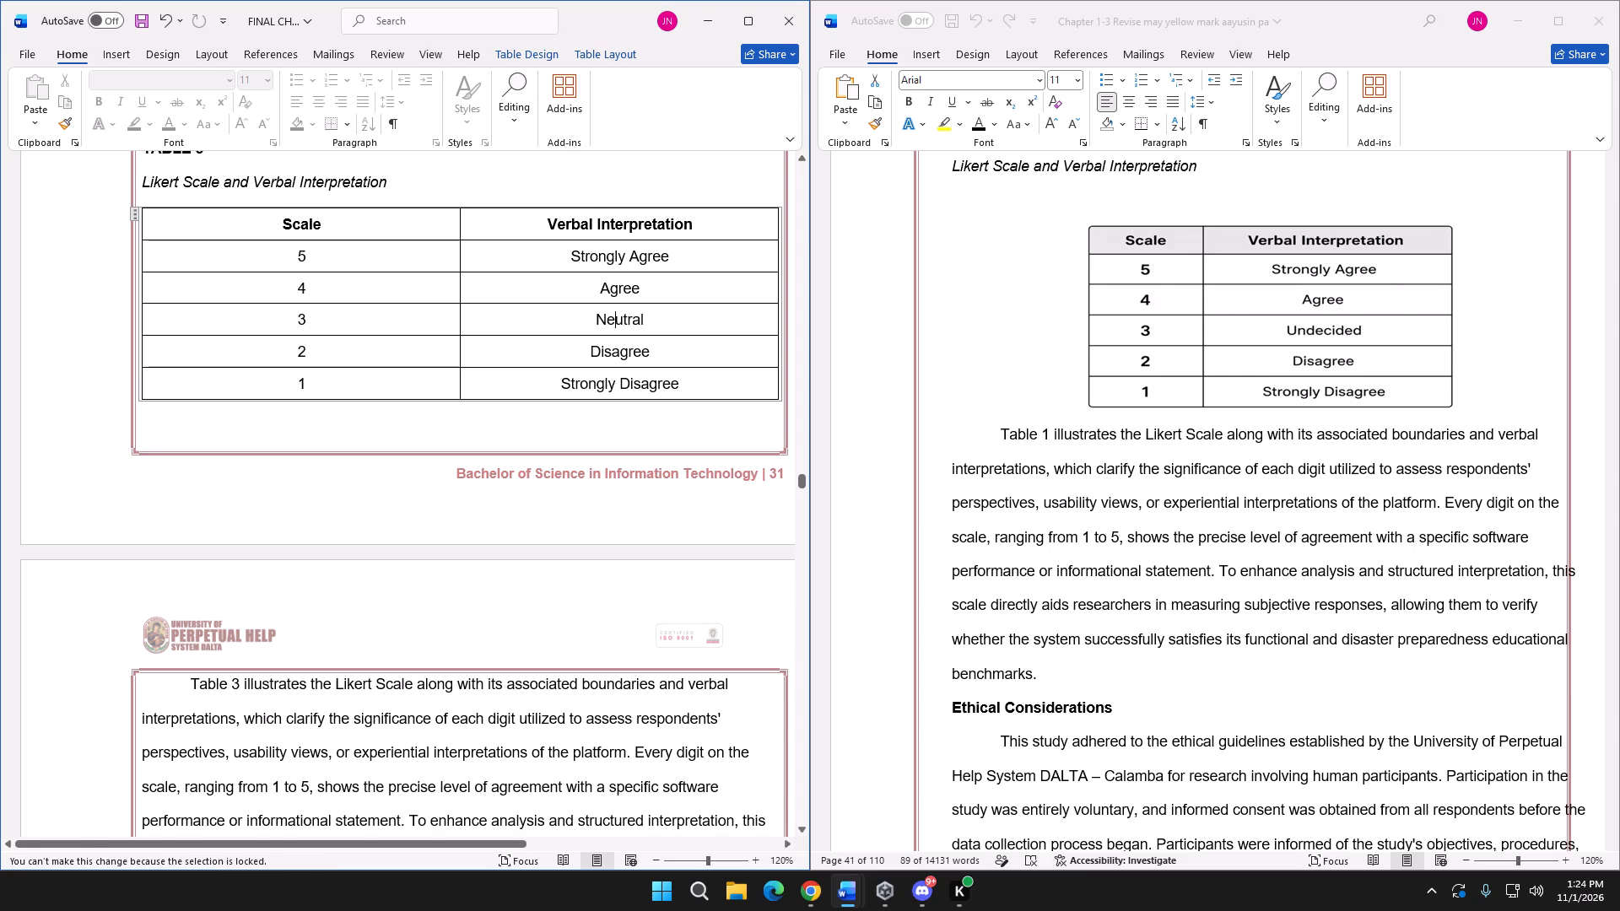
Replace the final document's Ethical Considerations paragraphs with the revision's text, from "This study adhered" to "welfare of the participants", ending with a period.
scroll(626, 341, "up", 3)
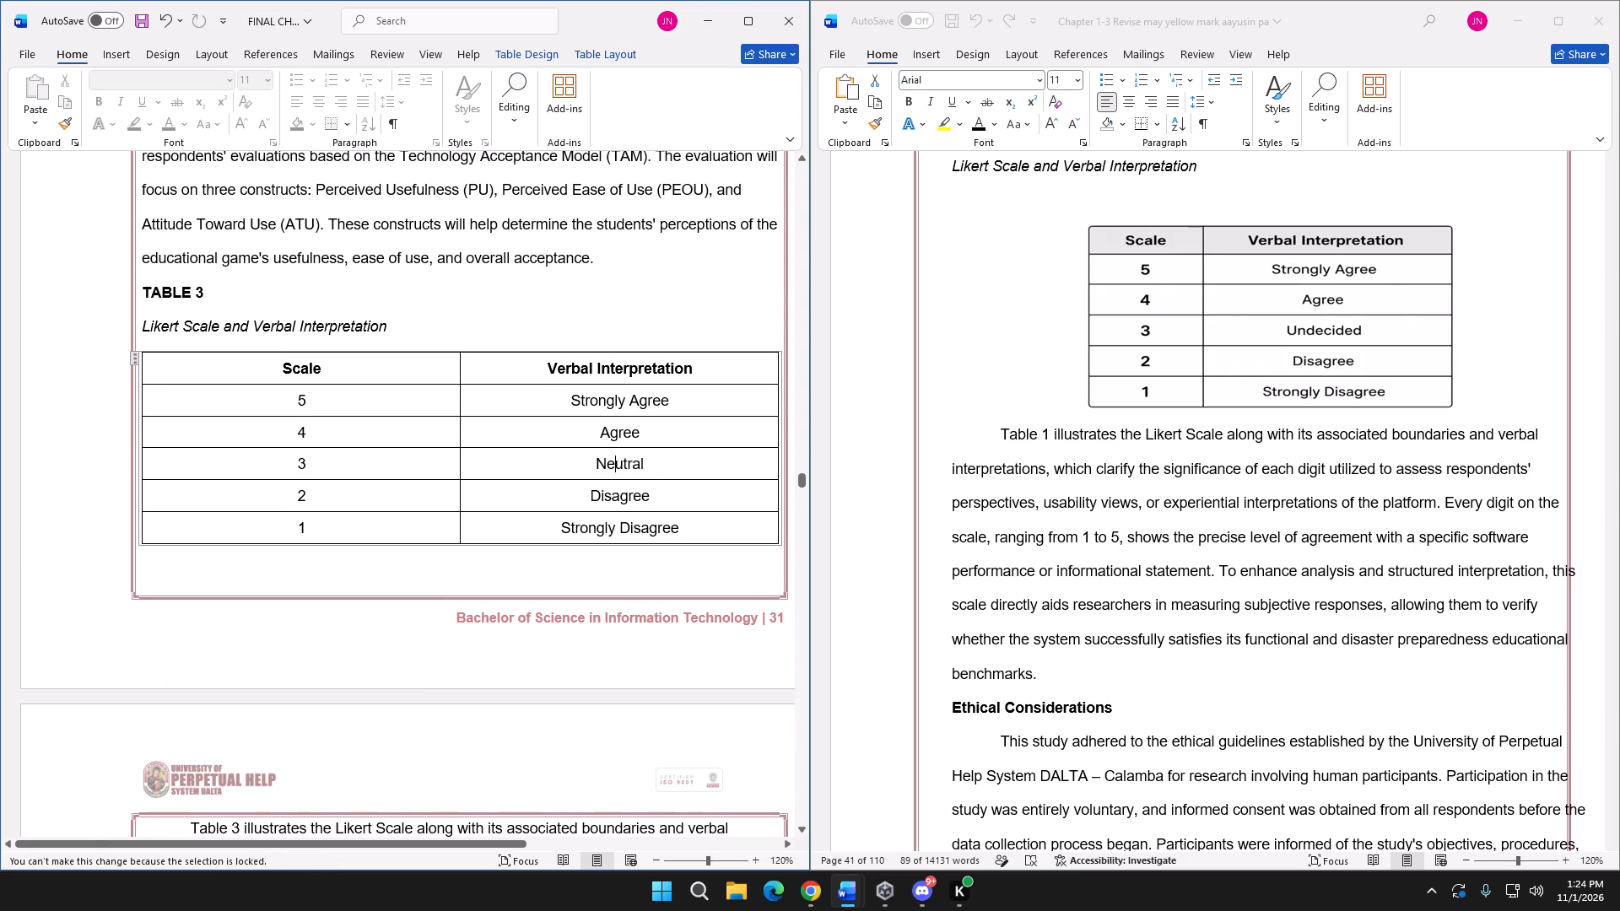
scroll(607, 513, "down", 12)
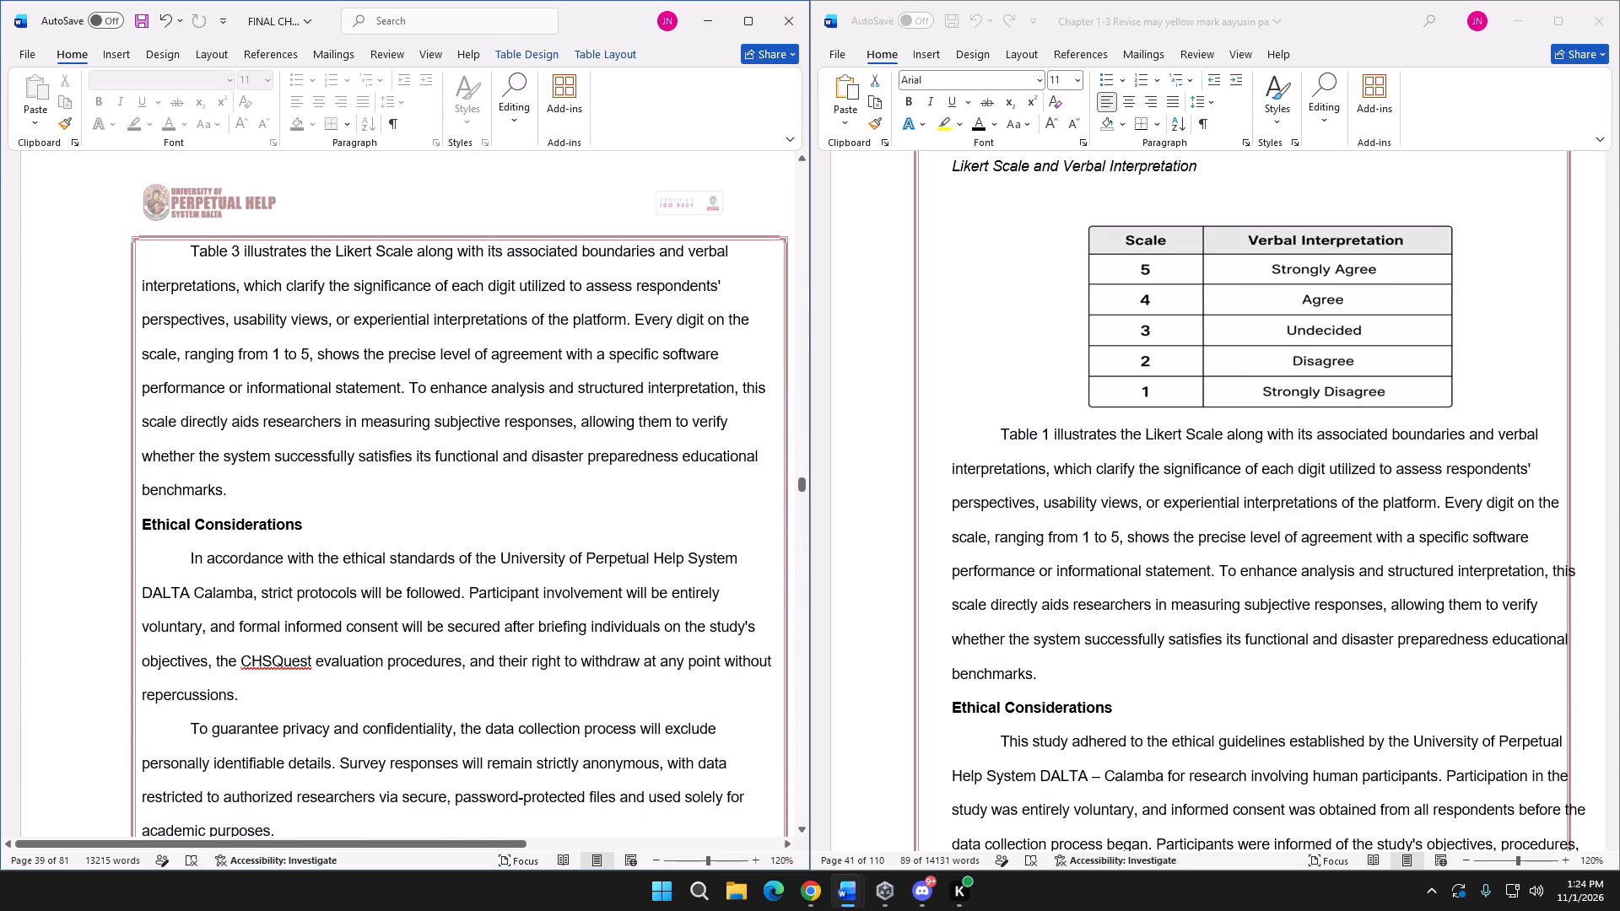
scroll(609, 498, "down", 2)
scroll(1062, 583, "down", 4)
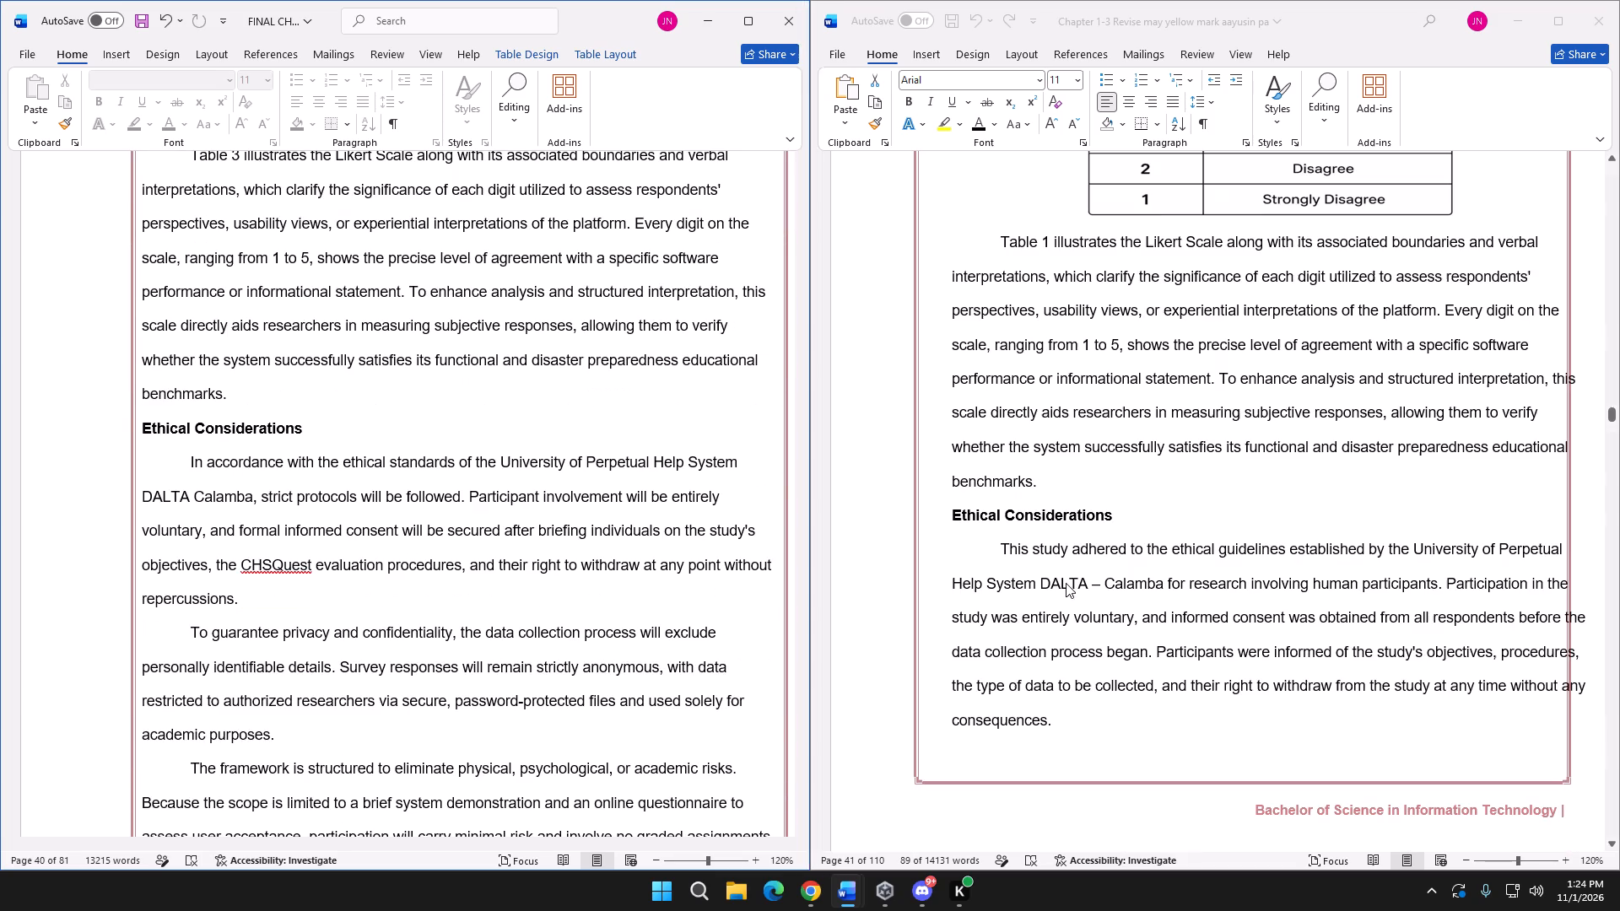
scroll(571, 496, "down", 2)
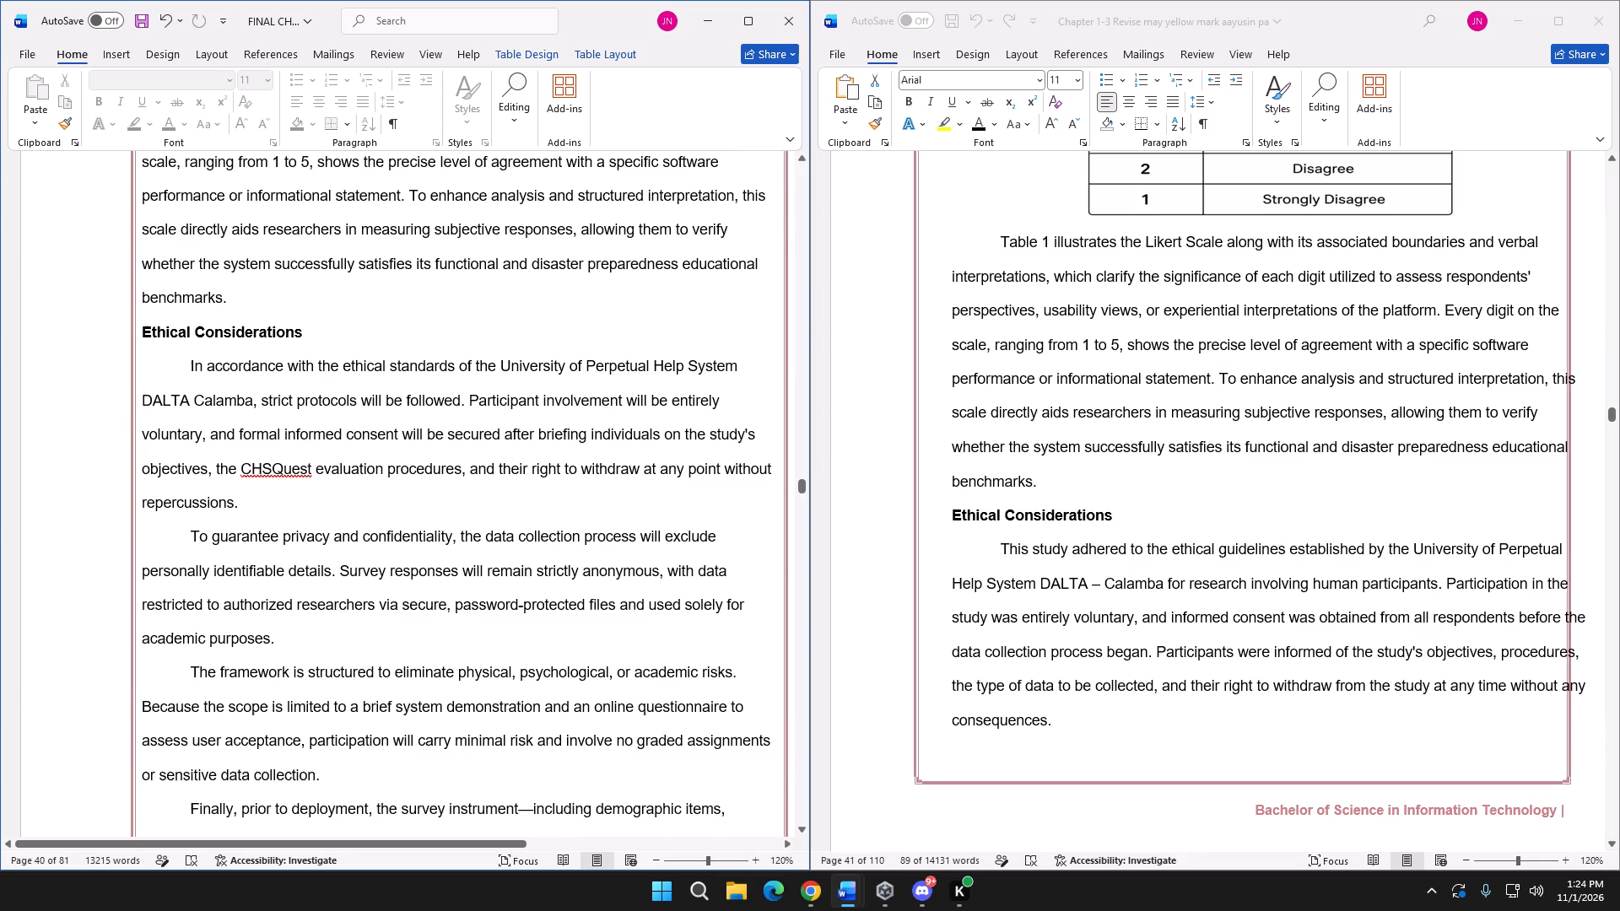
left_click(1006, 552)
left_click(1006, 552)
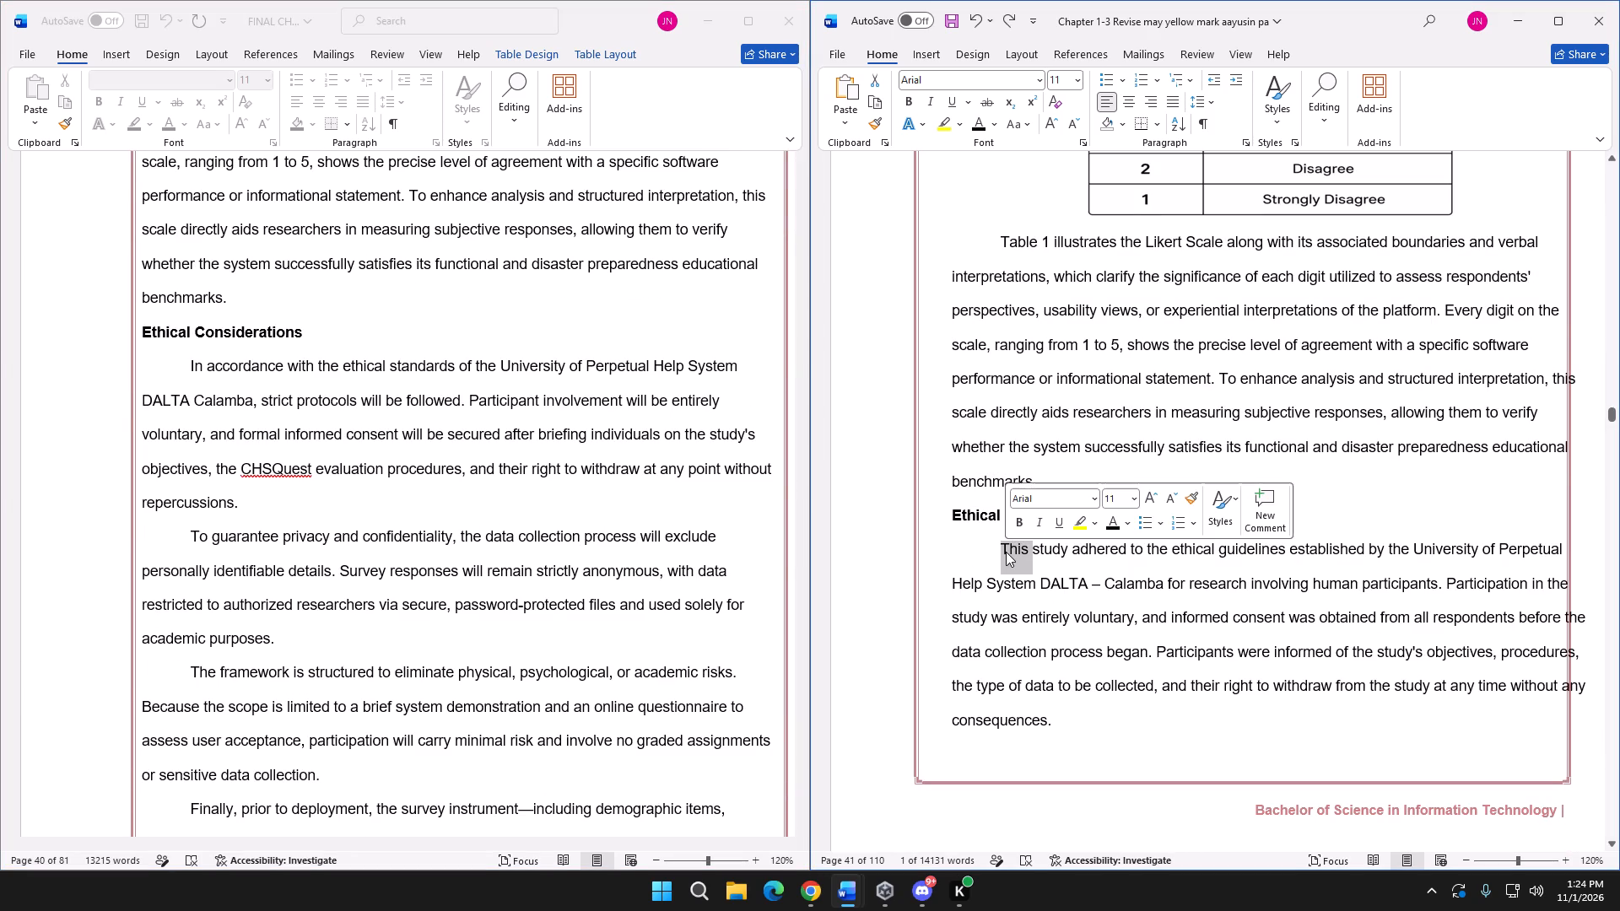
scroll(548, 461, "up", 4)
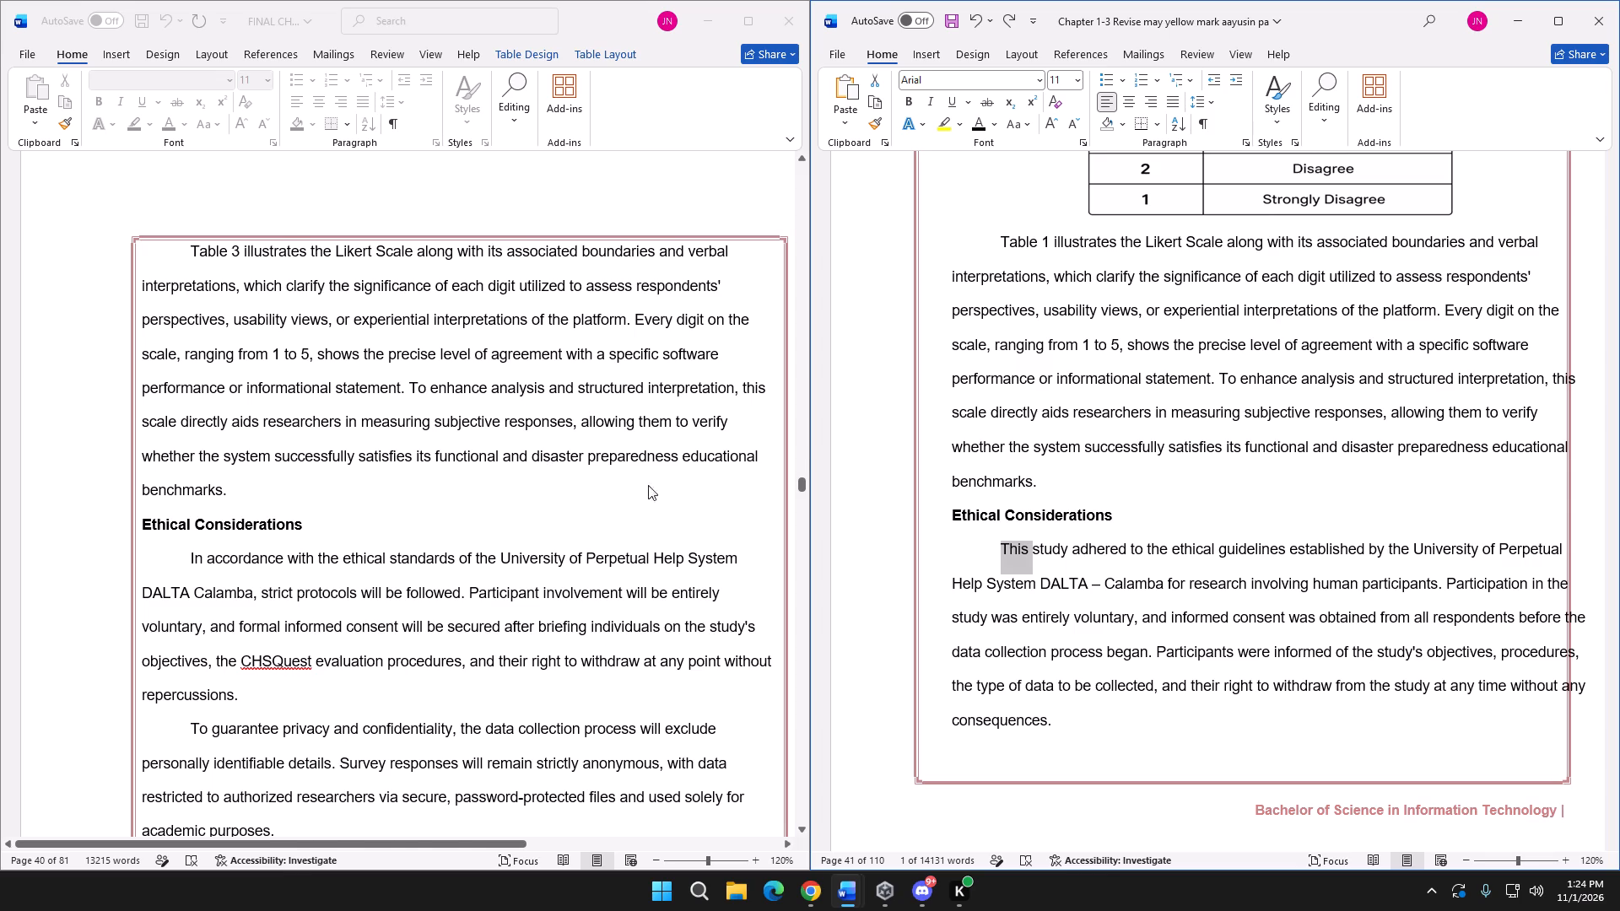
scroll(673, 493, "down", 2)
left_click(1009, 545)
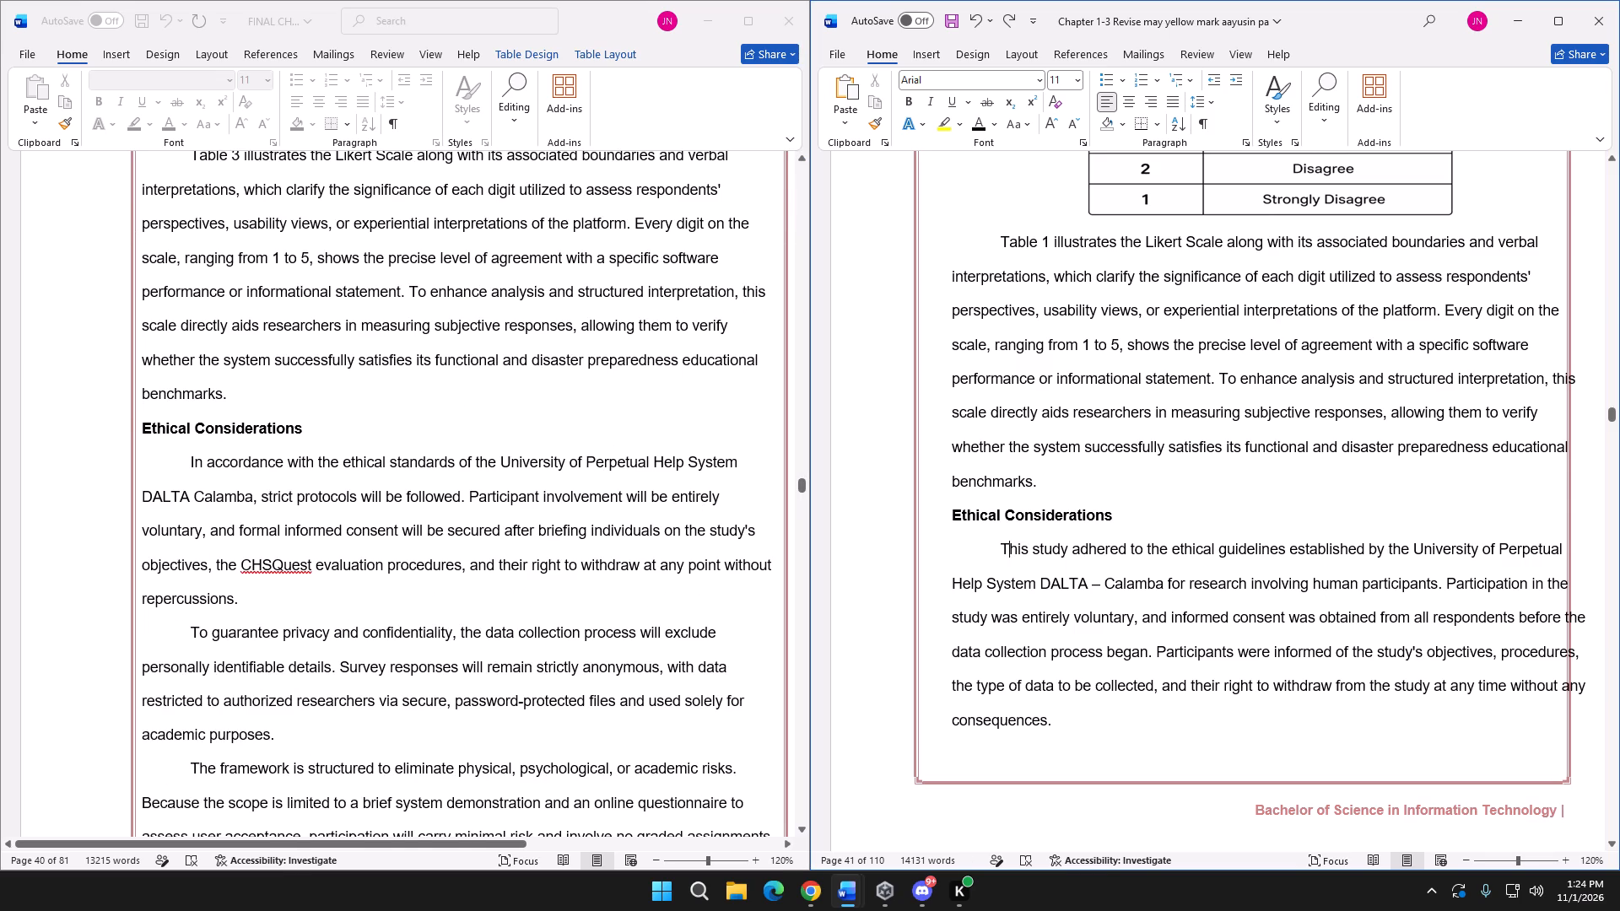
left_click_drag(1002, 549, 1126, 655)
scroll(1100, 715, "down", 11)
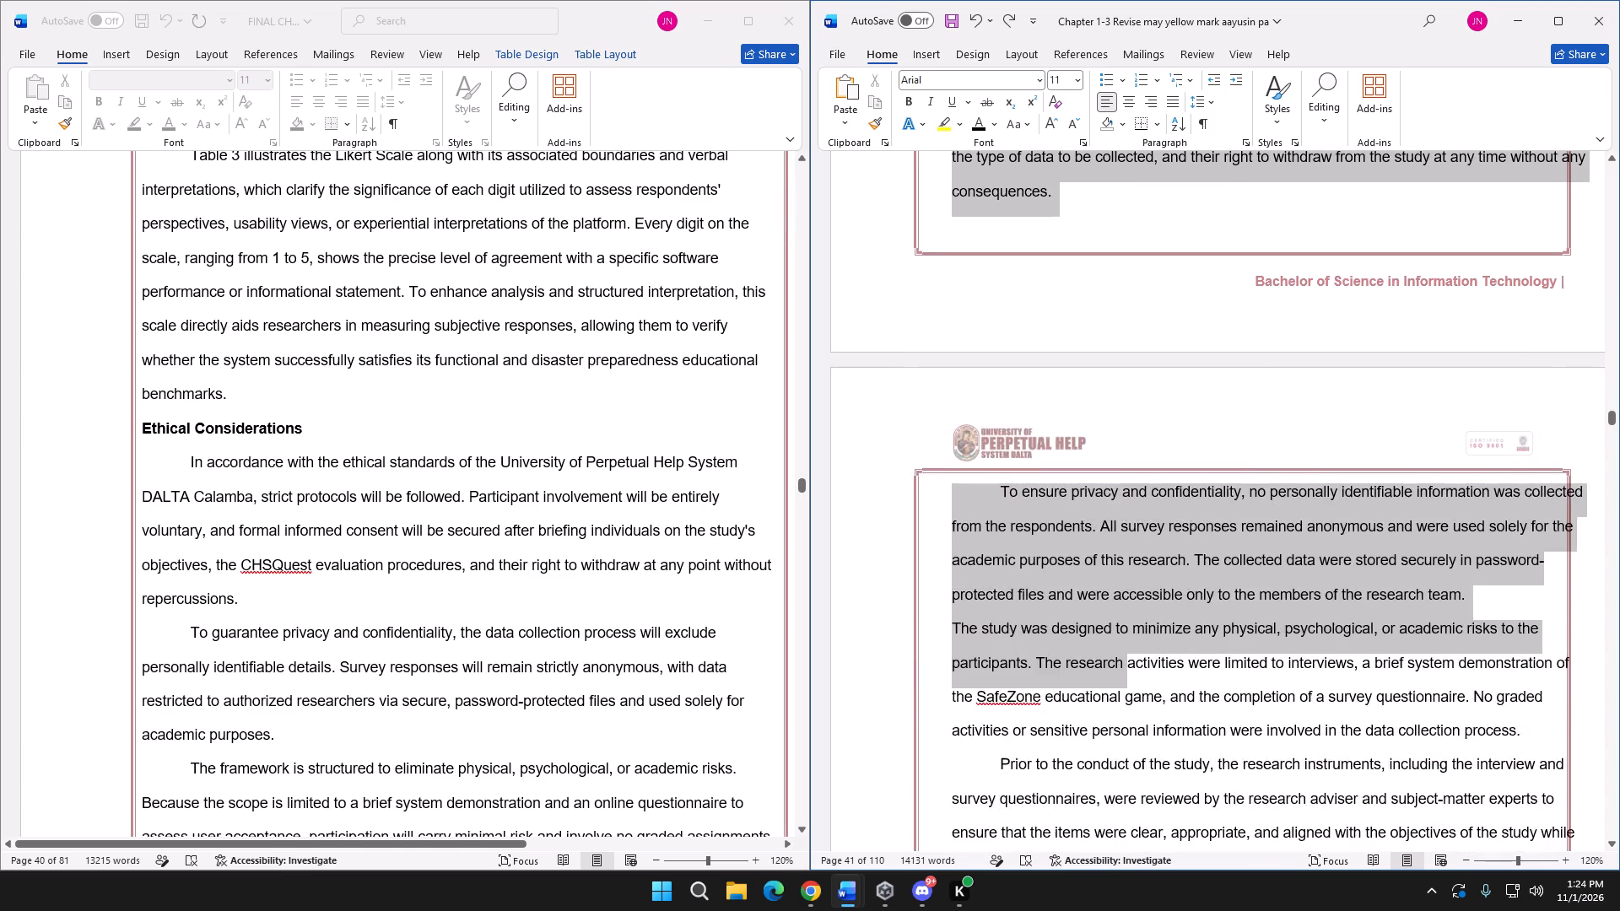
left_click_drag(1126, 655, 1302, 638)
scroll(1126, 655, "down", 5)
key("ctrl+c")
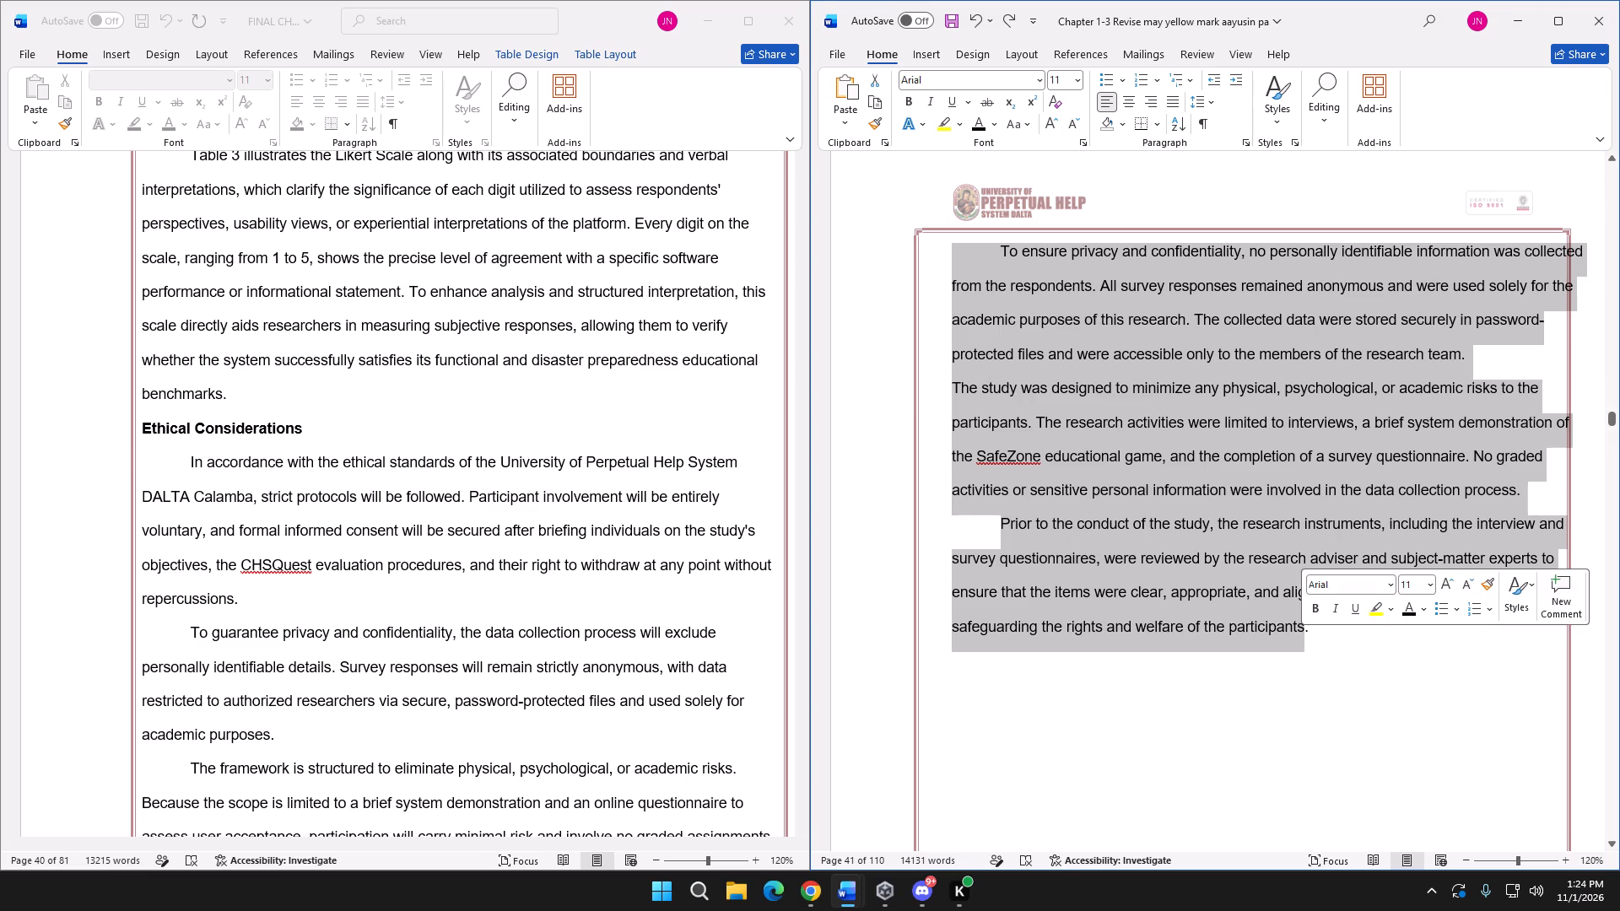
left_click(191, 455)
left_click(192, 464)
left_click_drag(192, 464, 367, 488)
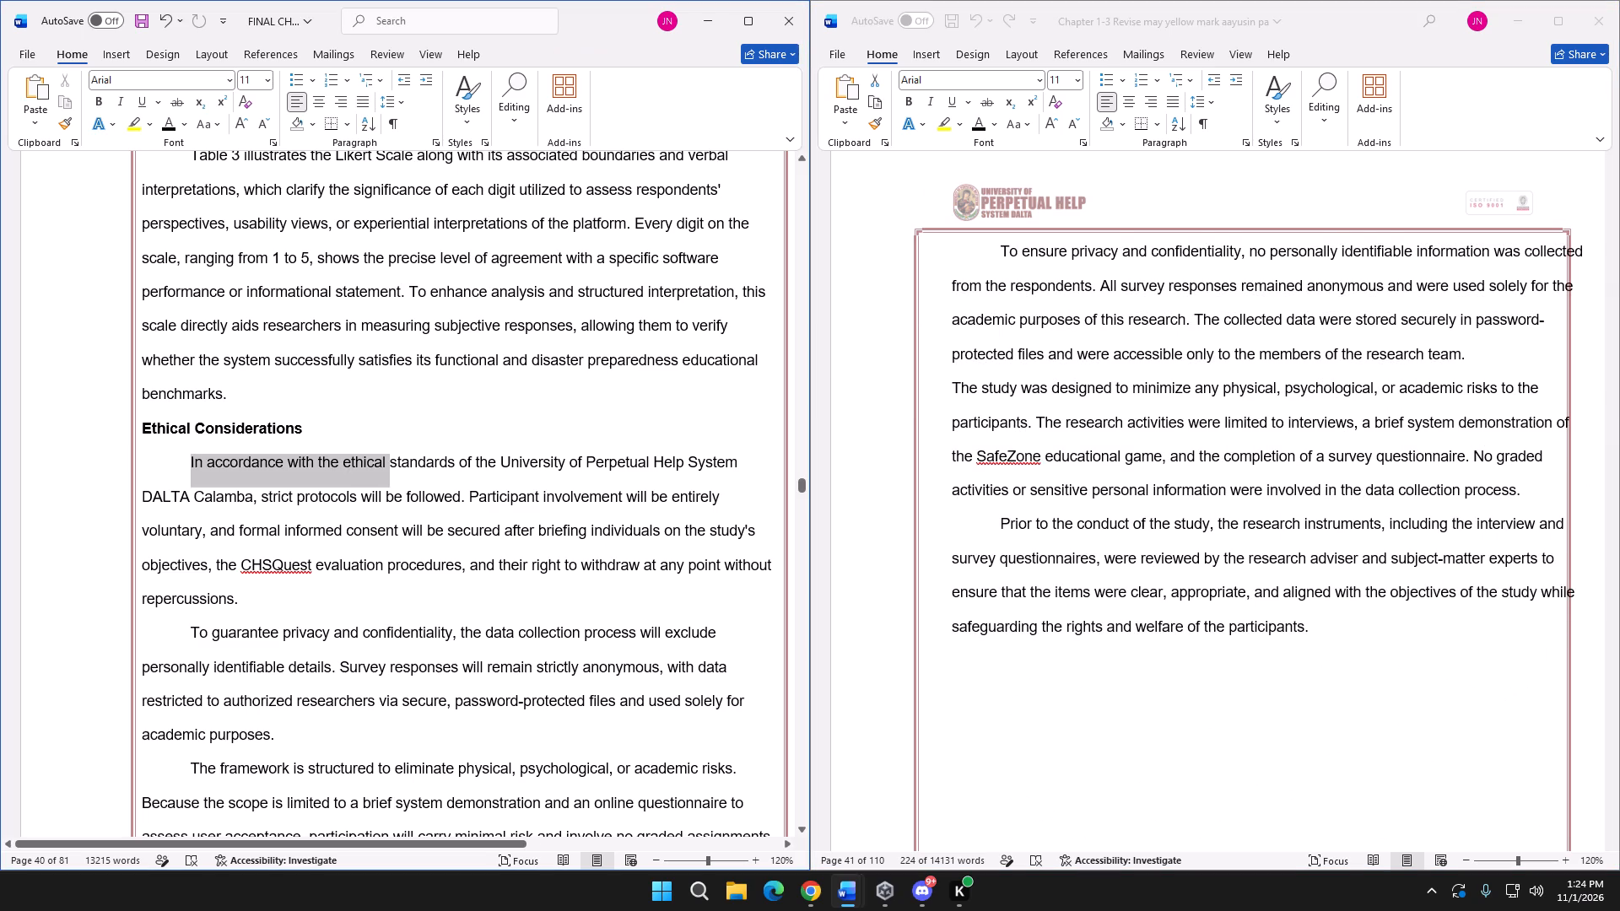
left_click_drag(367, 488, 390, 542)
scroll(385, 503, "down", 11)
scroll(467, 507, "down", 4)
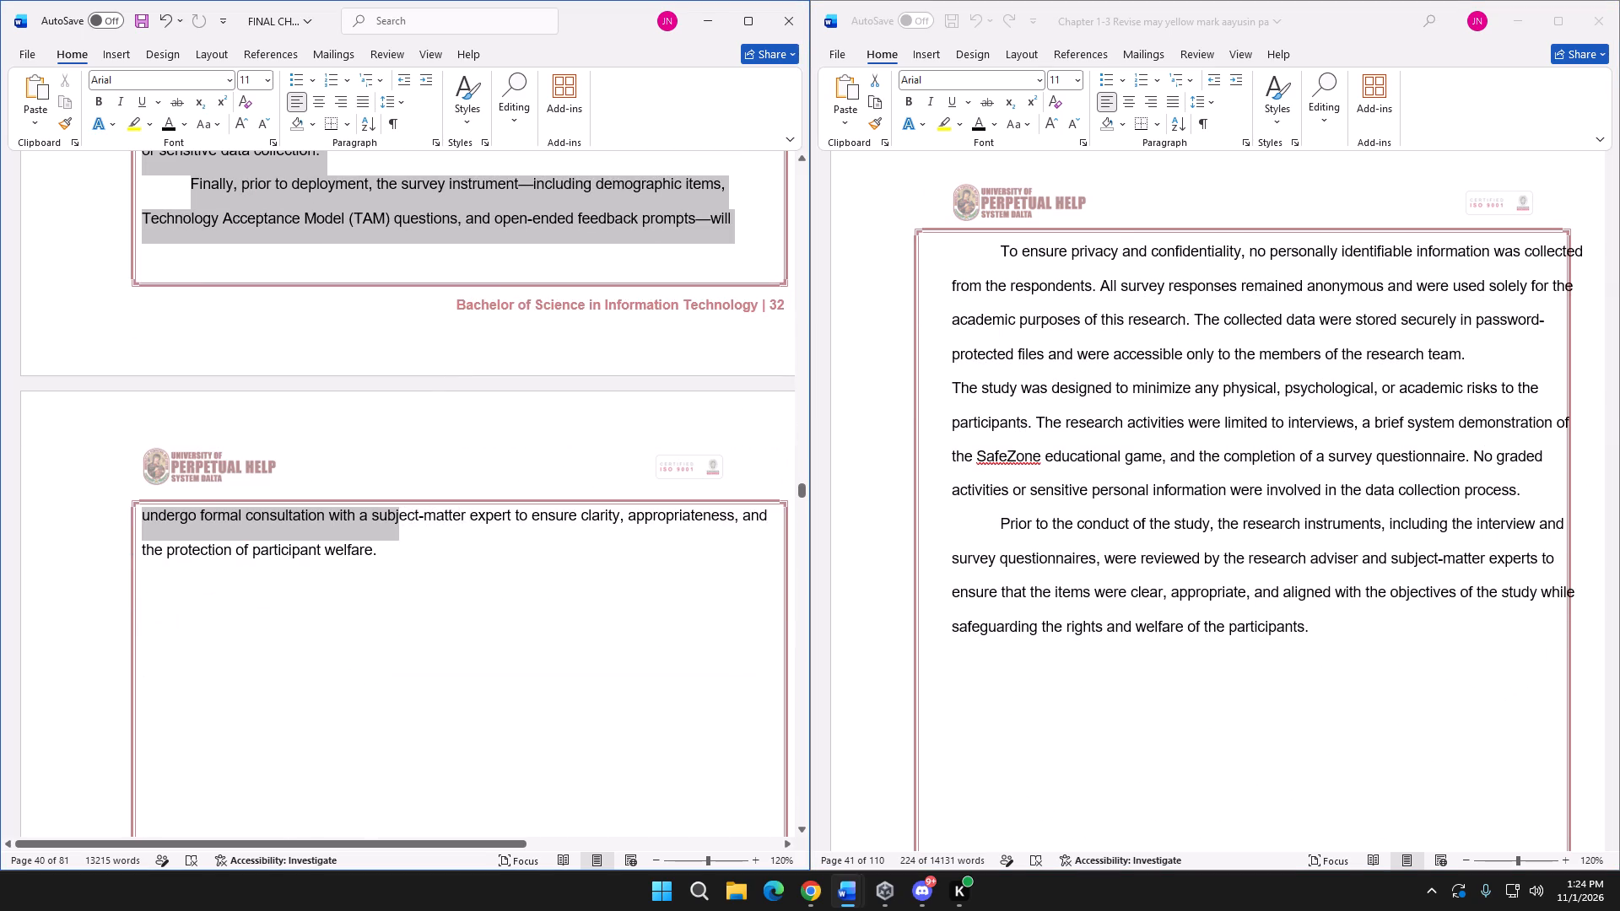
left_click_drag(390, 542, 383, 548)
key("ctrl+v")
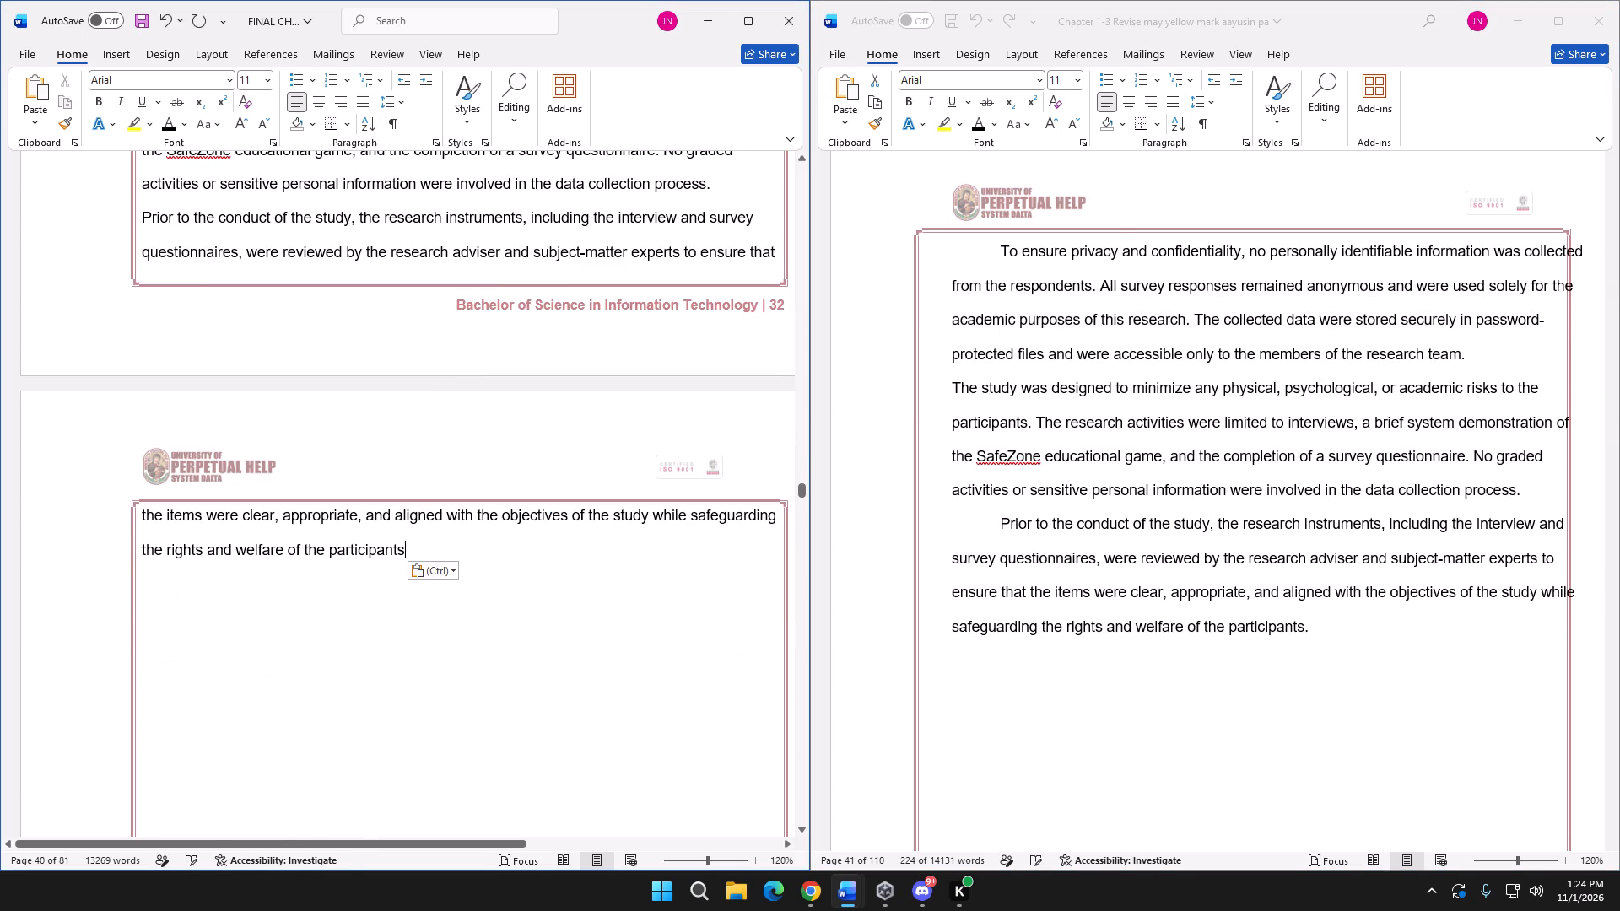
key("period")
Indent the first lines of the "The study was designed" and "This study adhered" paragraphs under Ethical Considerations in the final document.
scroll(495, 548, "up", 9)
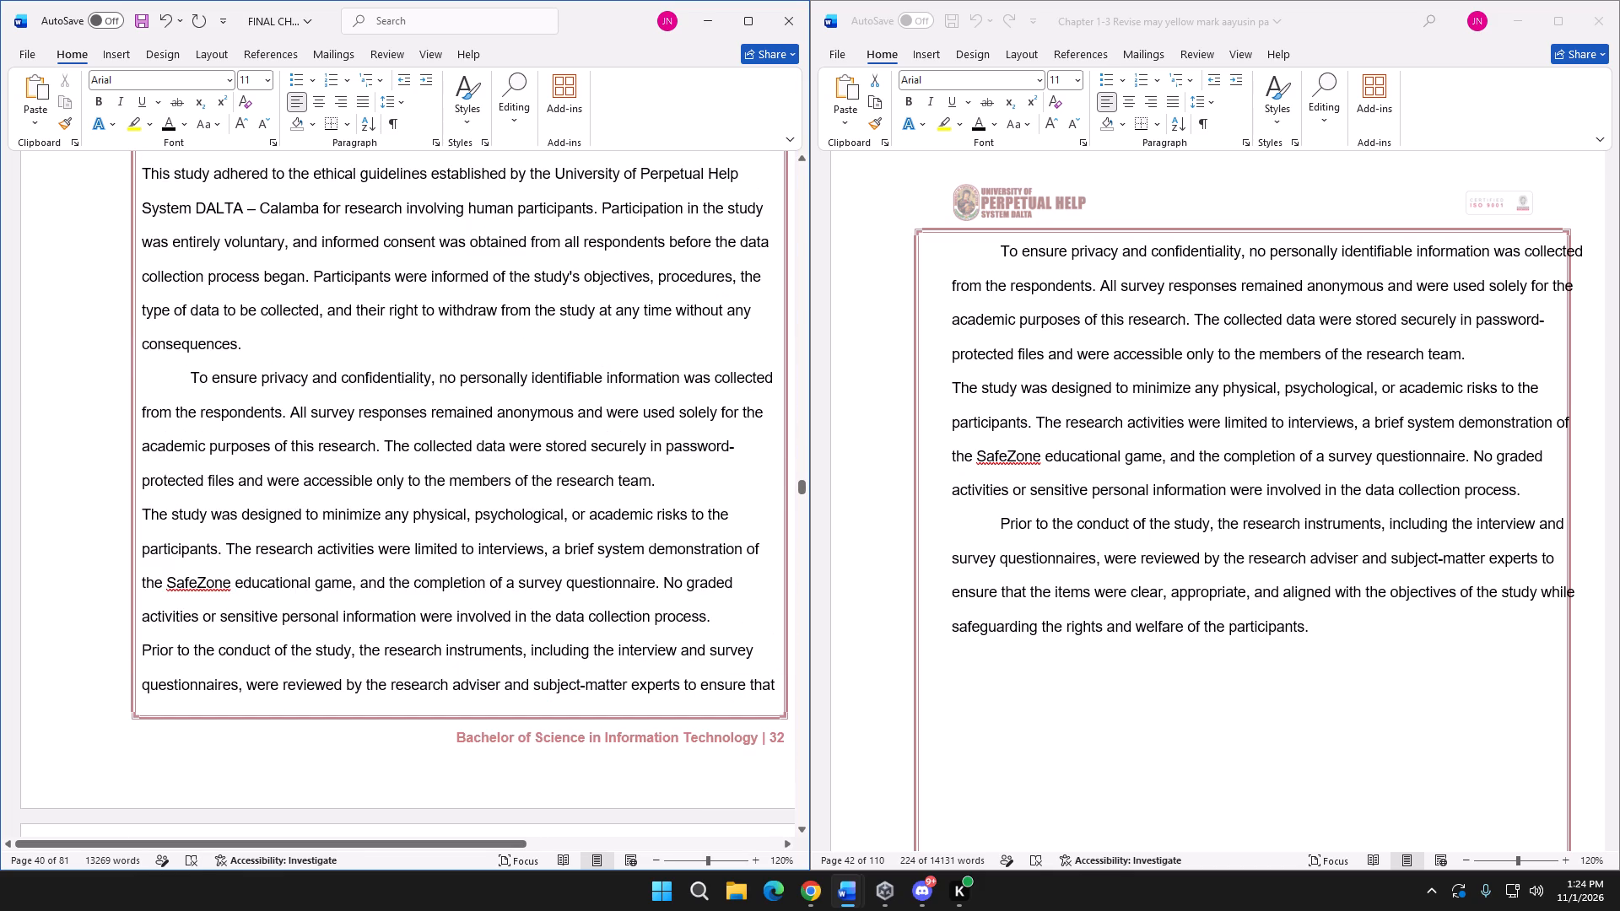
left_click(145, 518)
key("Tab")
scroll(410, 437, "up", 2)
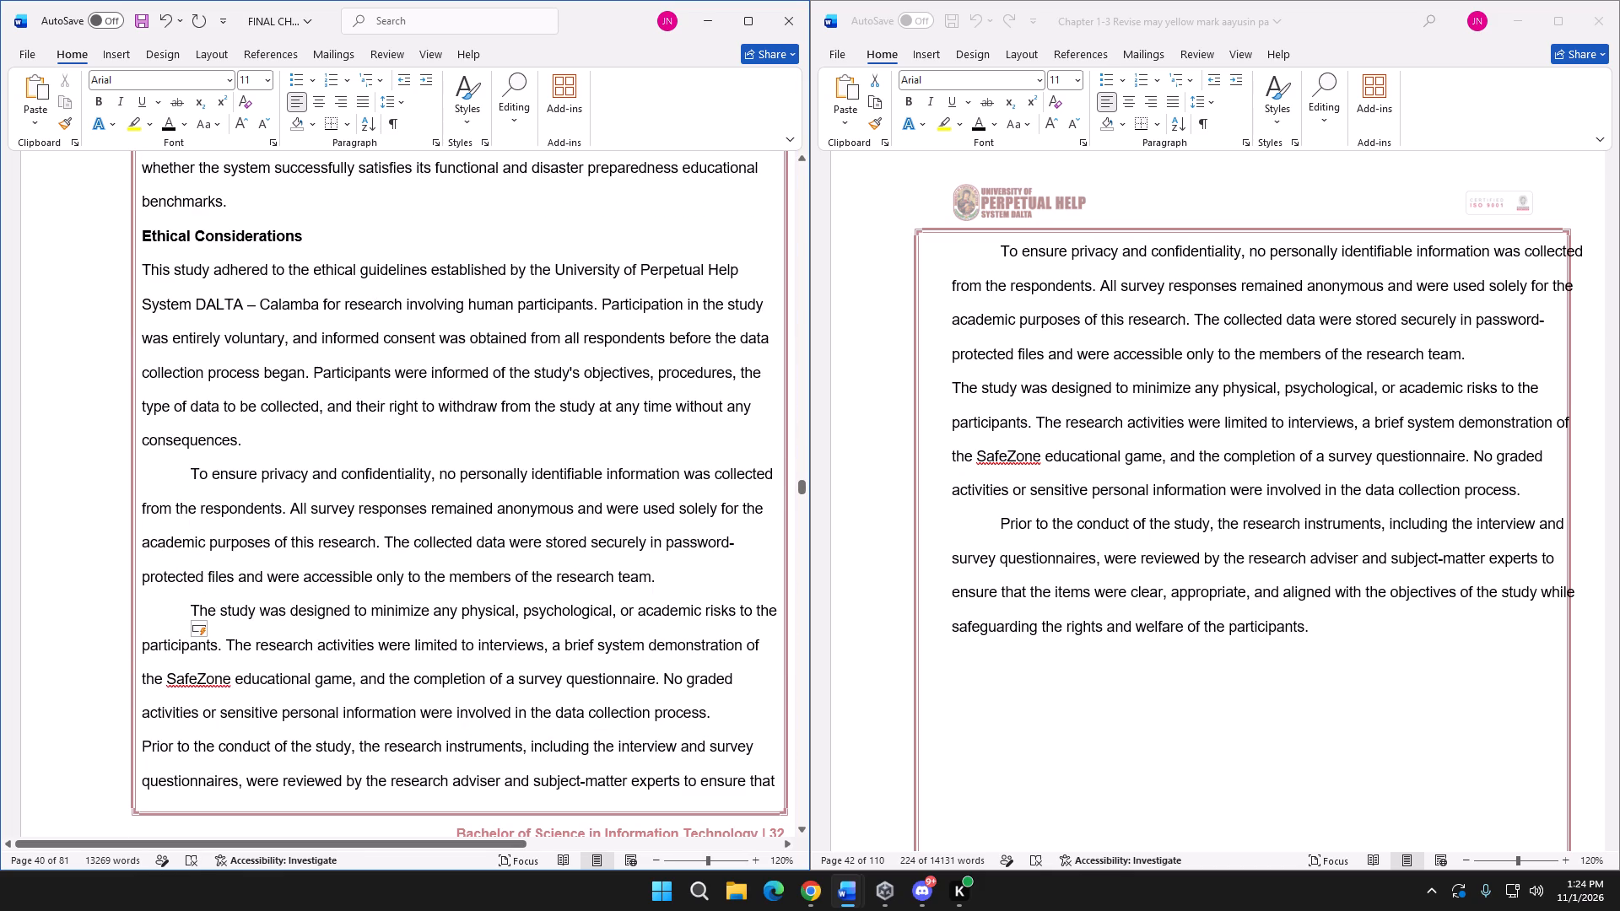
left_click(144, 267)
key("Tab")
Review the final document's Chapter 2 pages around Ethical Considerations, Table 3 and the Figure 2 flowchart, and find the revision's Chapter 3 start.
scroll(358, 314, "down", 6)
scroll(375, 466, "down", 11)
scroll(1027, 525, "down", 18)
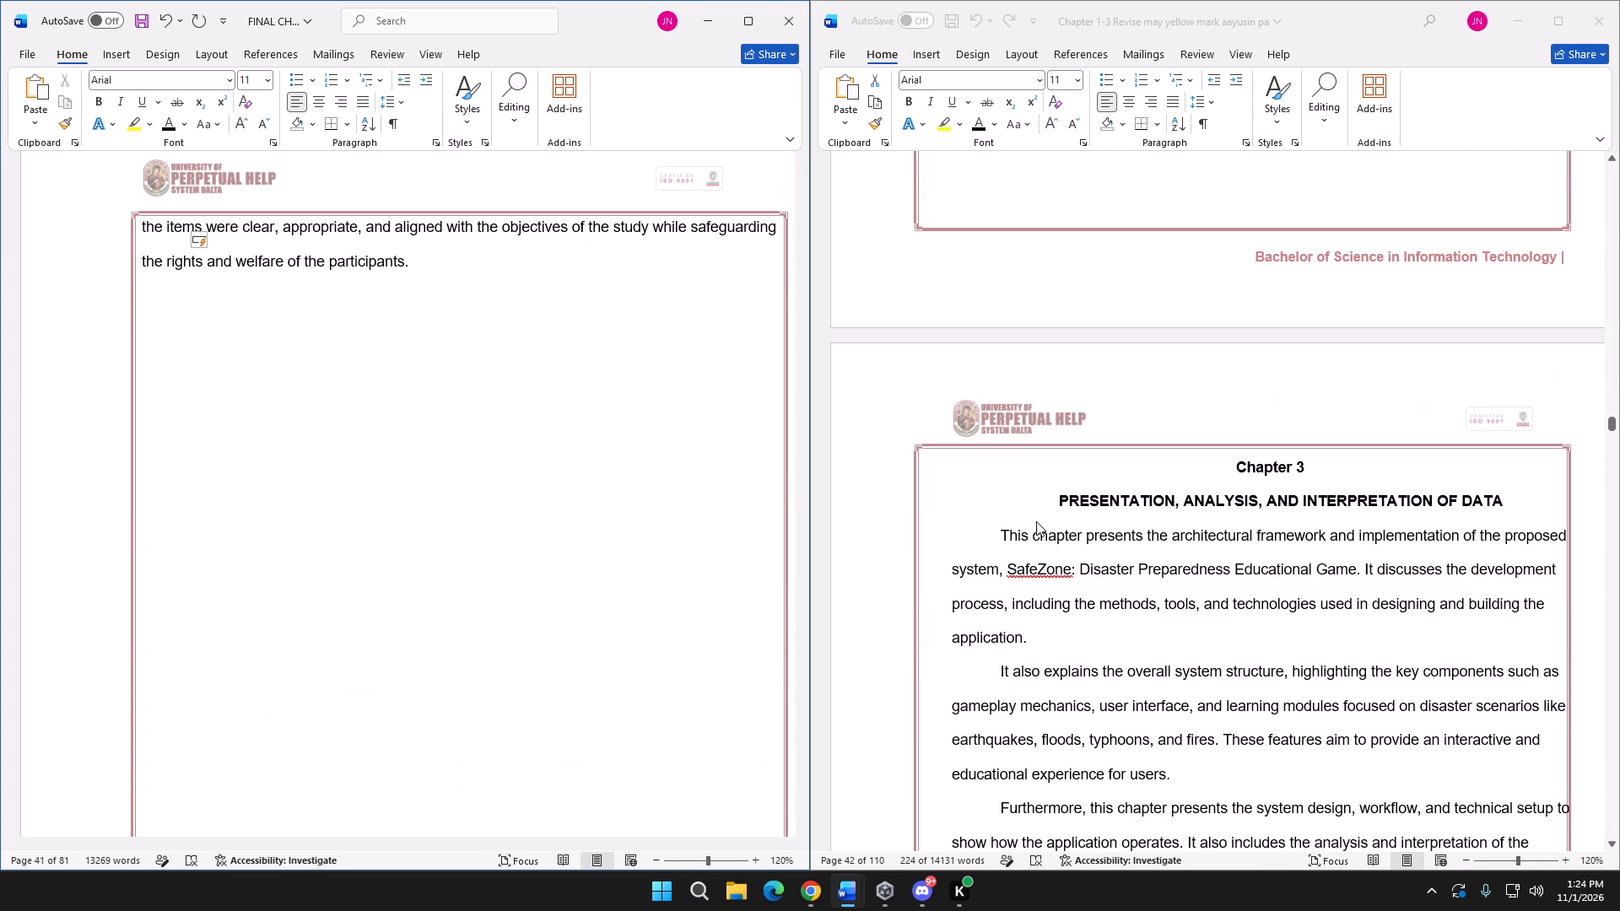
scroll(454, 375, "down", 13)
scroll(456, 386, "up", 20)
scroll(456, 386, "up", 1)
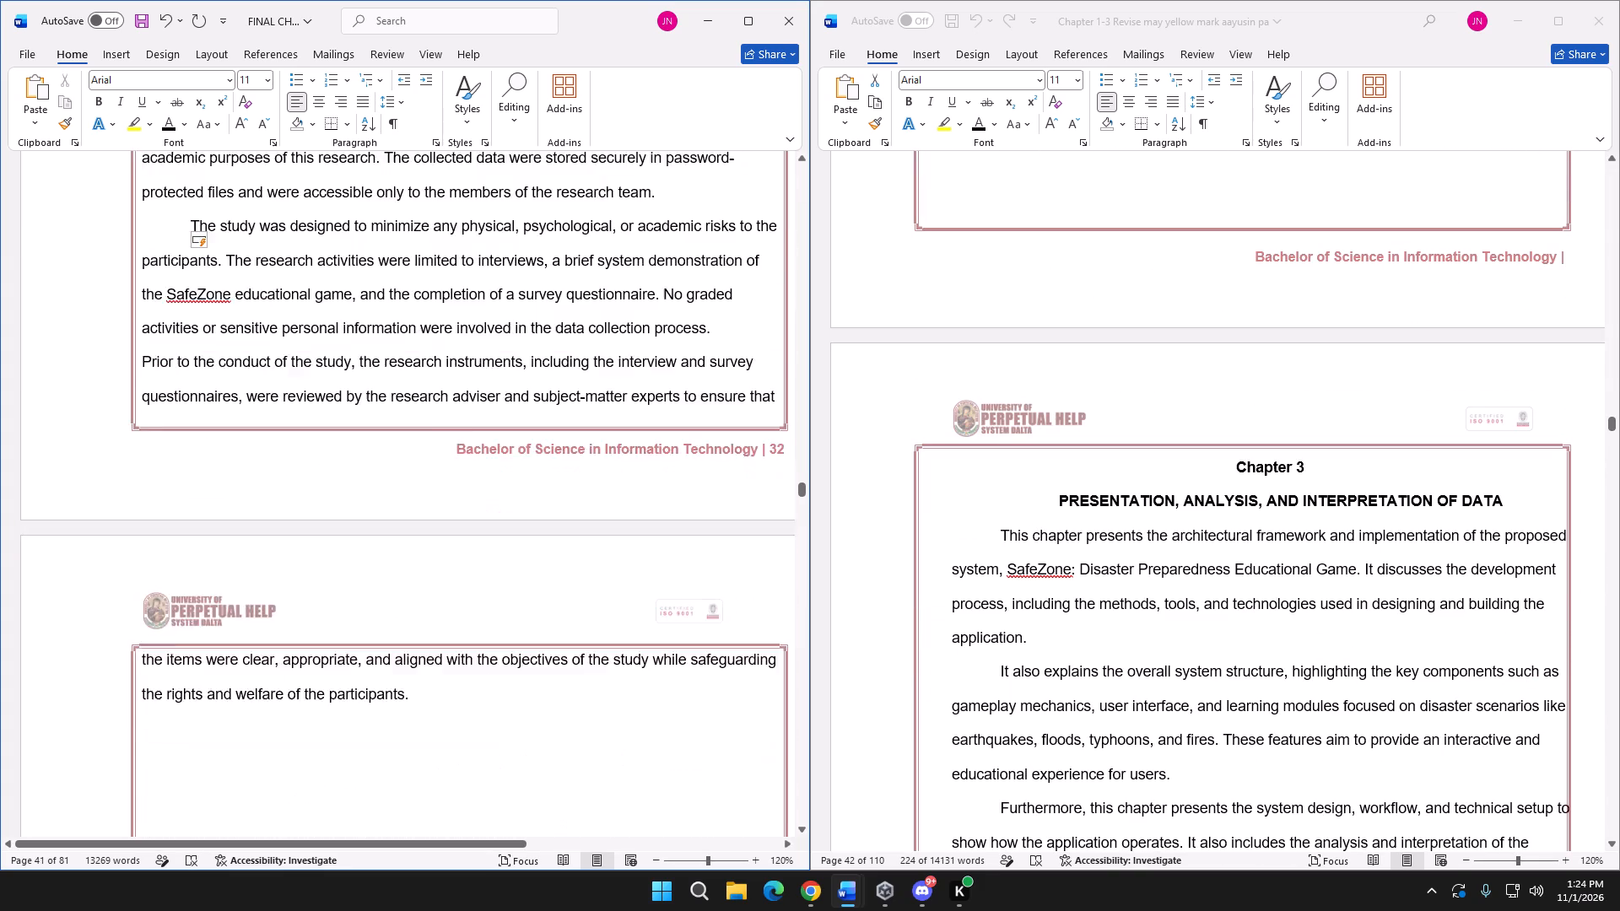
scroll(457, 429, "up", 11)
scroll(465, 433, "down", 9)
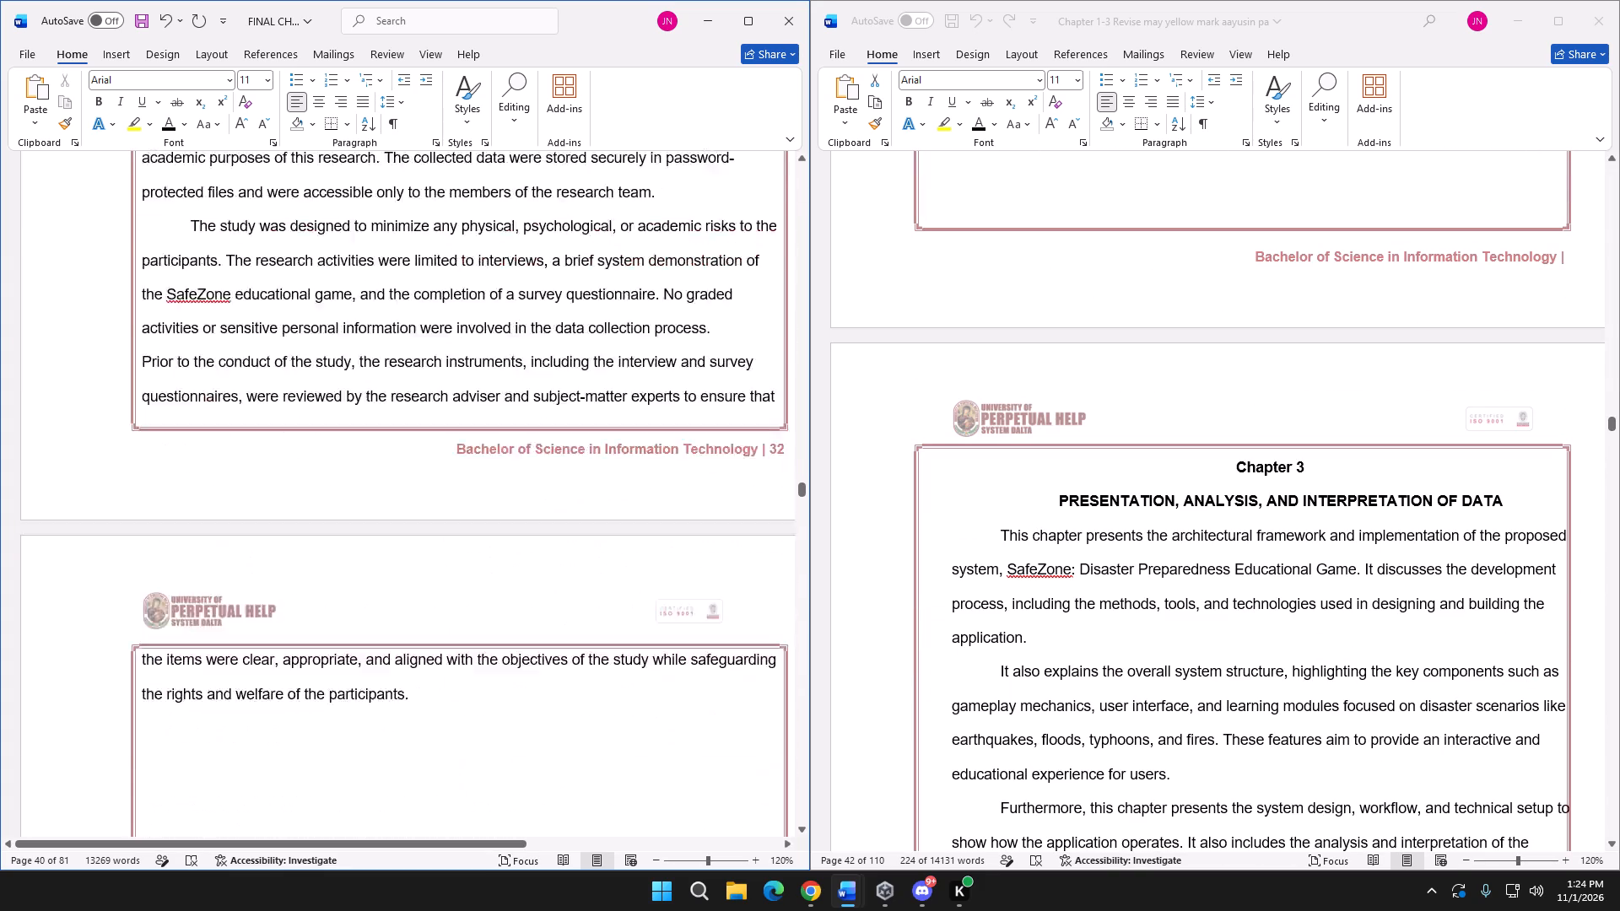
scroll(466, 434, "down", 20)
scroll(468, 434, "up", 20)
scroll(468, 434, "up", 9)
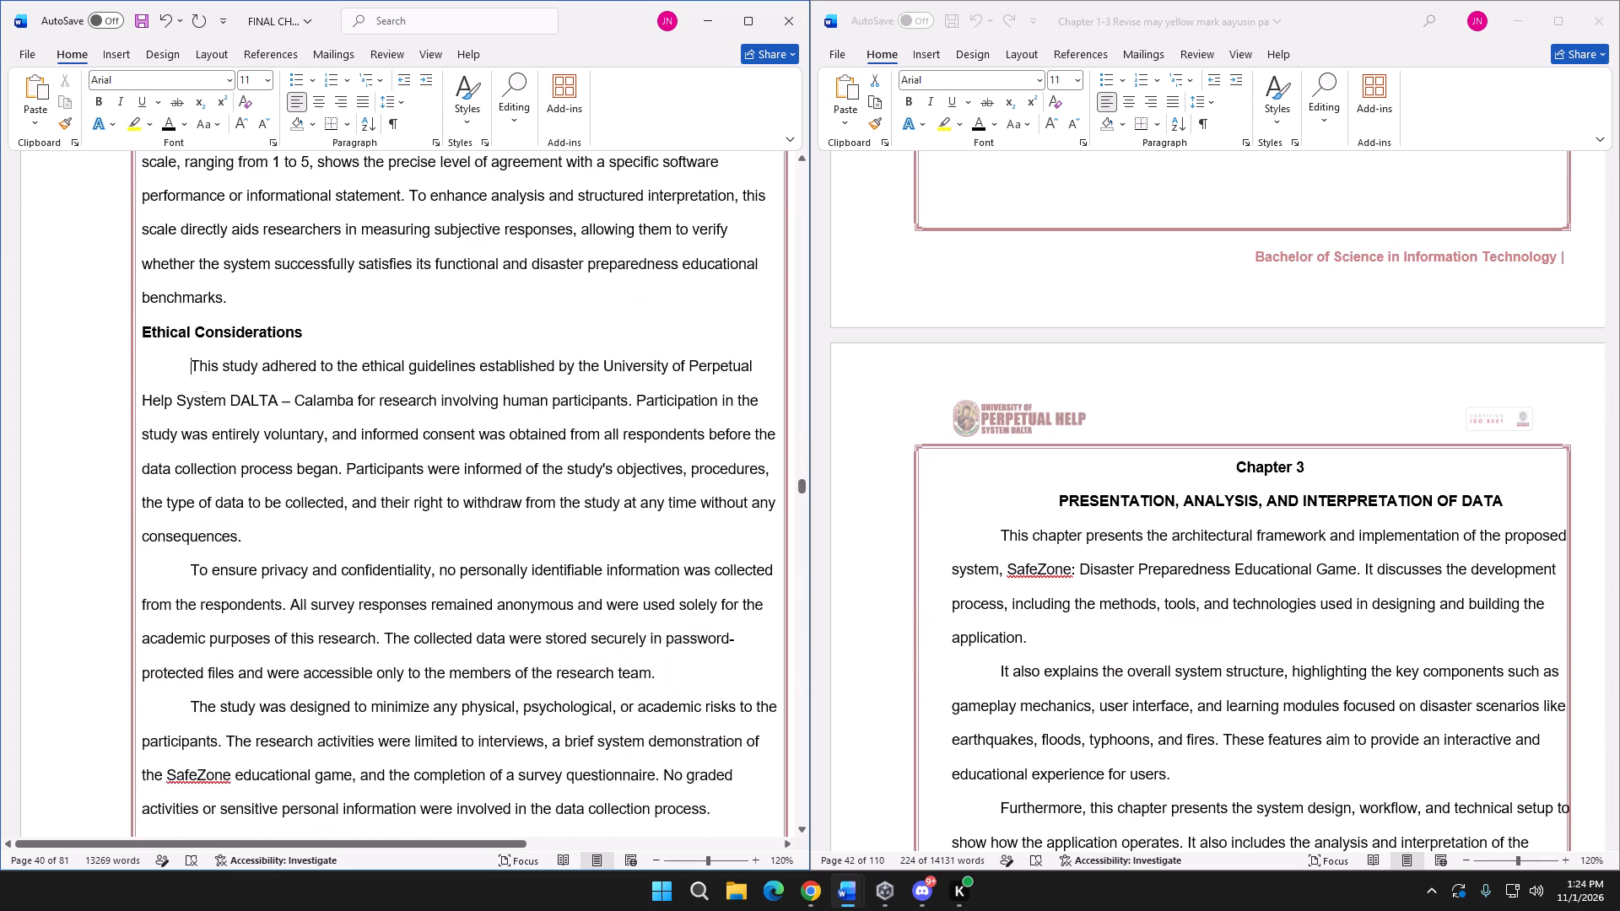
scroll(471, 432, "up", 14)
scroll(480, 434, "down", 13)
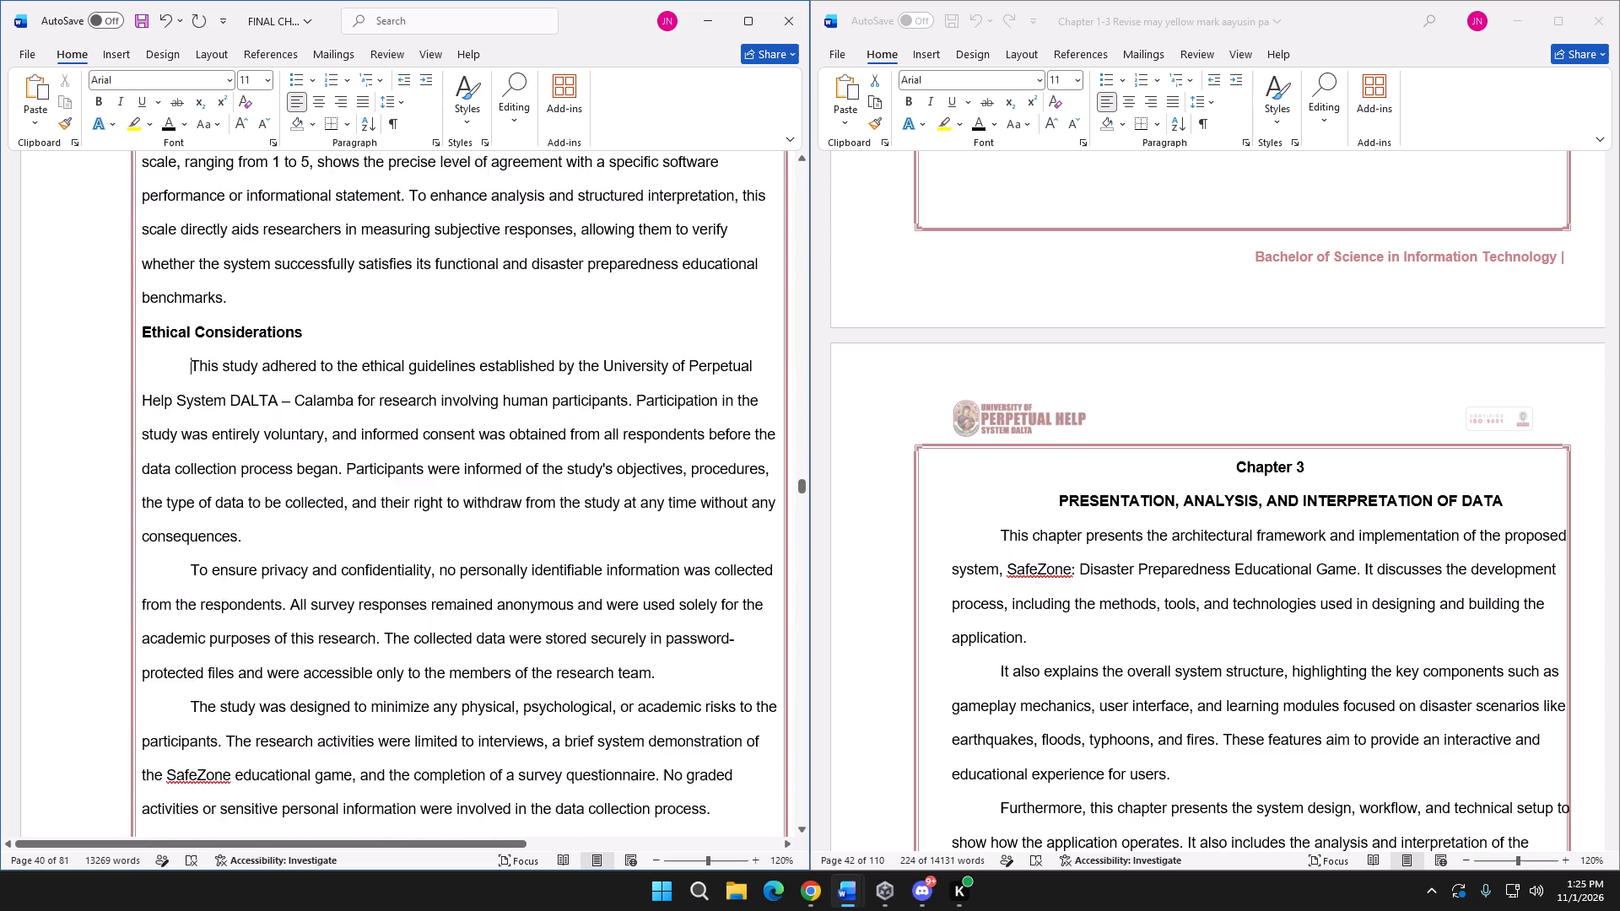
scroll(479, 443, "down", 14)
scroll(479, 445, "up", 12)
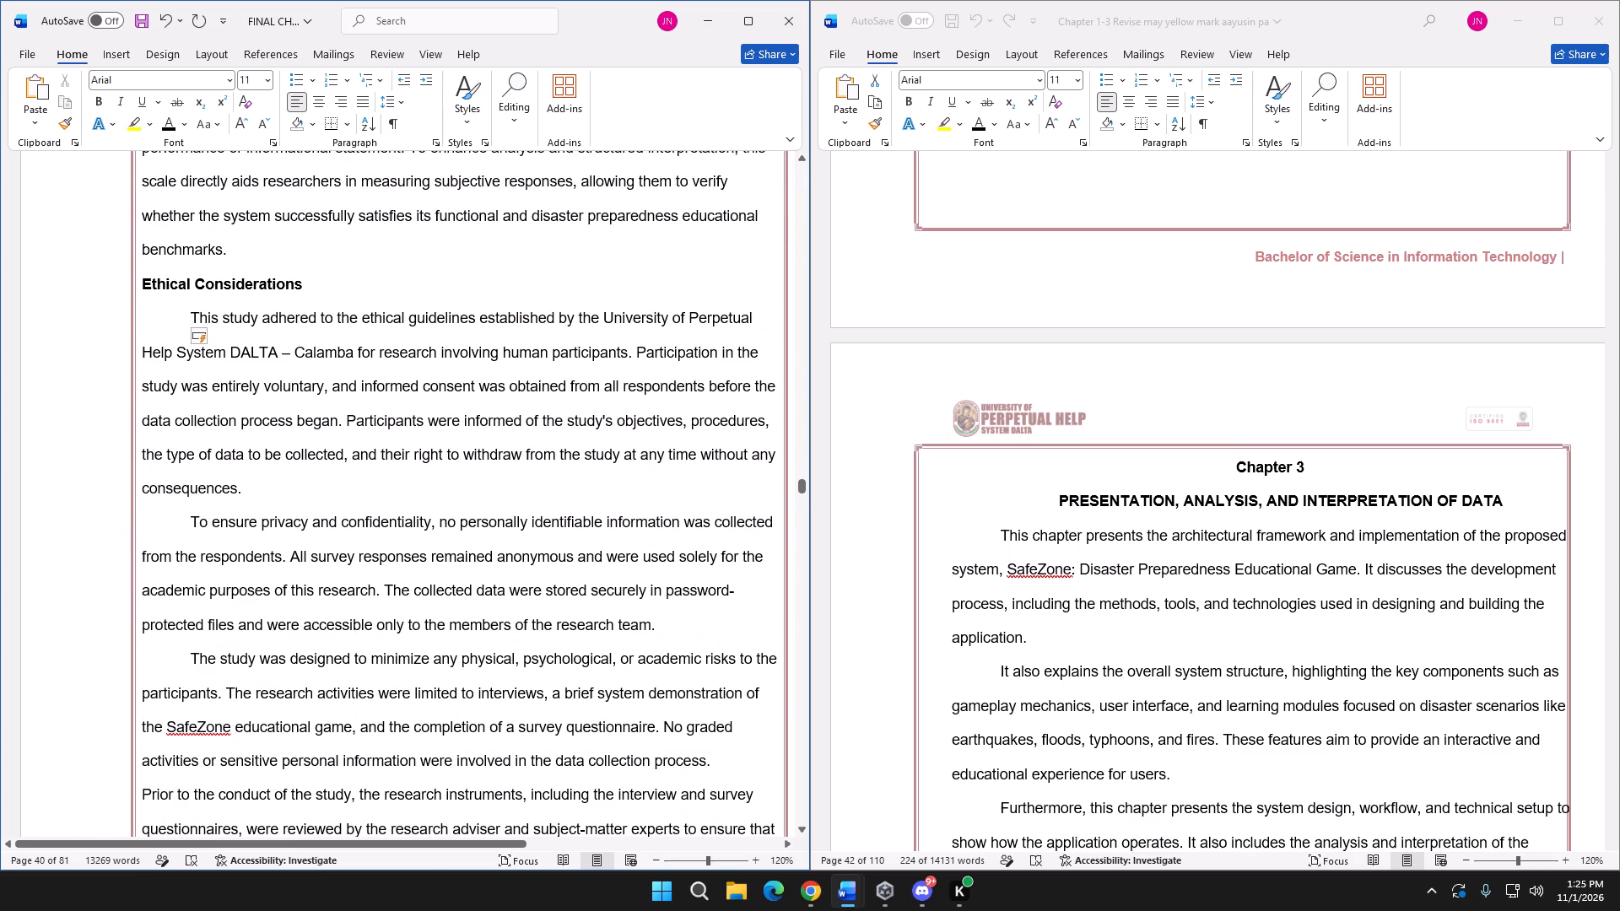
scroll(493, 436, "up", 20)
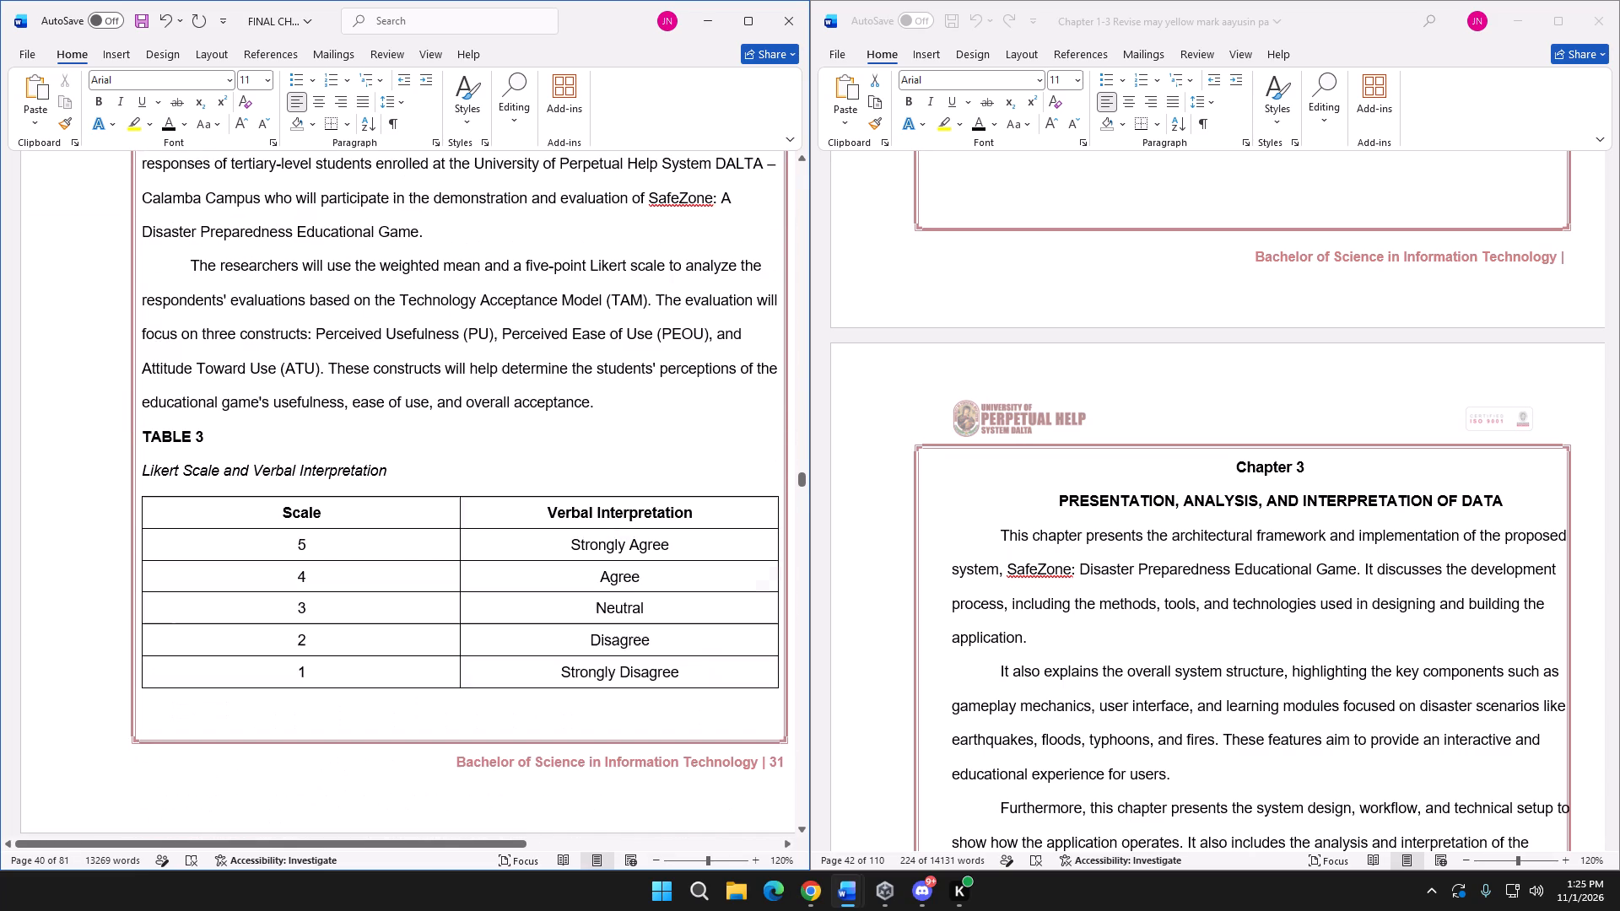
scroll(493, 436, "up", 16)
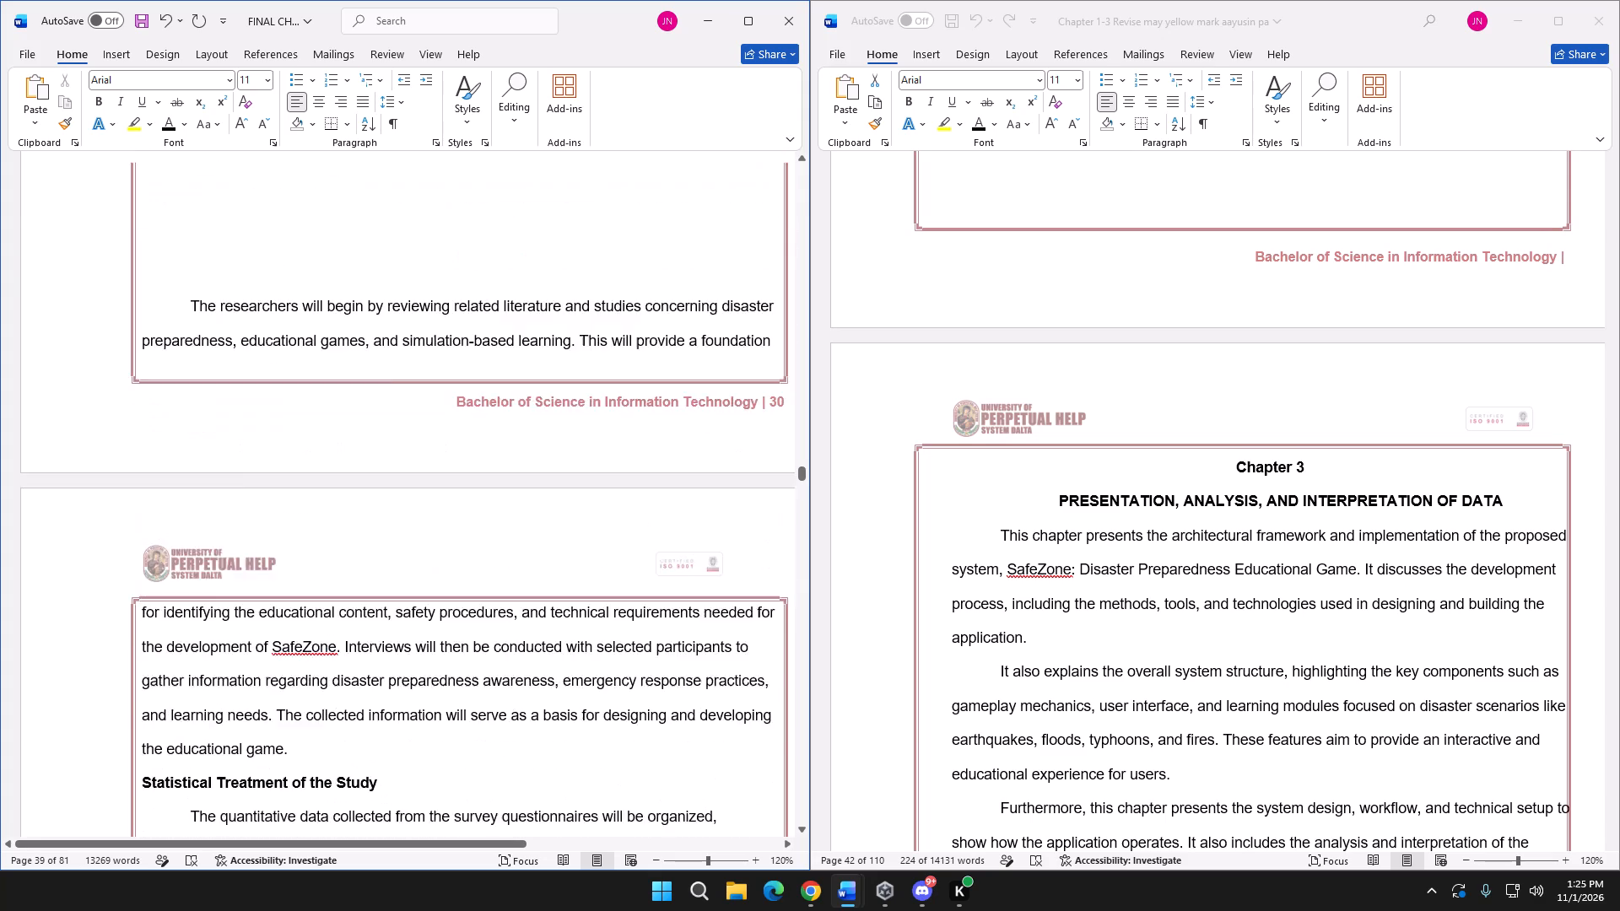
scroll(494, 444, "up", 17)
scroll(493, 445, "up", 5)
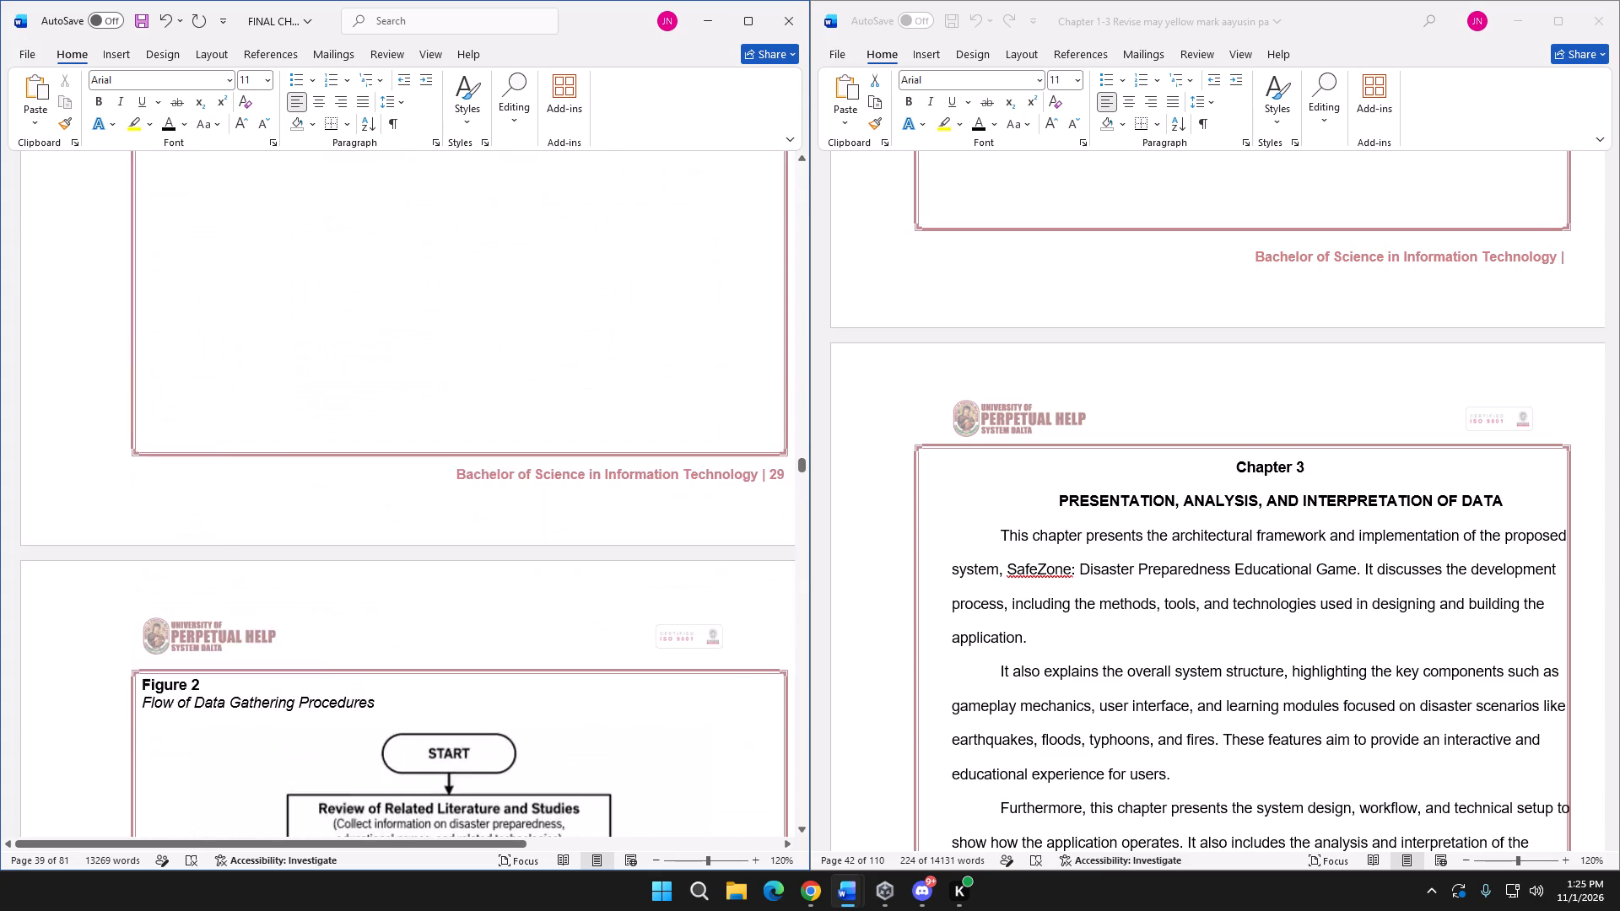
scroll(493, 445, "up", 12)
scroll(488, 424, "down", 19)
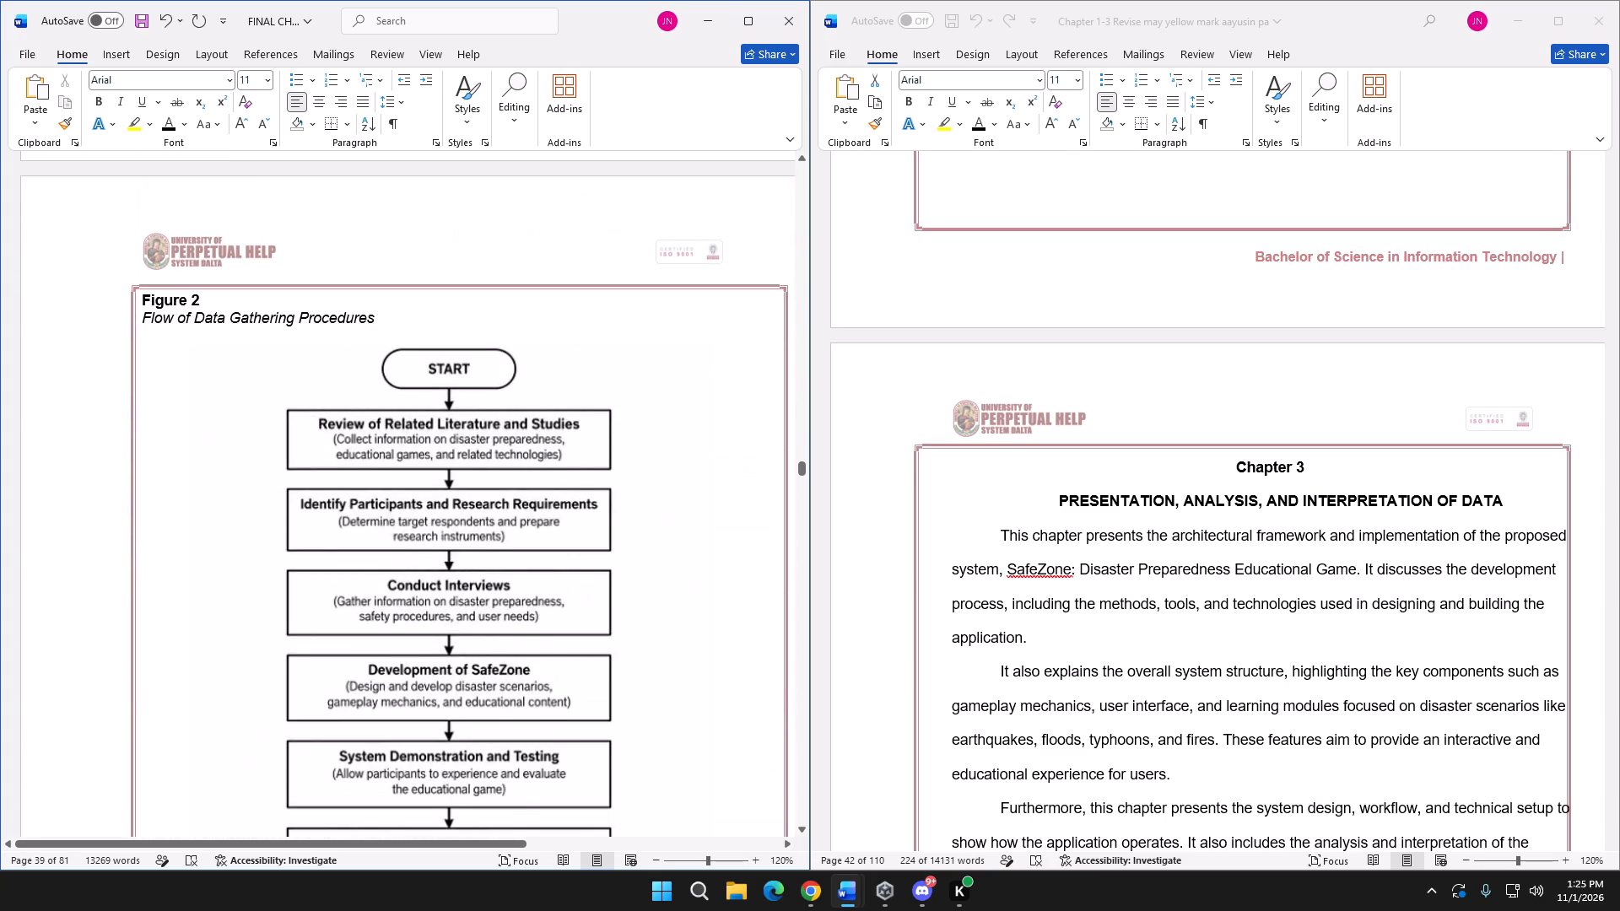
left_click(495, 476)
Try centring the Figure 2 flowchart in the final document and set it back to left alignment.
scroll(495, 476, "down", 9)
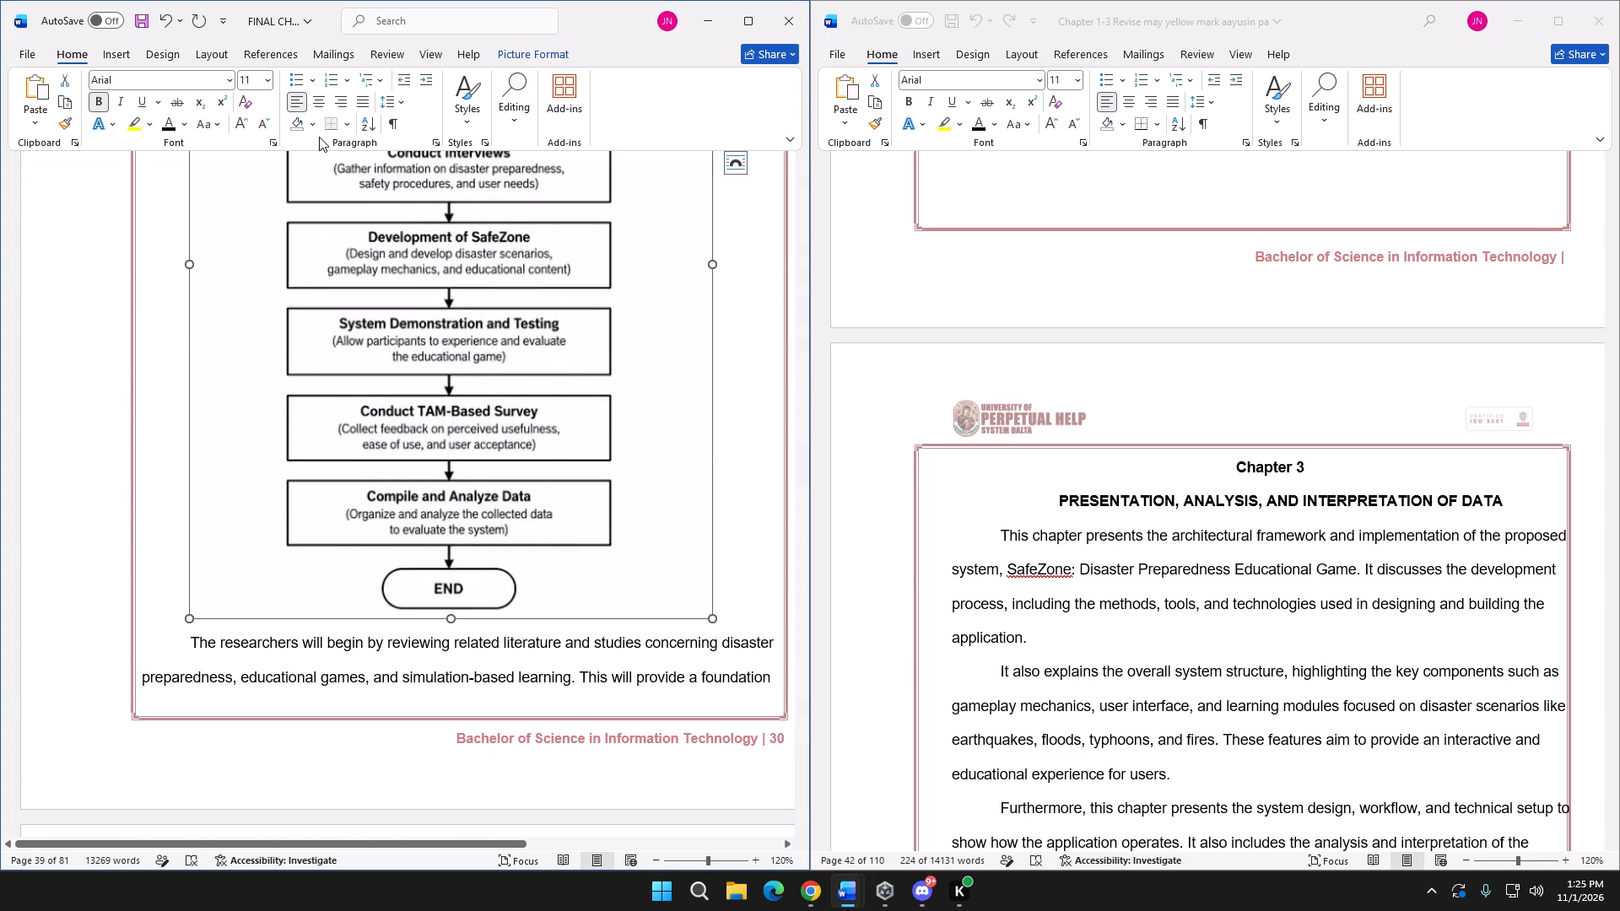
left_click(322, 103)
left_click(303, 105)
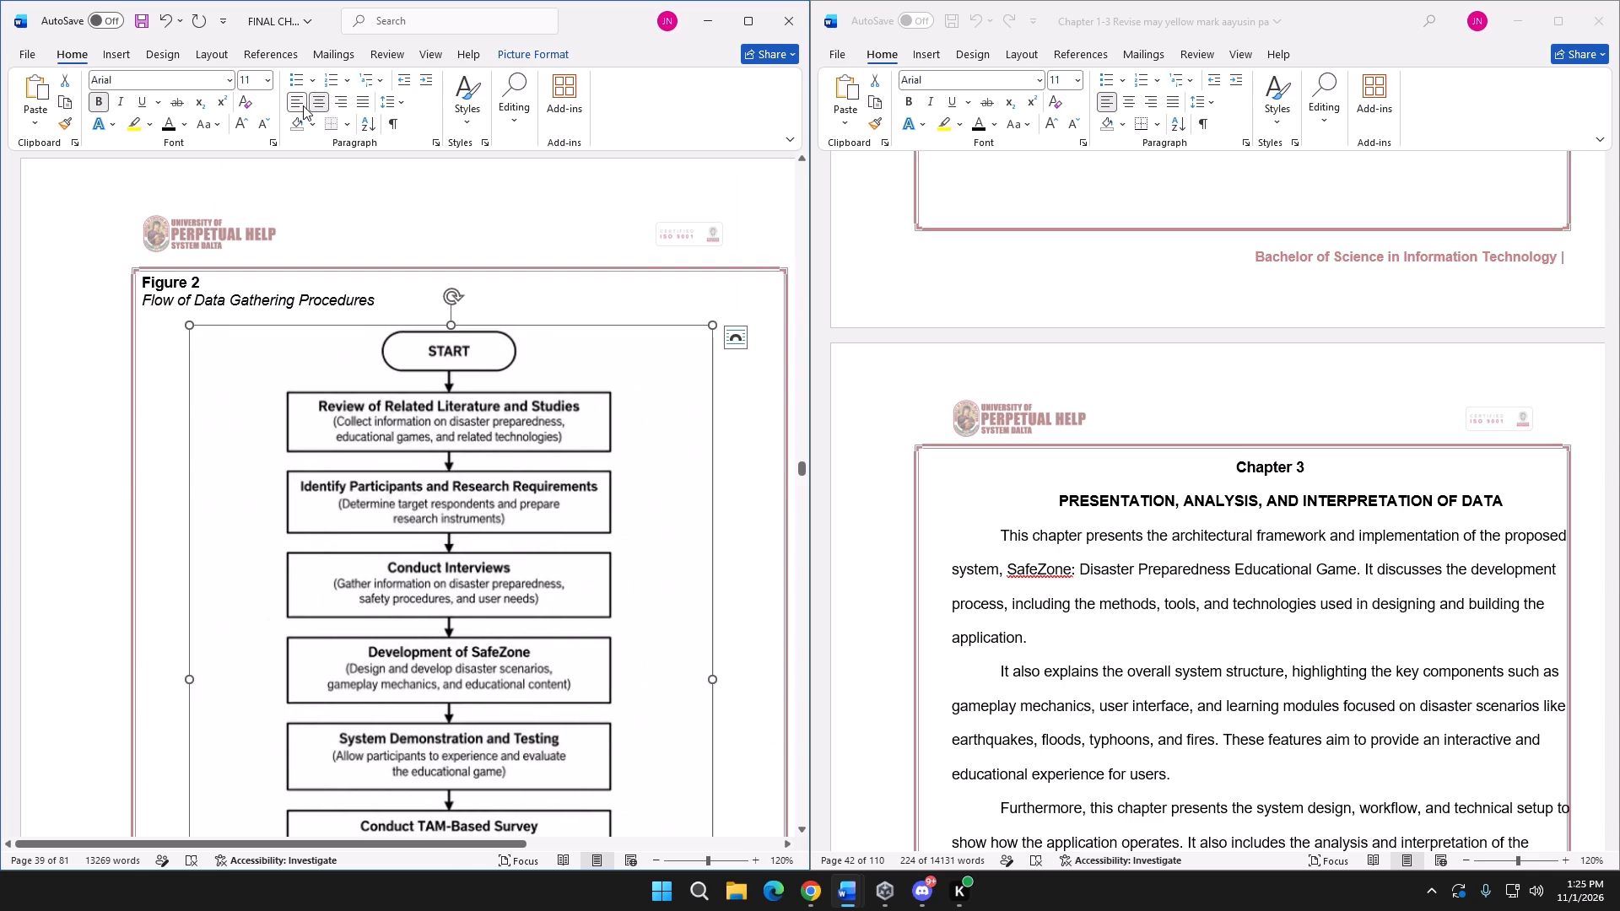
Find the Chapter 3 opening in the final document and compare it with the revision's Chapter 3 start.
scroll(464, 367, "down", 11)
scroll(479, 364, "down", 16)
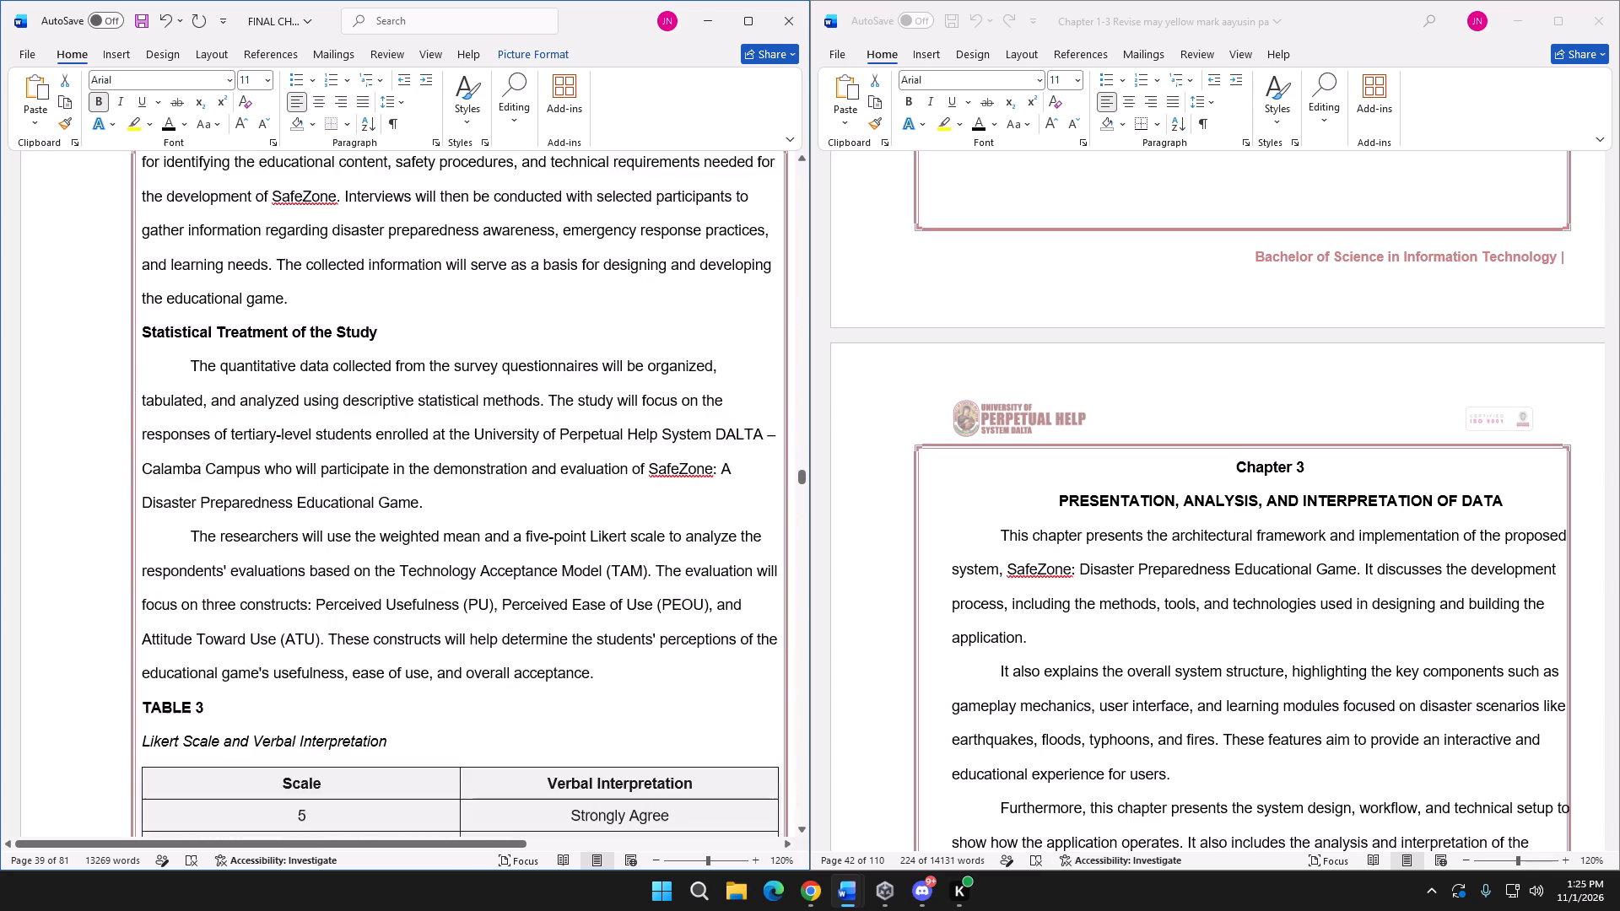
scroll(513, 423, "down", 20)
scroll(513, 423, "down", 20)
scroll(513, 423, "down", 12)
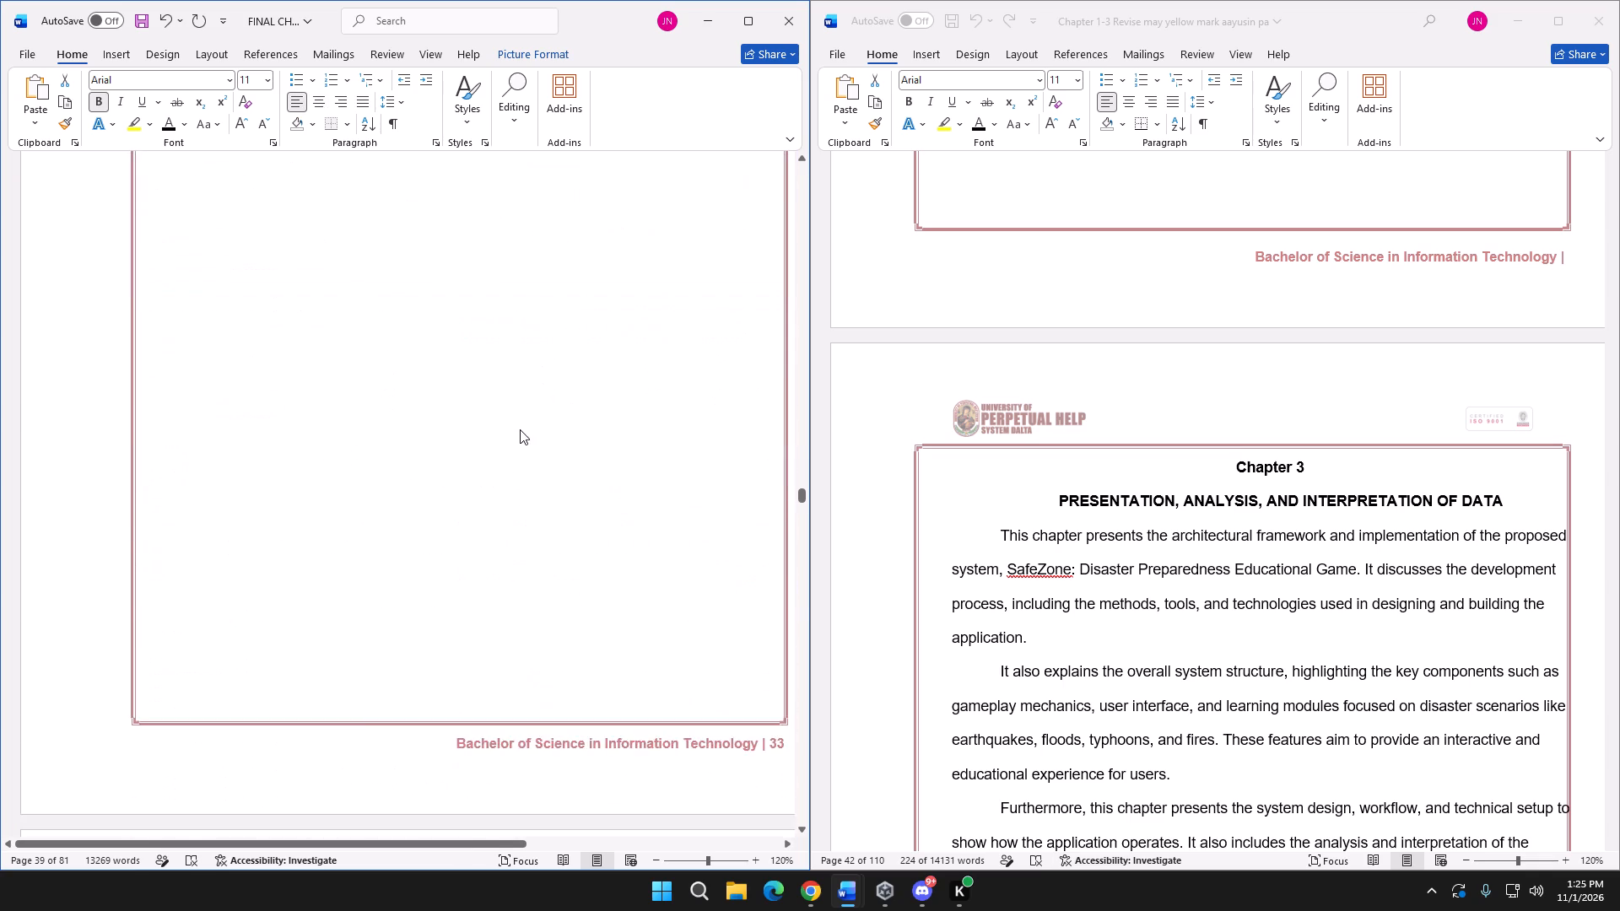
scroll(520, 429, "down", 14)
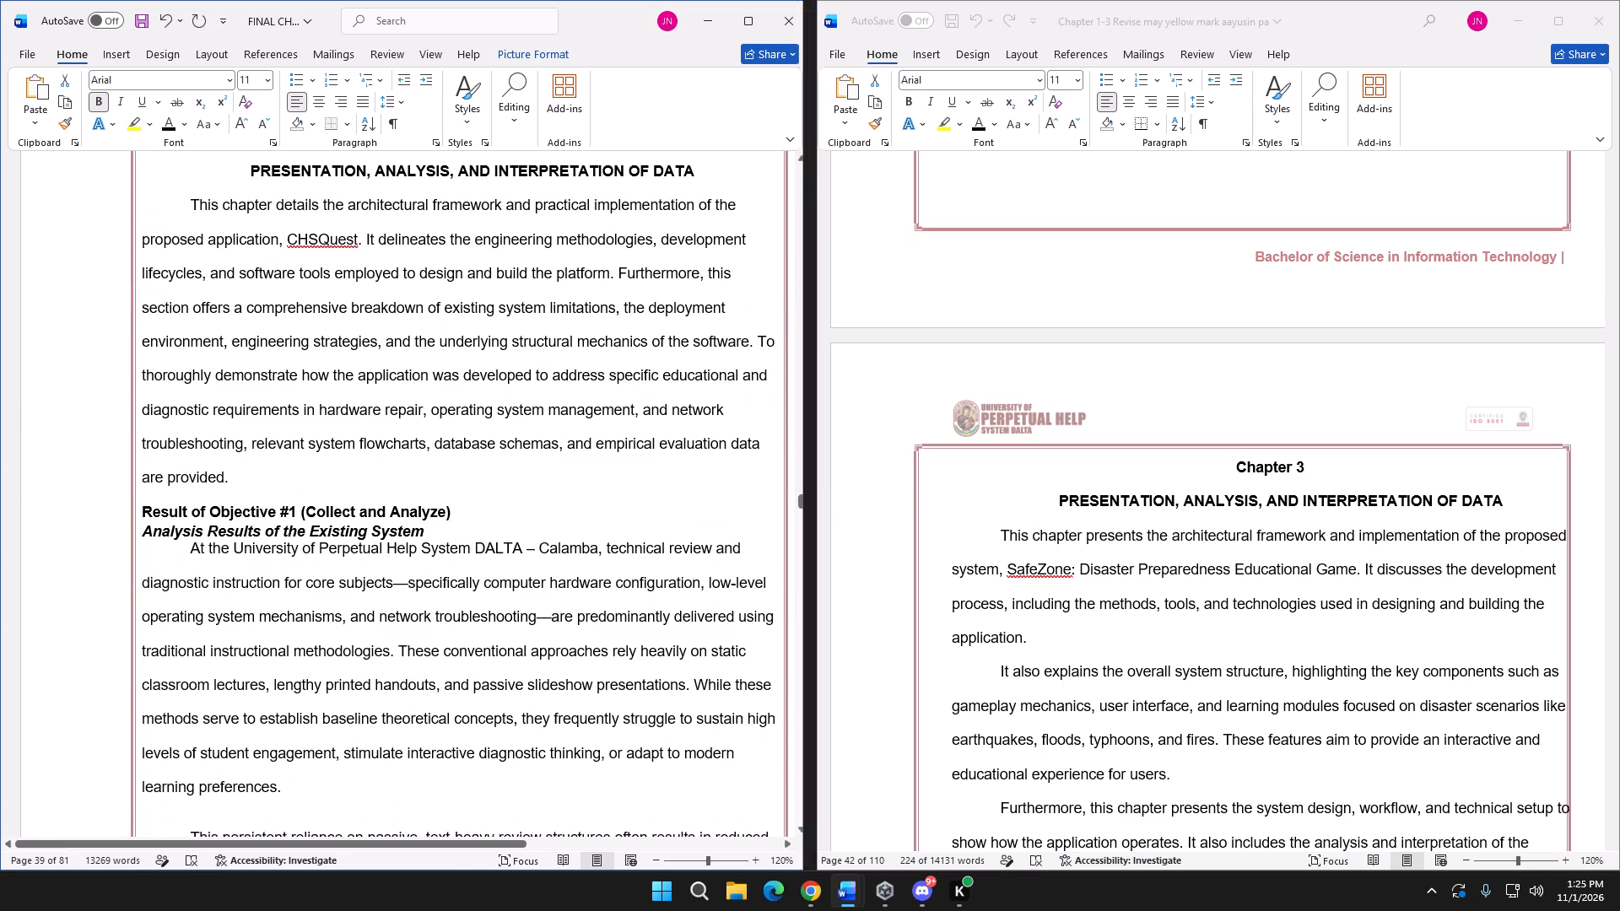
scroll(521, 401, "up", 2)
scroll(1120, 464, "down", 3)
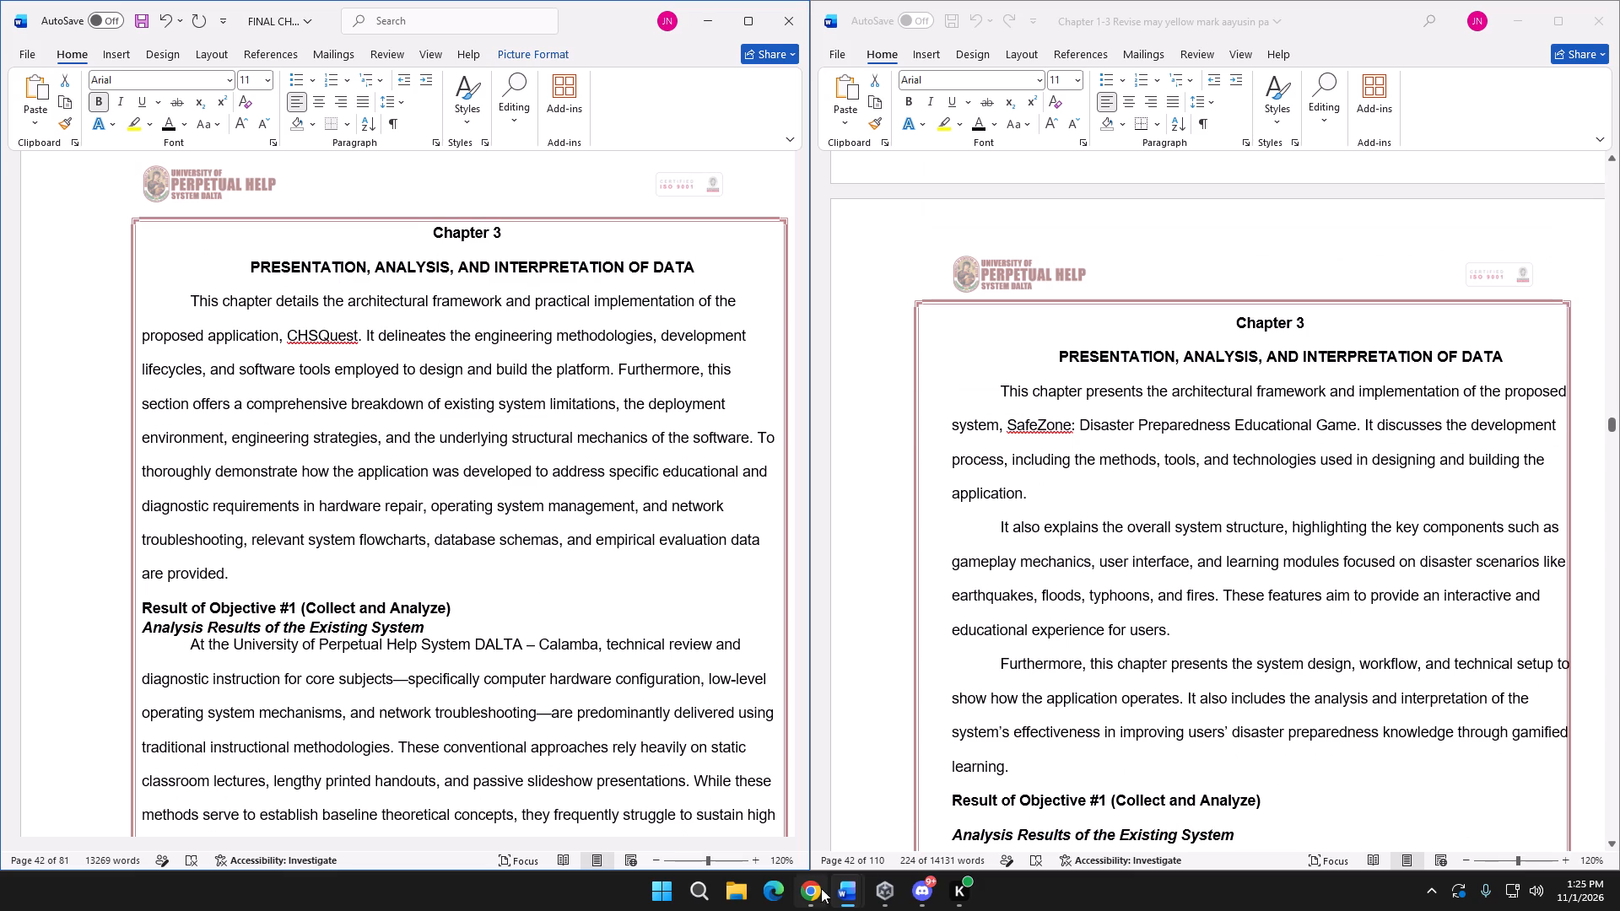
Switch to Facebook in Chrome and send "tamang kuha pagkain sa sementeryo no HAHAHA" in the open group chat.
left_click(818, 892)
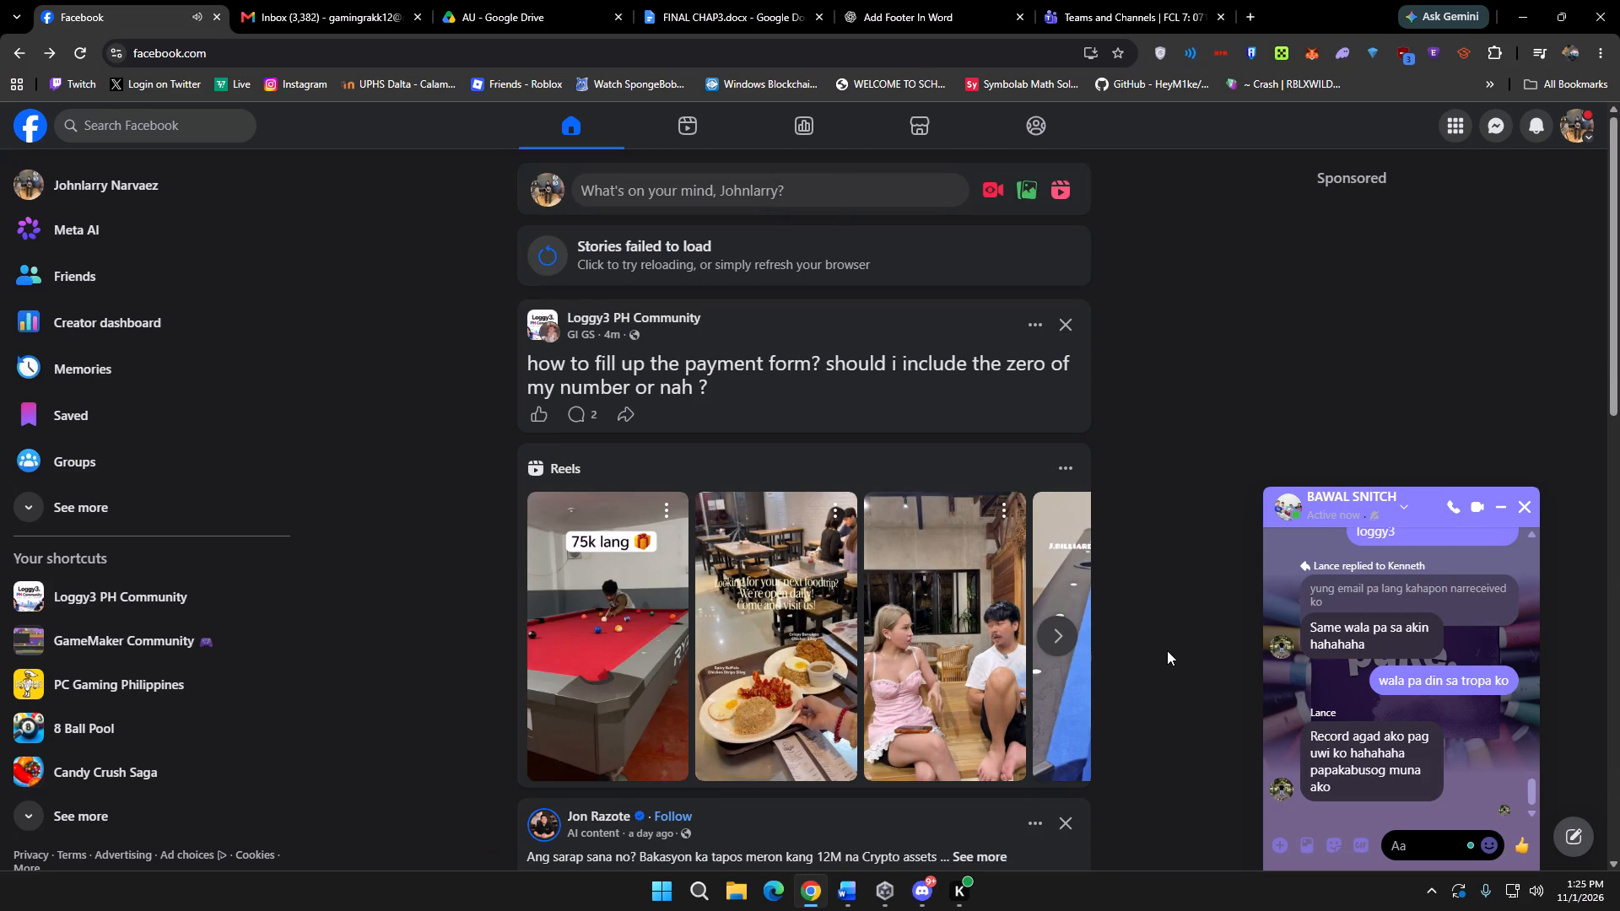
left_click(1397, 835)
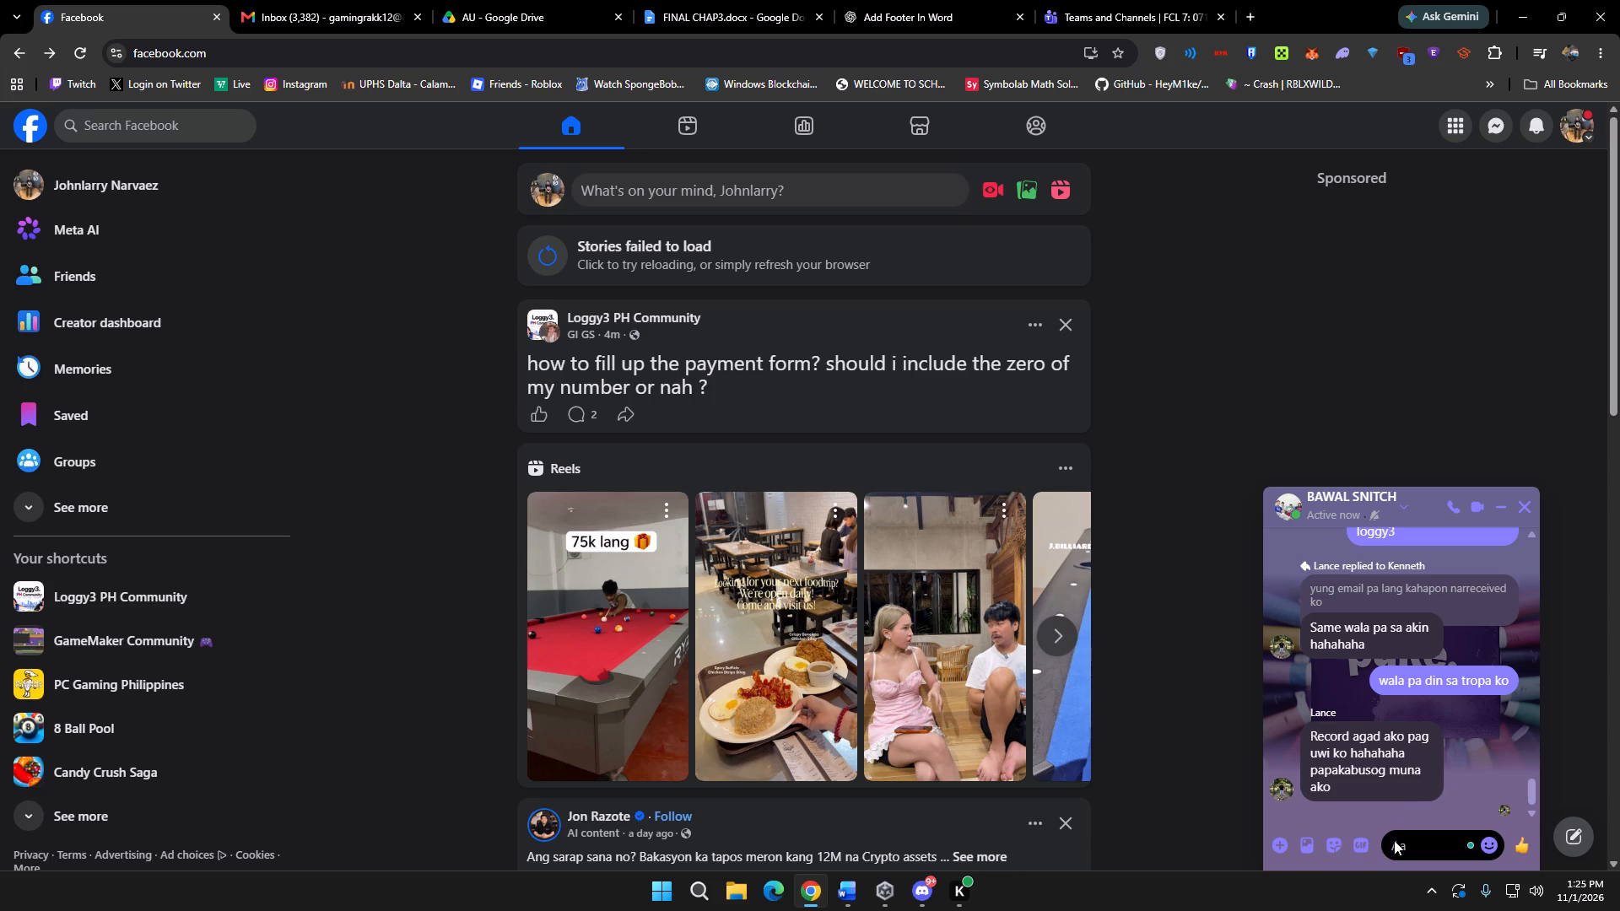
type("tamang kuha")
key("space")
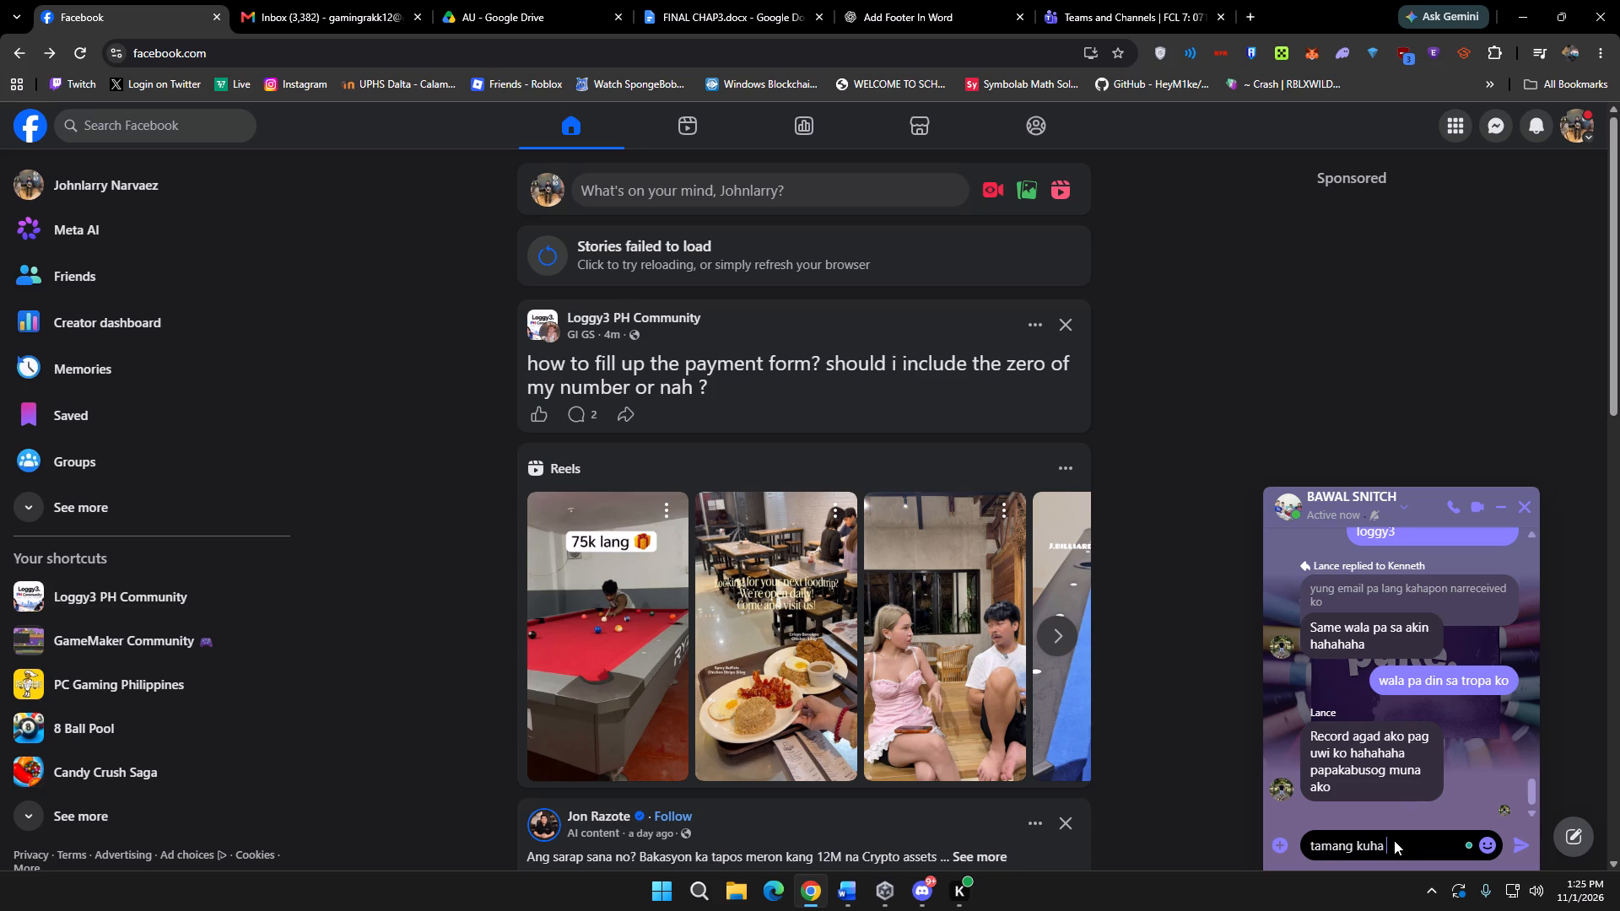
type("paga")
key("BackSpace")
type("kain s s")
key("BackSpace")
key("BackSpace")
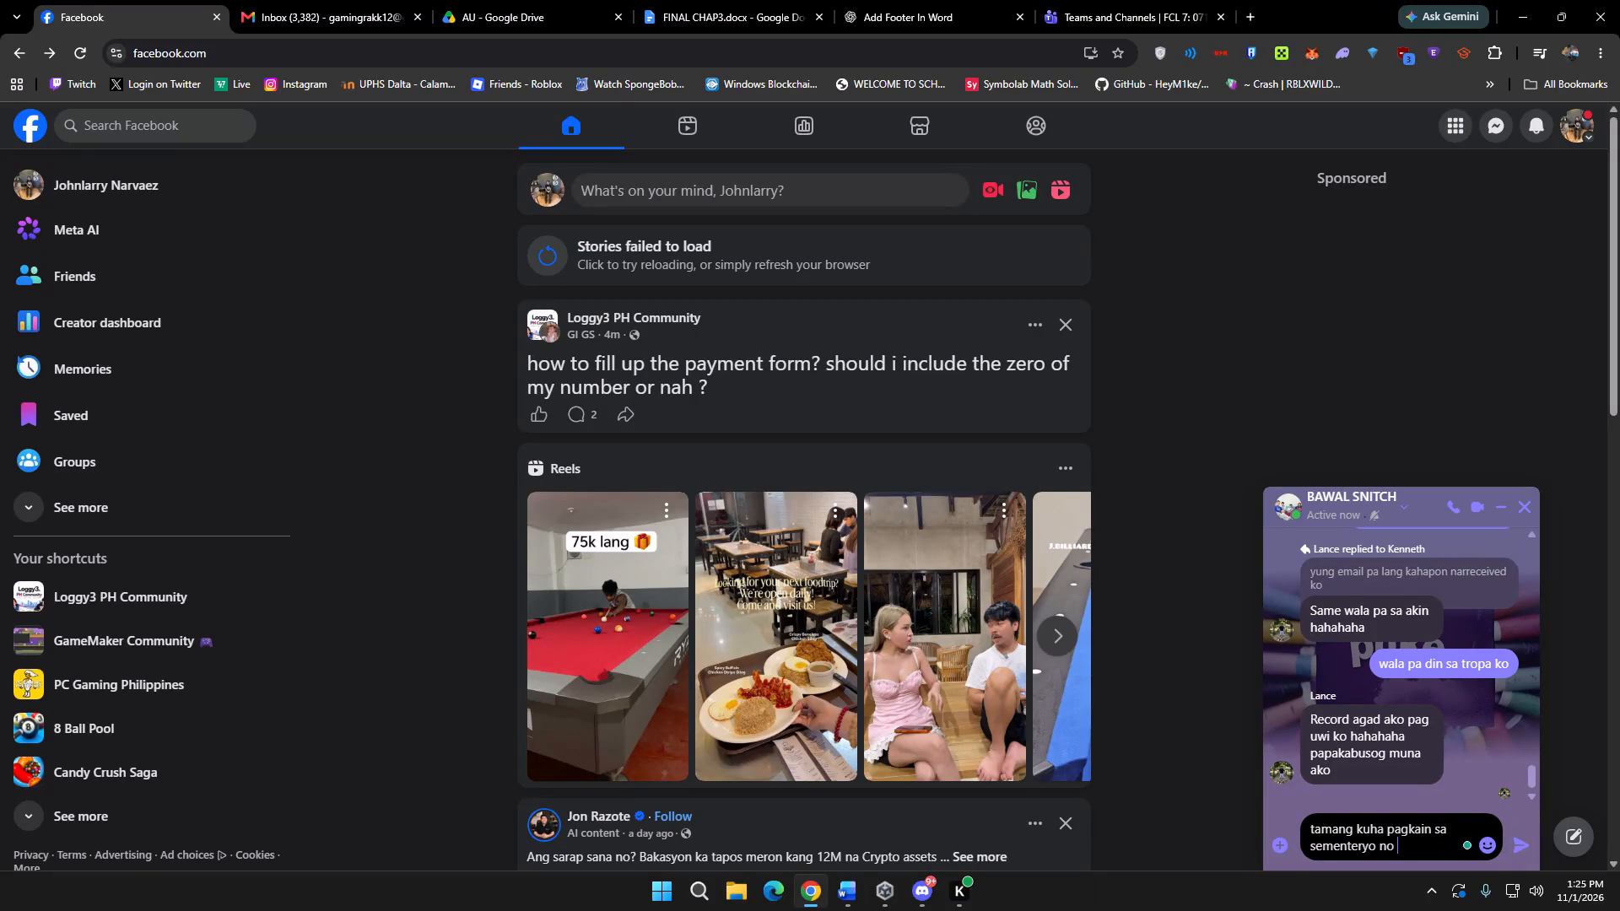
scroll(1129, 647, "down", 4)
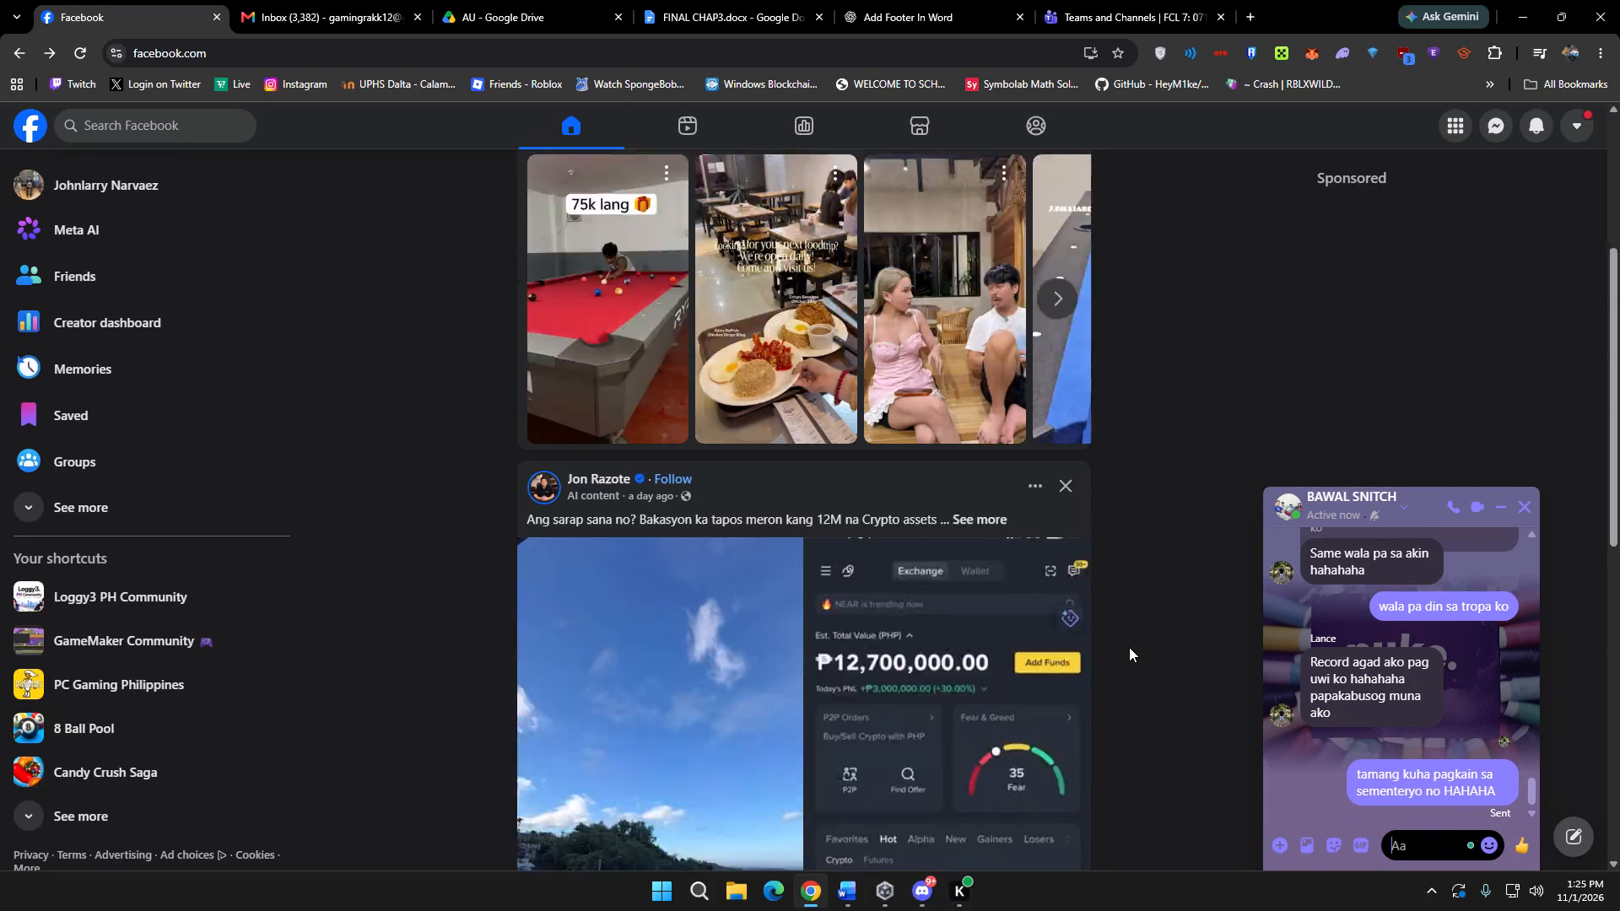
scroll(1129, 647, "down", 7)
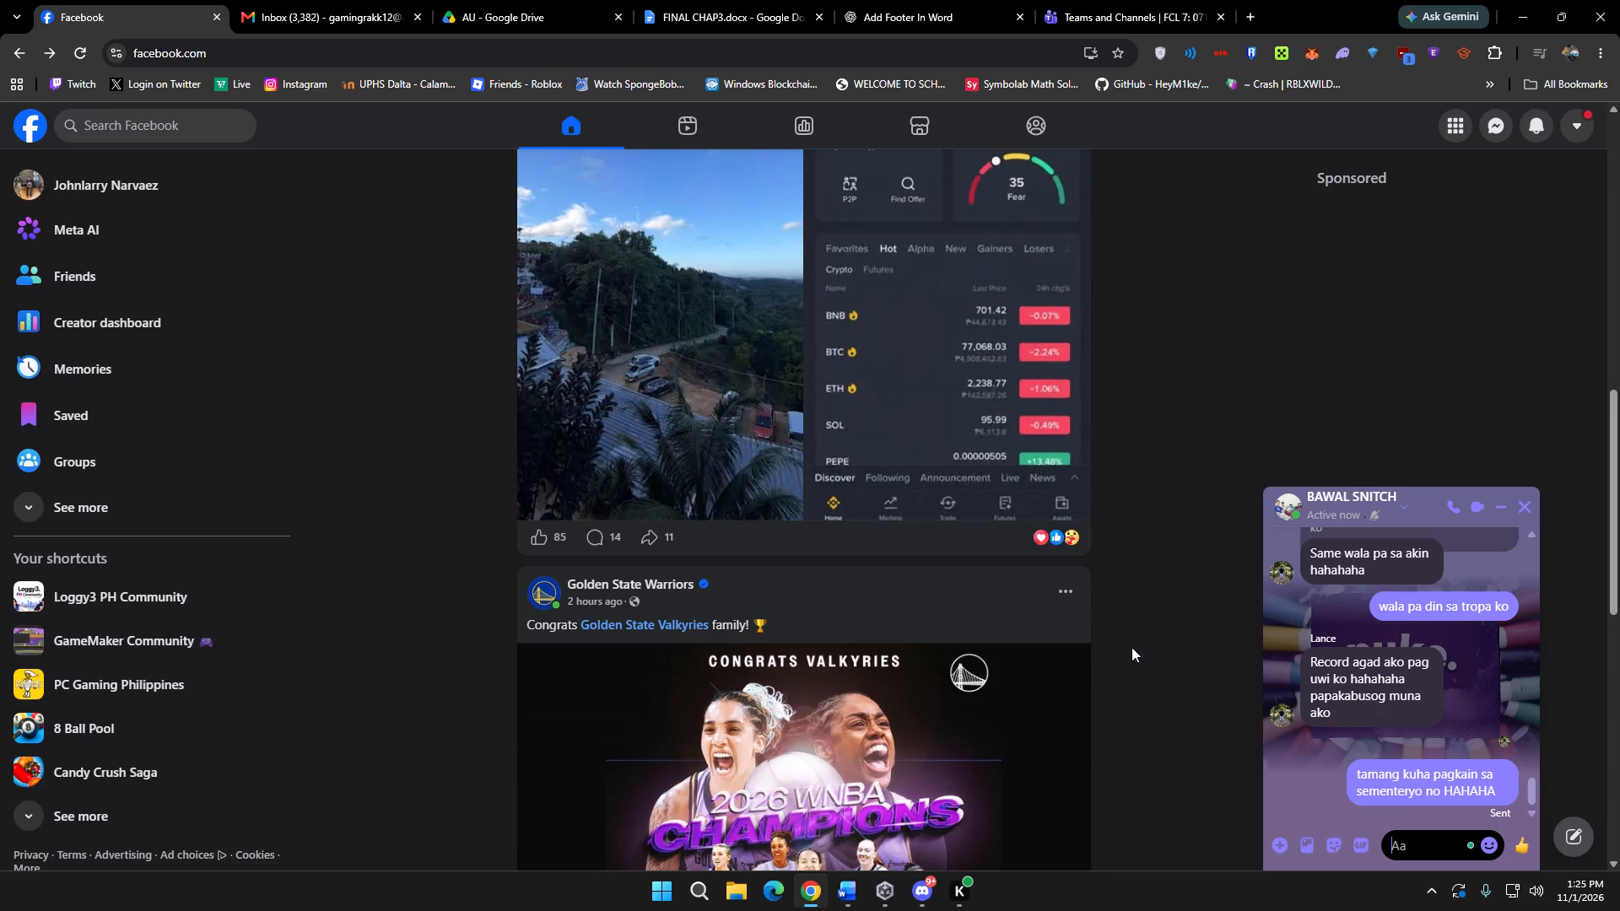
Back in Word, replace the final document's Chapter 3 introduction with the revision's three paragraphs, from "This chapter presents" to "gamified learning.".
key("alt+Tab")
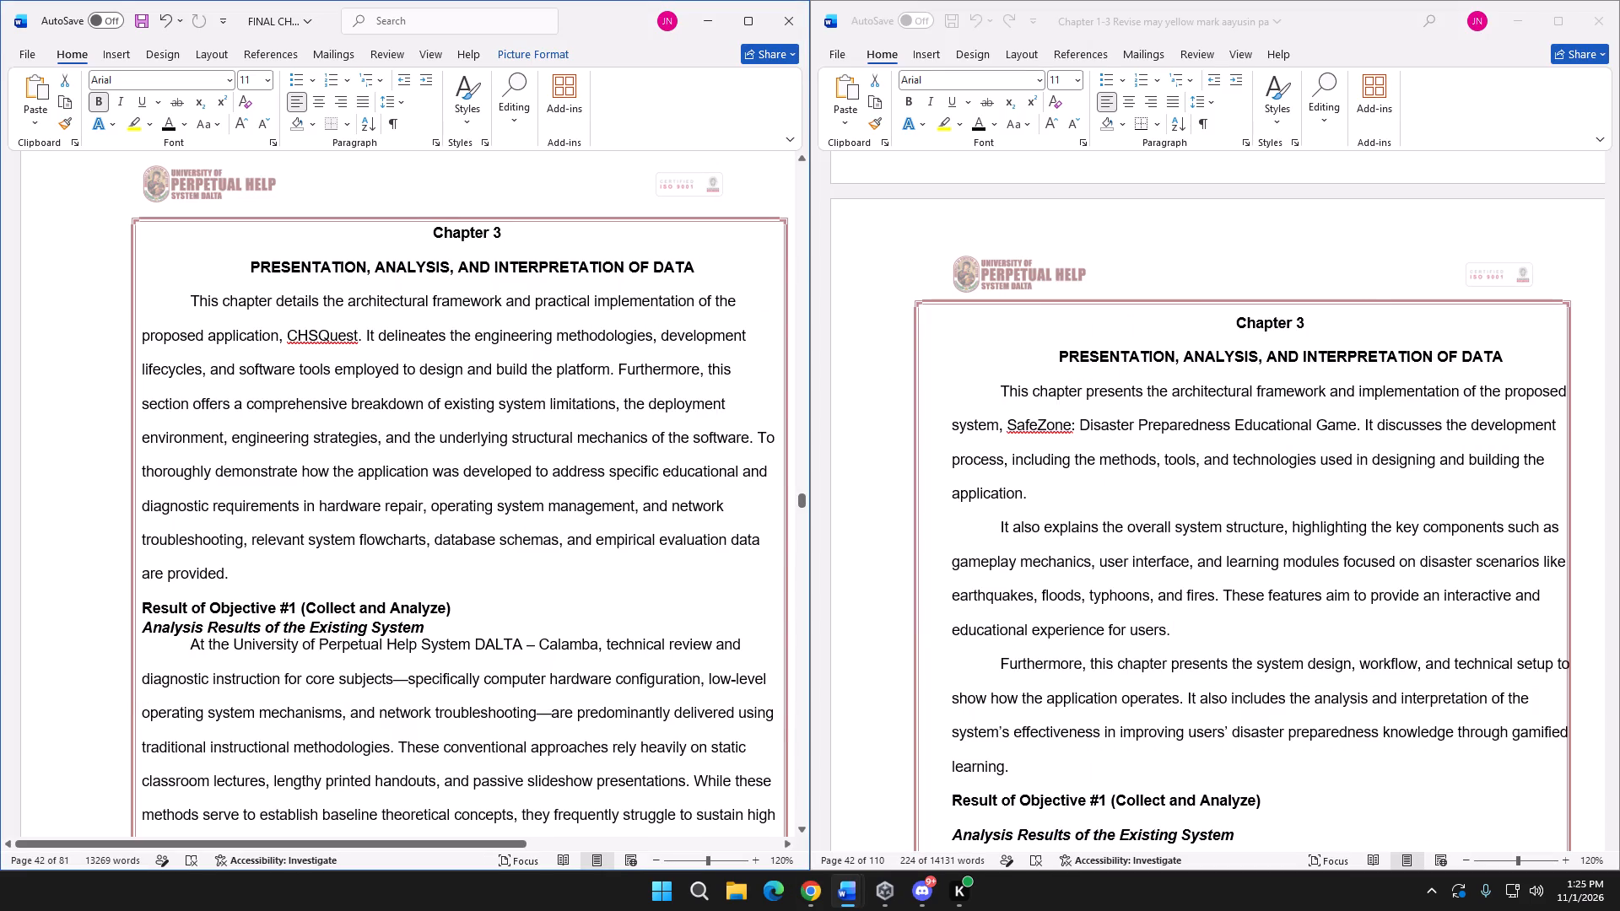
left_click(1004, 390)
left_click_drag(1000, 392, 1154, 515)
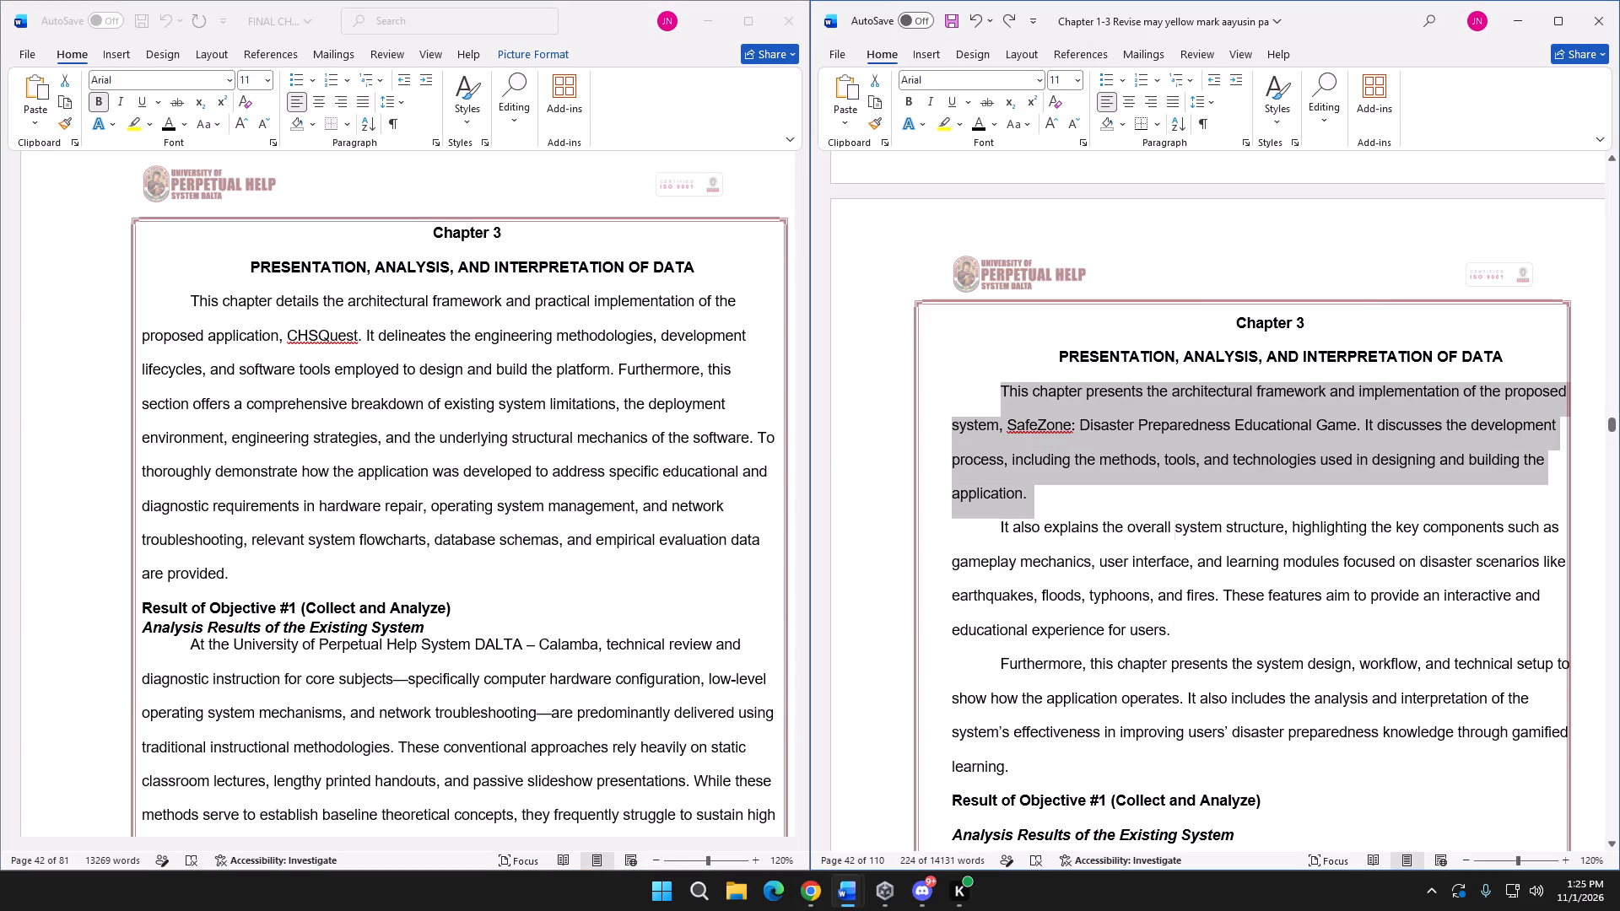
left_click_drag(1154, 515, 1023, 769)
key("ctrl+c")
left_click(211, 310)
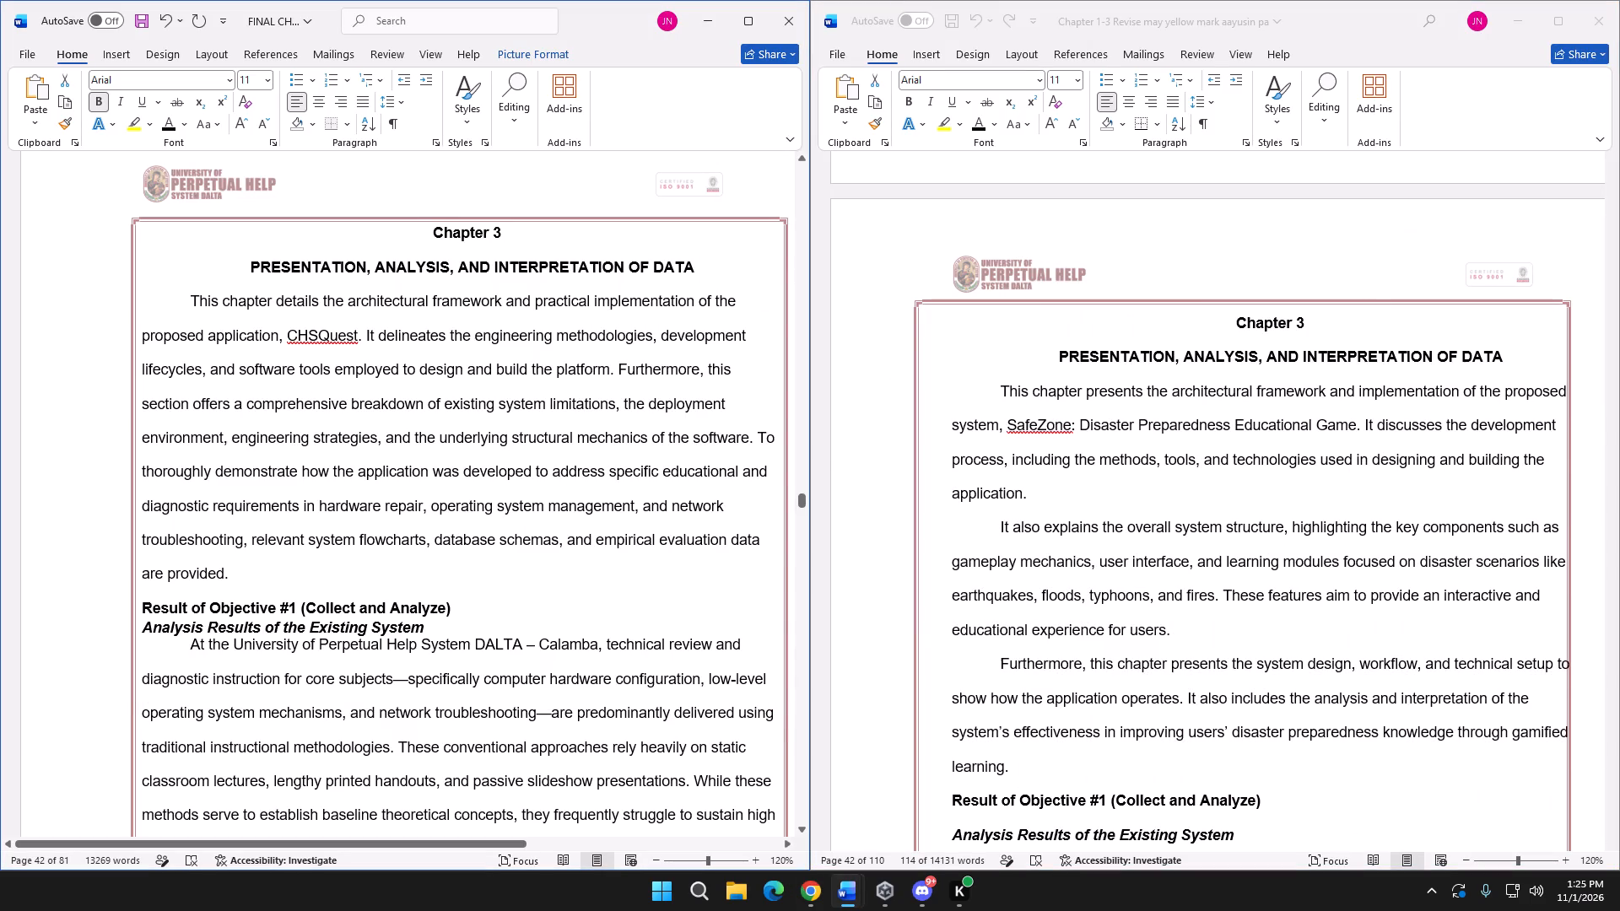
left_click_drag(190, 299, 228, 575)
key("ctrl+v")
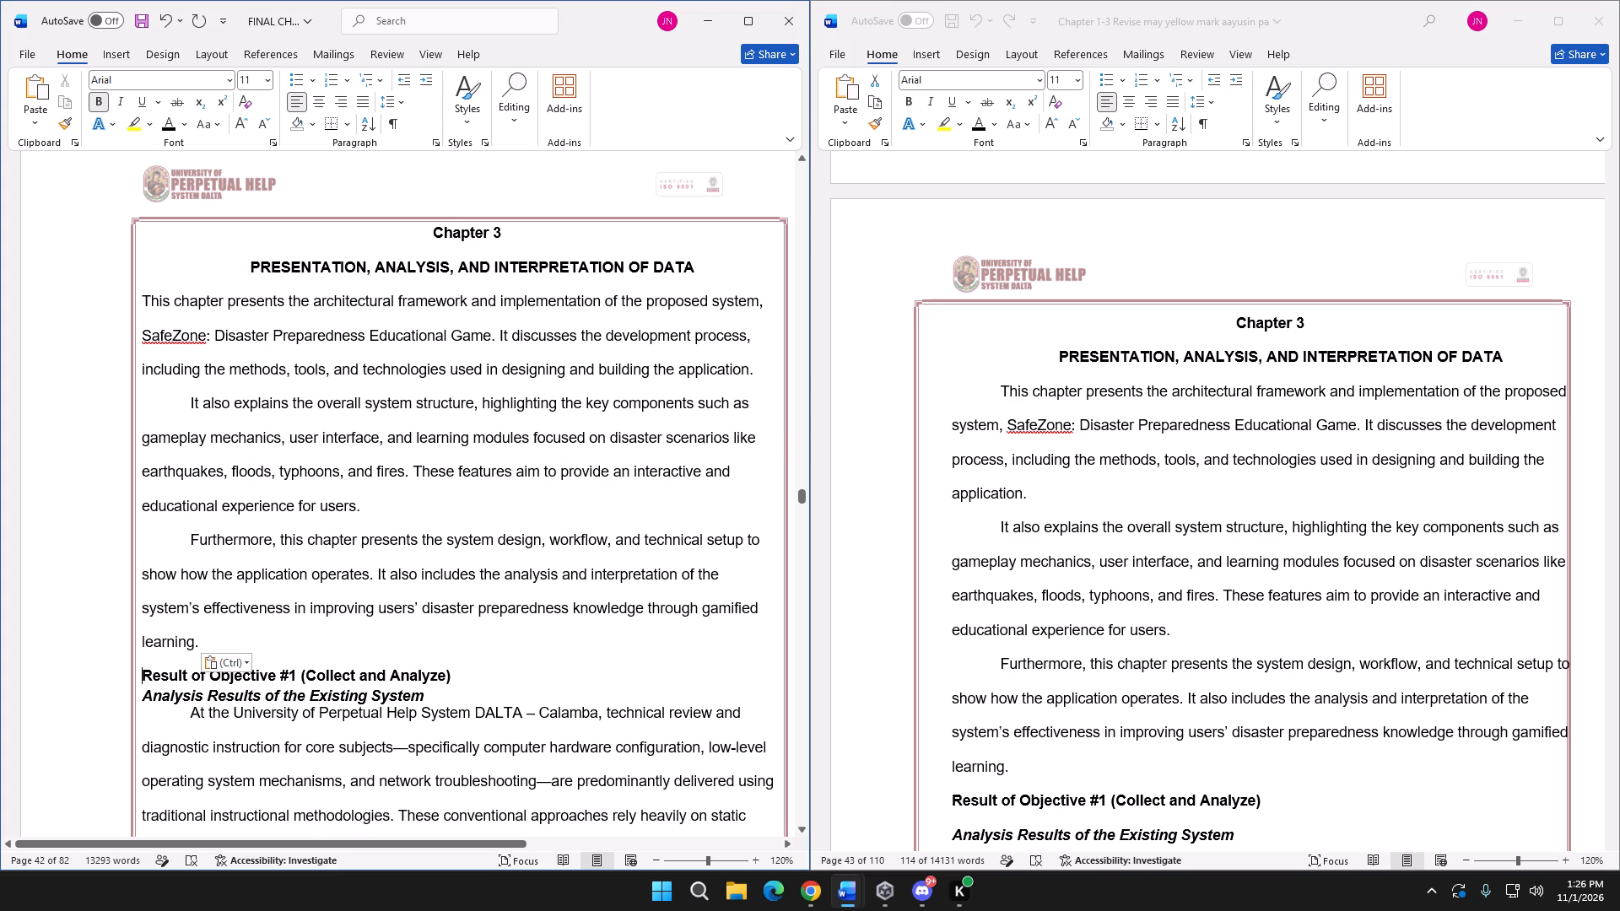
Indent the first line of the "This chapter presents" paragraph under the final document's Chapter 3 heading.
left_click(141, 298)
key("Tab")
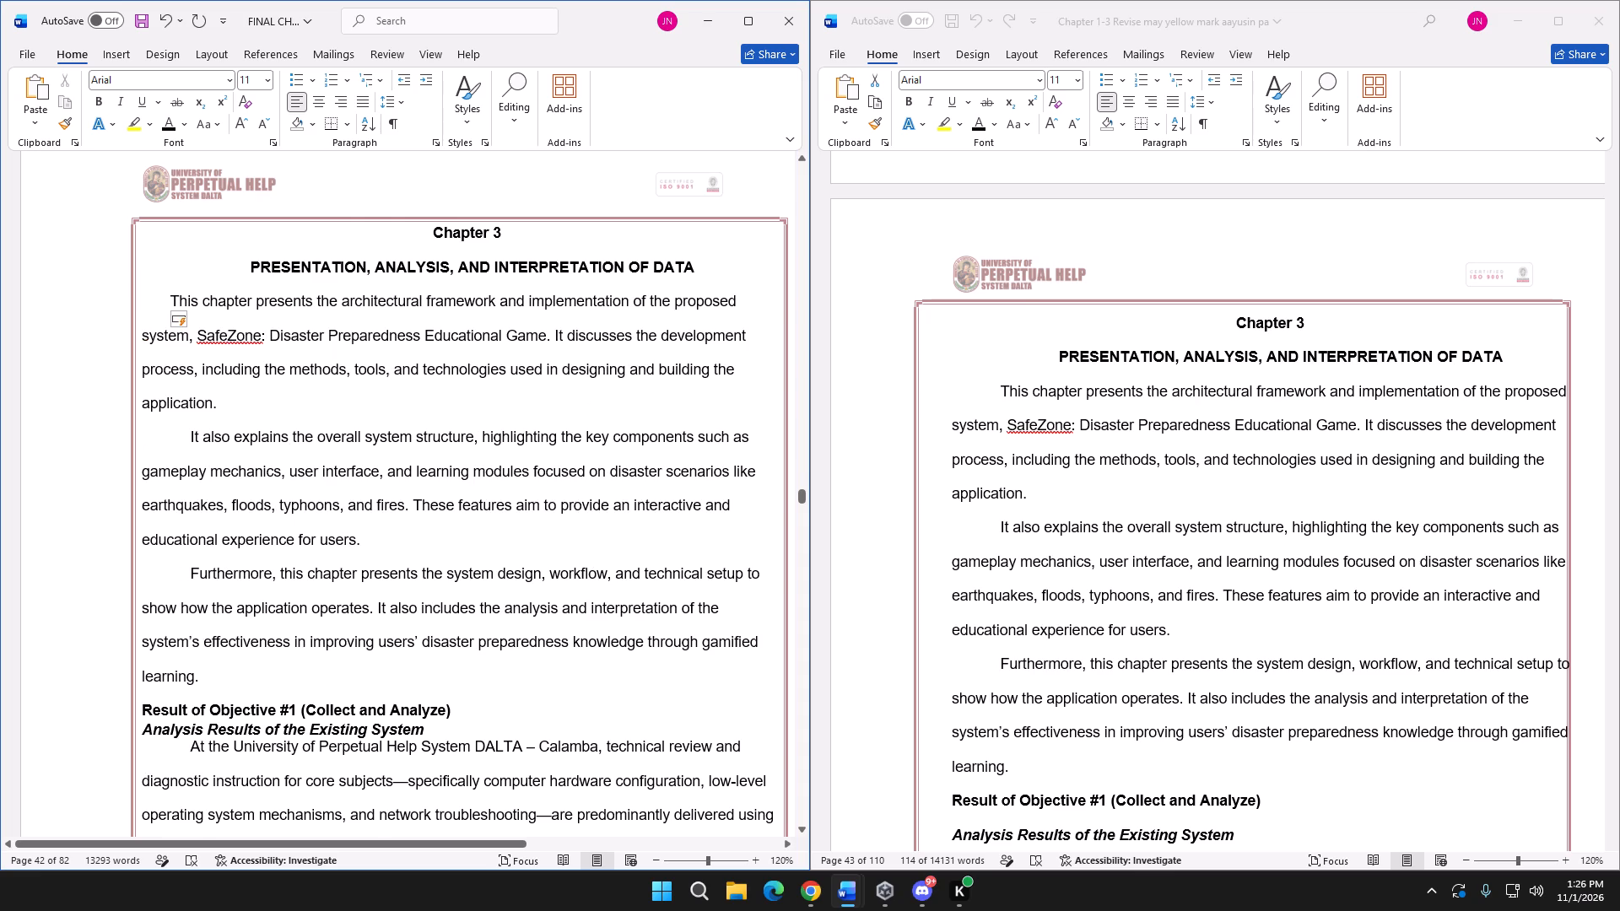
Set the line spacing of the final document's "Result of Objective #1 (Collect and Analyze)" and "Analysis Results of the Existing System" headings to Double.
scroll(404, 449, "down", 3)
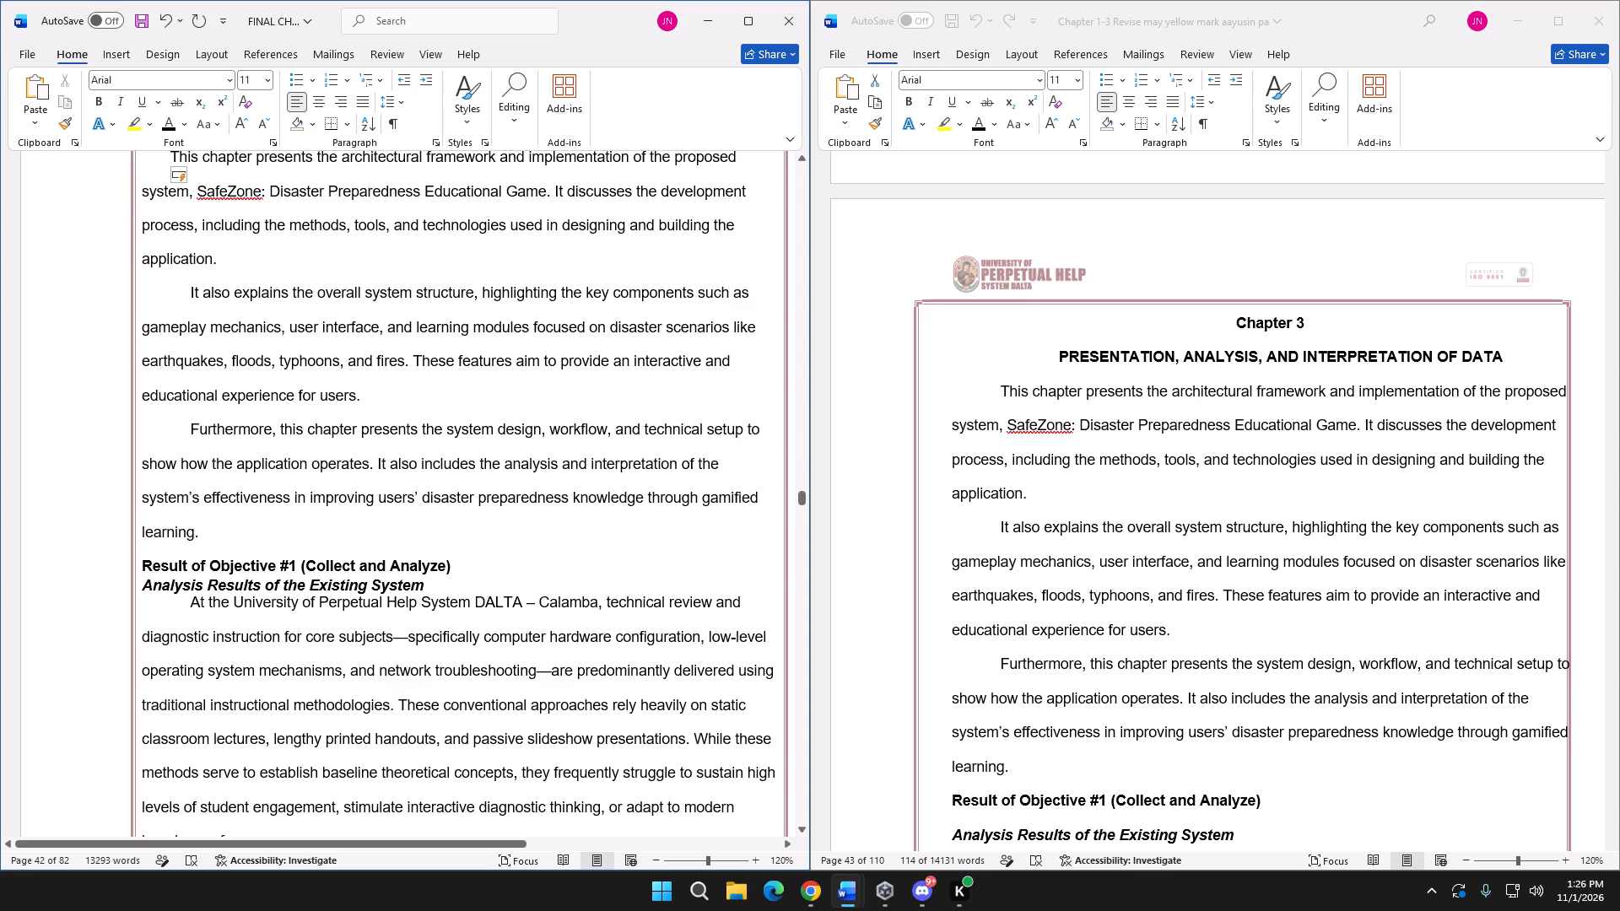
scroll(413, 434, "down", 3)
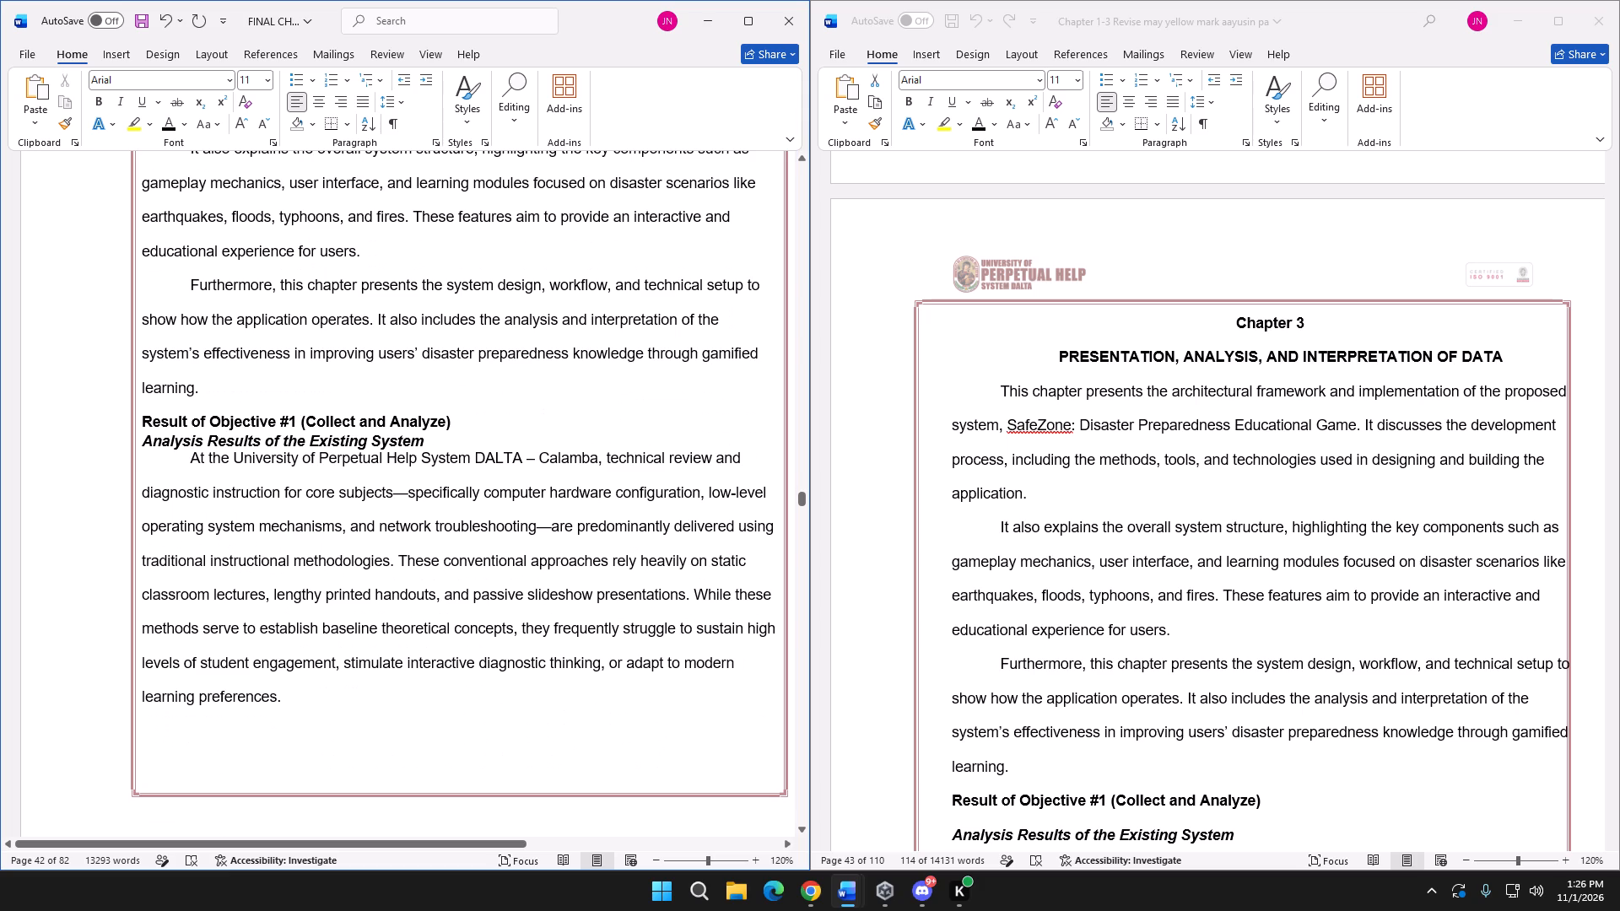
left_click_drag(457, 444, 143, 416)
left_click(436, 139)
left_click(1338, 528)
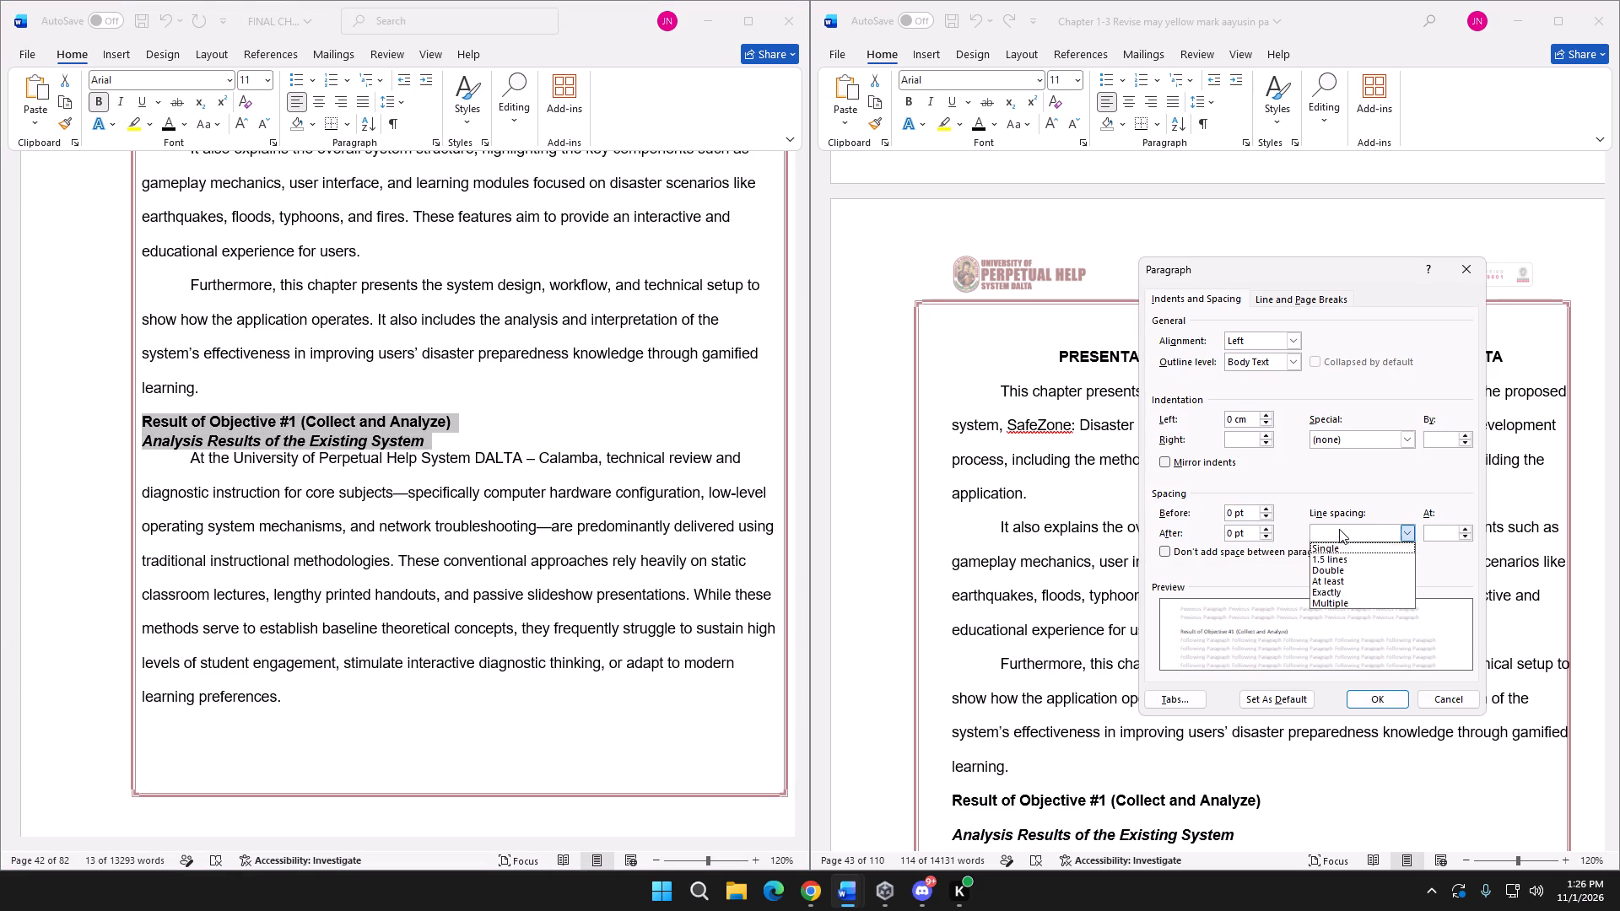
left_click(1340, 574)
left_click(1373, 696)
left_click(490, 434)
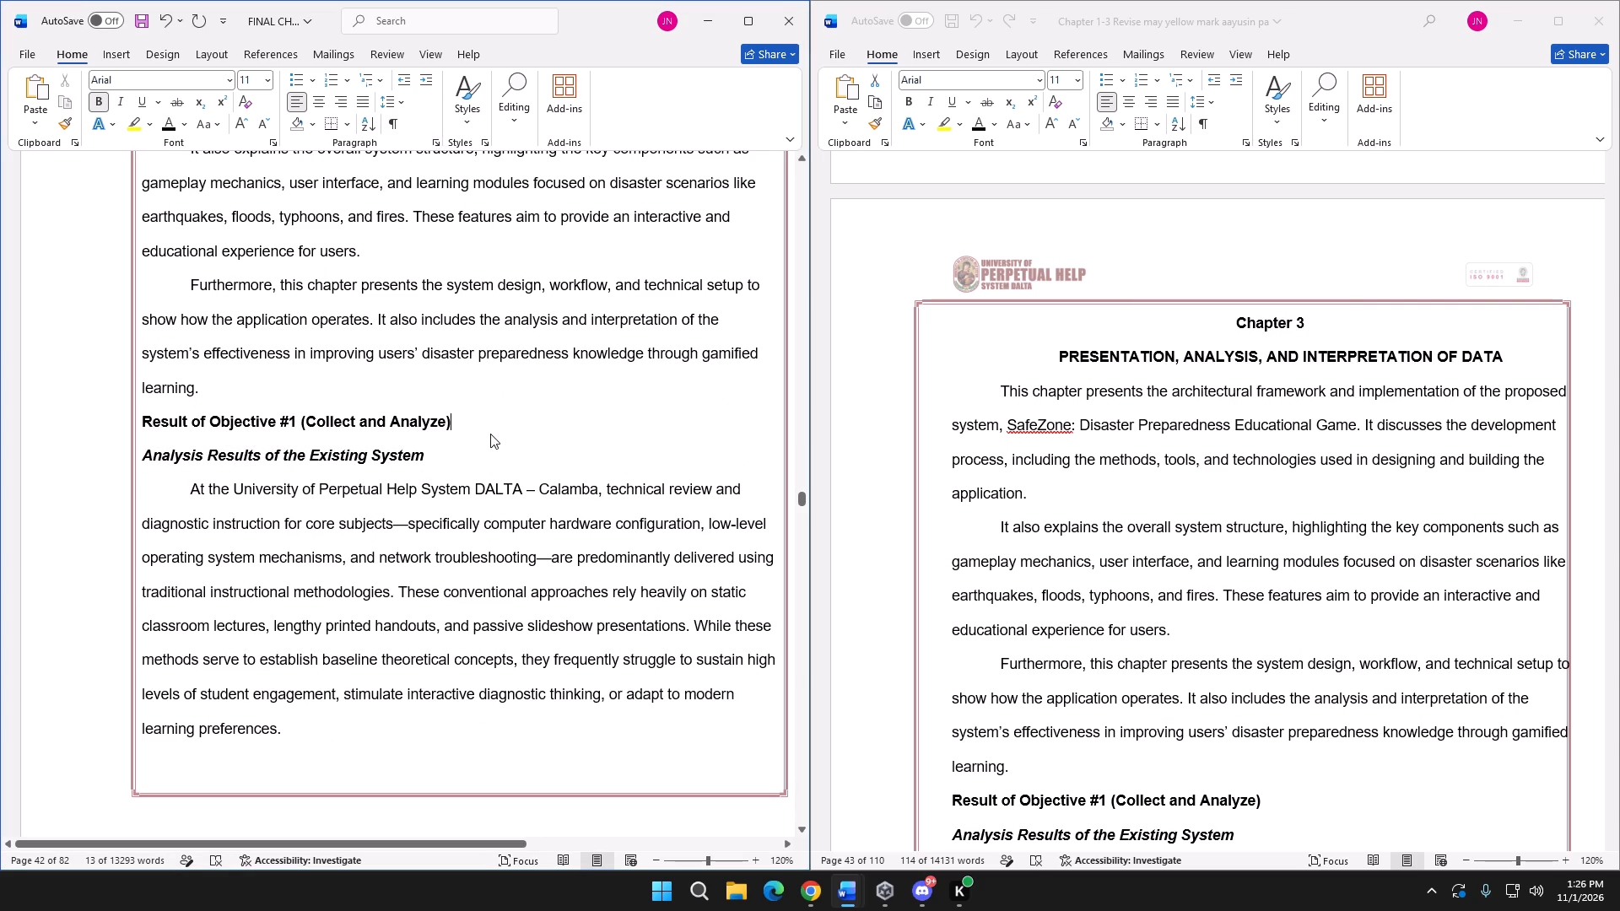
left_click_drag(436, 454, 162, 459)
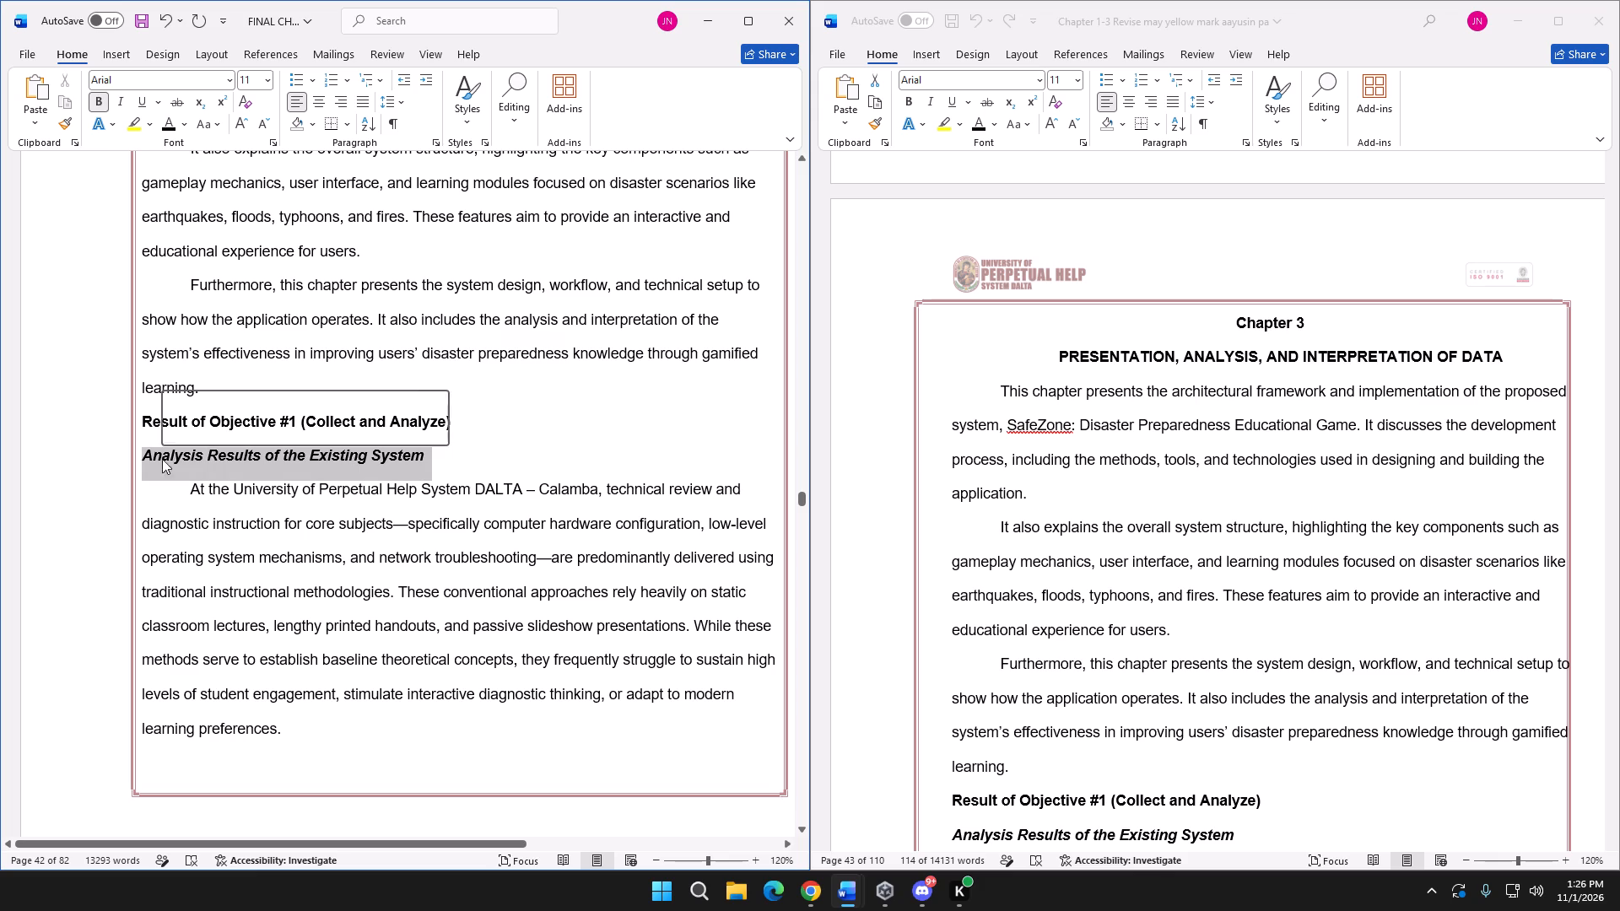
left_click(522, 452)
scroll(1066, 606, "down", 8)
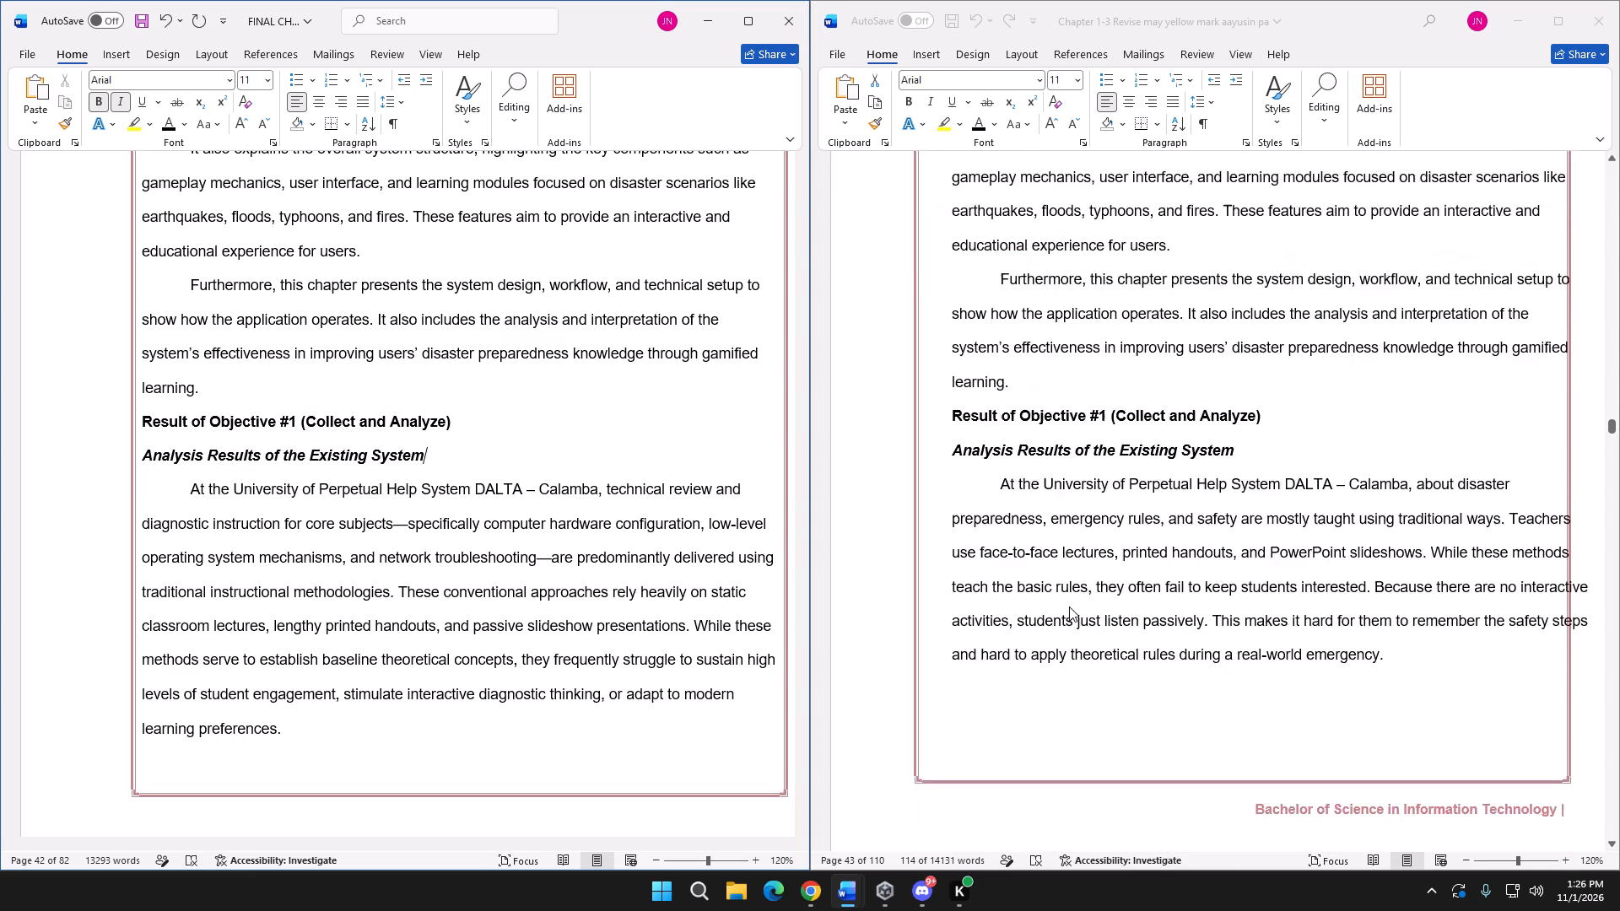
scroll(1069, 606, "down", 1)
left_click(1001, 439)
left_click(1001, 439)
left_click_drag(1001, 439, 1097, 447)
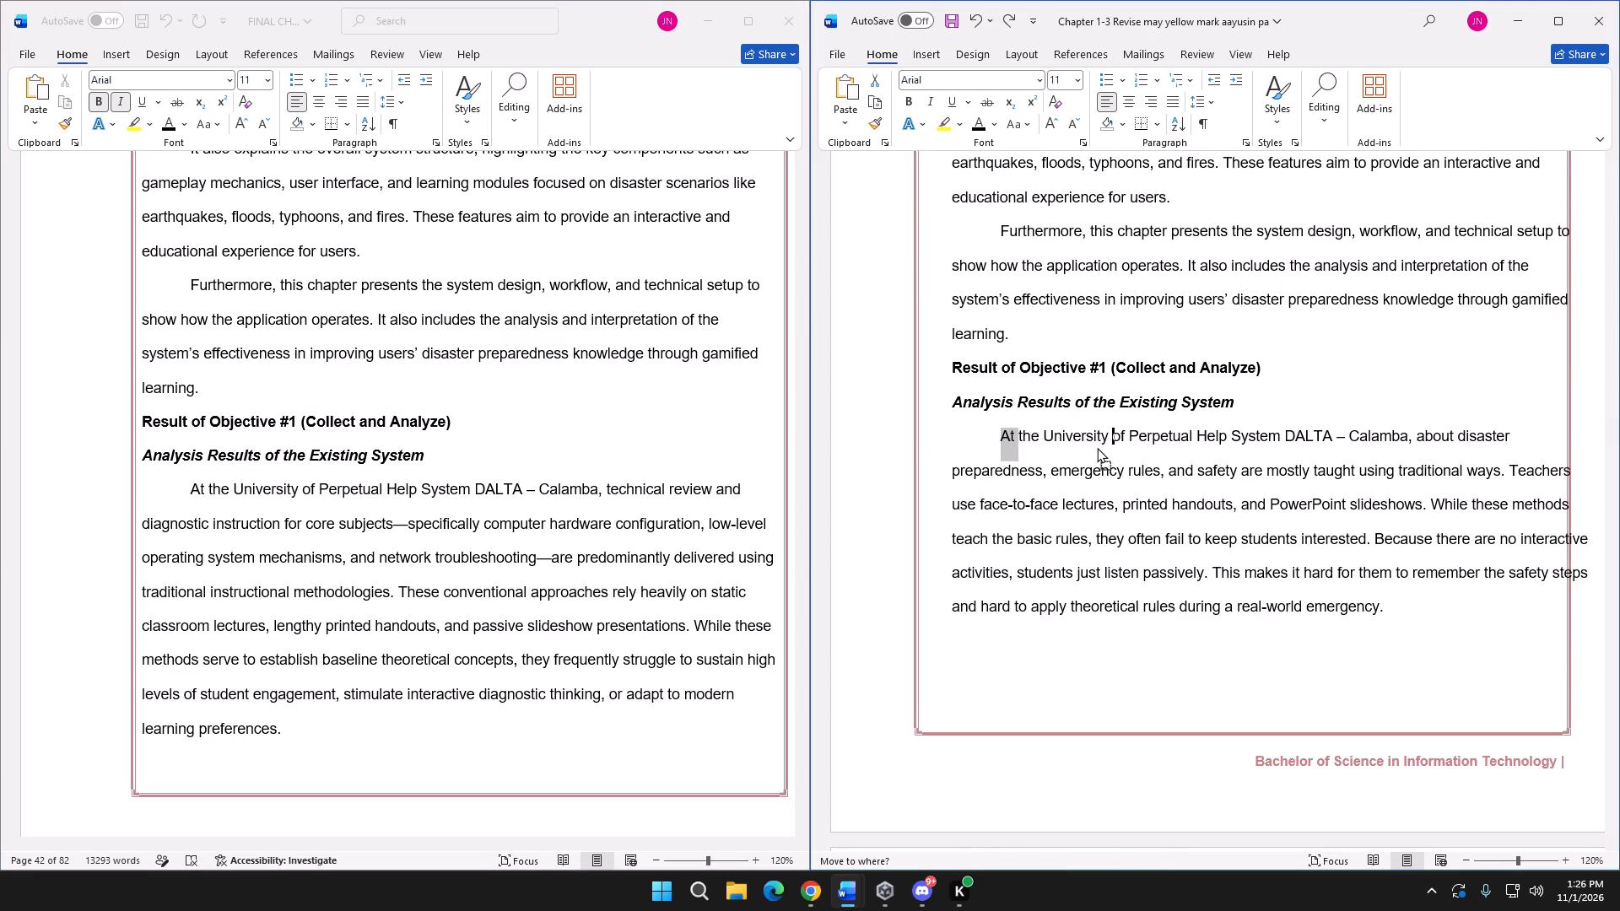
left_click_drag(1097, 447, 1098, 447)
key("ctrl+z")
Replace the final document's "At the University of Perpetual Help System DALTA – Calamba" paragraph with the revision's version about disaster preparedness teaching.
left_click(993, 437)
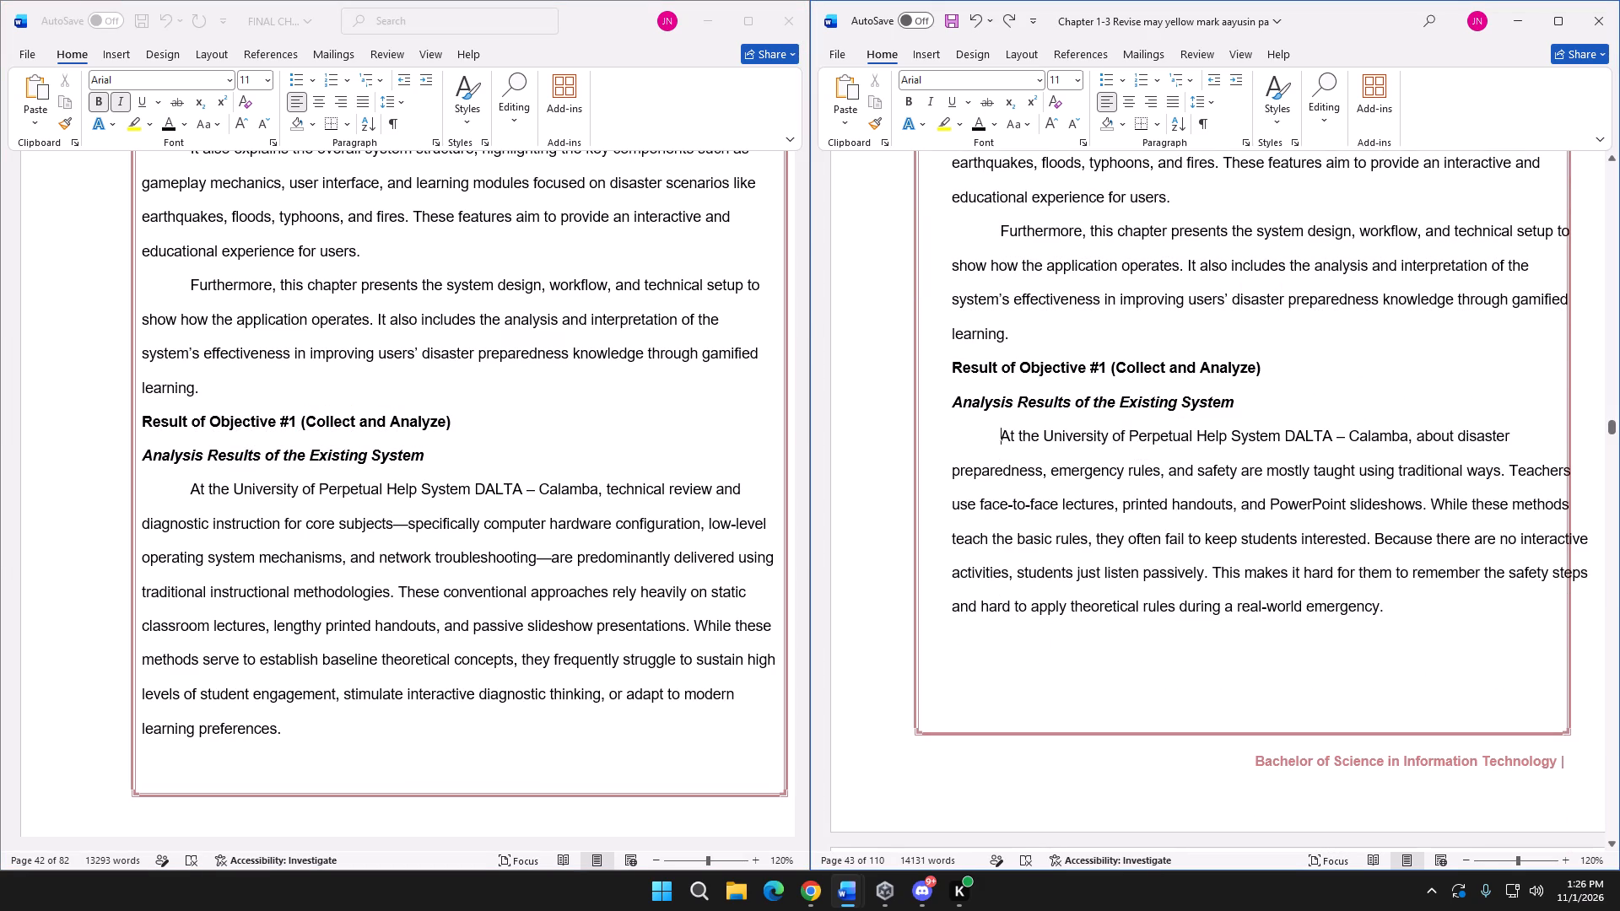
left_click_drag(999, 441, 1432, 606)
key("ctrl+c")
left_click(213, 482)
left_click_drag(192, 490, 283, 728)
key("ctrl+v")
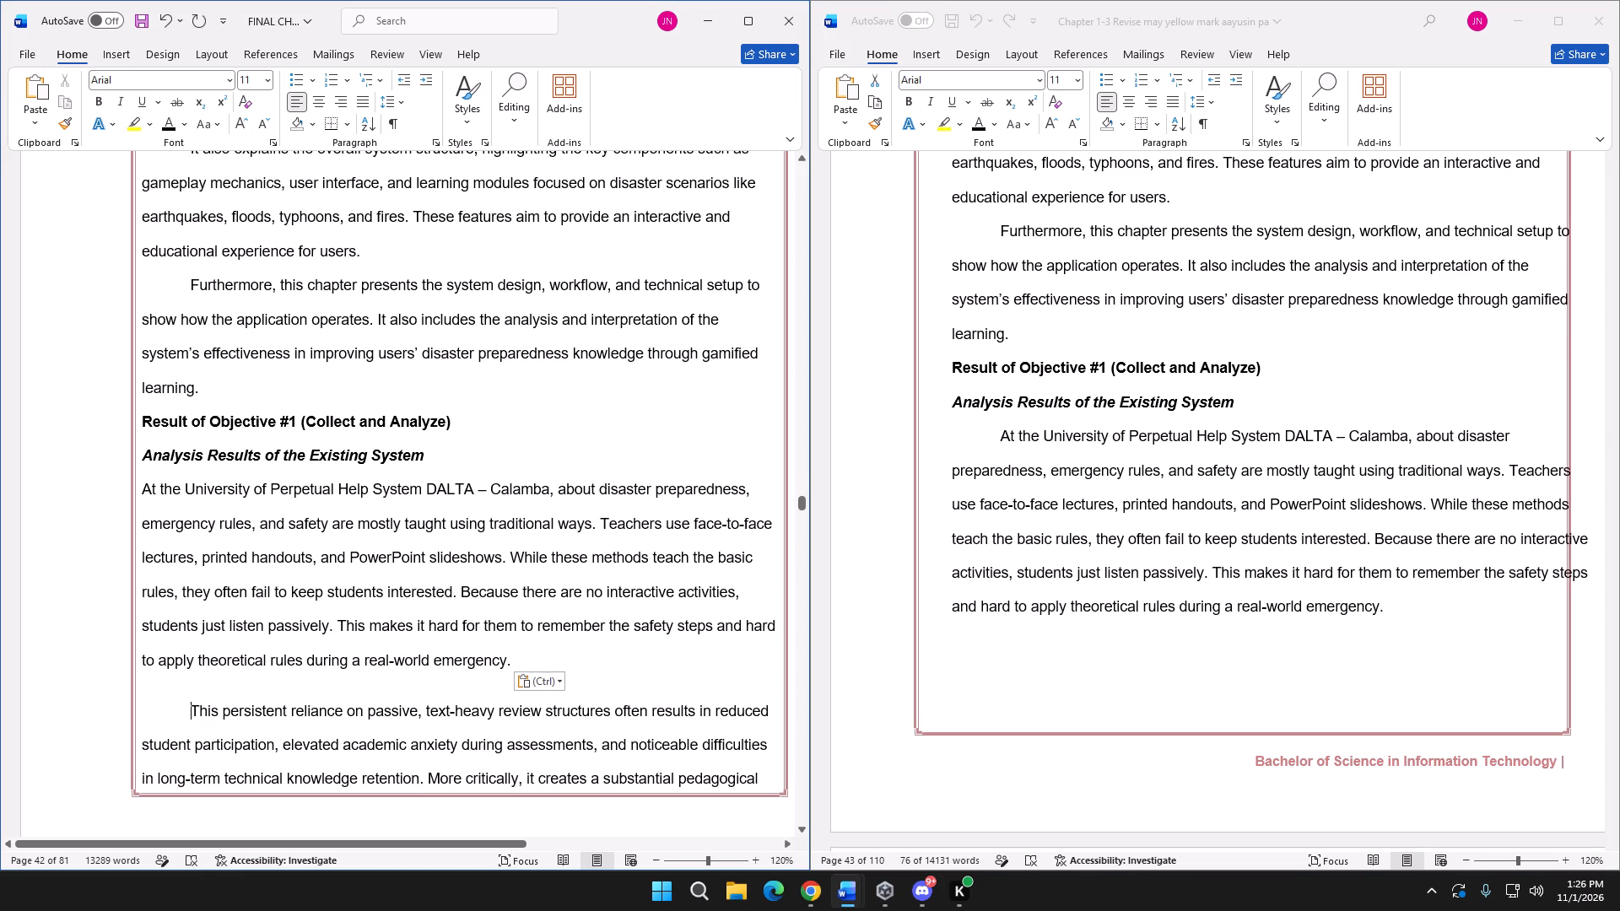
Delete the "This persistent reliance on passive, text-heavy review structures" paragraph above Figure 3 in the final document.
scroll(1079, 576, "down", 10)
scroll(484, 488, "down", 11)
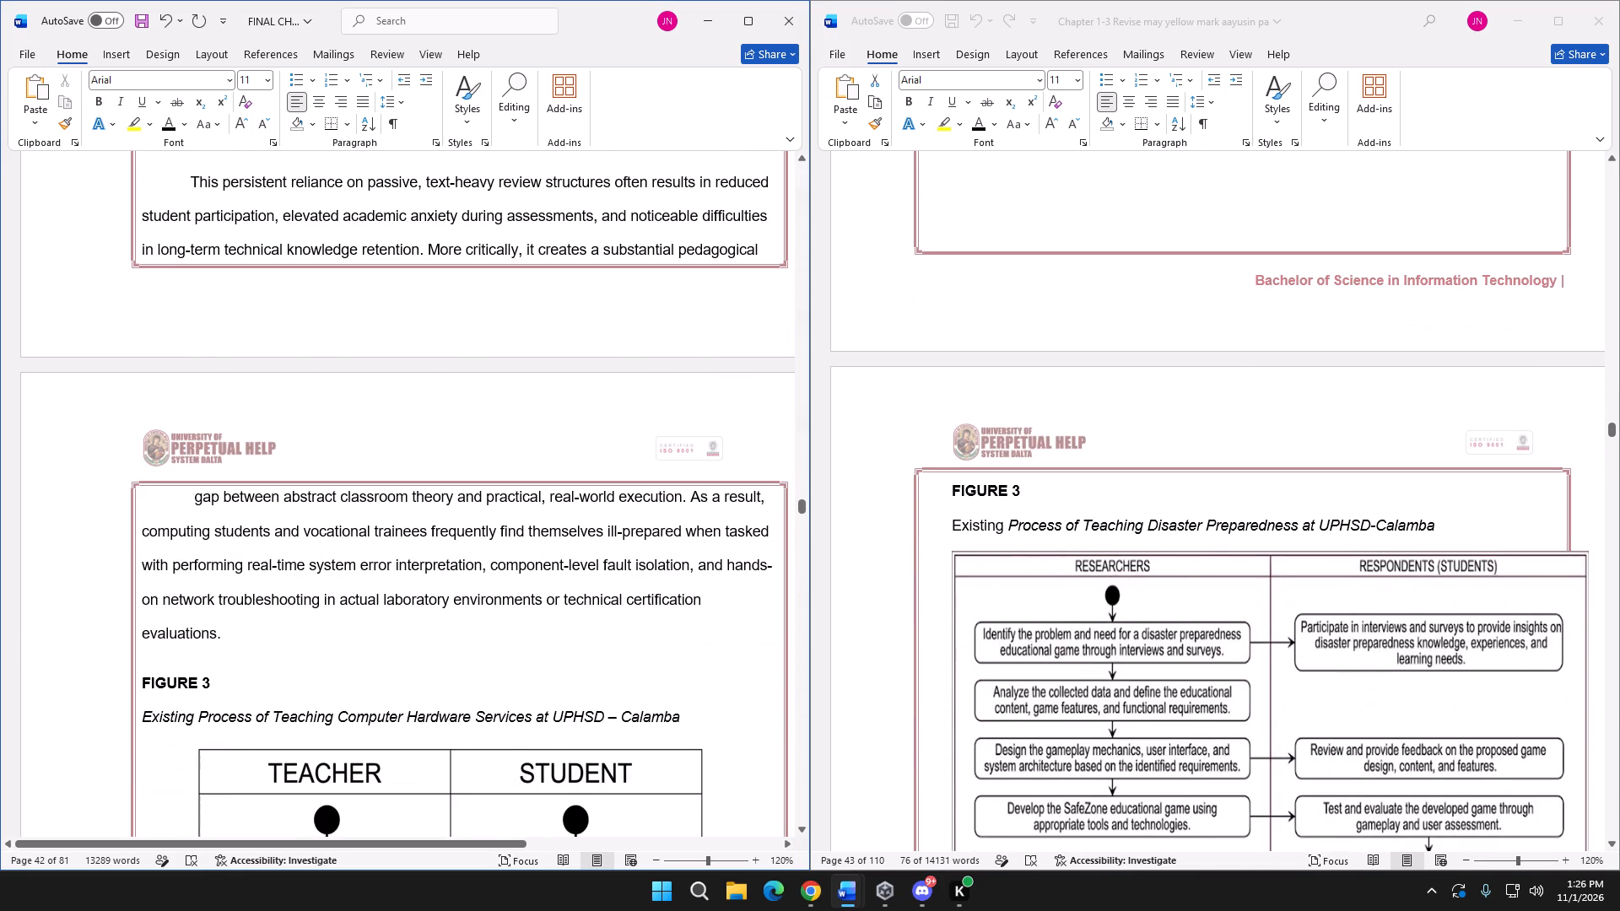
scroll(432, 489, "up", 3)
left_click_drag(191, 331, 254, 770)
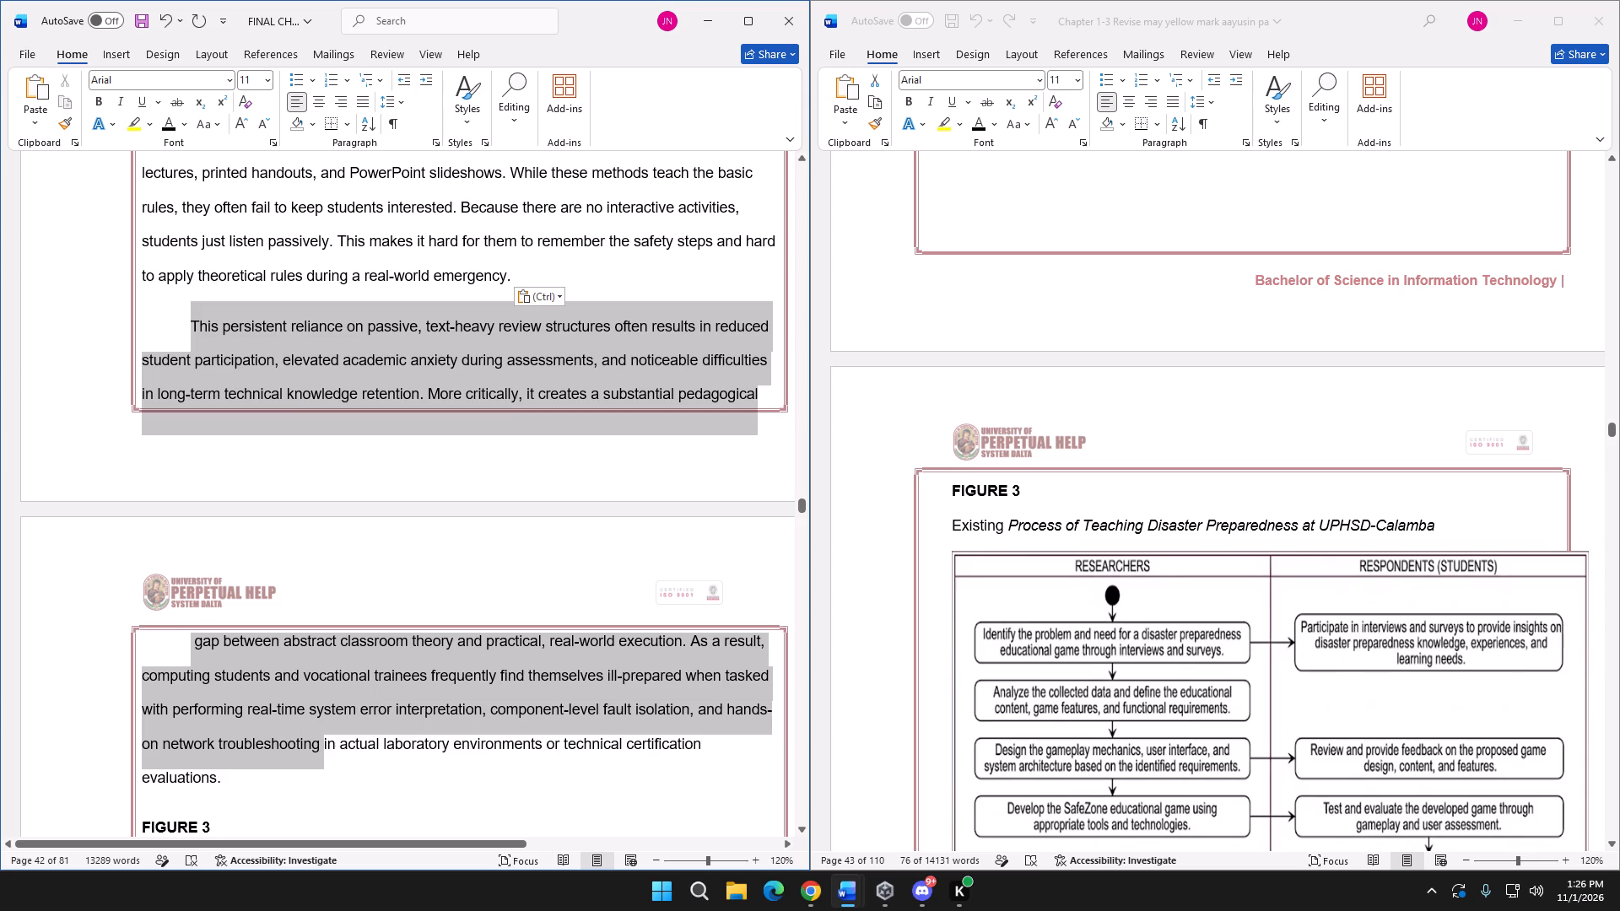
left_click_drag(254, 770, 252, 773)
key("BackSpace")
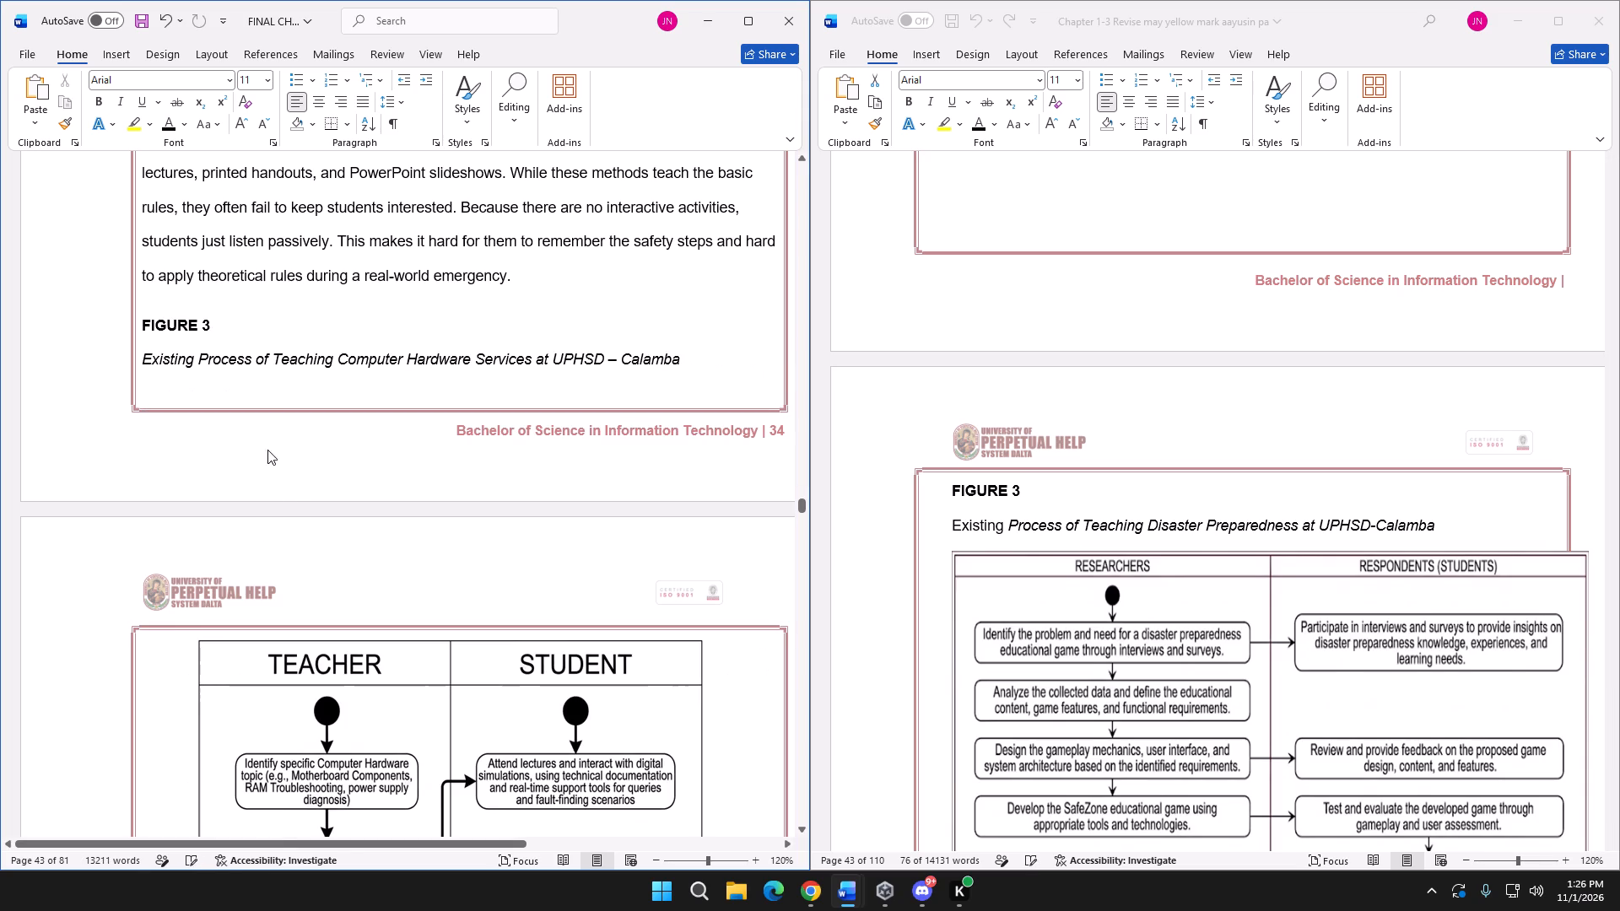
Insert blank lines before the final document's FIGURE 3 label so that it starts on a new page.
key("Return")
key("Return")
key("Return")
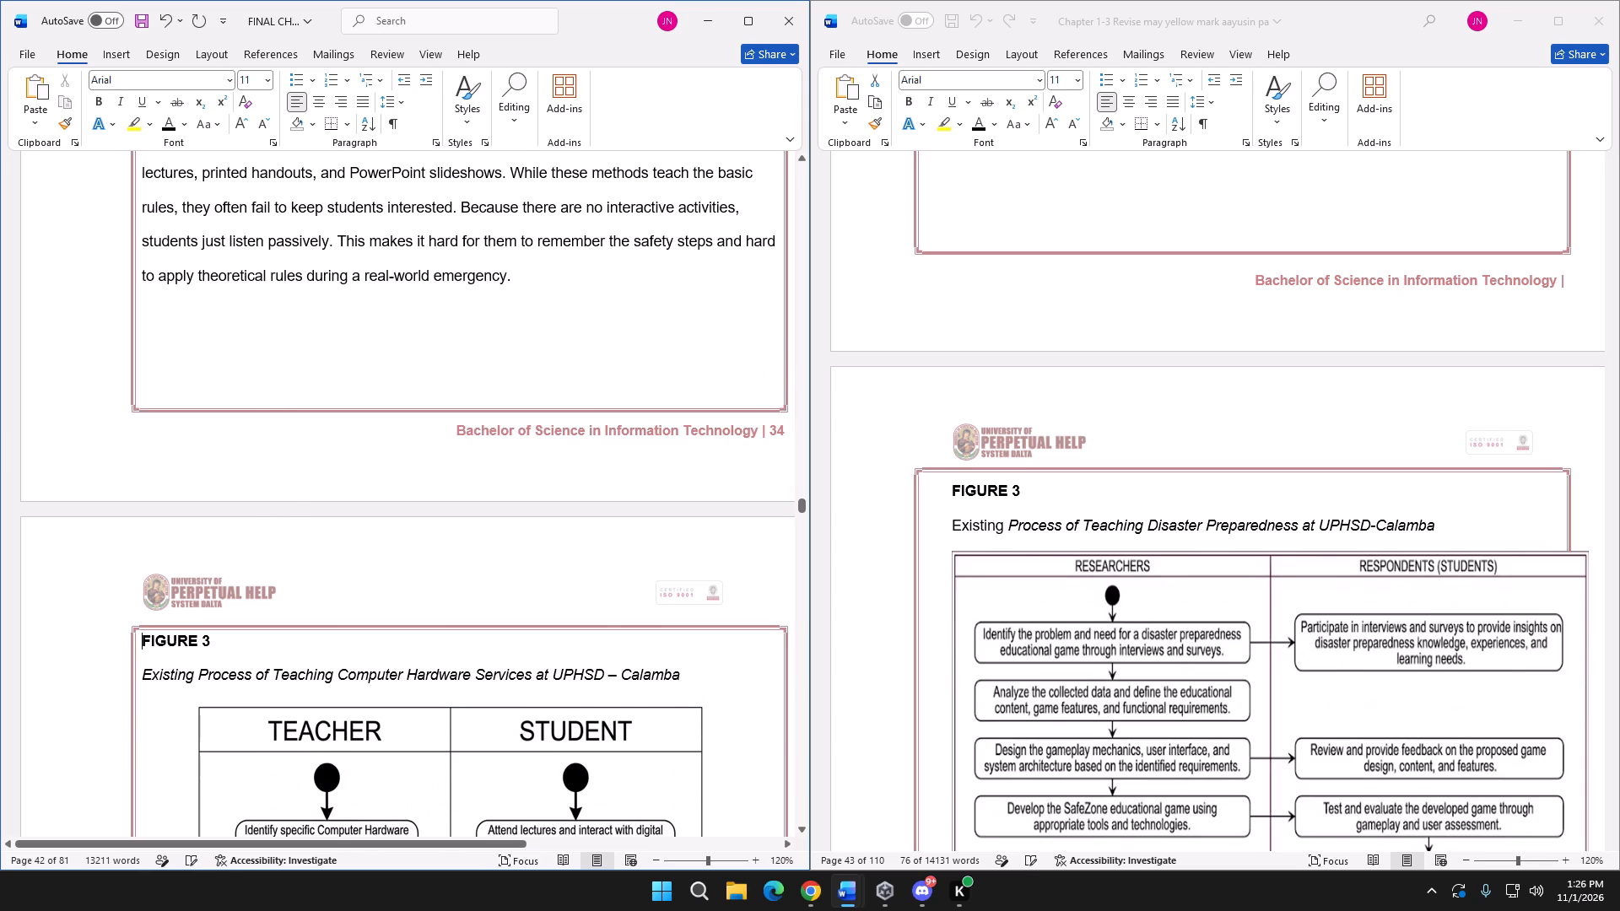
Replace the final document's Figure 3 caption with the revision's "Existing Process of Teaching Disaster Preparedness at UPHSD-Calamba".
scroll(416, 478, "down", 2)
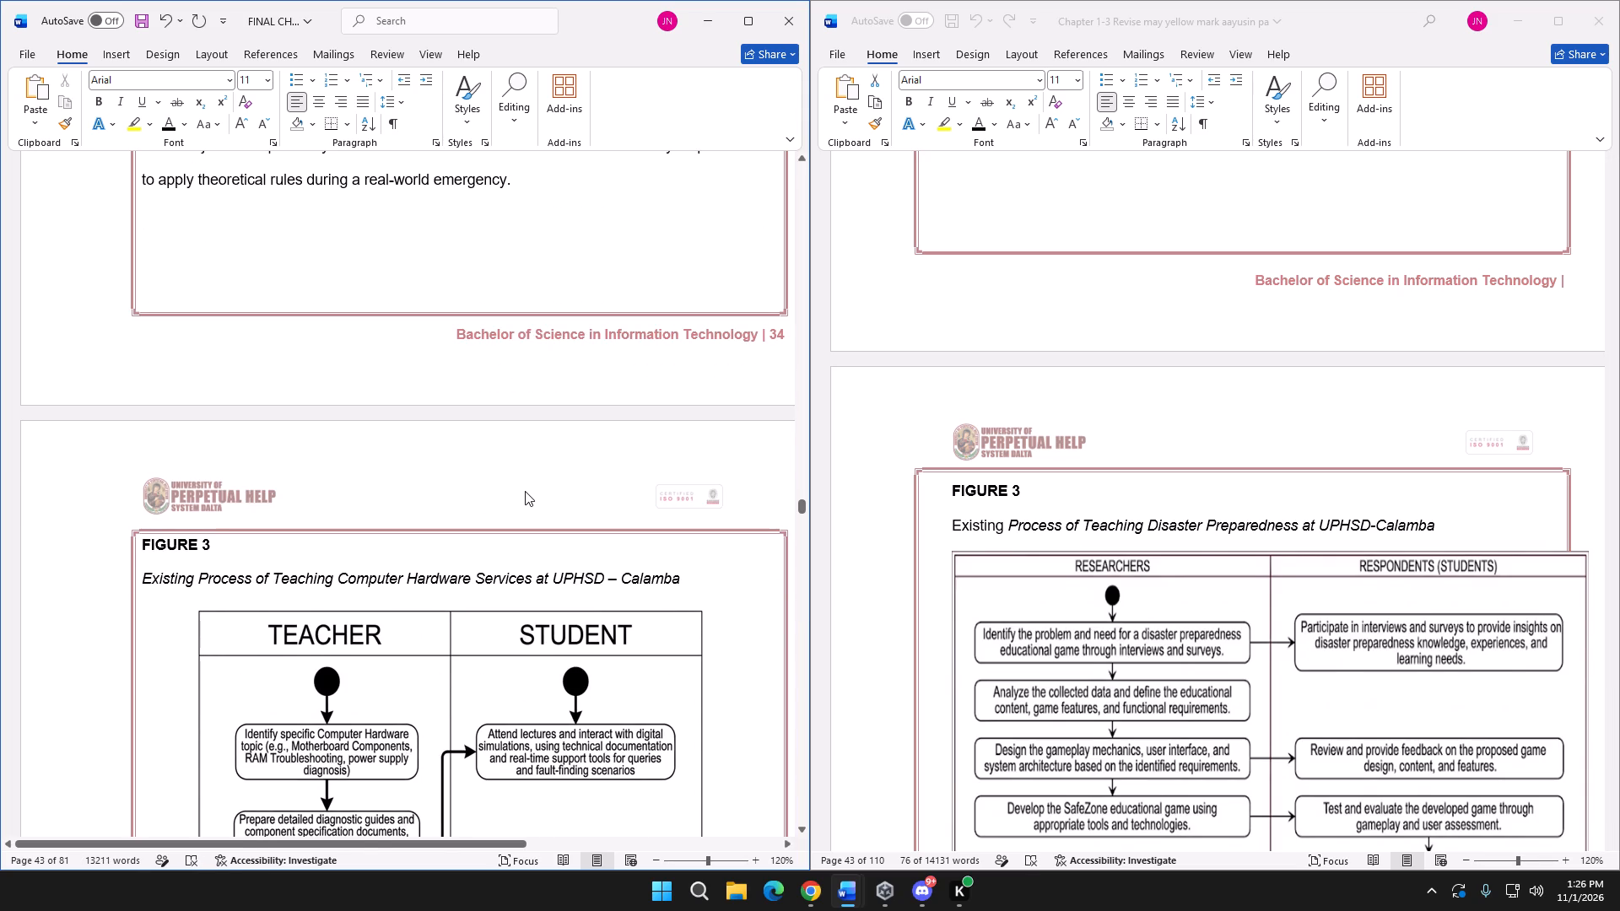
left_click(1470, 523)
left_click_drag(1459, 525, 949, 519)
key("ctrl+c")
left_click(709, 578)
left_click(692, 581)
left_click_drag(691, 581, 167, 583)
key("ctrl+v")
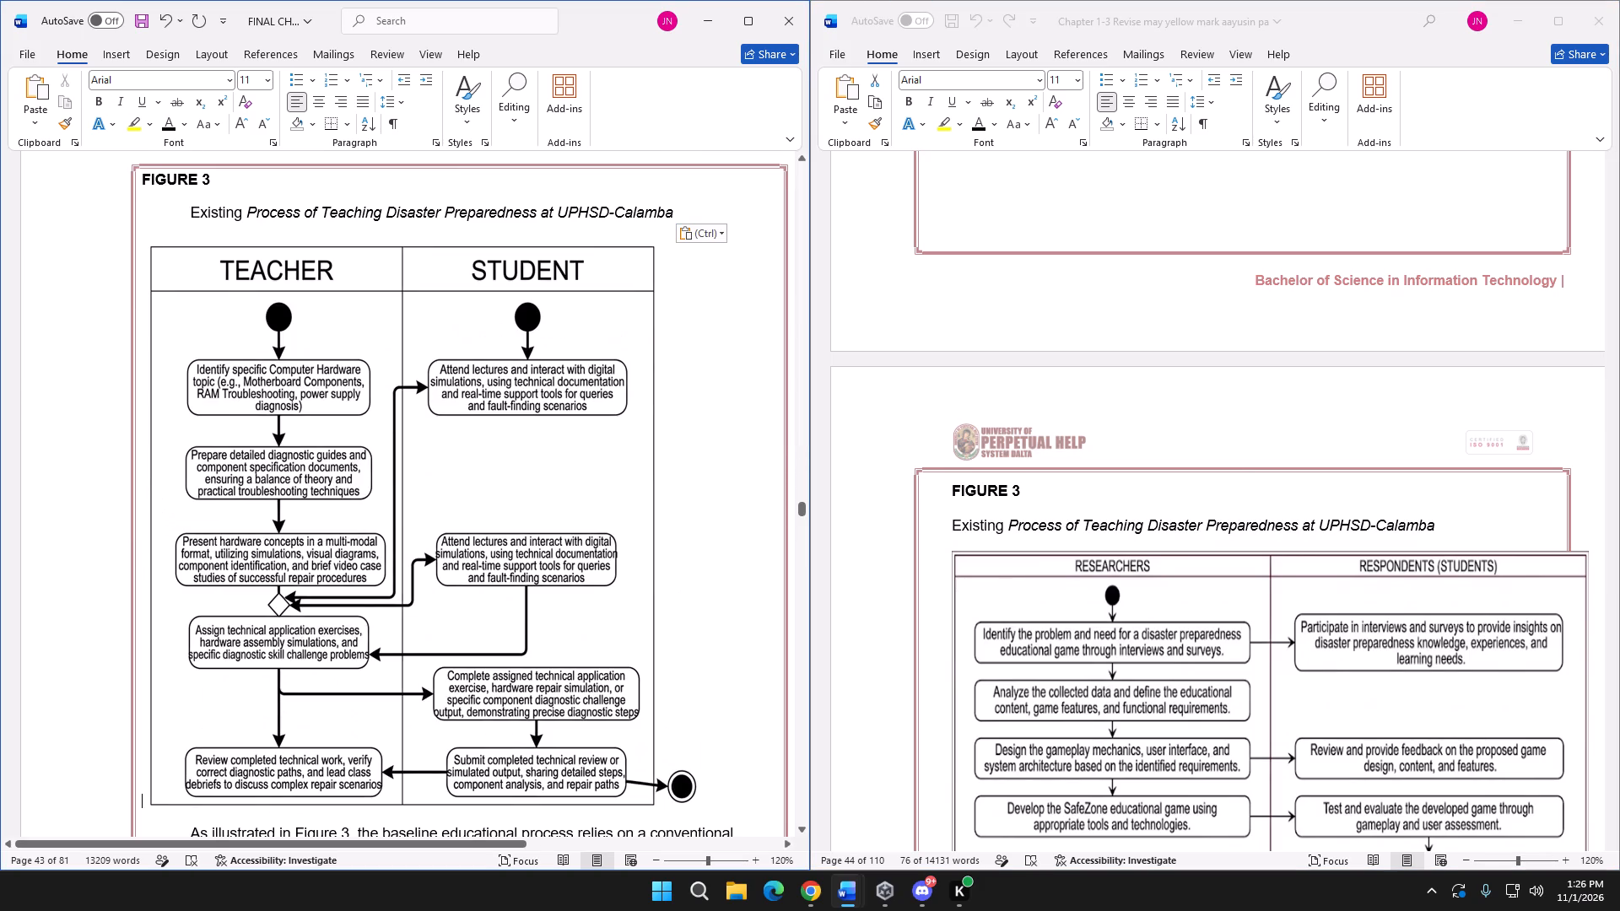
scroll(435, 516, "up", 6)
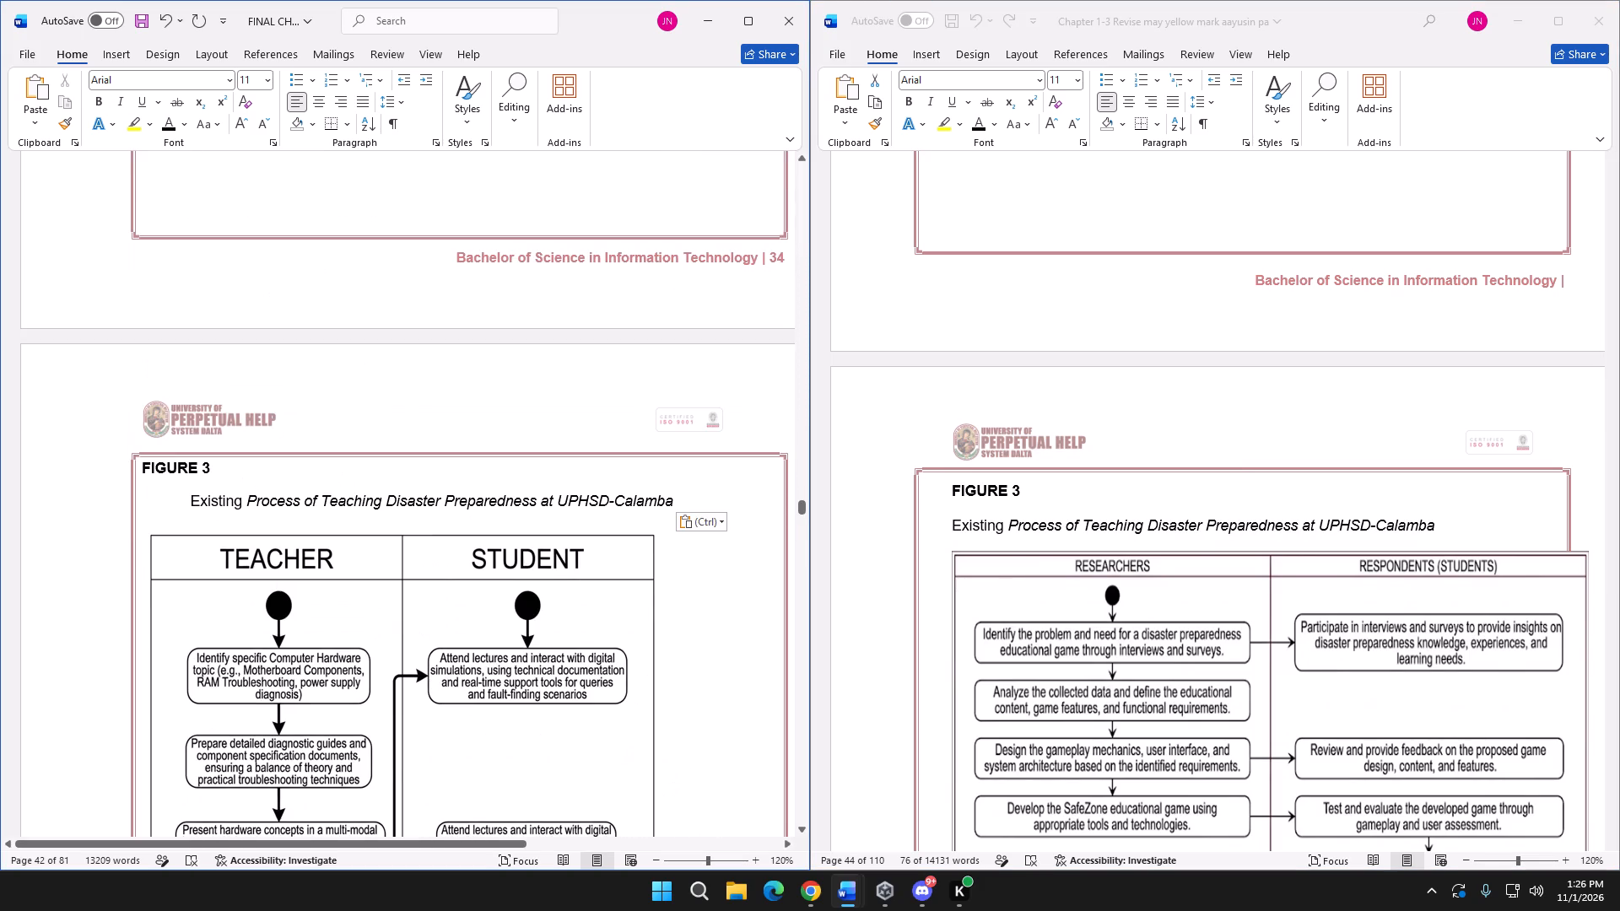